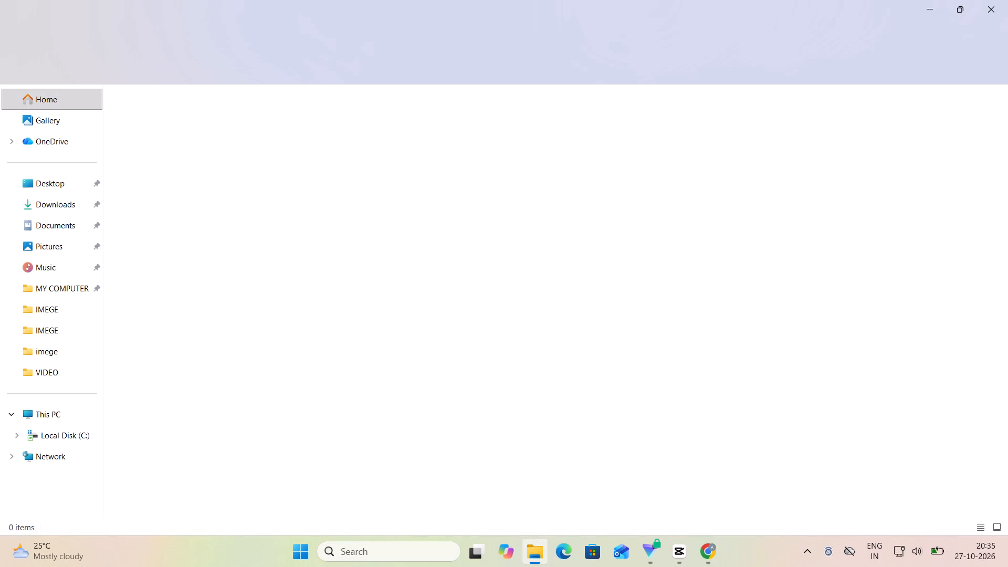
pyautogui.click(57, 207)
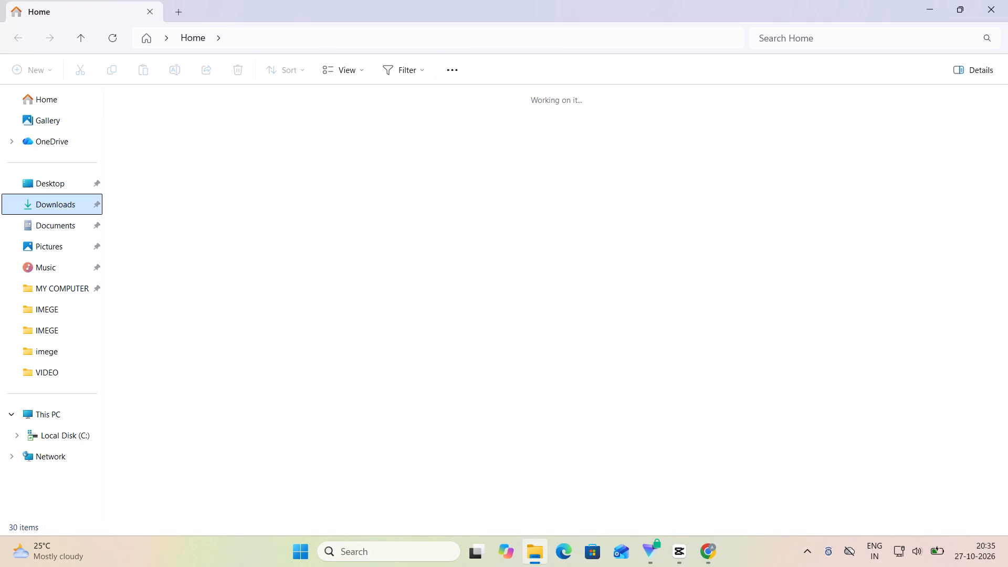
pyautogui.keyDown('ctrl'); pyautogui.click(177, 197); pyautogui.keyUp('ctrl')
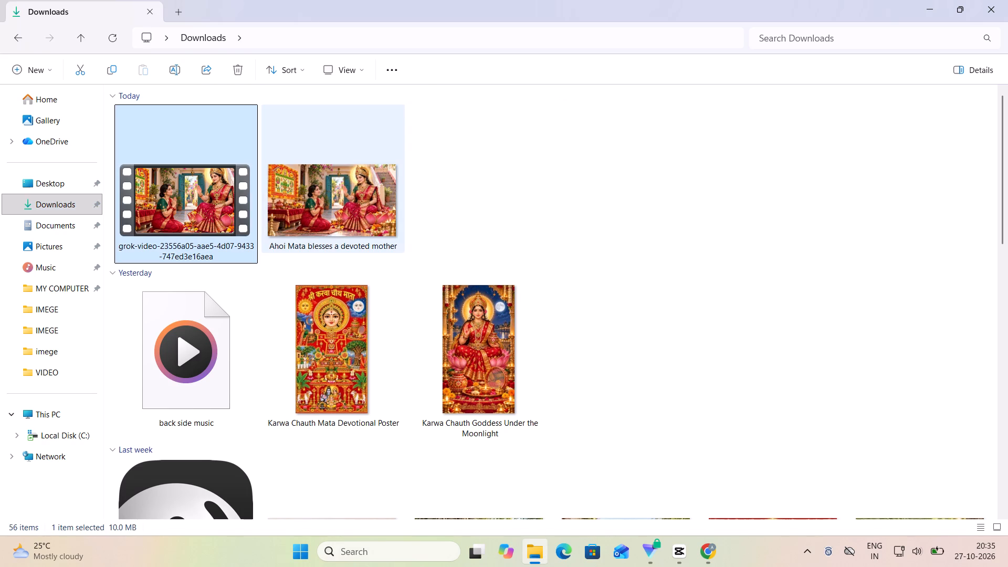
pyautogui.keyDown('ctrl'); pyautogui.click(342, 205); pyautogui.keyUp('ctrl')
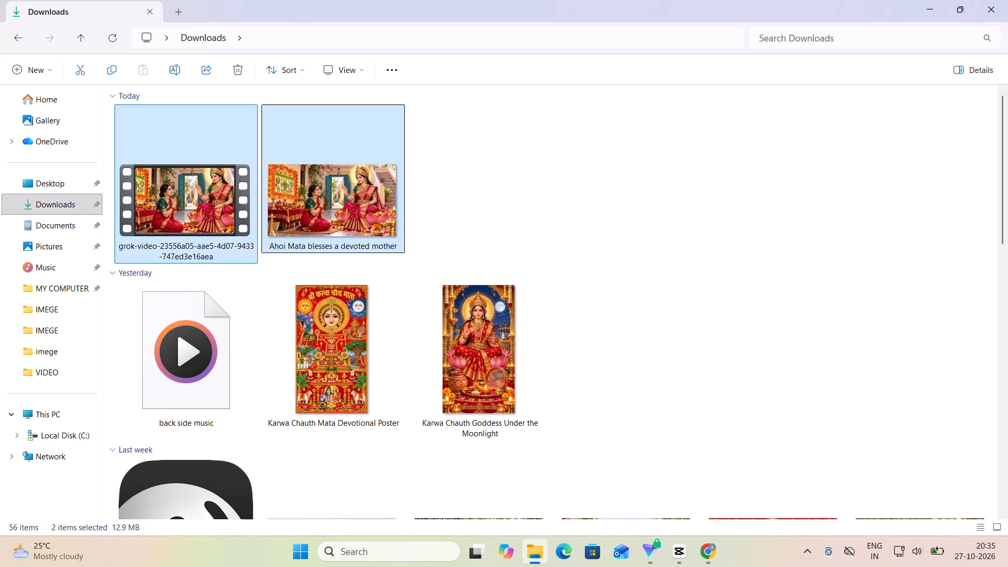
pyautogui.hotkey('ctrl', 'x')
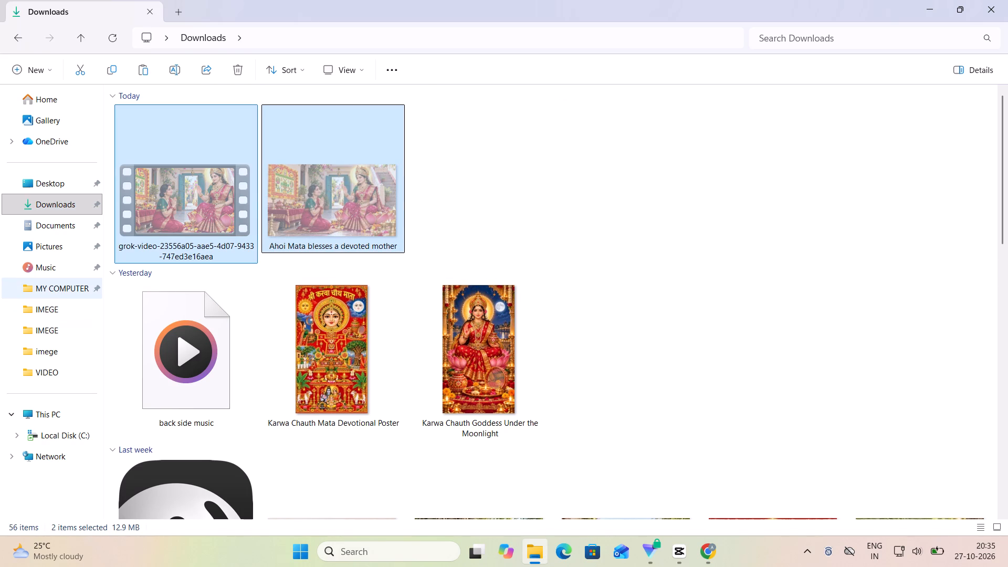
pyautogui.click(59, 289)
pyautogui.doubleClick(186, 108)
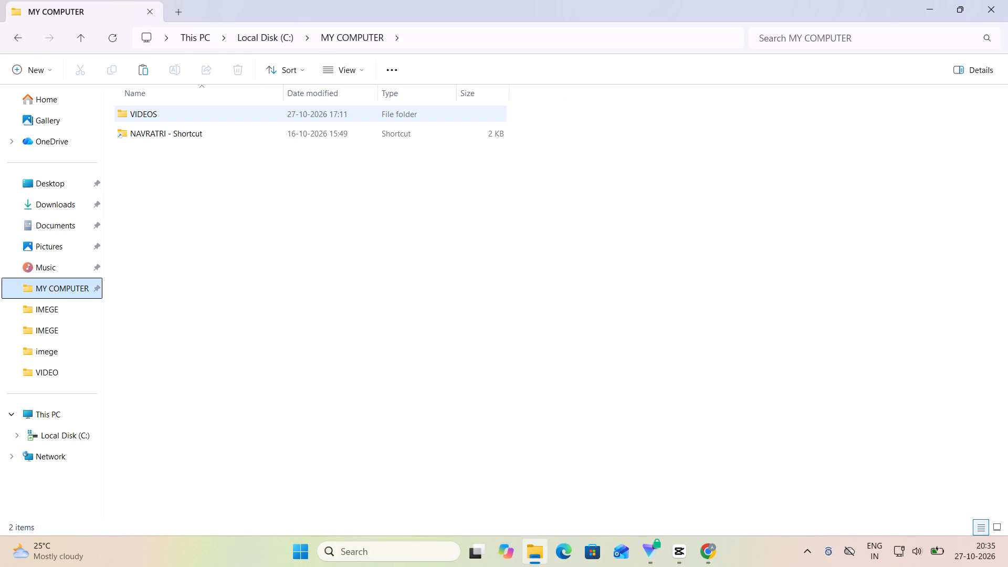
pyautogui.doubleClick(150, 144)
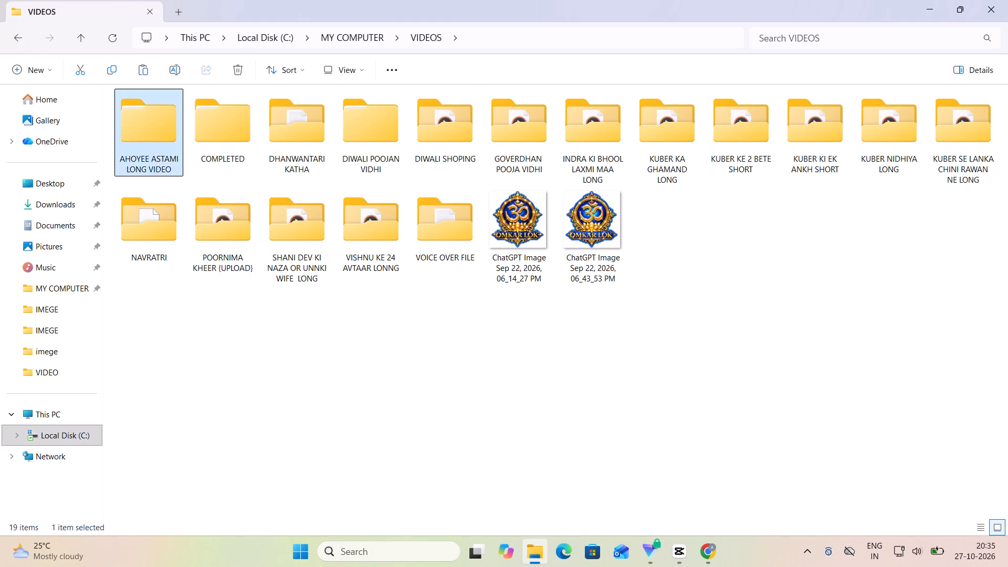
pyautogui.doubleClick(214, 119)
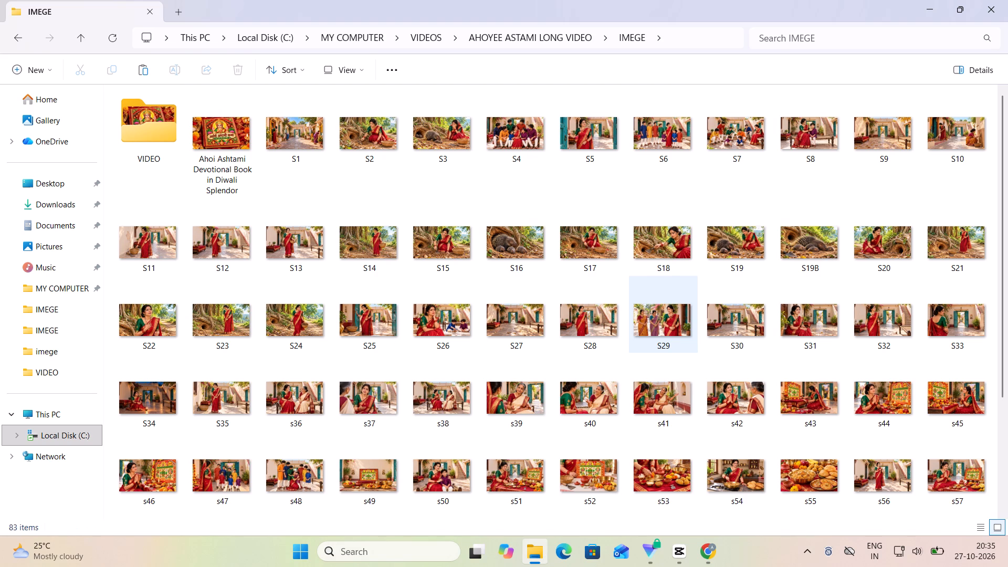
pyautogui.hotkey('ctrl', 'v')
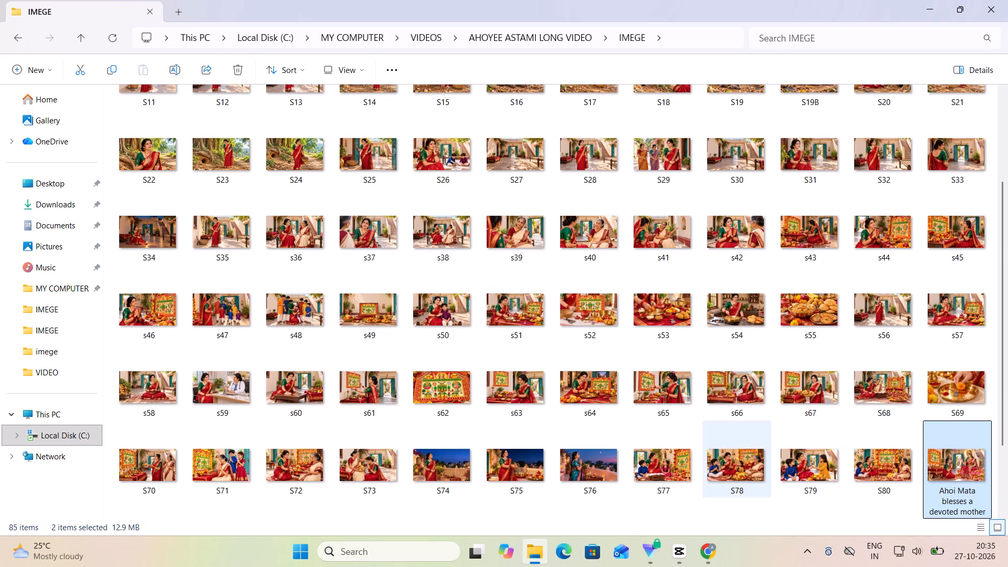
# Move the Ahoi Mata grok-video file from the IMEGE folder into its VIDEO subfolder.
pyautogui.scroll(-4, 746, 487)
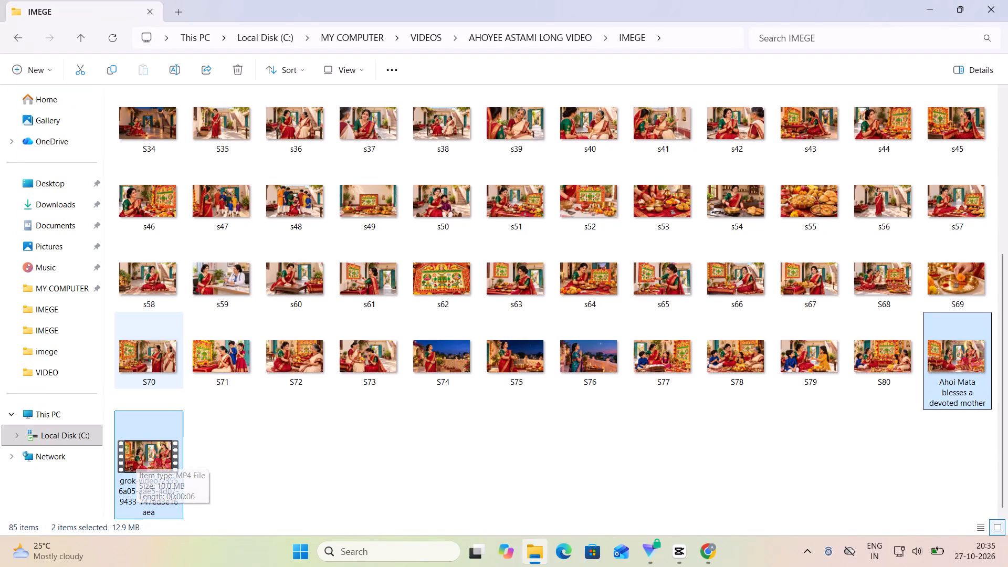
pyautogui.click(144, 483)
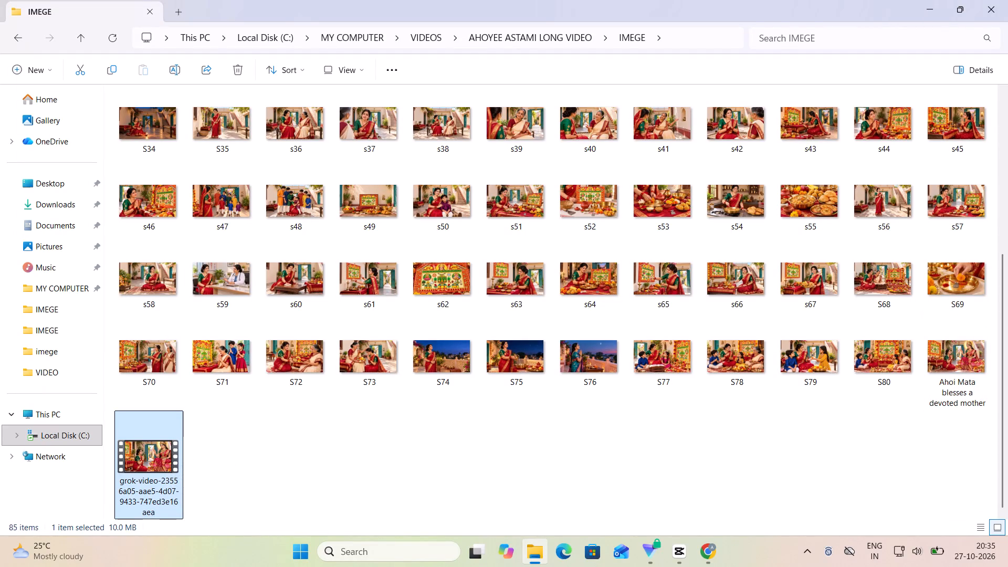
pyautogui.hotkey('ctrl', 'x')
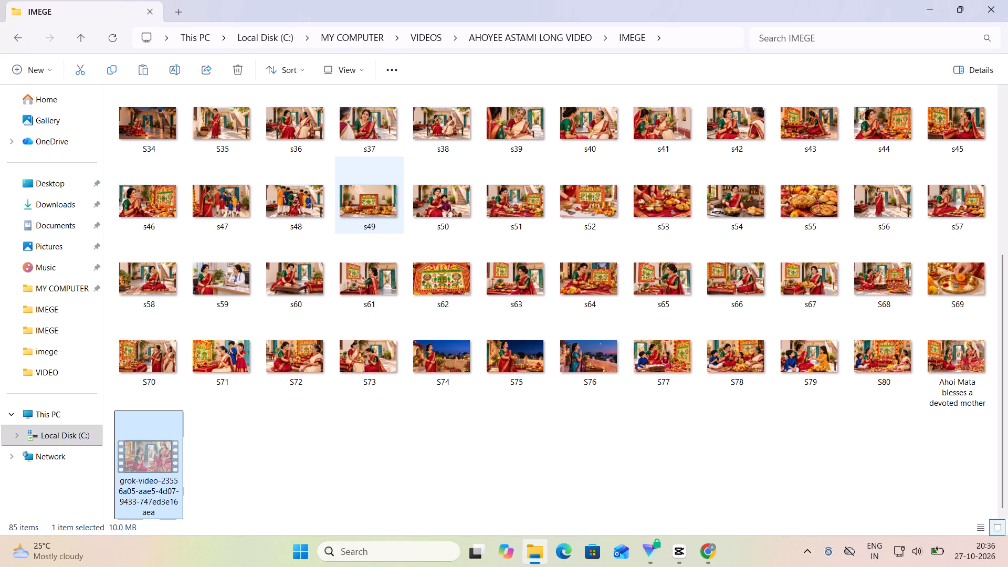
pyautogui.scroll(5, 343, 212)
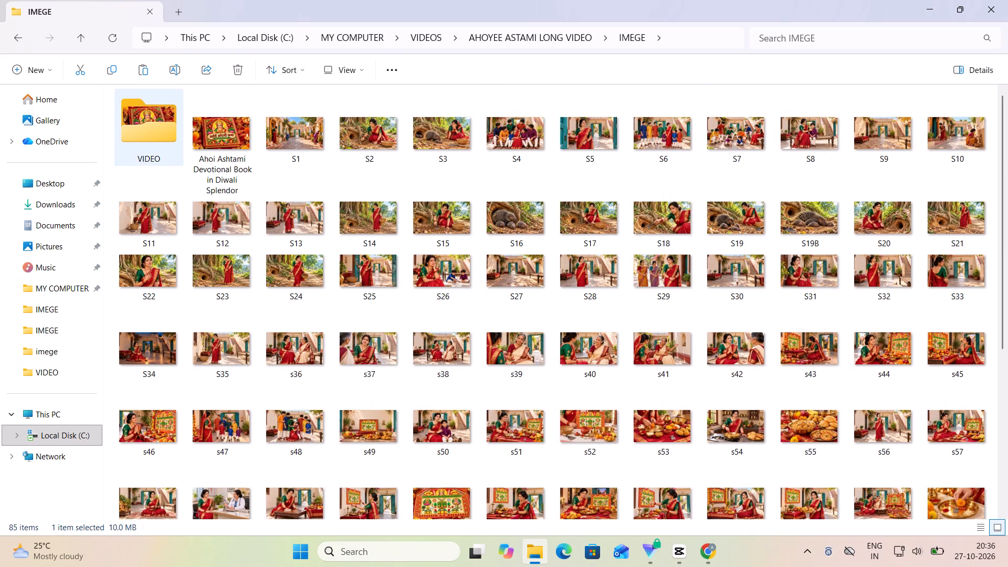
pyautogui.click(162, 152)
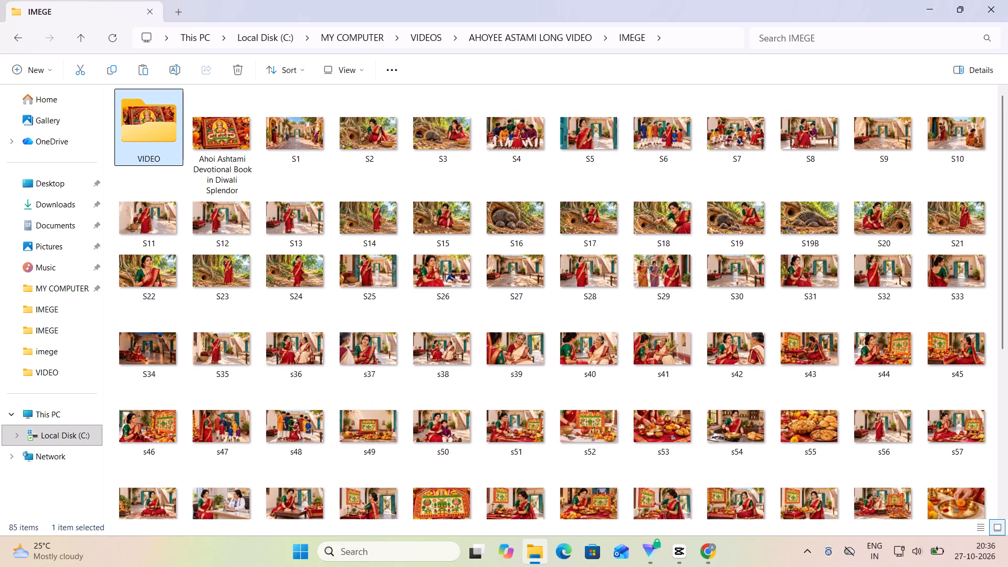
pyautogui.doubleClick(162, 152)
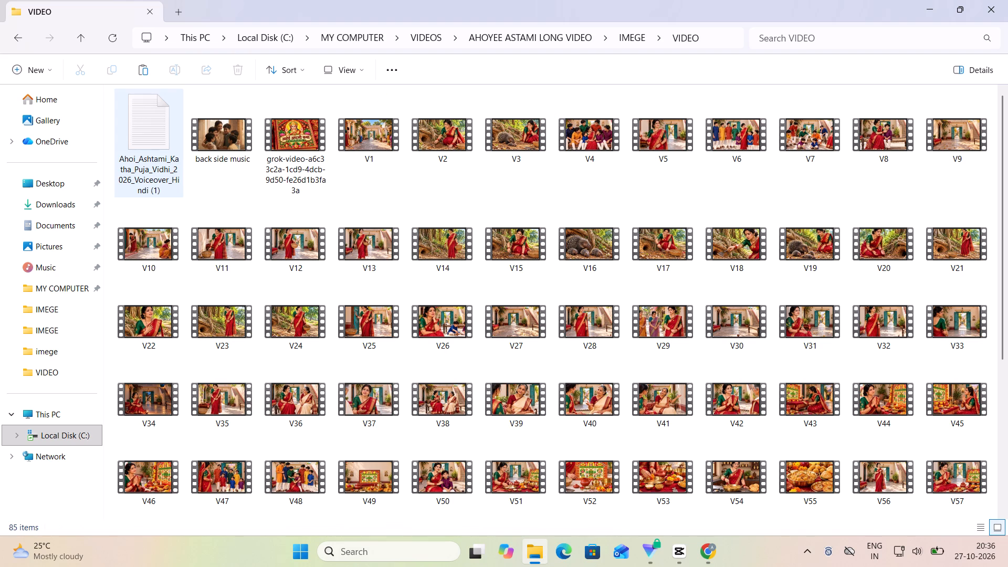
pyautogui.hotkey('ctrl', 'v')
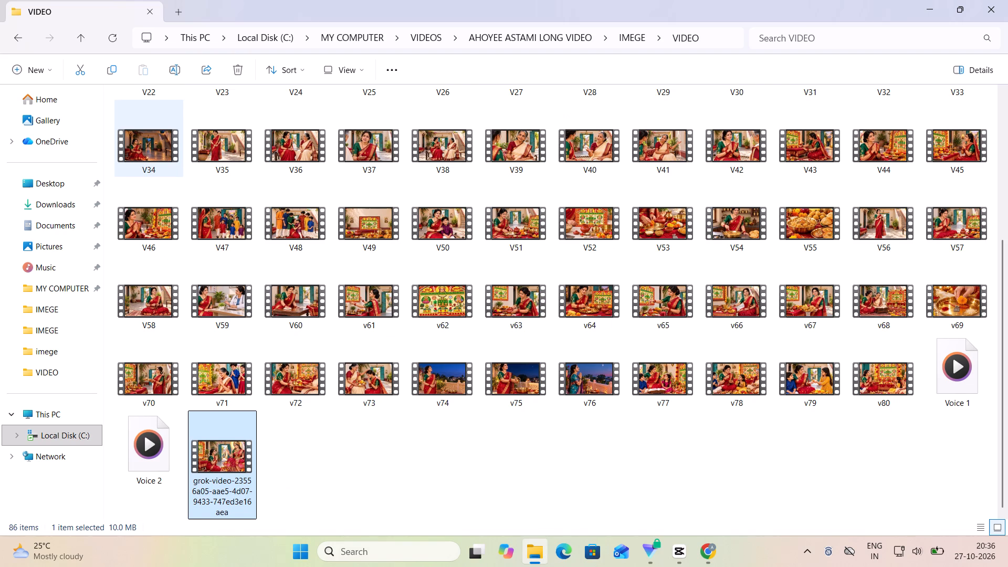
pyautogui.rightClick(162, 152)
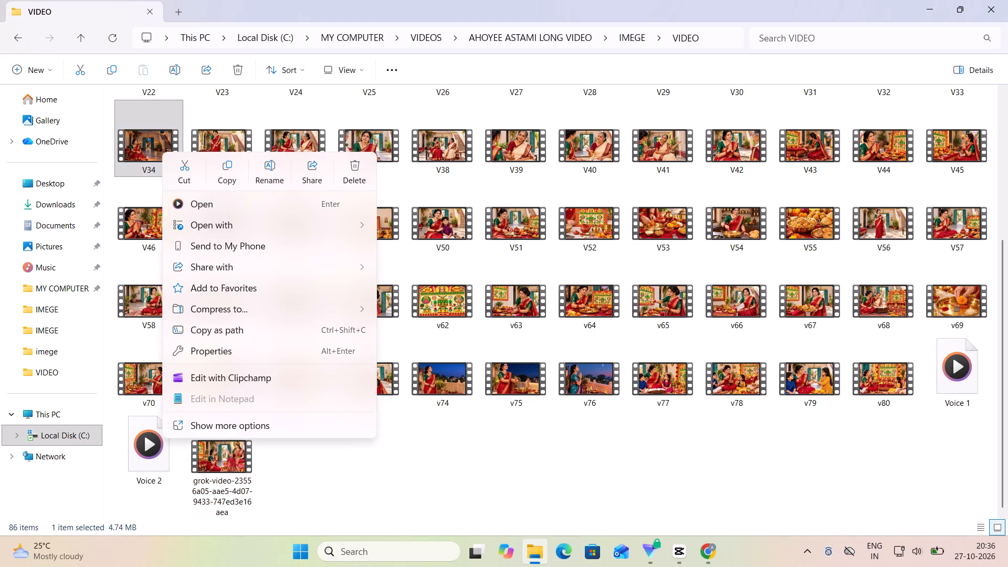
pyautogui.click(497, 489)
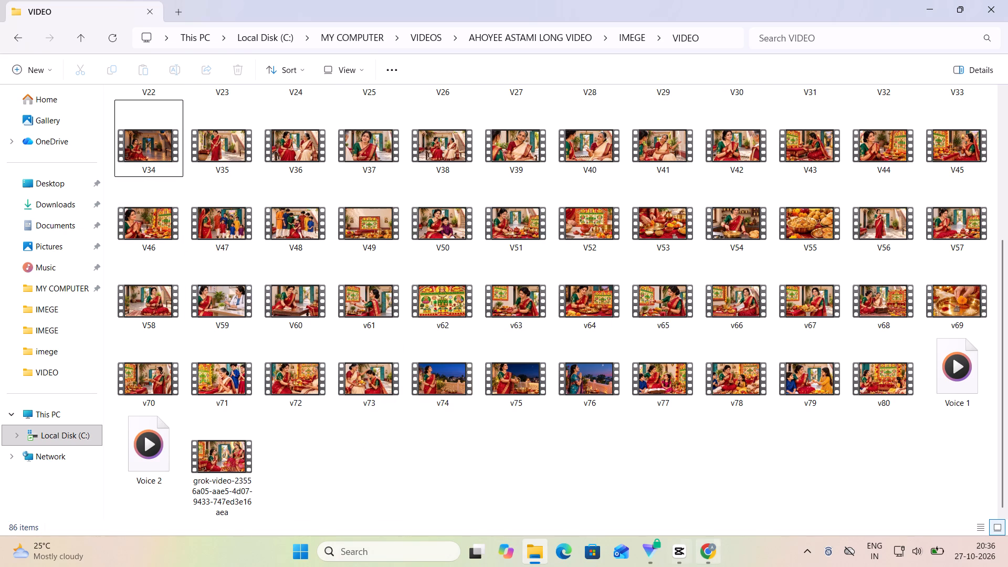
# Switch to CapCut and import the Ahoi Mata blessing grok-video from the VIDEO folder into the project media.
pyautogui.click(682, 551)
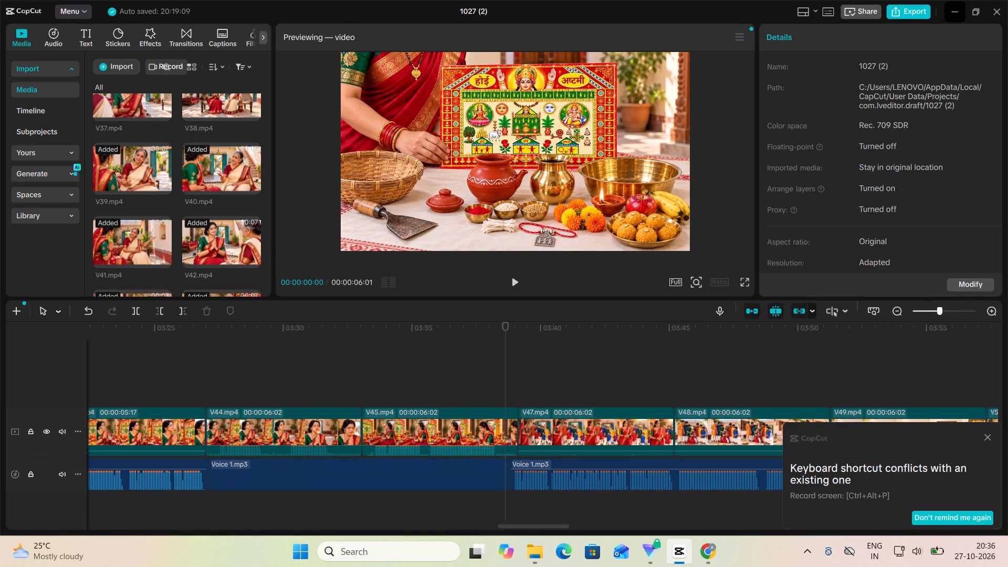
pyautogui.click(101, 66)
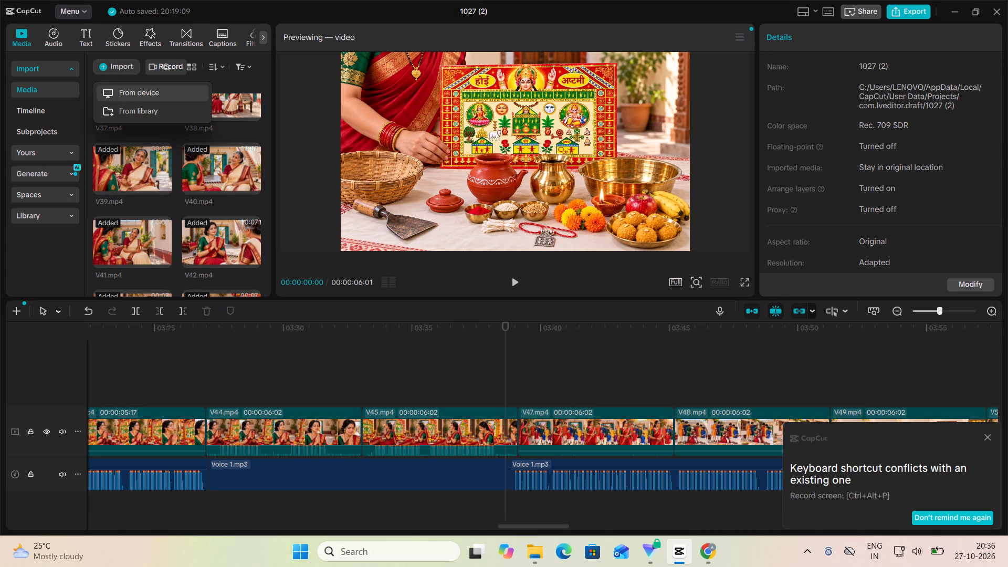
pyautogui.click(112, 93)
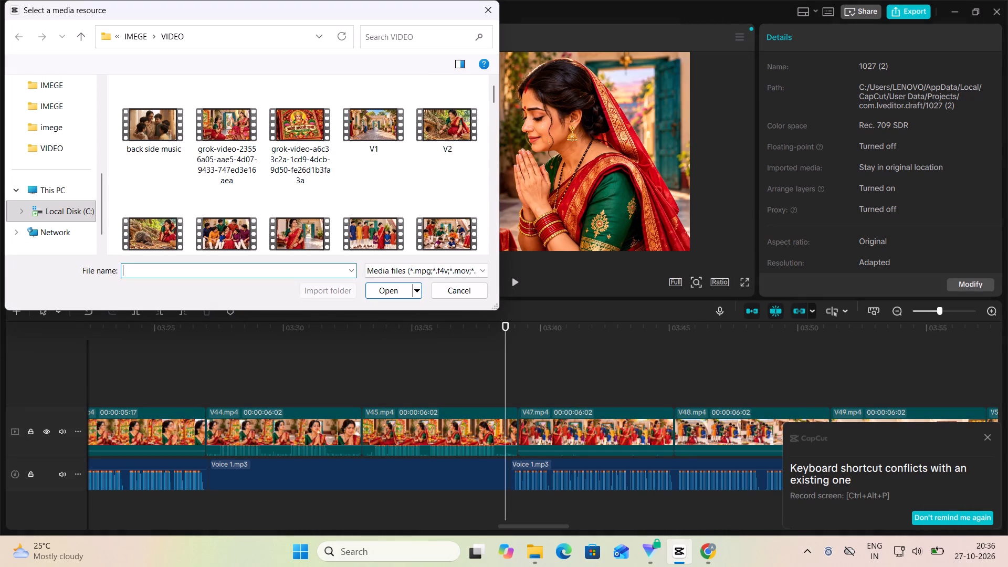
pyautogui.click(232, 133)
pyautogui.click(387, 290)
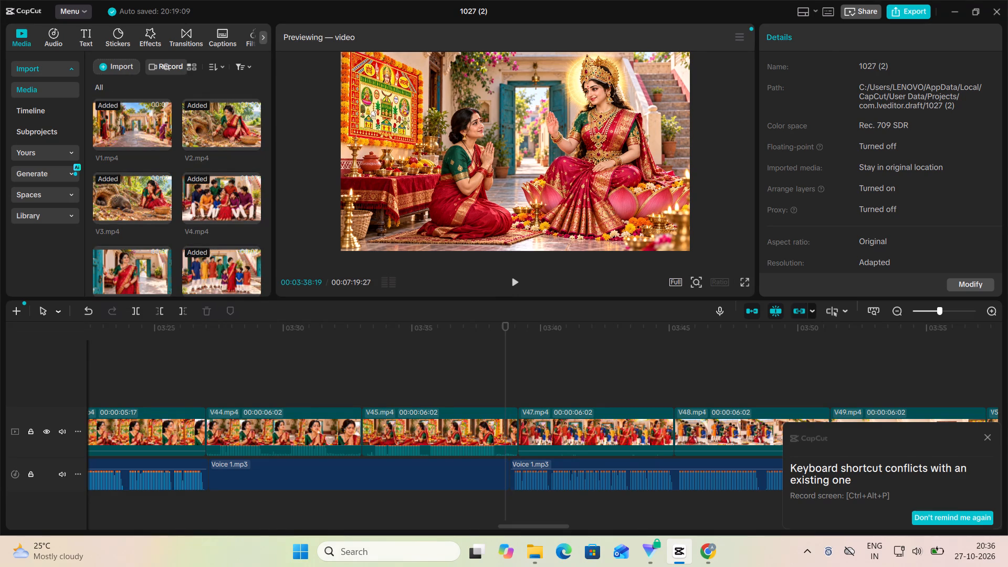
# Insert the imported Ahoi Mata blessing clip on the main timeline track between V45.mp4 and V47.mp4.
pyautogui.moveTo(235, 242); pyautogui.dragTo(232, 276)
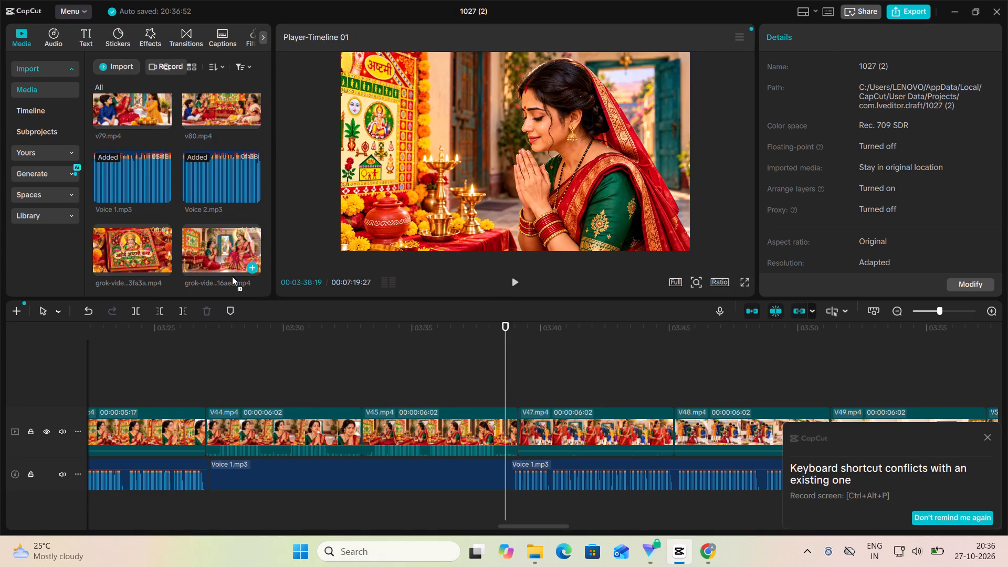
pyautogui.moveTo(232, 276); pyautogui.dragTo(521, 416)
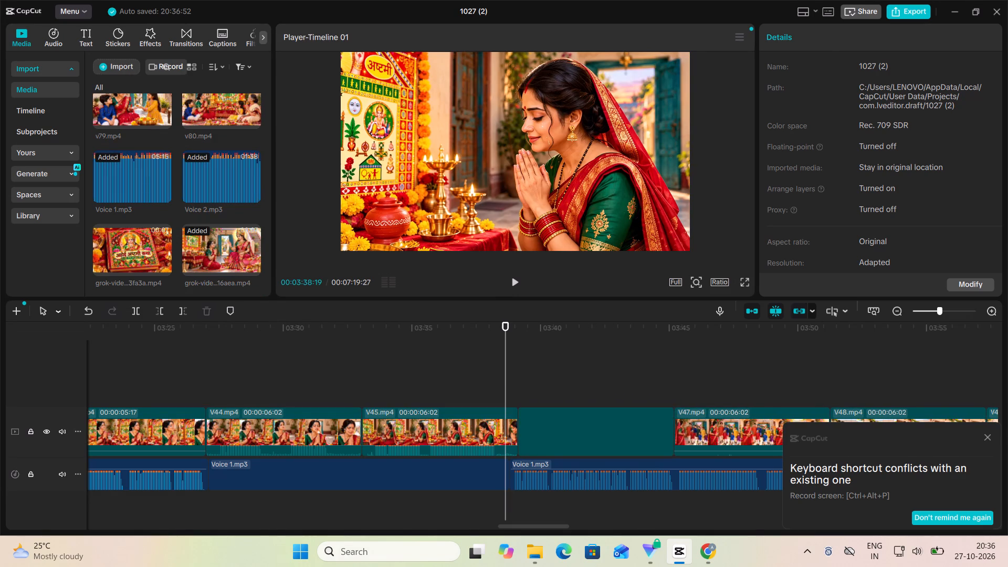
# Play the timeline from the start of V45.mp4 into the inserted blessing clip to check the transition, dismissing the shortcut-conflict notice.
pyautogui.click(461, 359)
pyautogui.click(404, 375)
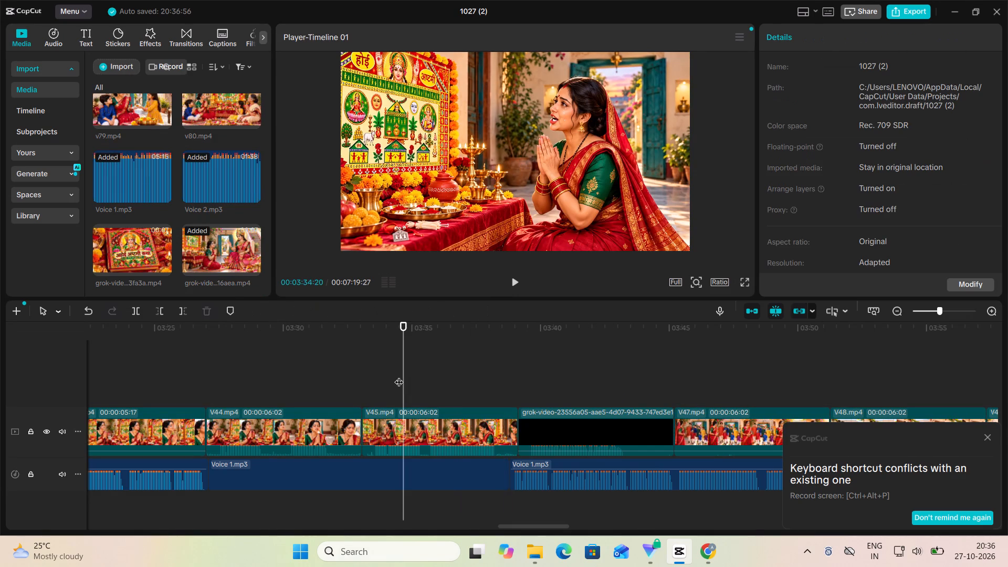
pyautogui.click(365, 374)
pyautogui.click(516, 288)
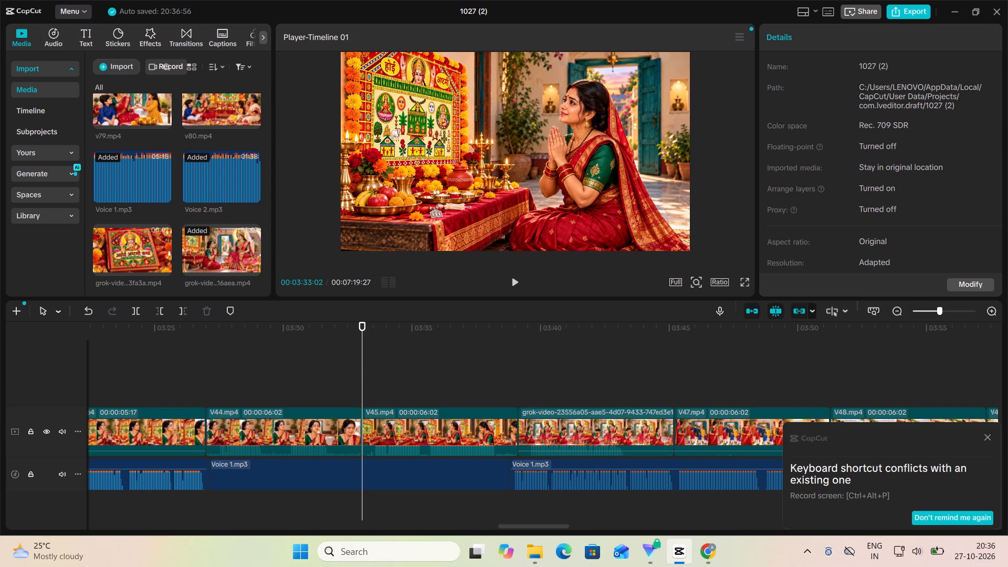
pyautogui.click(989, 435)
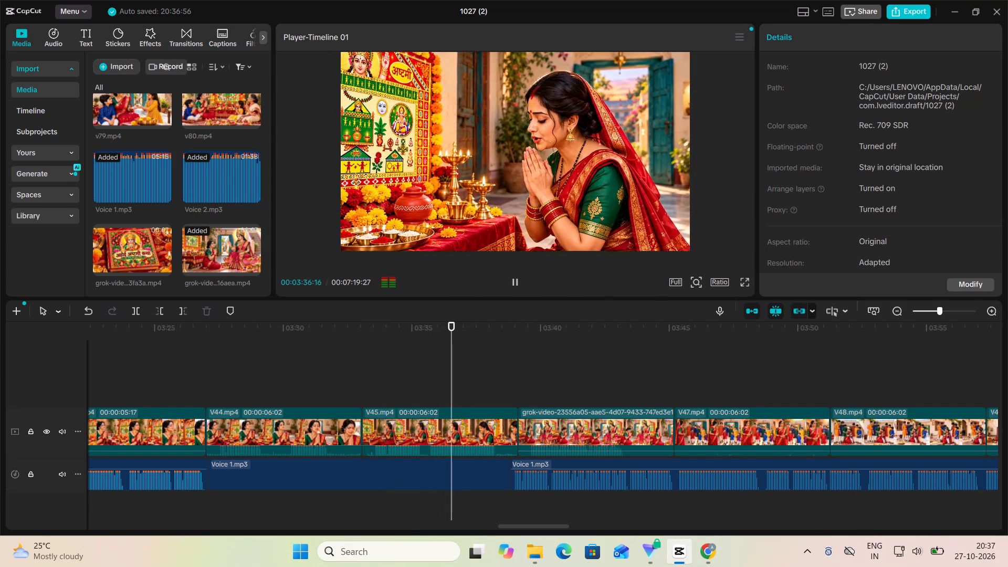
pyautogui.click(514, 278)
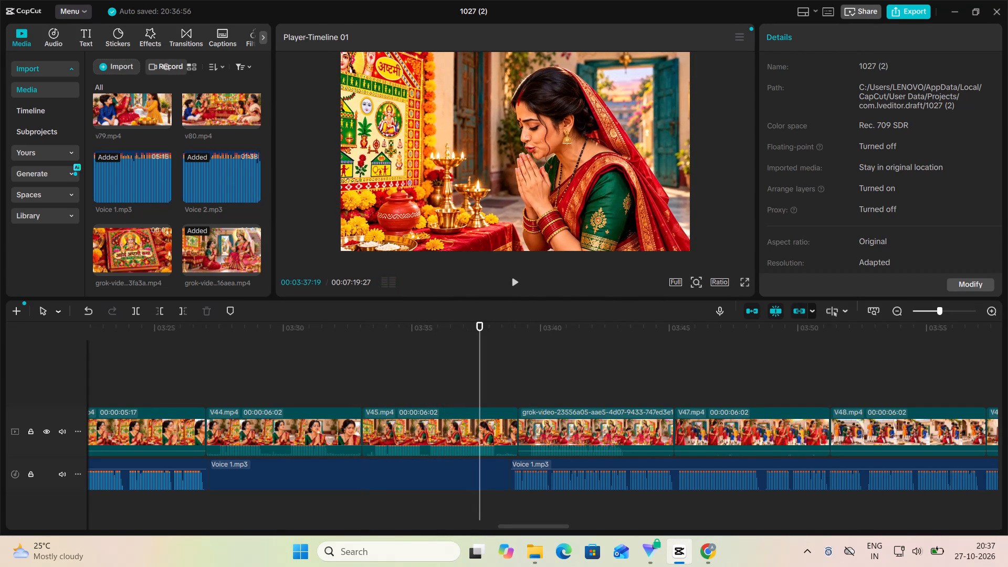
pyautogui.click(514, 278)
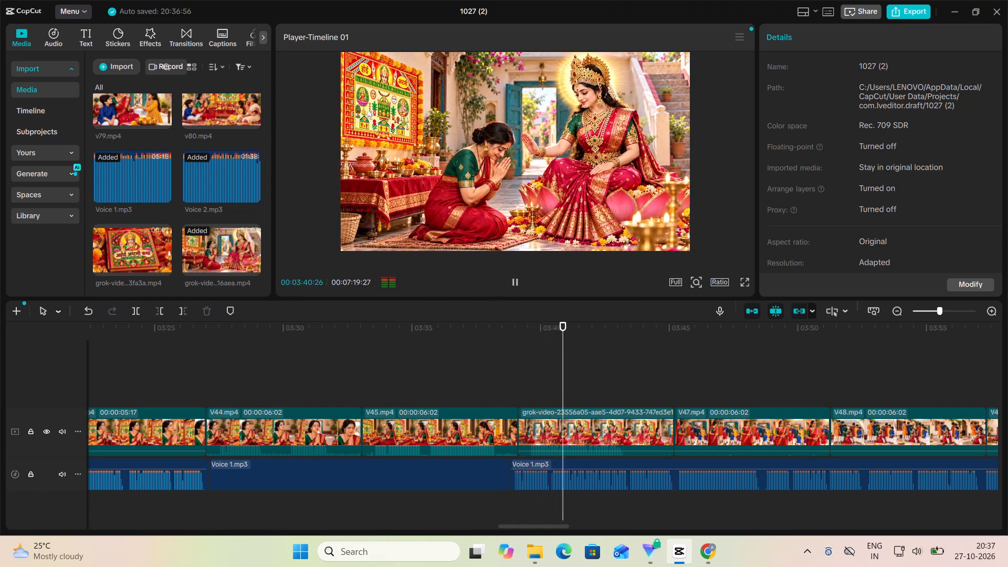
pyautogui.click(514, 278)
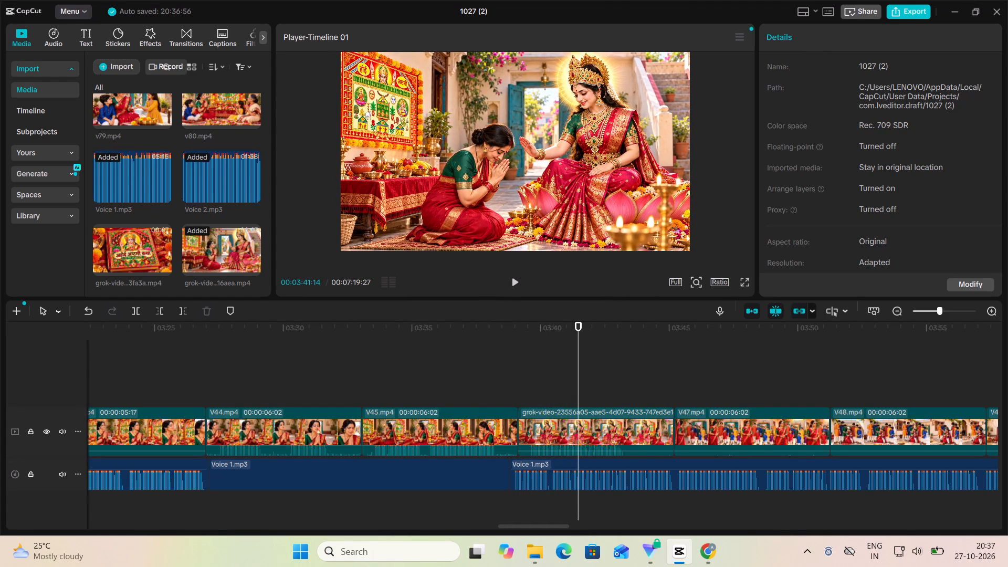
# Turn down the audio volume of the inserted Ahoi Mata blessing clip on the timeline.
pyautogui.moveTo(569, 452); pyautogui.dragTo(565, 460)
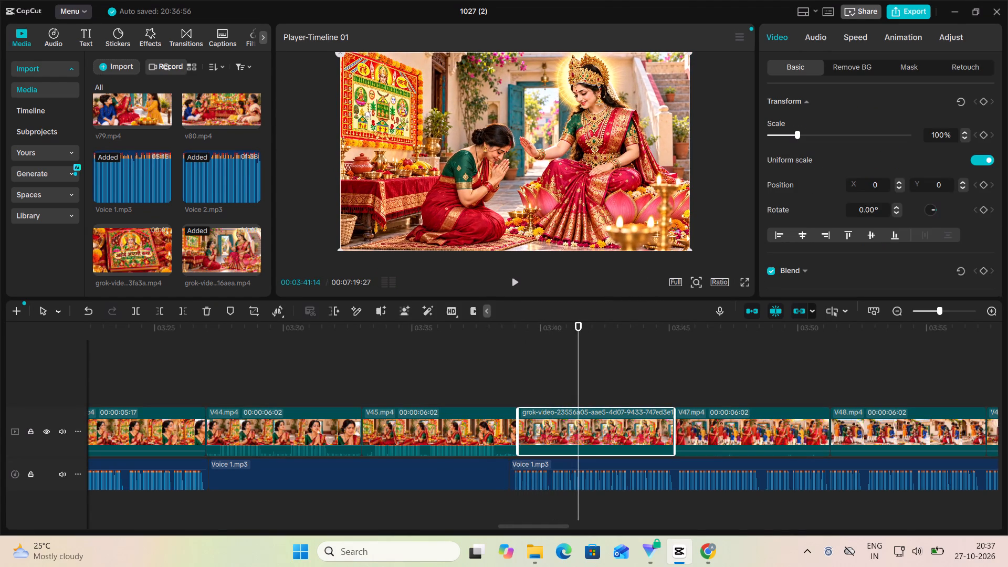
# Play the rest of the blessing clip on into V47.mp4 to check it against the voiceover, and return the playhead to the blessing clip.
pyautogui.click(517, 286)
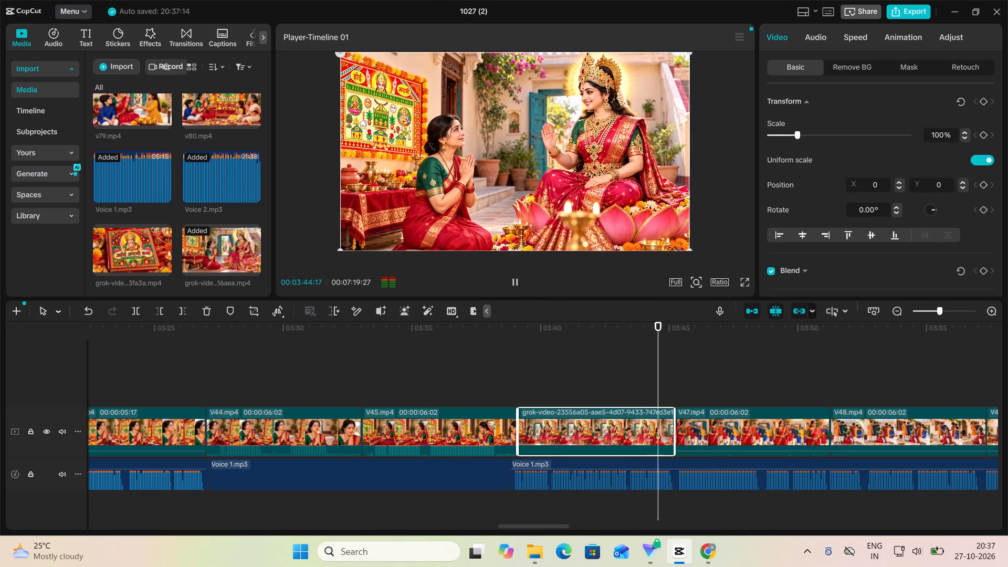
pyautogui.click(517, 286)
pyautogui.click(517, 286)
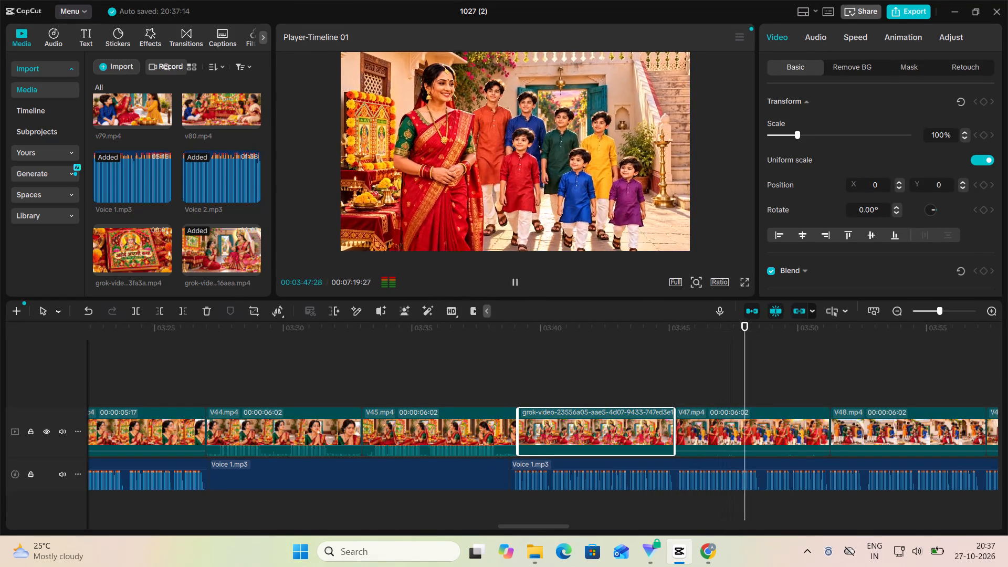
pyautogui.click(517, 286)
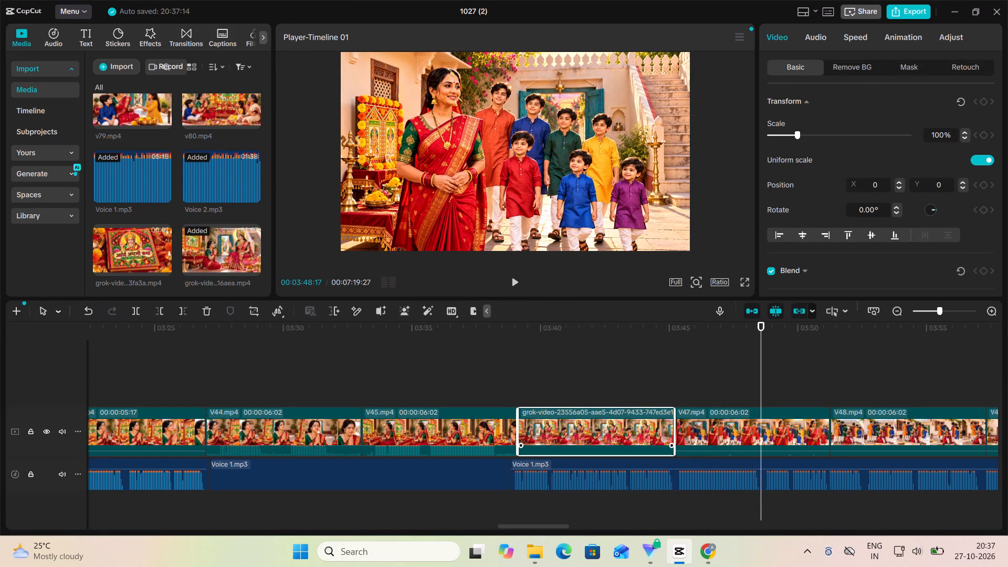
pyautogui.click(555, 379)
pyautogui.hscroll(-1, 554, 379)
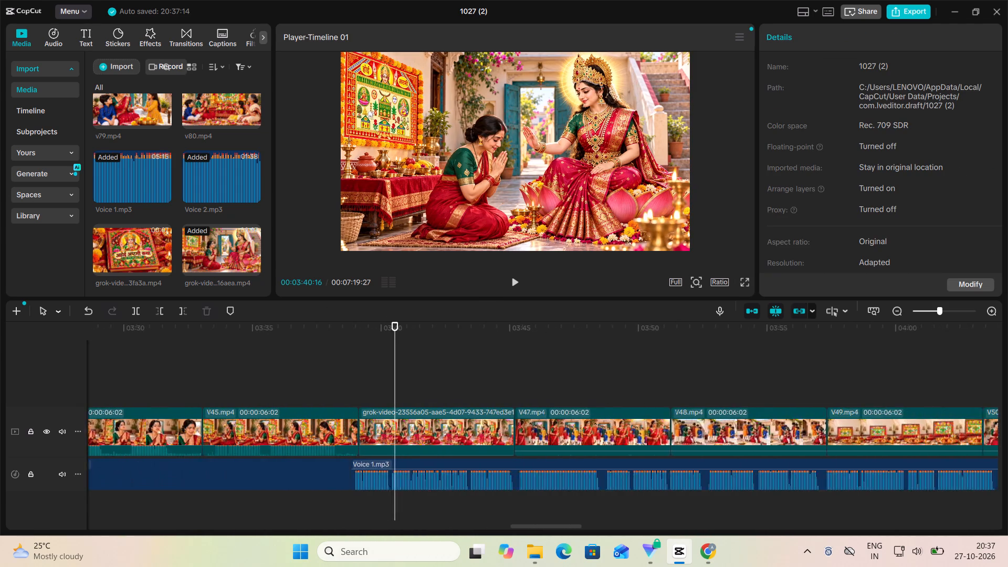
# Insert the imported Ahoi Ashtami Katha book clip on the main track between V45.mp4 and the Ahoi Mata blessing clip.
pyautogui.hscroll(-1, 576, 379)
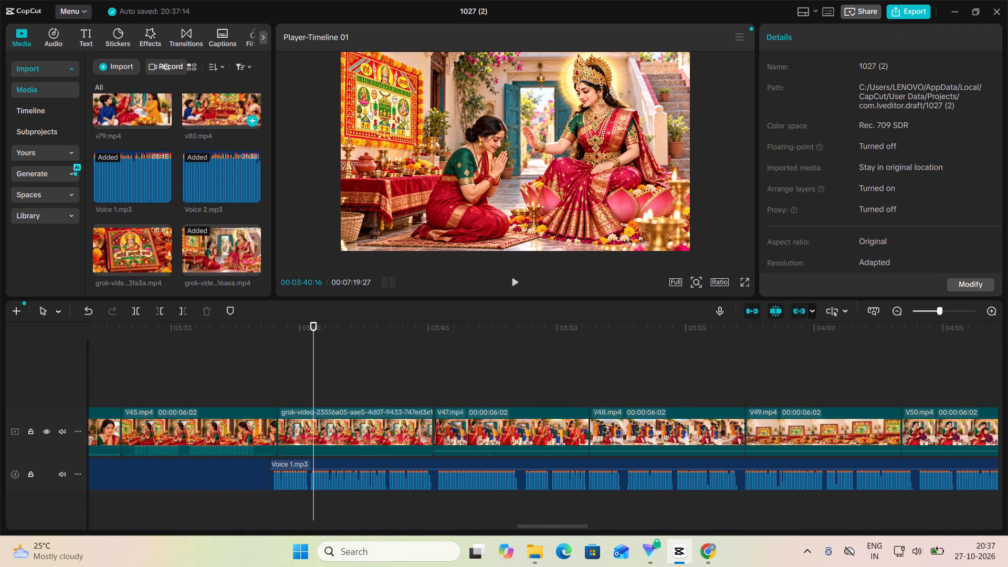
pyautogui.scroll(5, 234, 124)
pyautogui.scroll(-11, 234, 124)
pyautogui.scroll(-14, 237, 132)
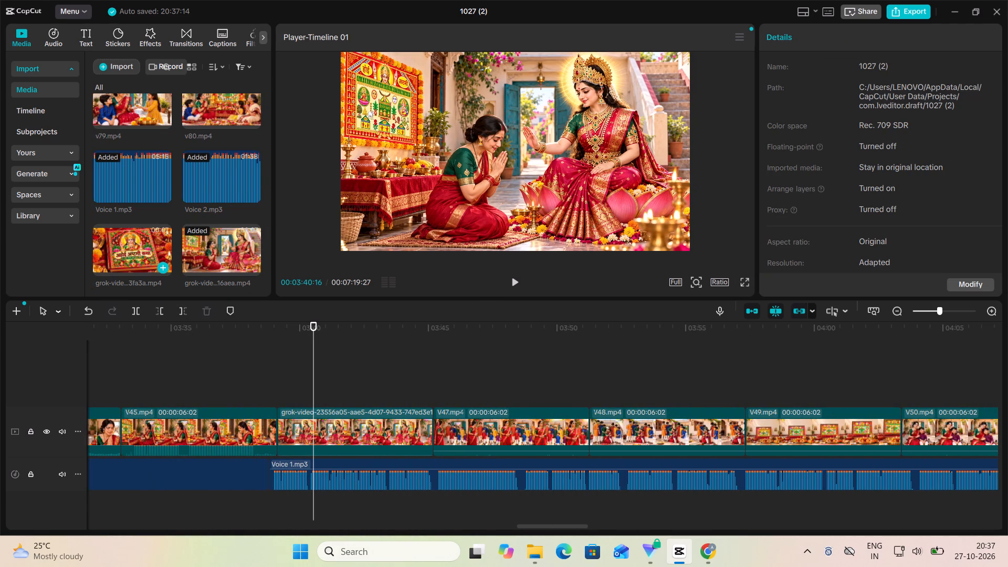
pyautogui.click(148, 253)
pyautogui.moveTo(154, 249); pyautogui.dragTo(262, 387)
pyautogui.moveTo(361, 387); pyautogui.dragTo(348, 429)
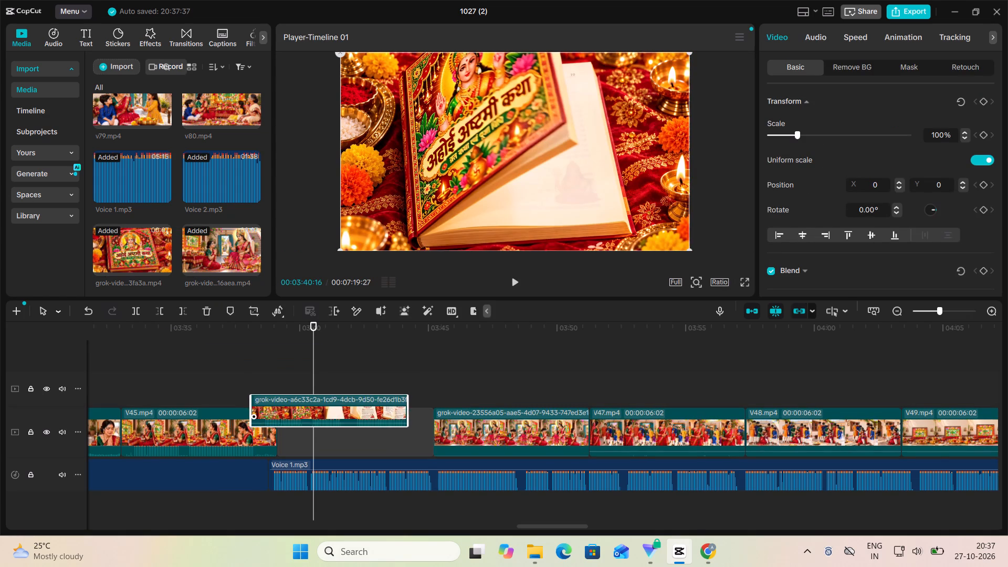
pyautogui.moveTo(348, 429); pyautogui.dragTo(349, 430)
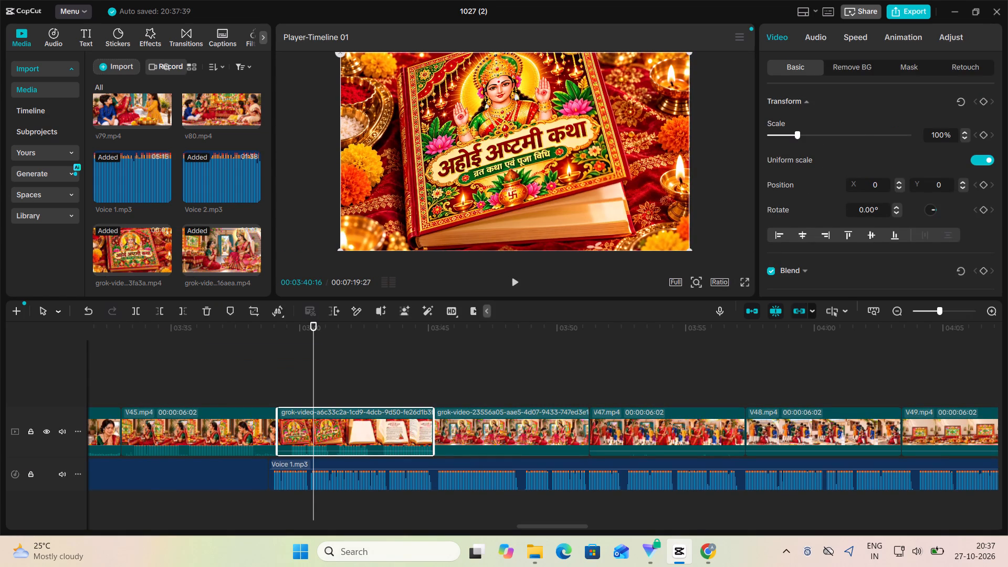
# Split the book clip at 00:03:41:10, while its cover is opening, and delete the part after the split.
pyautogui.click(332, 384)
pyautogui.click(344, 381)
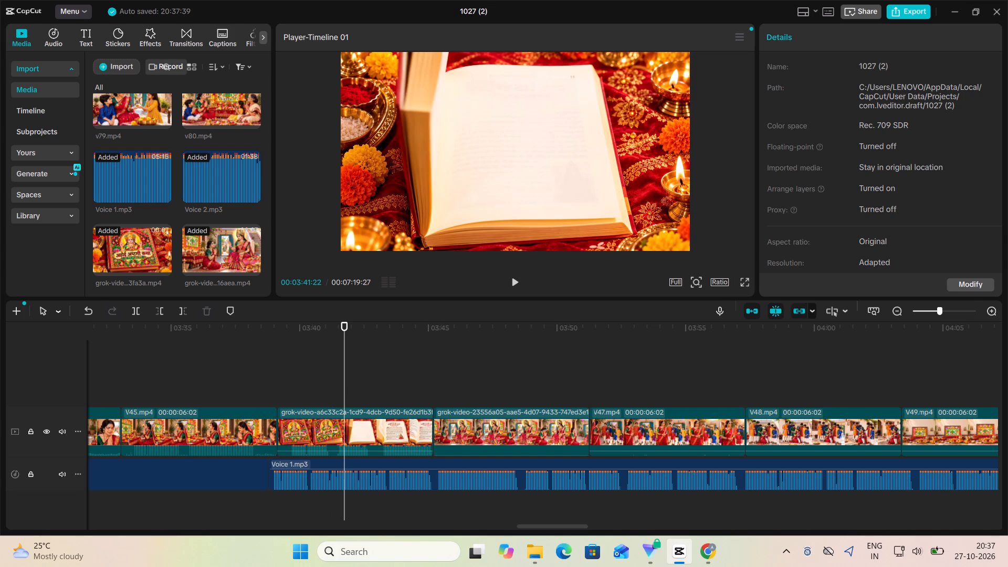
pyautogui.click(338, 383)
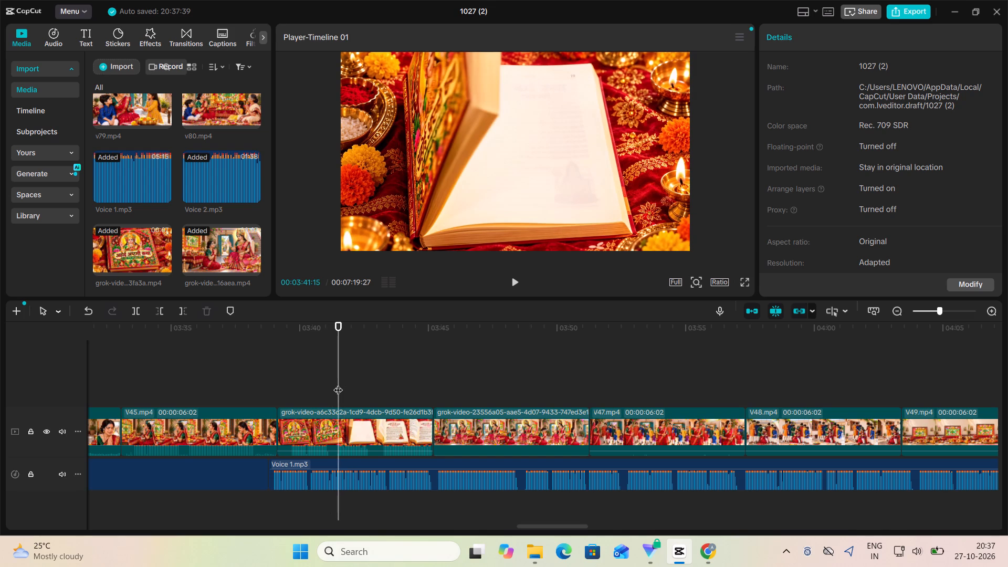
pyautogui.click(334, 385)
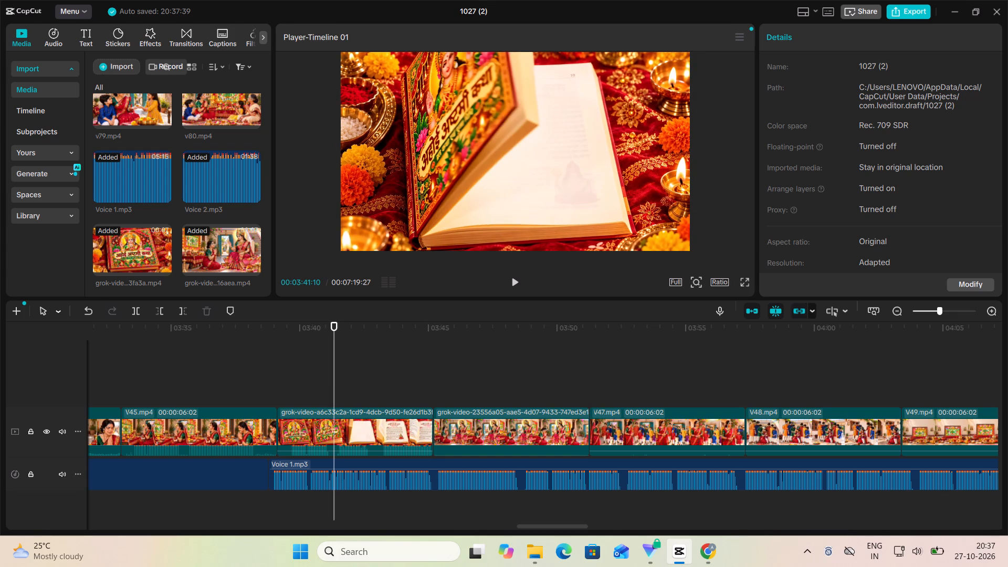
pyautogui.click(345, 428)
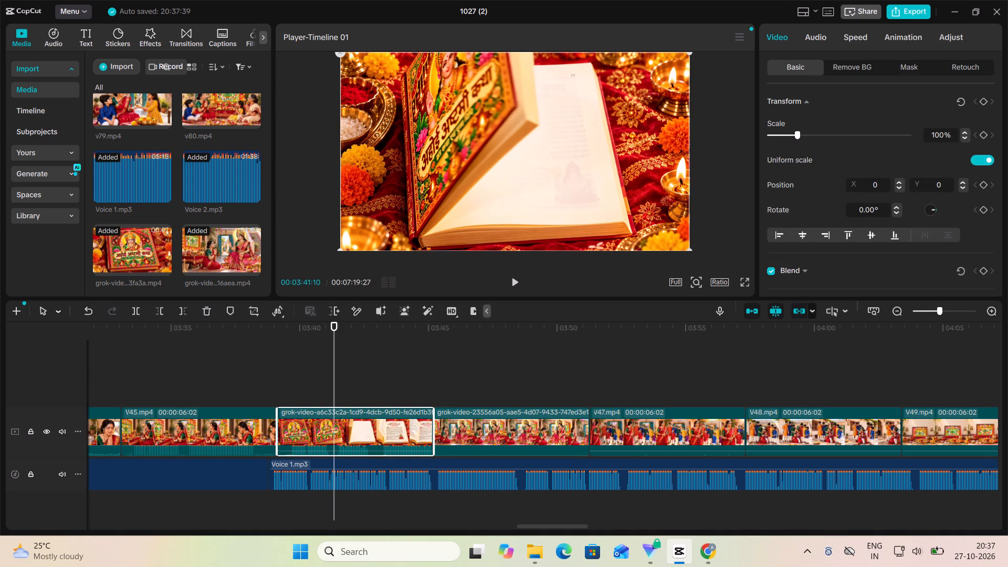
pyautogui.click(136, 311)
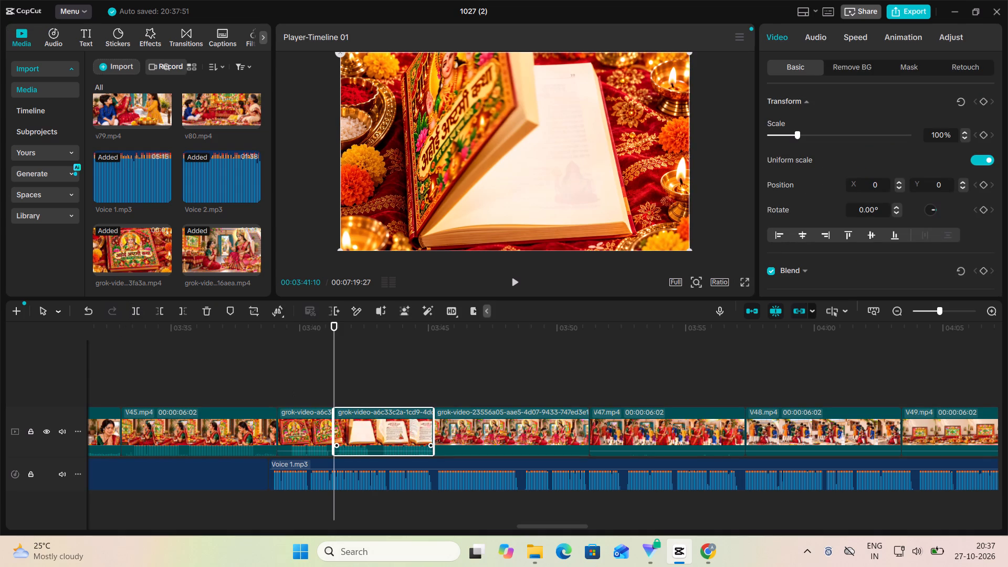
pyautogui.click(211, 309)
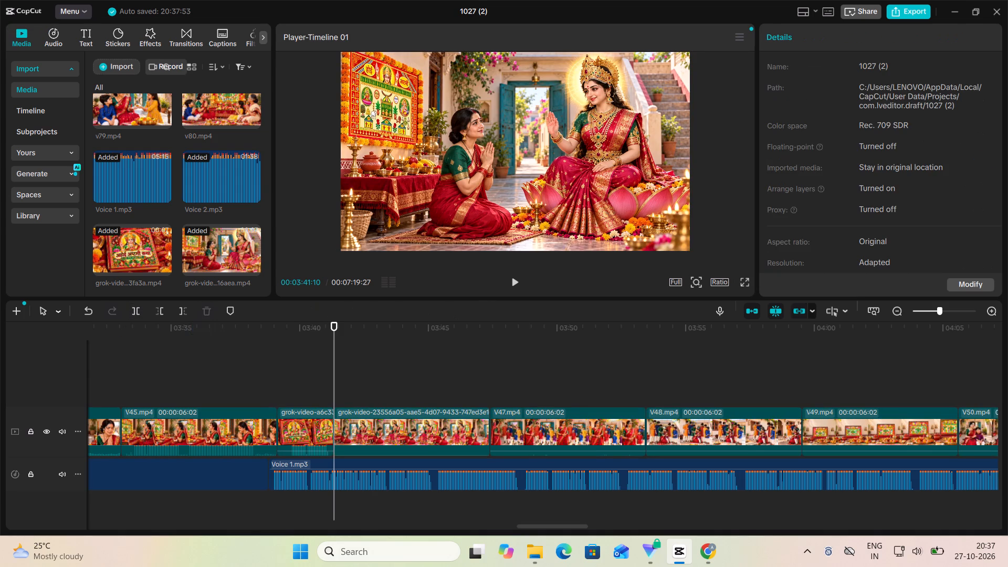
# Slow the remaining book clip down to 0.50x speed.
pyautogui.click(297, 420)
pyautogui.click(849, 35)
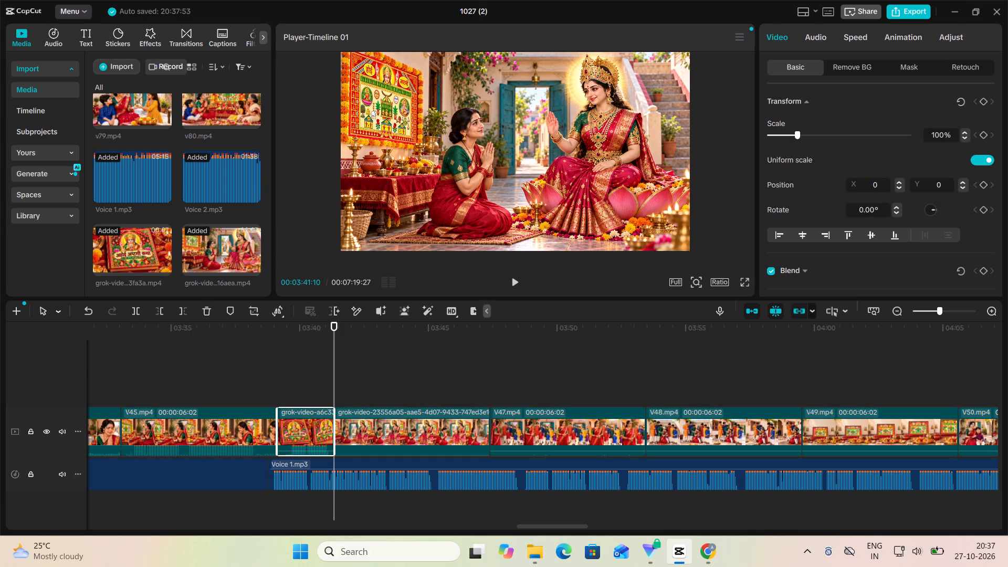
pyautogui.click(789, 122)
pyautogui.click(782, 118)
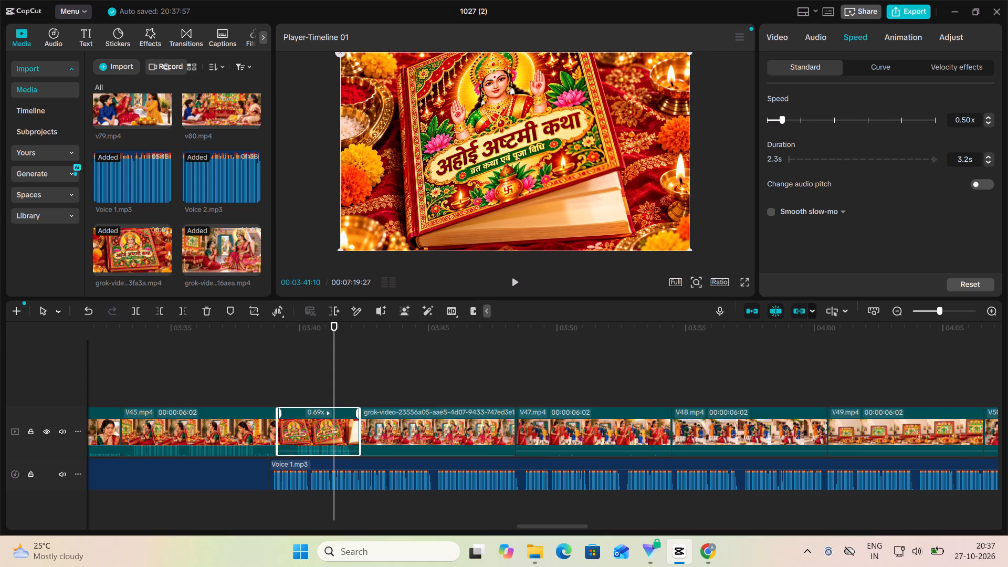
# Play the timeline from the end of V45.mp4 into the slowed book clip to check it against the voiceover.
pyautogui.click(274, 383)
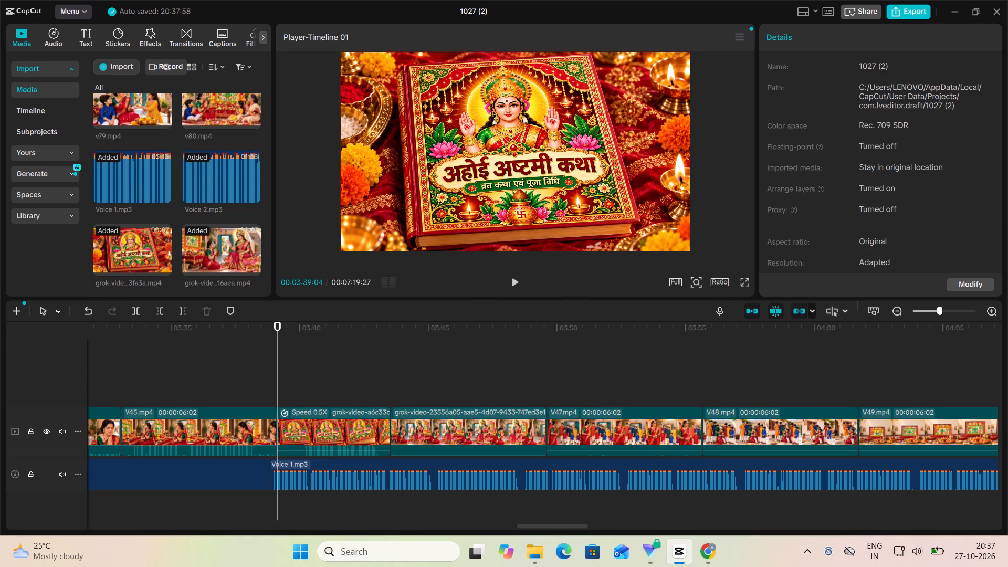
pyautogui.click(253, 388)
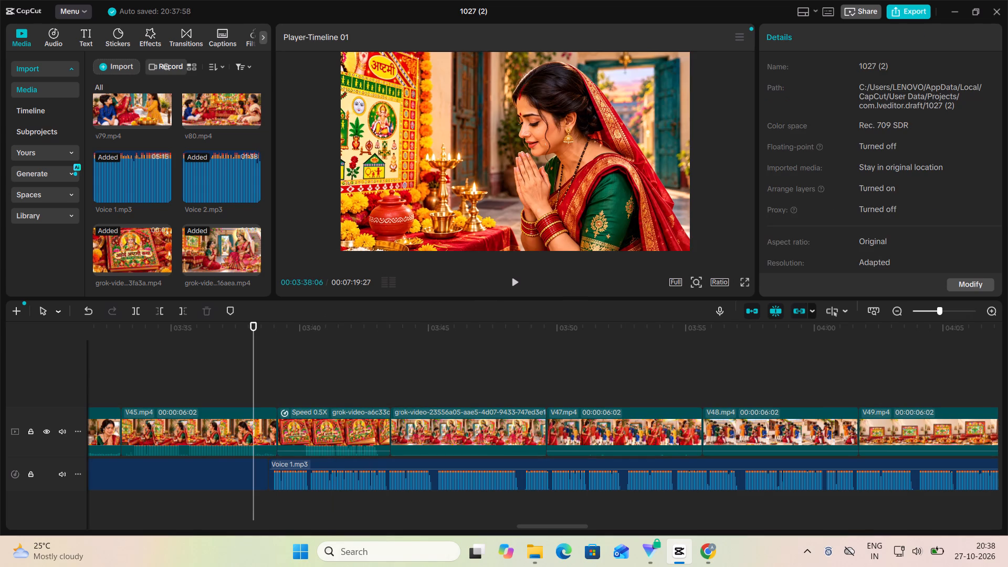
pyautogui.click(514, 282)
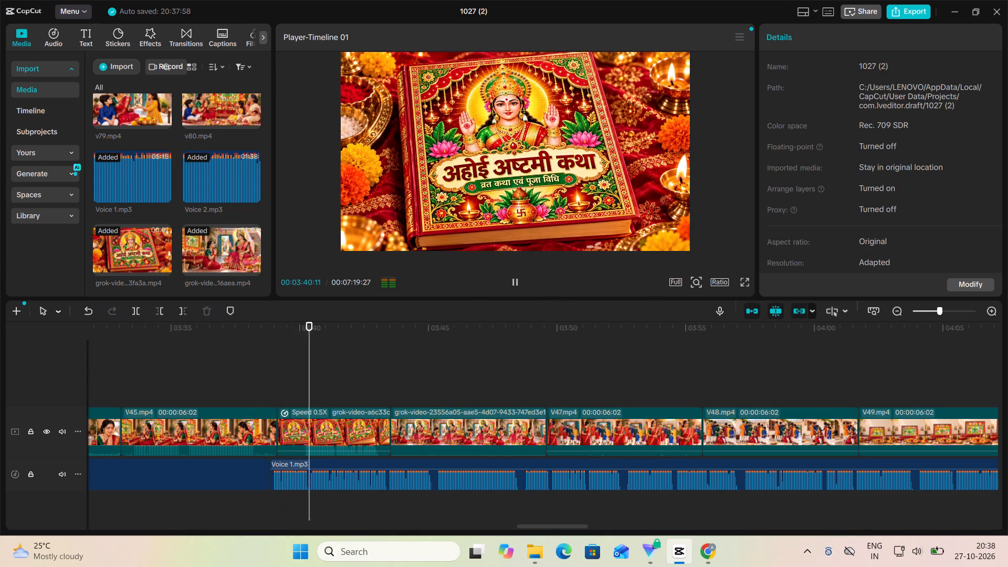
pyautogui.click(514, 282)
# Trim the end of the muted audio segment before Voice 1.mp3 and move the Voice 1.mp3 segment slightly earlier to meet it.
pyautogui.click(265, 439)
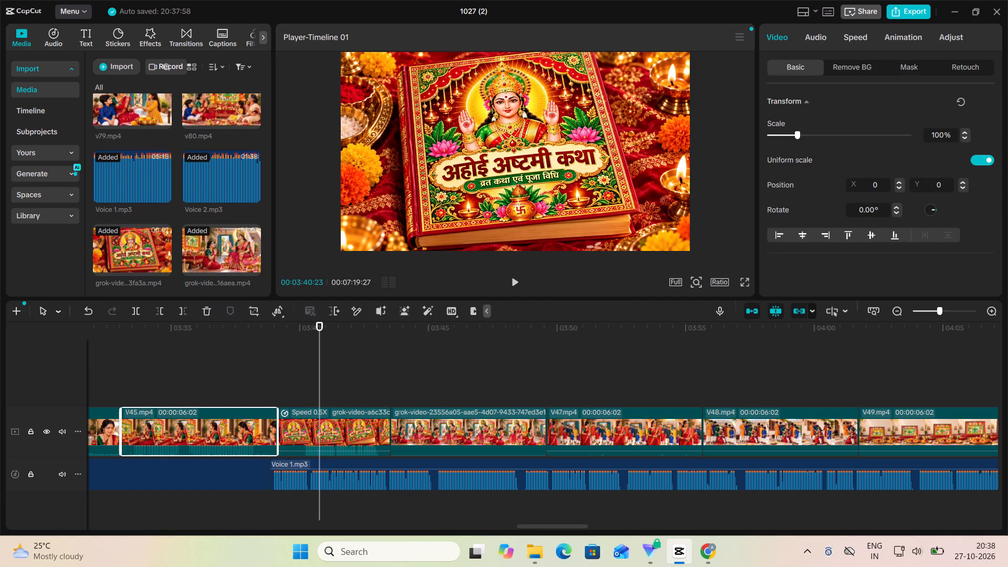
pyautogui.click(259, 467)
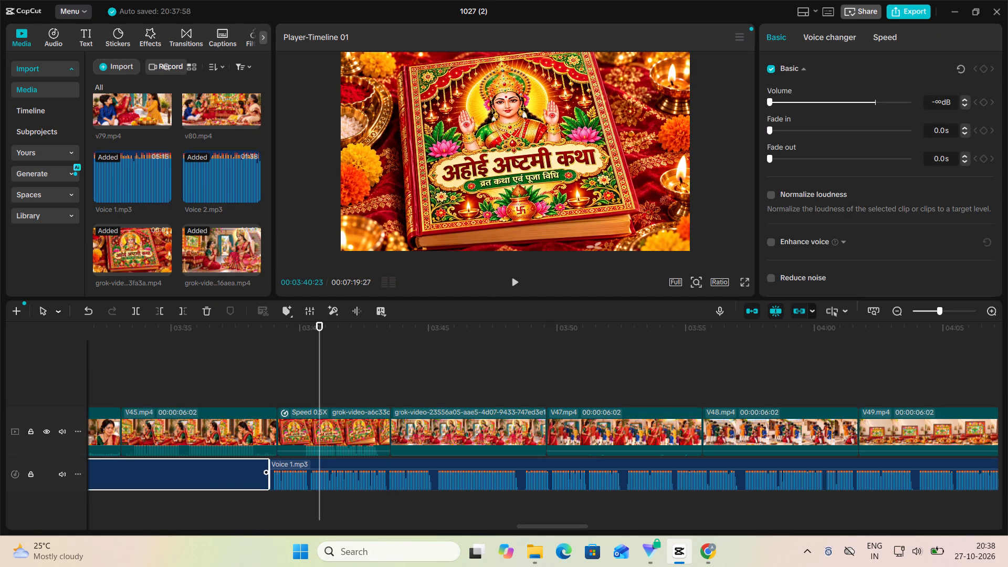
pyautogui.moveTo(269, 475); pyautogui.dragTo(262, 474)
pyautogui.click(247, 469)
pyautogui.moveTo(270, 481); pyautogui.dragTo(259, 483)
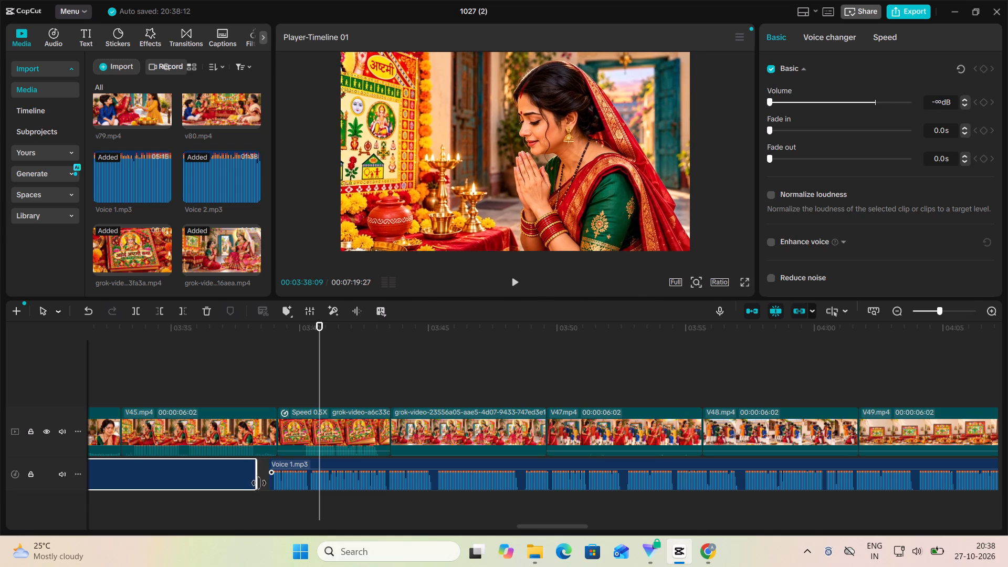
pyautogui.moveTo(259, 483); pyautogui.dragTo(261, 484)
pyautogui.moveTo(282, 479); pyautogui.dragTo(275, 478)
# Play the timeline from 00:03:38:03 to check where the moved Voice 1.mp3 segment starts.
pyautogui.click(250, 370)
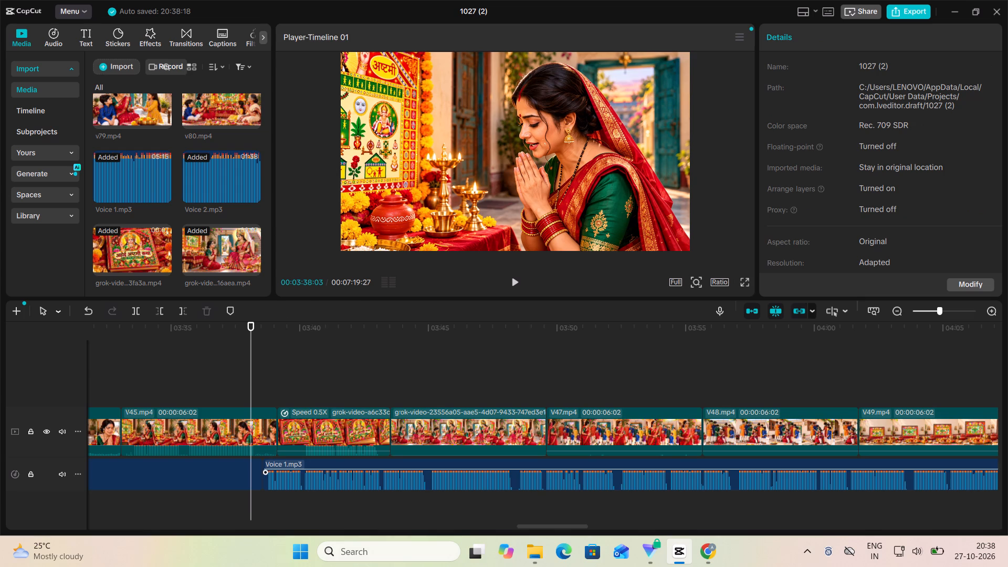
pyautogui.click(515, 289)
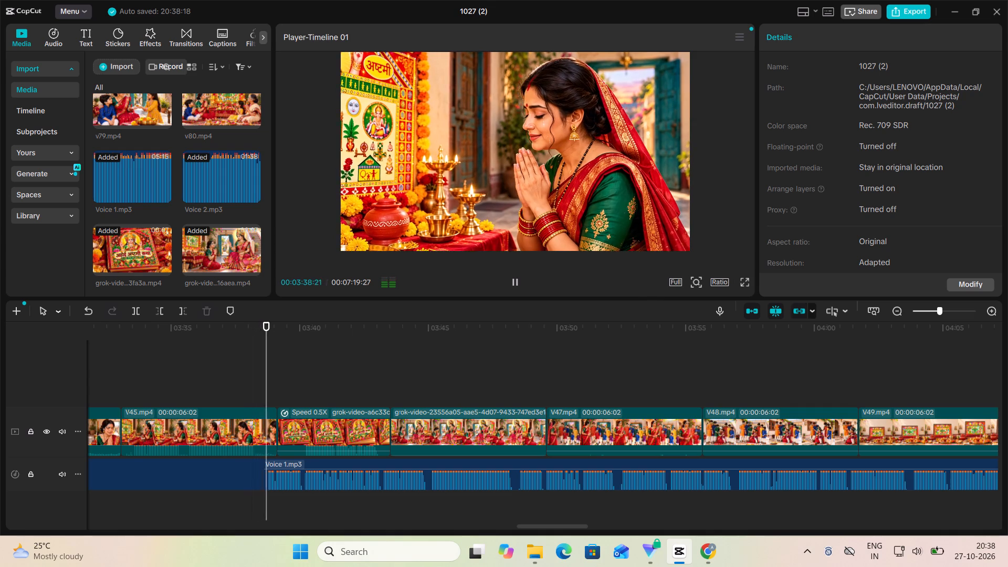
pyautogui.click(515, 289)
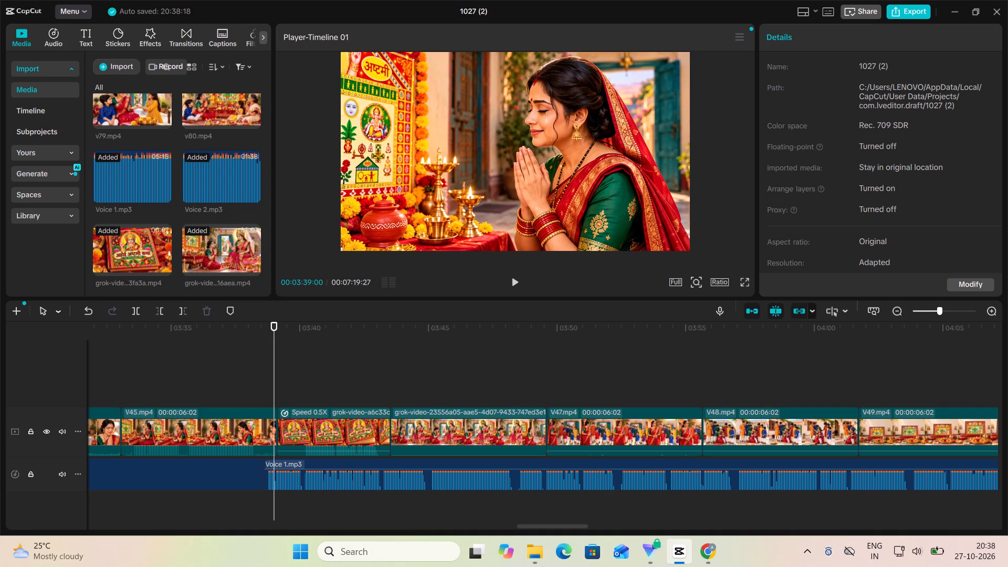
# Set the book clip's speed to 0.36x so it covers more of the voiceover.
pyautogui.click(362, 434)
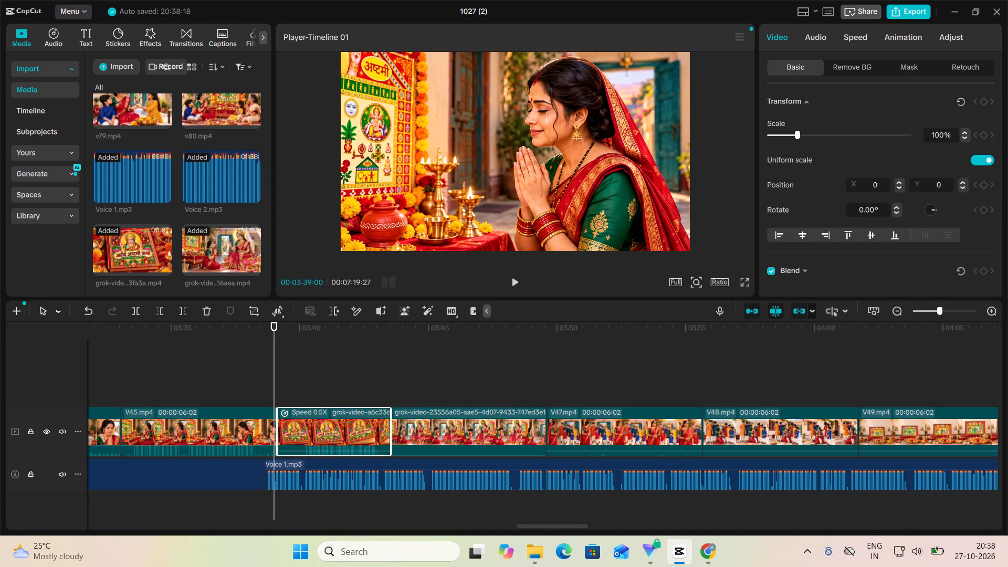
pyautogui.moveTo(344, 450); pyautogui.dragTo(338, 466)
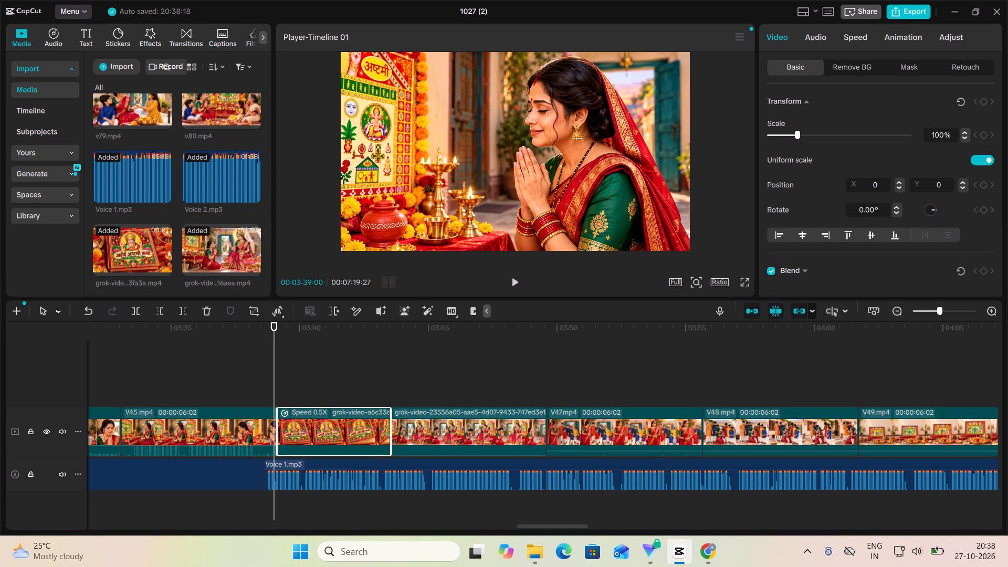
pyautogui.click(857, 34)
pyautogui.click(778, 118)
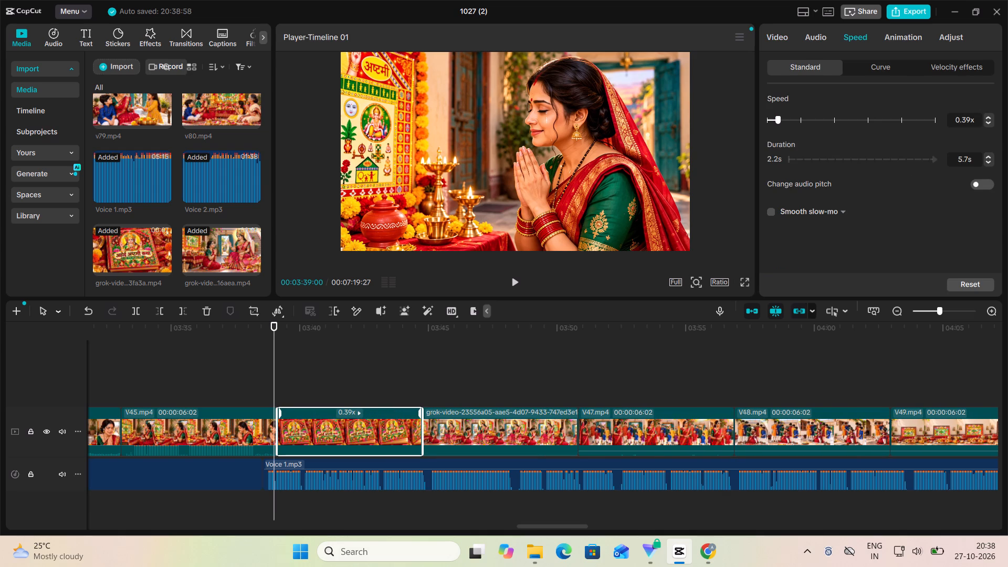
pyautogui.click(777, 118)
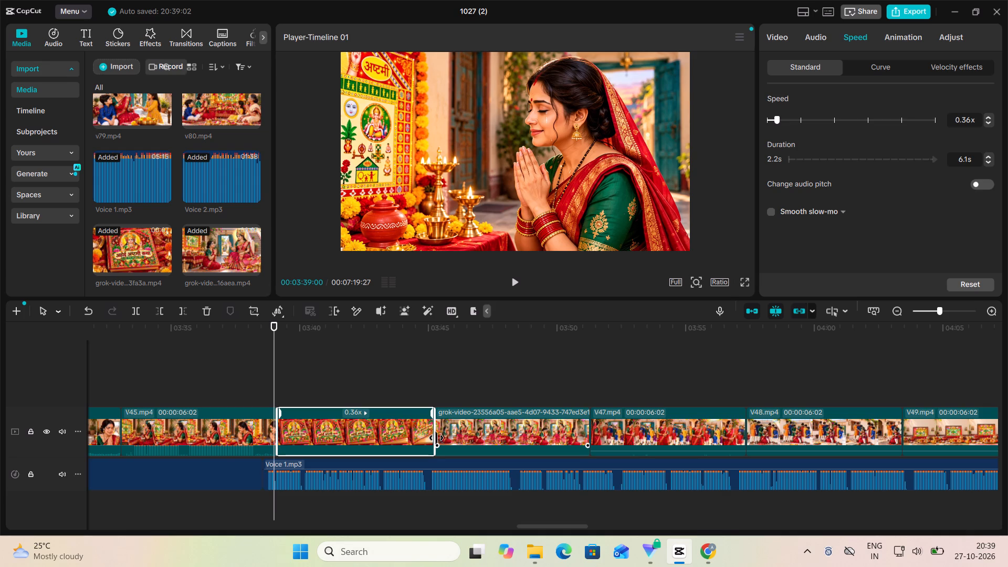
# Trim the end of the slowed book clip to a duration of 5.9 s.
pyautogui.moveTo(436, 437); pyautogui.dragTo(428, 440)
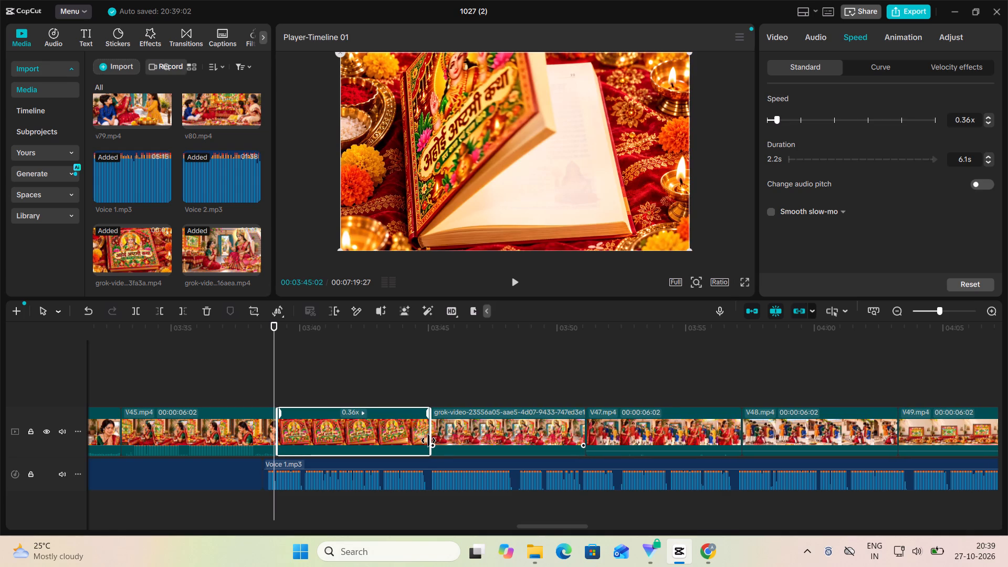
pyautogui.moveTo(428, 440); pyautogui.dragTo(427, 445)
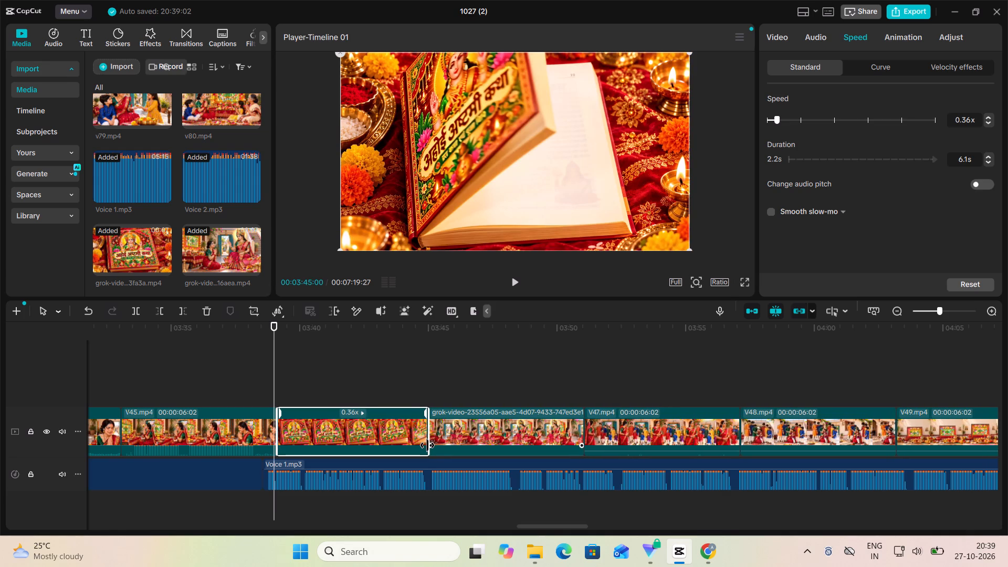
pyautogui.moveTo(427, 445); pyautogui.dragTo(428, 447)
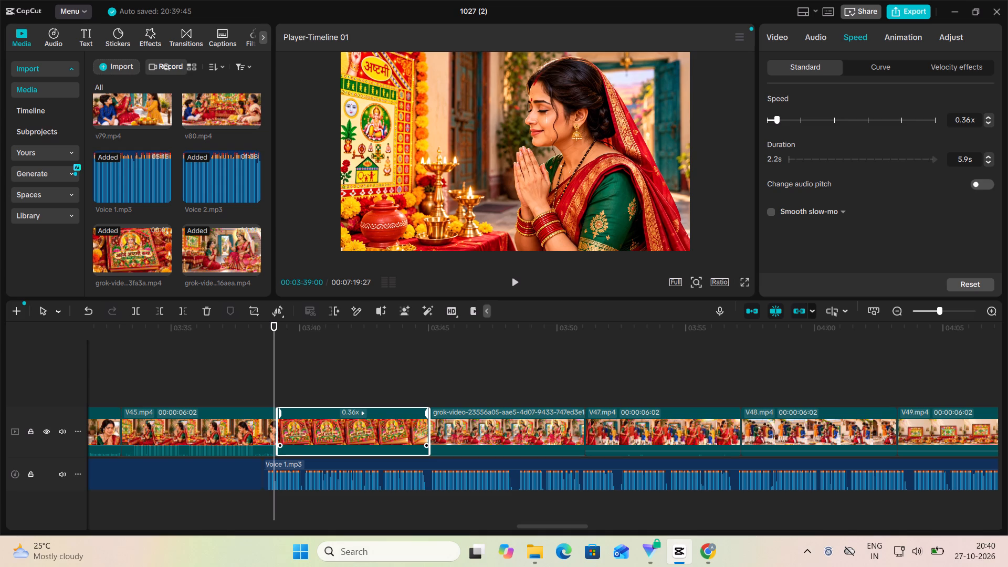
# Place the playhead at 00:03:38:17, just before the end of V45.mp4, to review the book clip section.
pyautogui.click(266, 378)
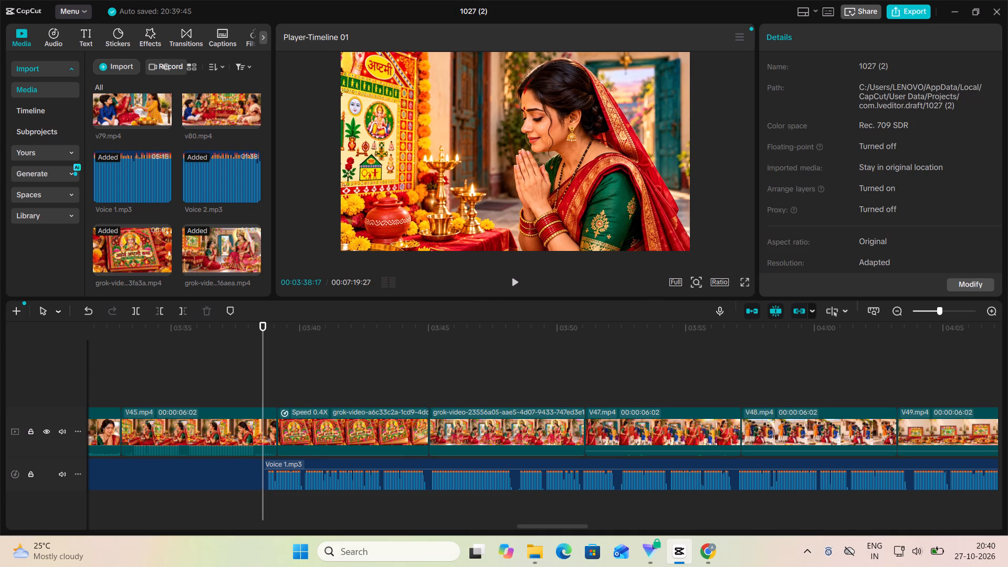
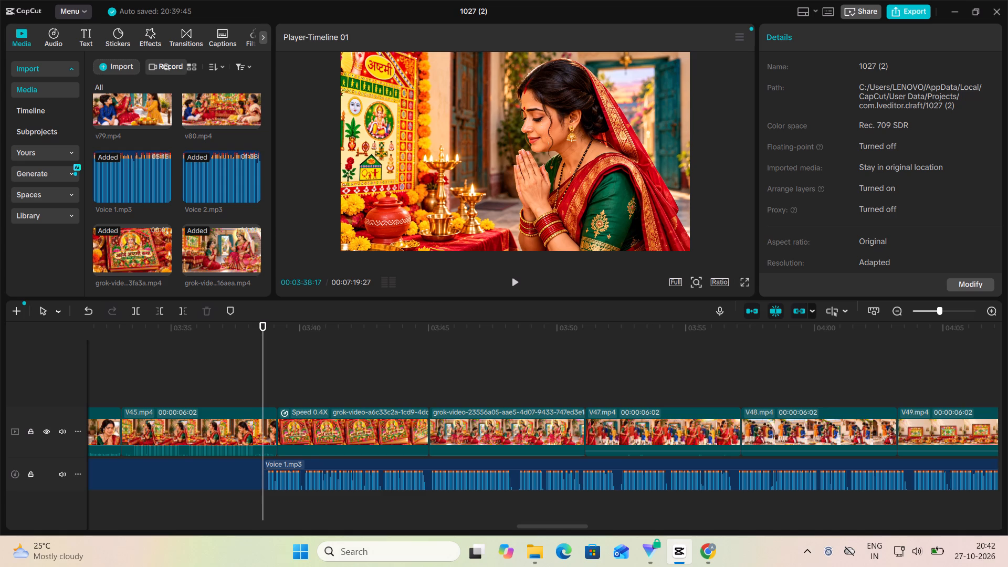
# Play the timeline from 00:03:38:17 through the book clip and into the blessing clip to check both against the voiceover.
pyautogui.click(518, 286)
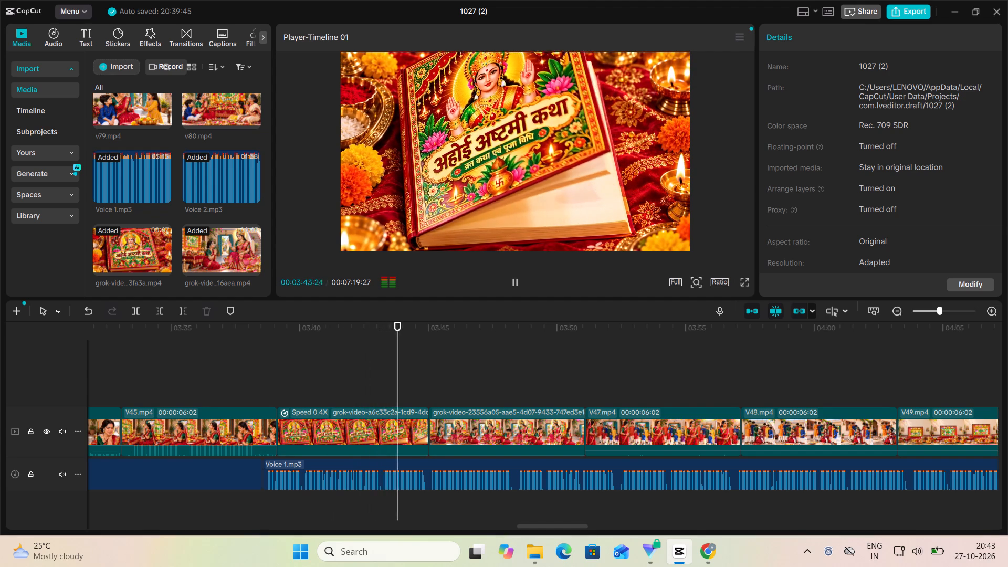
pyautogui.click(516, 290)
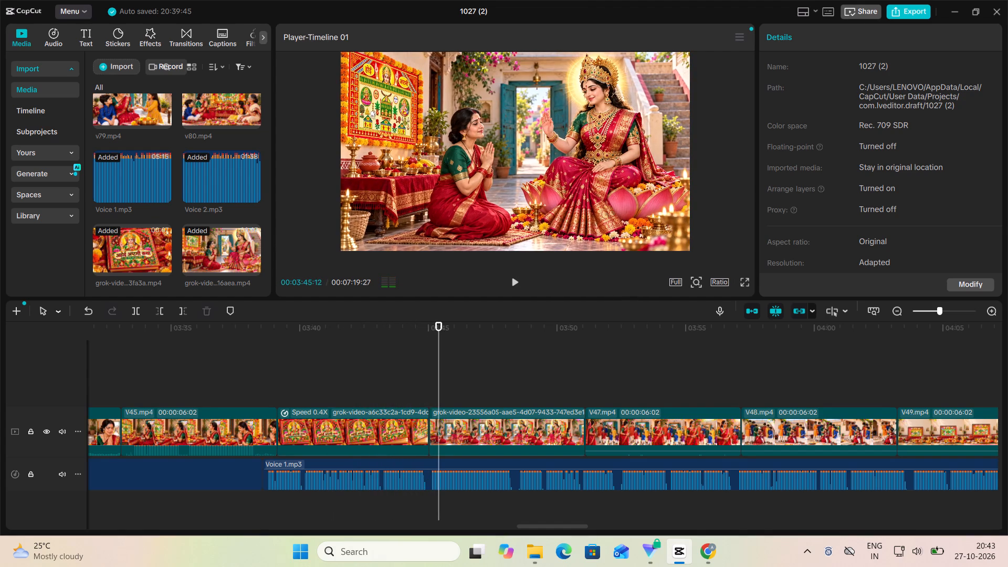
pyautogui.click(516, 290)
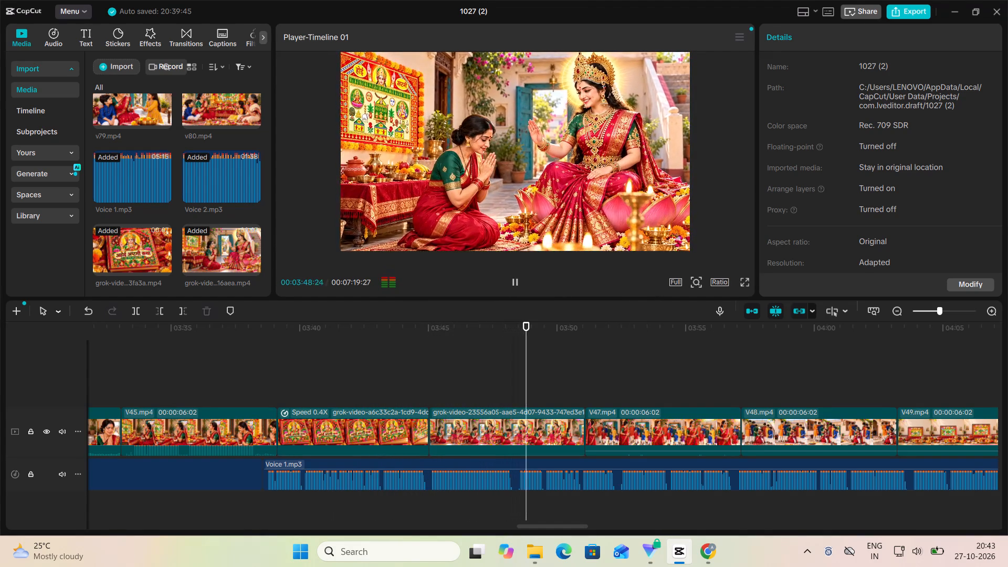
pyautogui.click(516, 290)
pyautogui.click(508, 377)
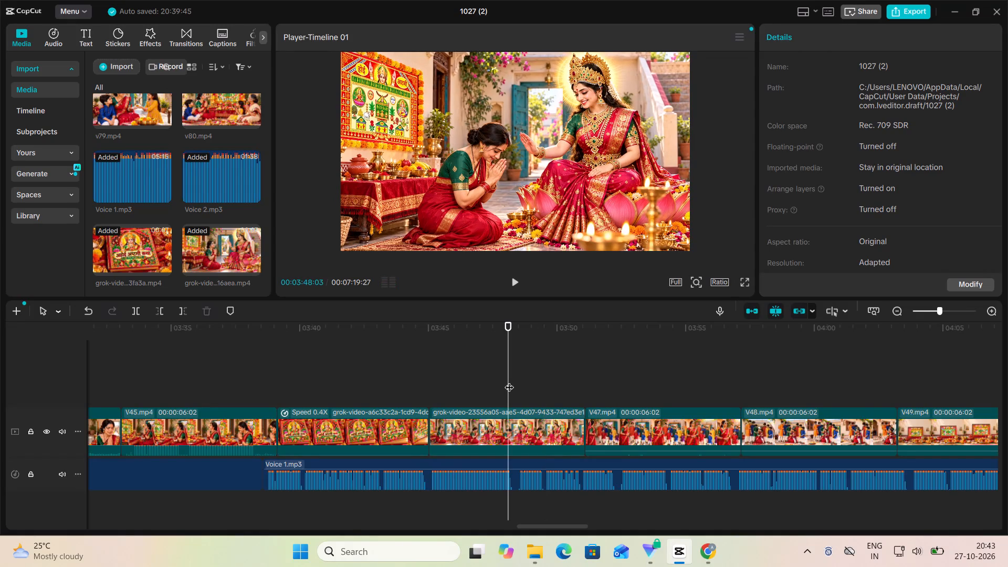
# Place the playhead at 00:03:43:06 and trim the end of the book clip back to about 00:03:44.
pyautogui.click(384, 381)
pyautogui.click(382, 379)
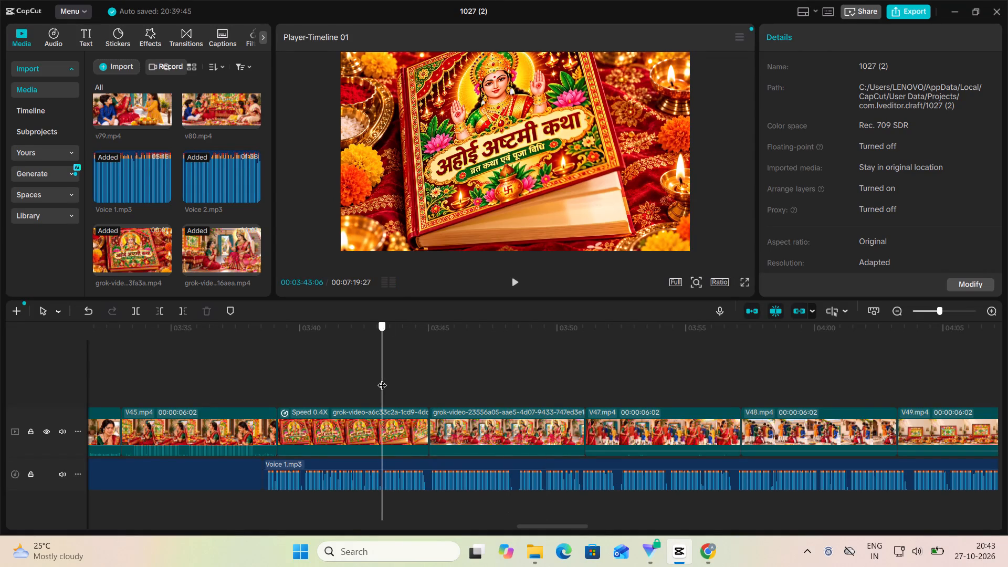
pyautogui.click(402, 440)
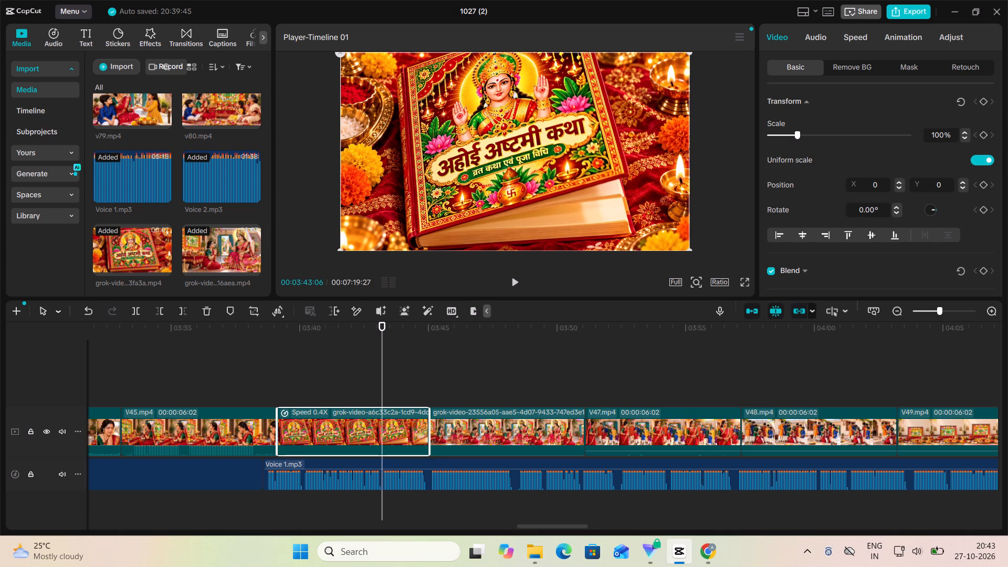
pyautogui.moveTo(428, 424); pyautogui.dragTo(409, 425)
# Set the book clip's speed to 0.45x so that it ends near the playhead at 00:03:43:06.
pyautogui.click(858, 39)
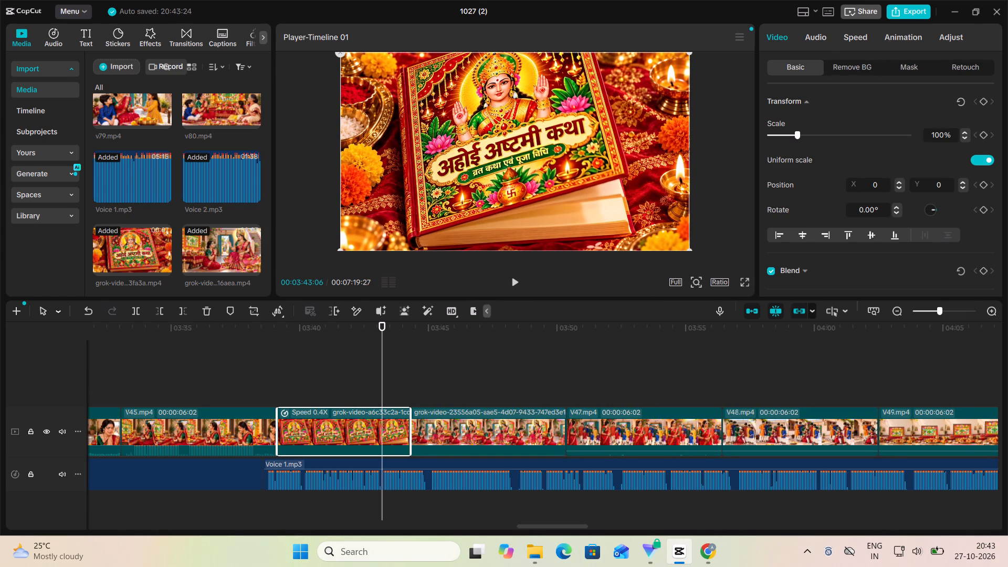
pyautogui.click(784, 119)
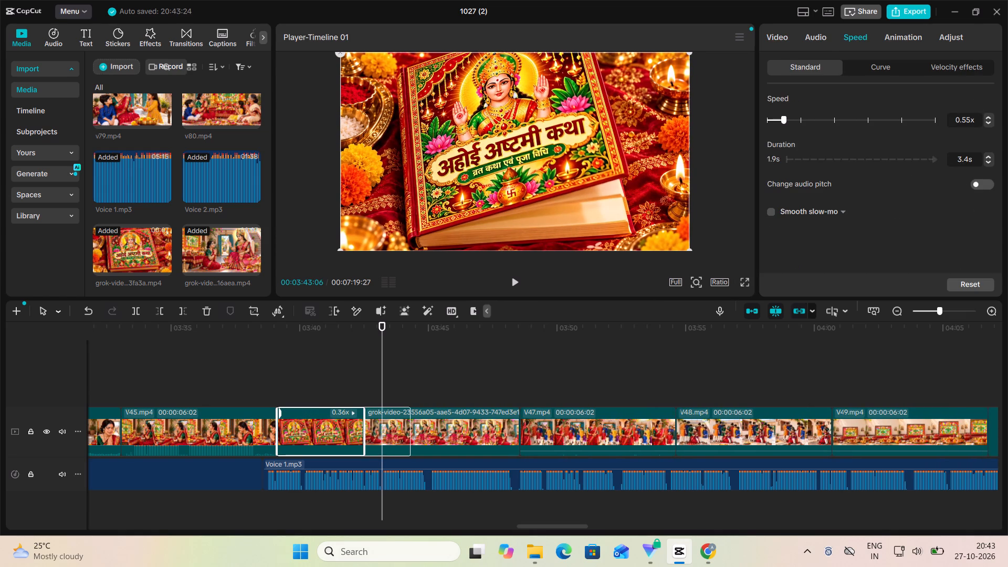
pyautogui.click(782, 120)
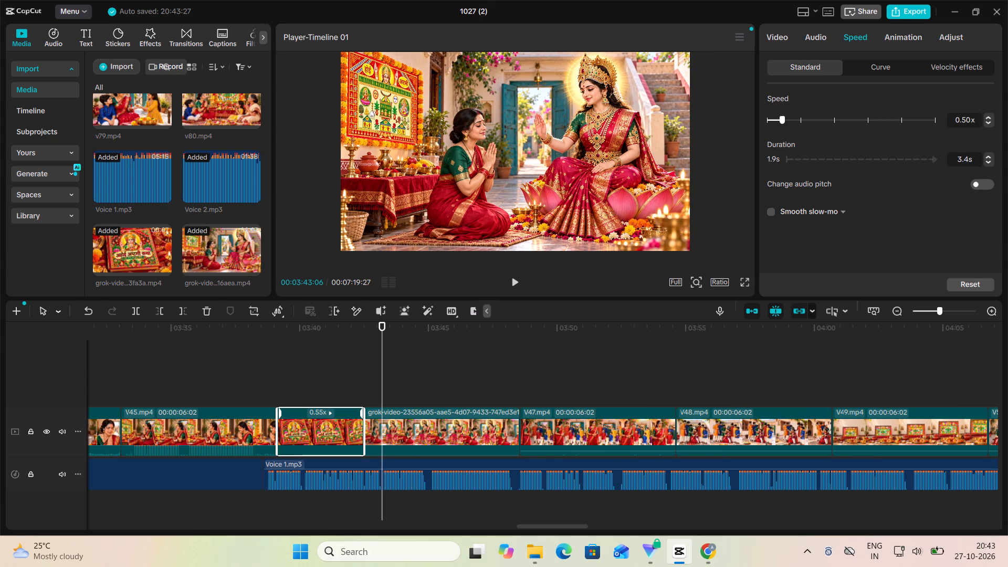
pyautogui.click(781, 120)
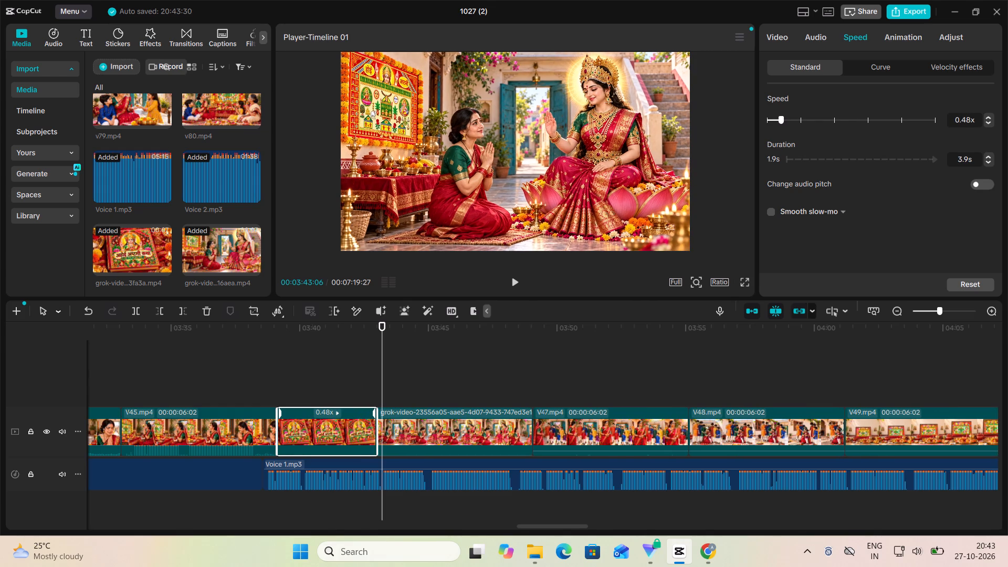
pyautogui.click(781, 120)
pyautogui.click(780, 121)
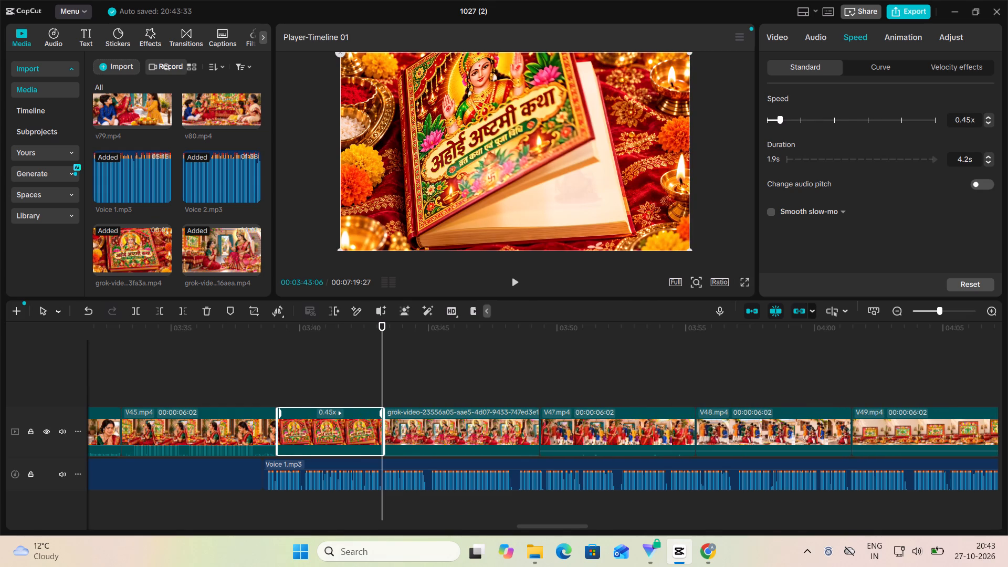
# Replay the book and blessing clips from about 00:03:40 to check their timing, stopping at the voiceover pause at 00:03:48:13.
pyautogui.click(311, 365)
pyautogui.click(517, 283)
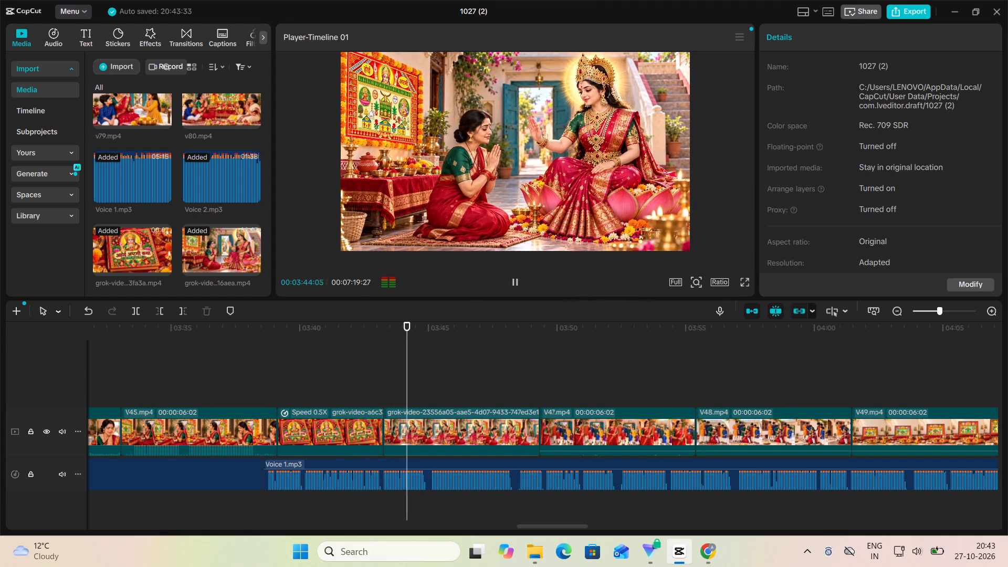
pyautogui.click(515, 287)
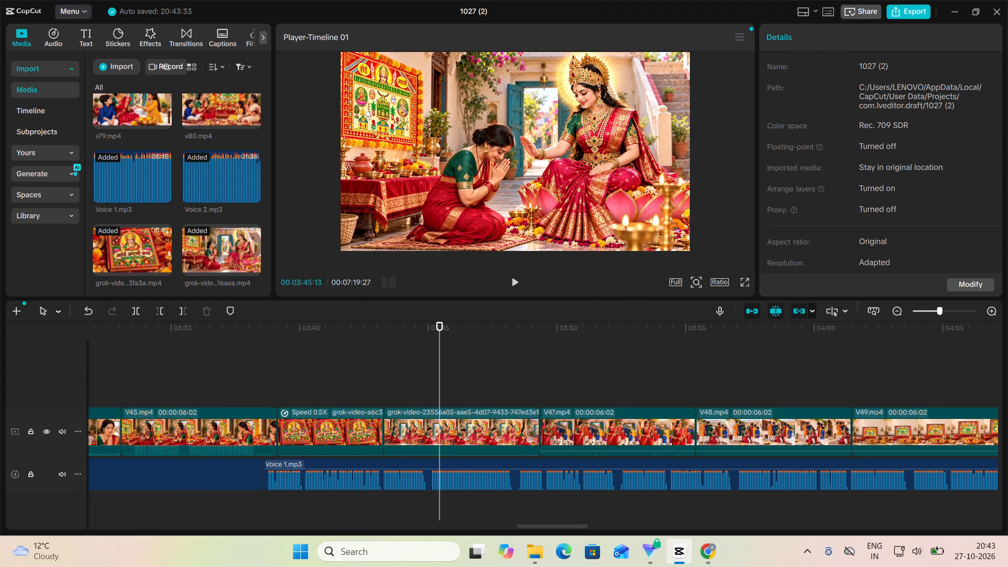
pyautogui.click(325, 394)
pyautogui.click(517, 283)
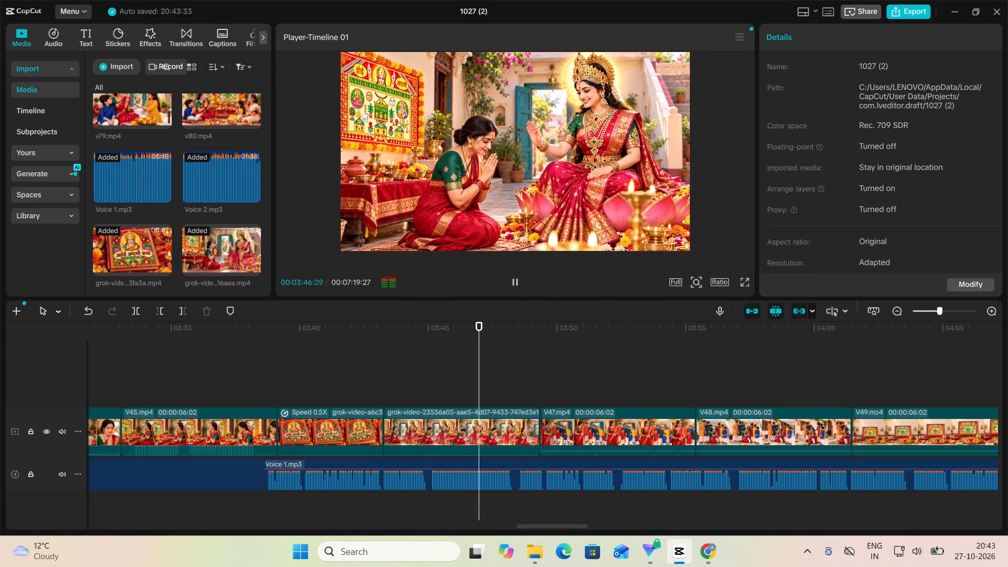
pyautogui.click(517, 283)
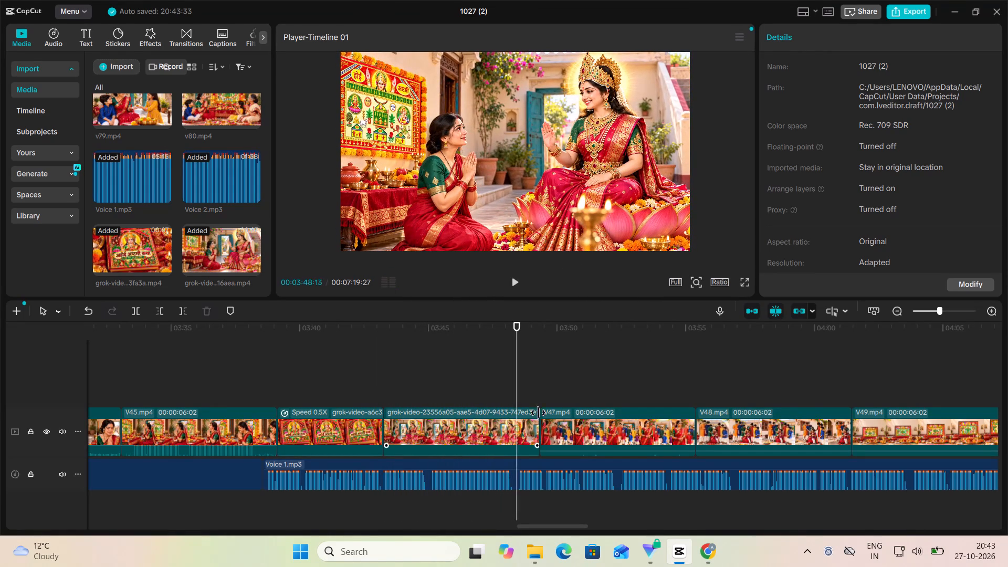
# Set the blessing clip's speed to 1.18x so that it ends at the playhead at 00:03:48:13.
pyautogui.click(525, 423)
pyautogui.click(866, 37)
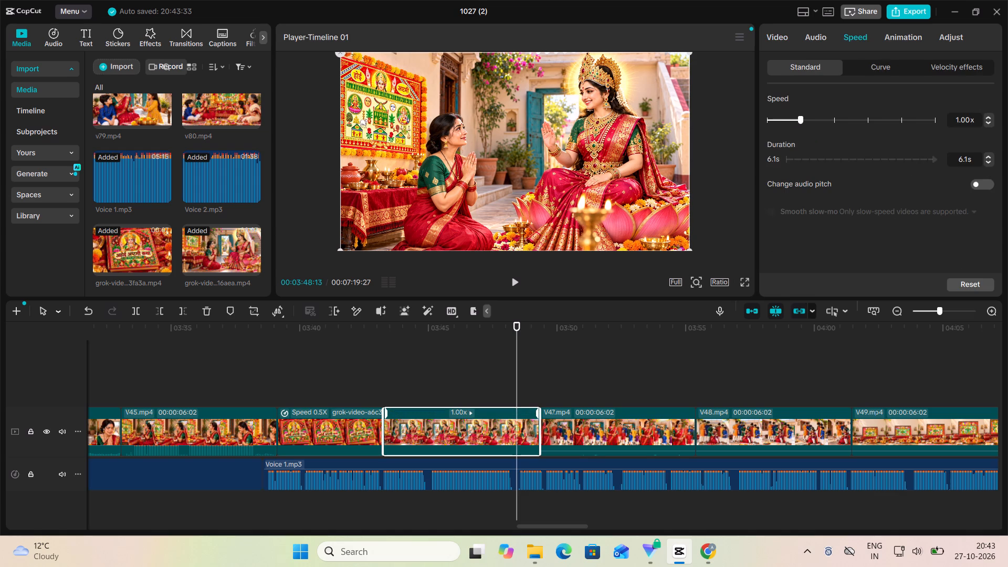
pyautogui.click(805, 123)
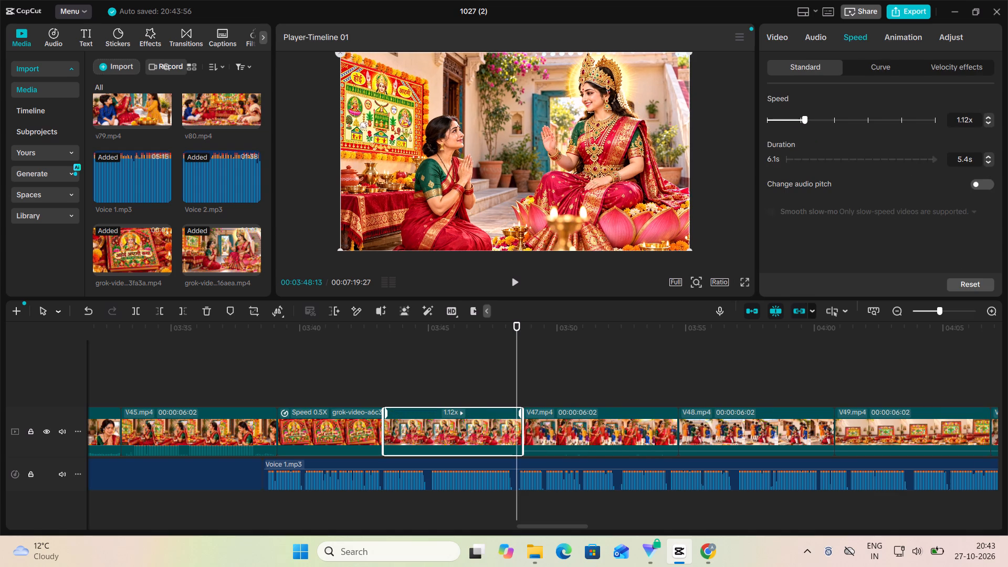
pyautogui.click(807, 122)
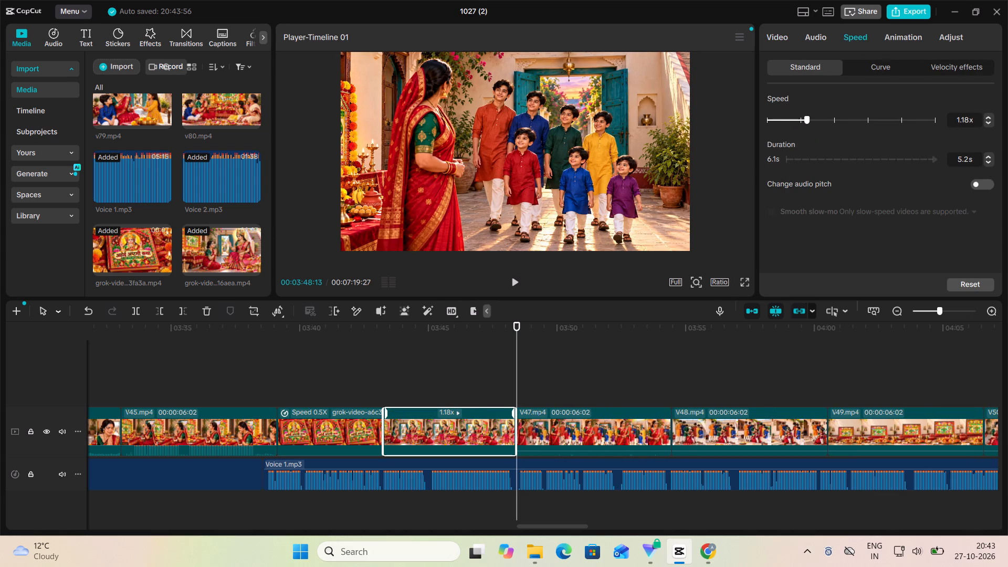
# Play the sped-up blessing clip from about 00:03:44 to check it against the voiceover.
pyautogui.click(414, 369)
pyautogui.click(520, 279)
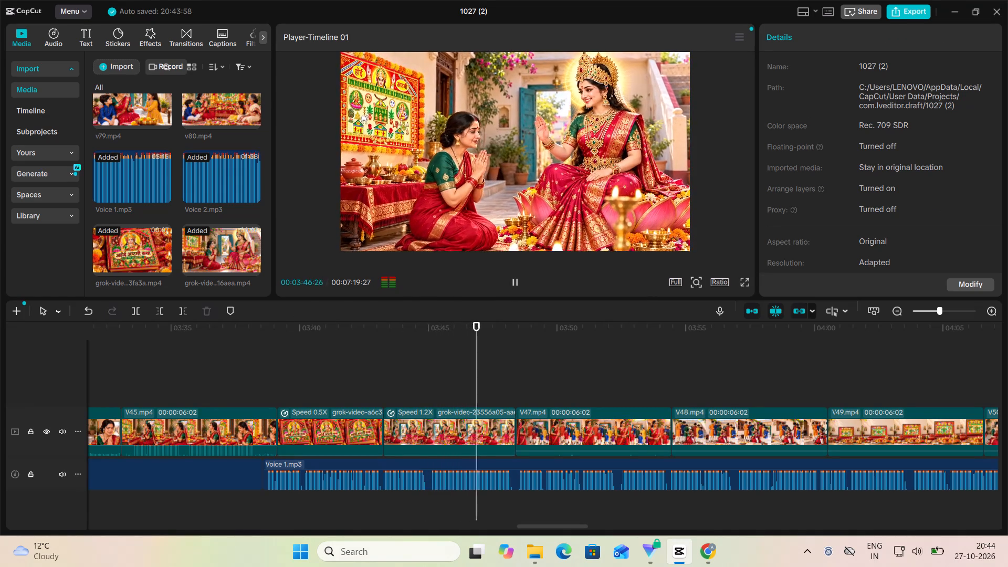
pyautogui.click(516, 282)
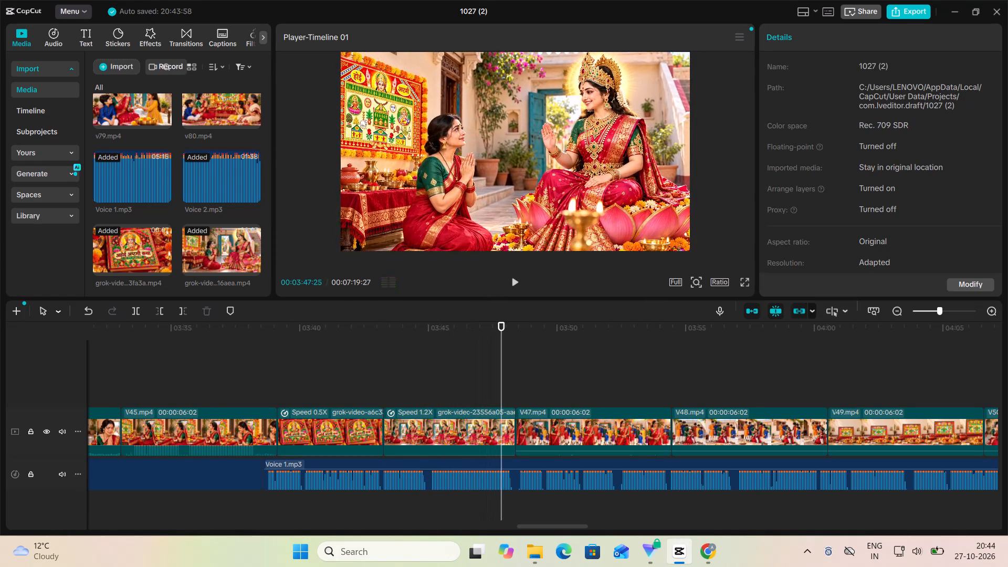
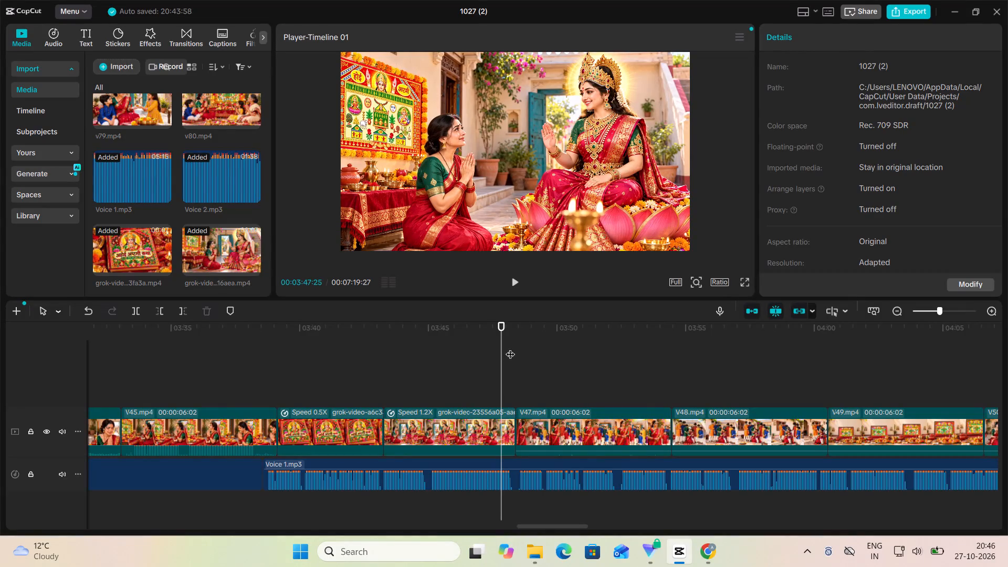
# Play the timeline from about 00:03:47 through the V47 clip into V48 to check them against the voiceover.
pyautogui.click(515, 288)
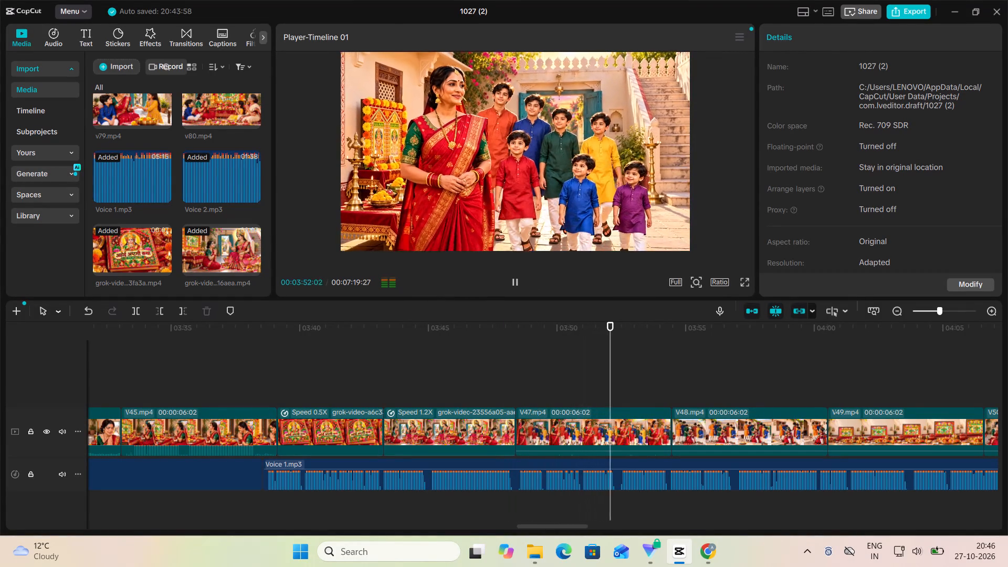
pyautogui.click(515, 288)
pyautogui.click(515, 288)
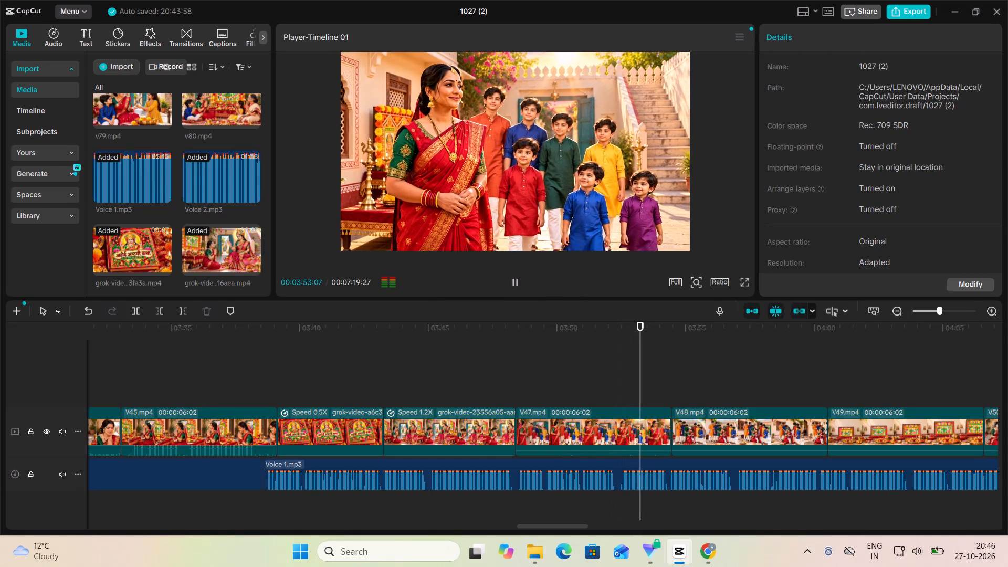
pyautogui.click(515, 288)
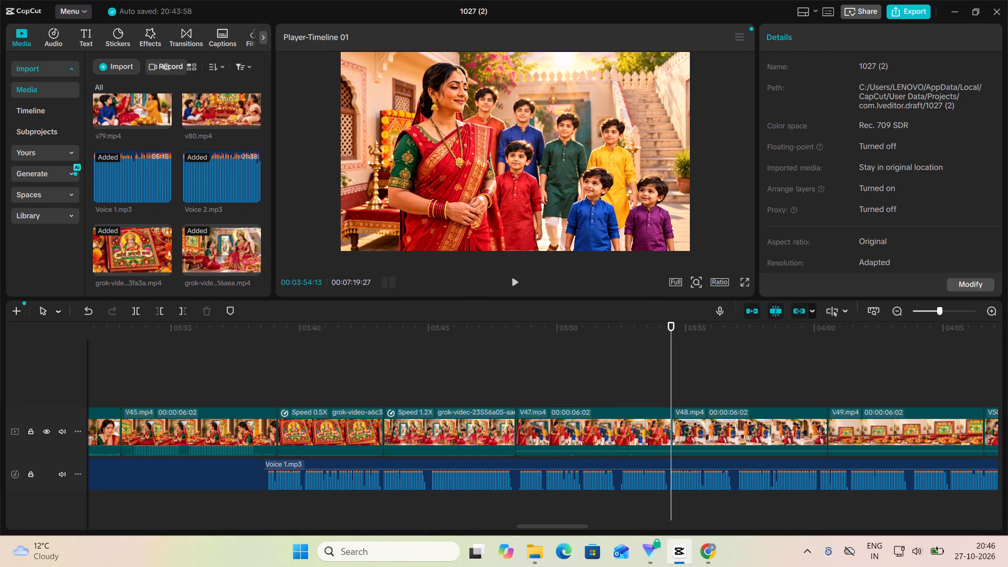
pyautogui.click(515, 288)
pyautogui.click(509, 288)
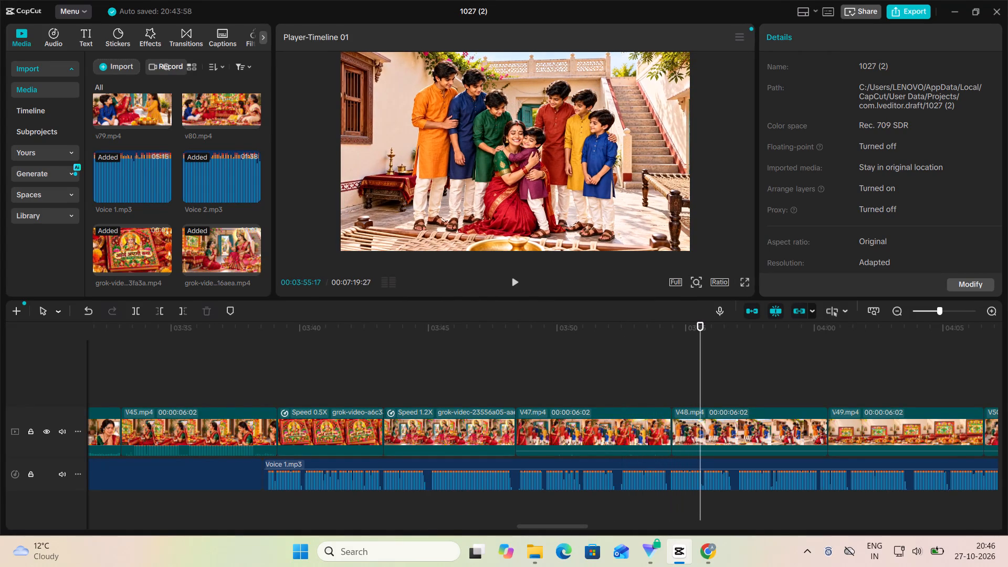
# Scale the V47 clip of the mother and seven sons up to 116%.
pyautogui.click(547, 432)
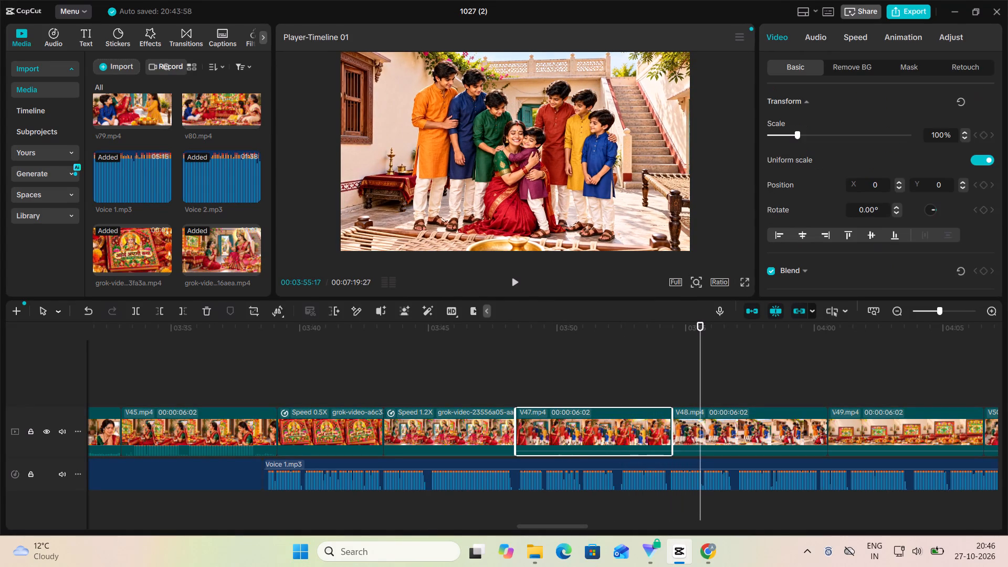
pyautogui.click(562, 380)
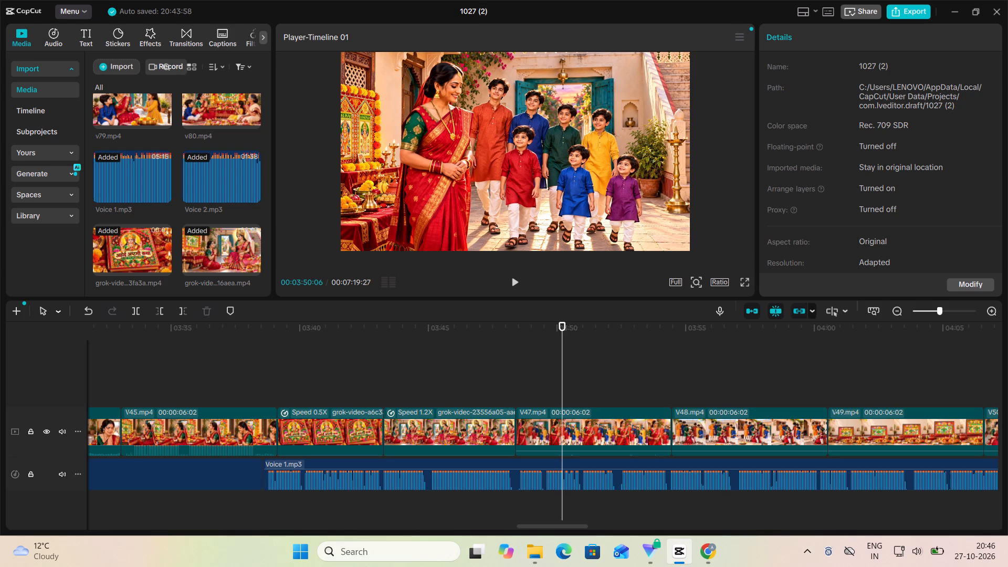
pyautogui.click(628, 153)
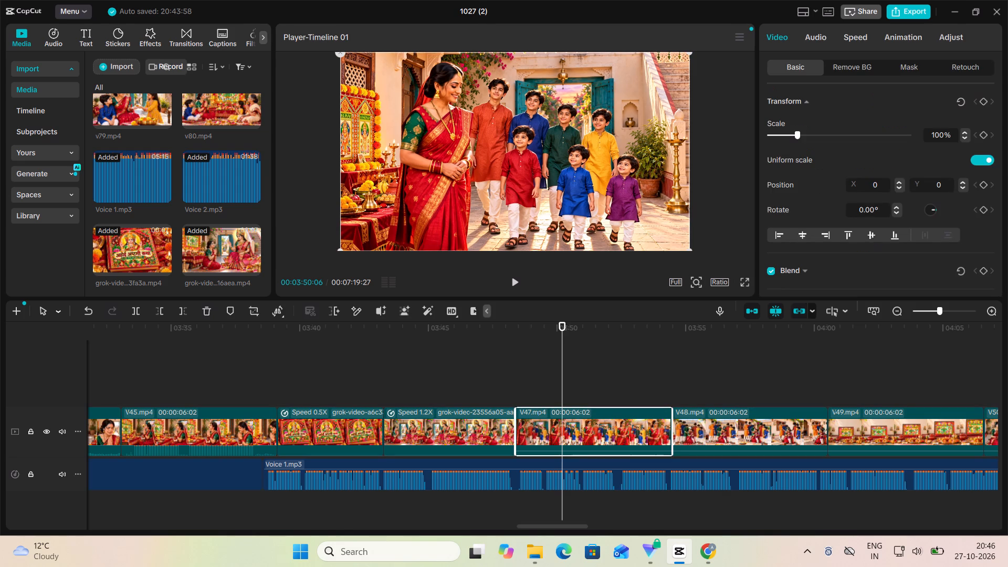
pyautogui.click(963, 133)
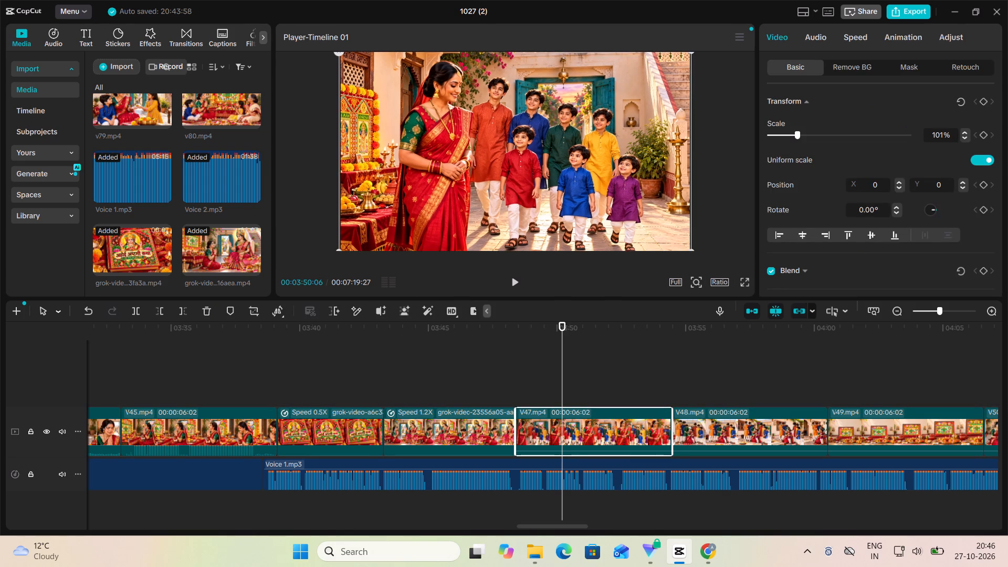
pyautogui.tripleClick(963, 133)
pyautogui.tripleClick(963, 133)
pyautogui.tripleClick(963, 133)
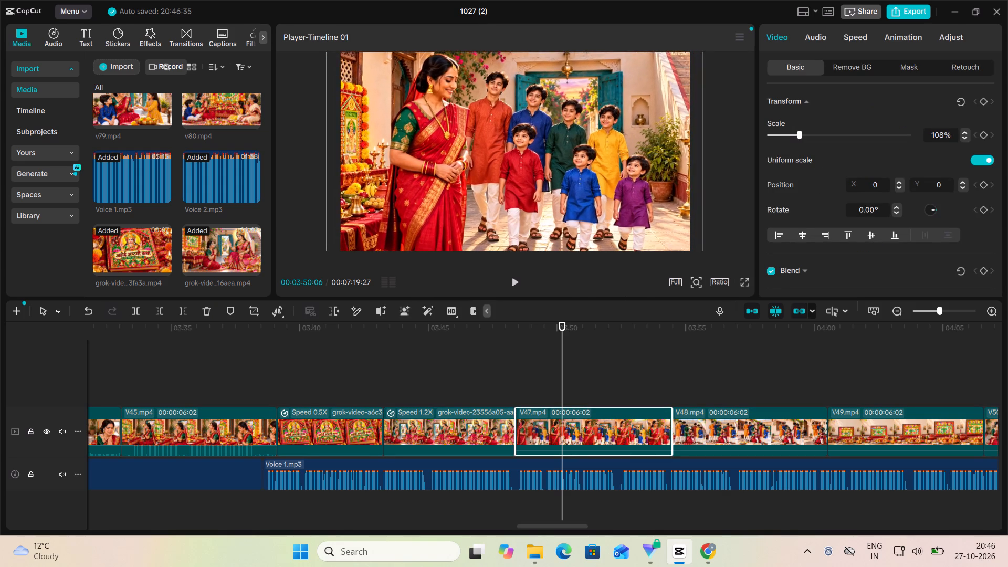
pyautogui.tripleClick(963, 133)
pyautogui.tripleClick(963, 133)
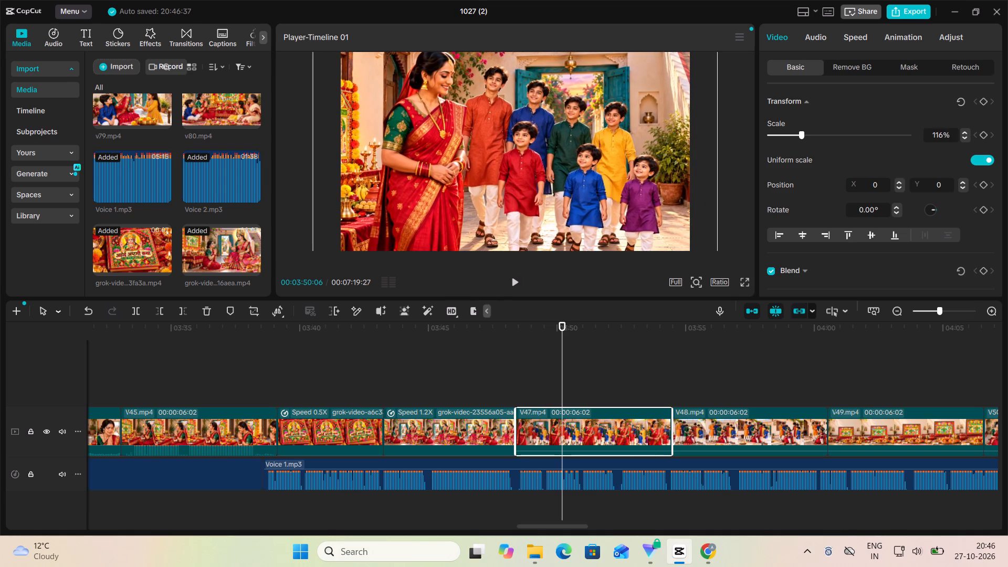
# Reposition the enlarged V47 picture within the frame to about X -307, Y -83.
pyautogui.moveTo(377, 199); pyautogui.dragTo(339, 204)
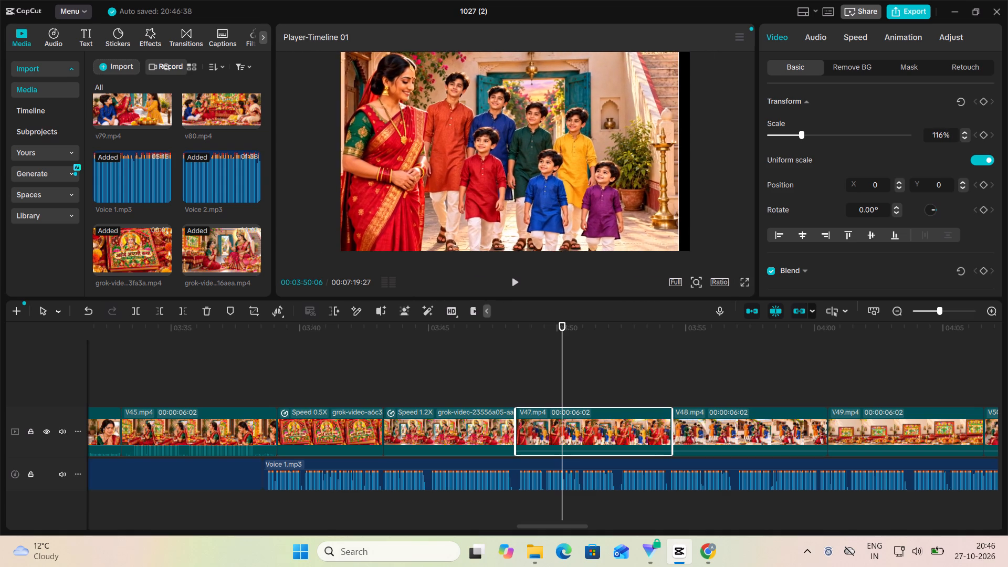
pyautogui.moveTo(339, 204); pyautogui.dragTo(274, 233)
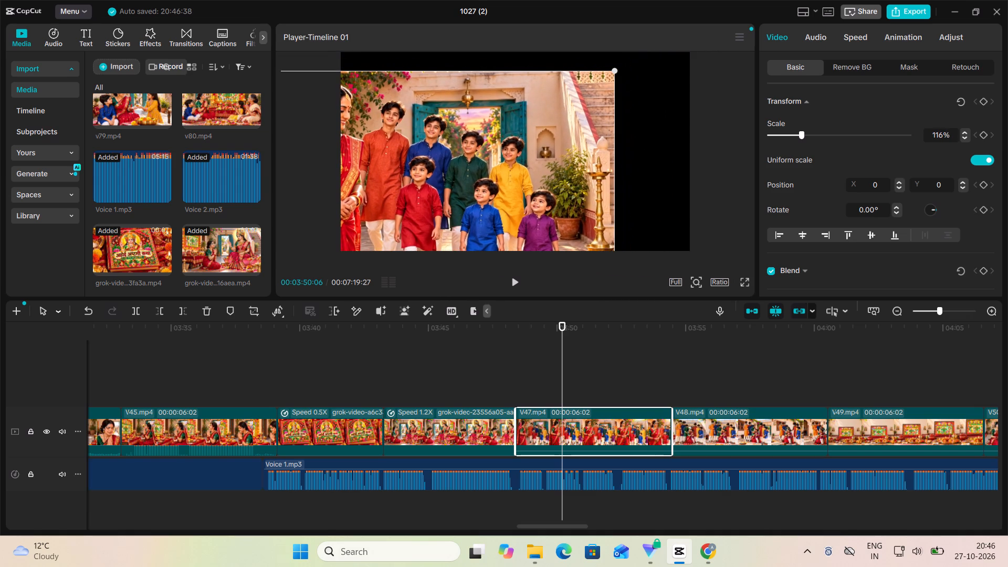
pyautogui.moveTo(274, 233); pyautogui.dragTo(353, 206)
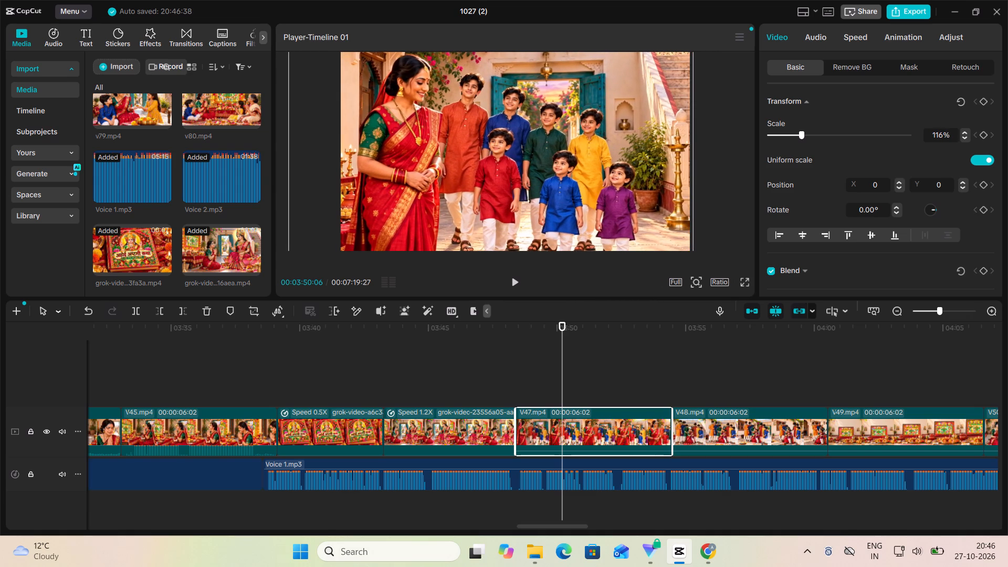
pyautogui.moveTo(353, 206); pyautogui.dragTo(353, 206)
# Replay the start of V47 against the voiceover, split the clip at 00:03:49:07 and delete the part after the cut.
pyautogui.click(525, 372)
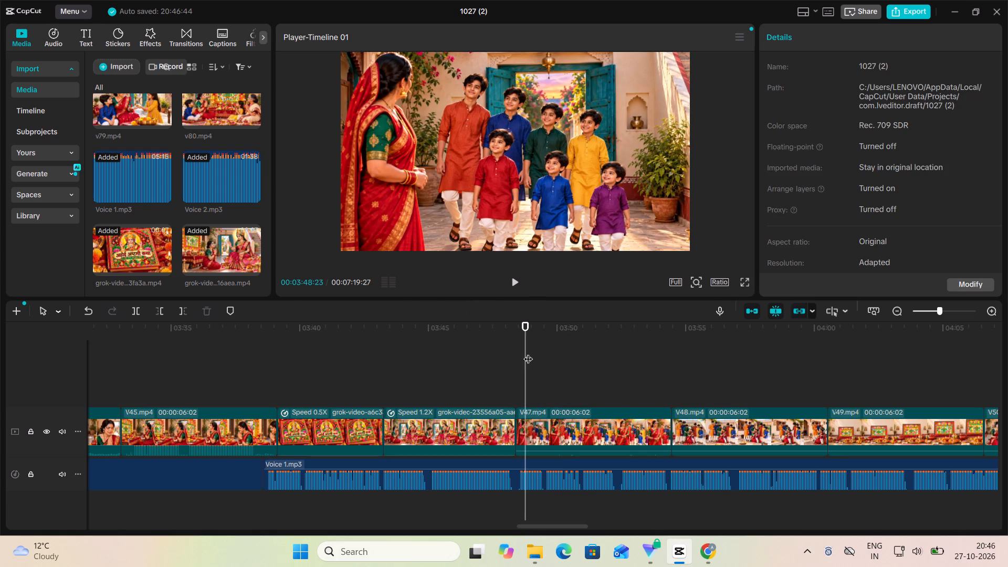
pyautogui.click(510, 287)
pyautogui.click(514, 286)
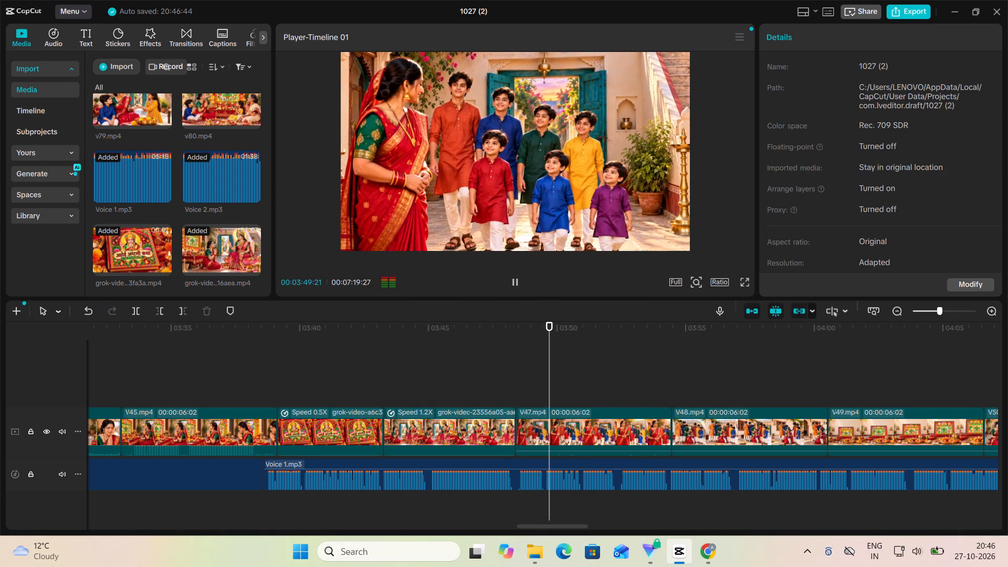
pyautogui.click(548, 386)
pyautogui.click(538, 390)
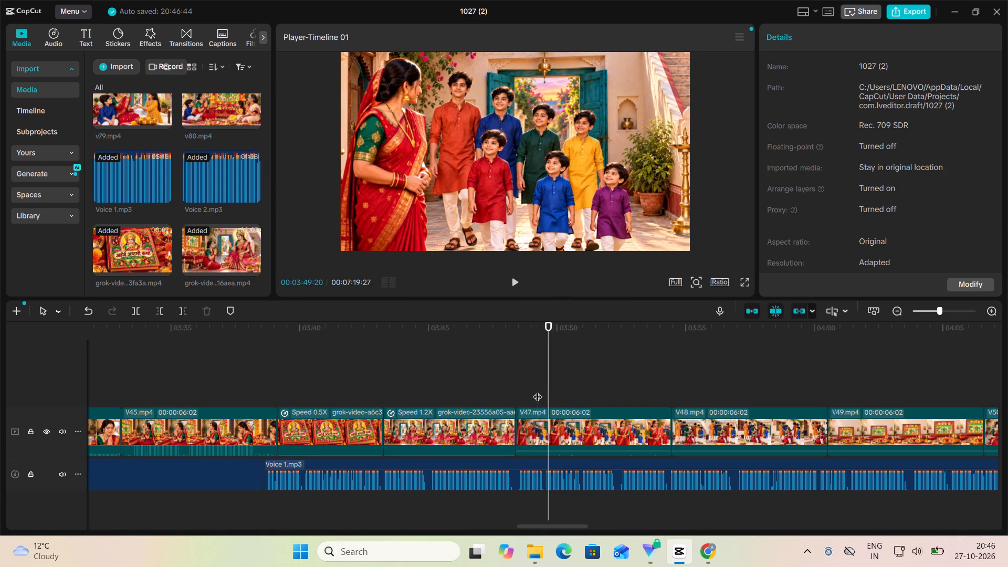
pyautogui.click(569, 436)
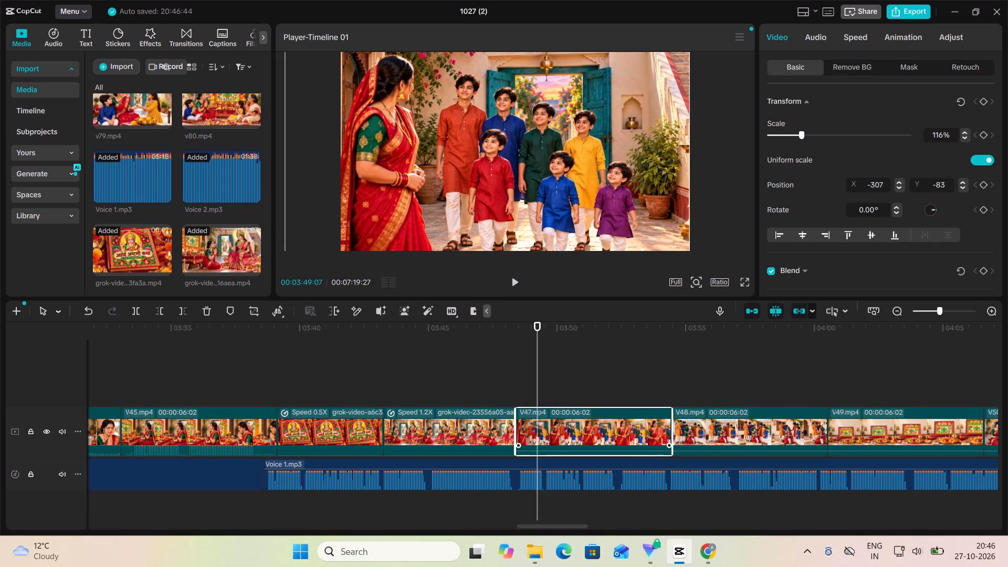
pyautogui.click(135, 313)
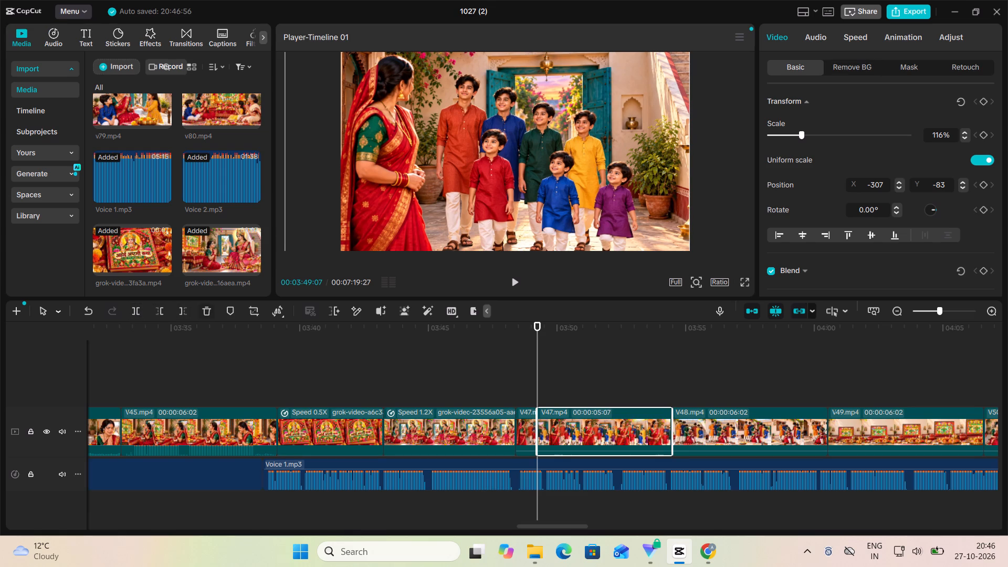
pyautogui.click(205, 309)
# Slow the remaining short V47 piece down to 0.61x speed.
pyautogui.click(528, 384)
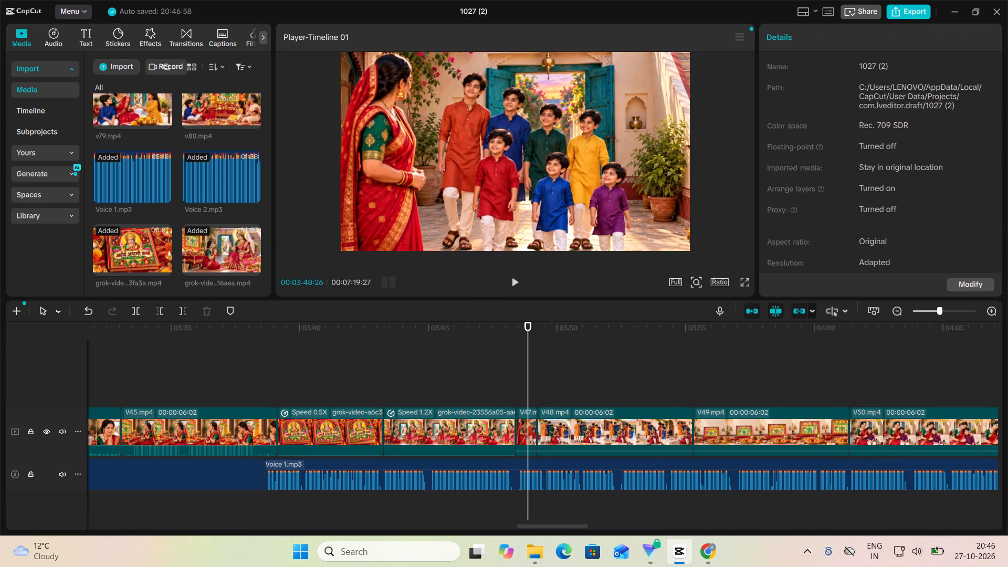
pyautogui.click(525, 425)
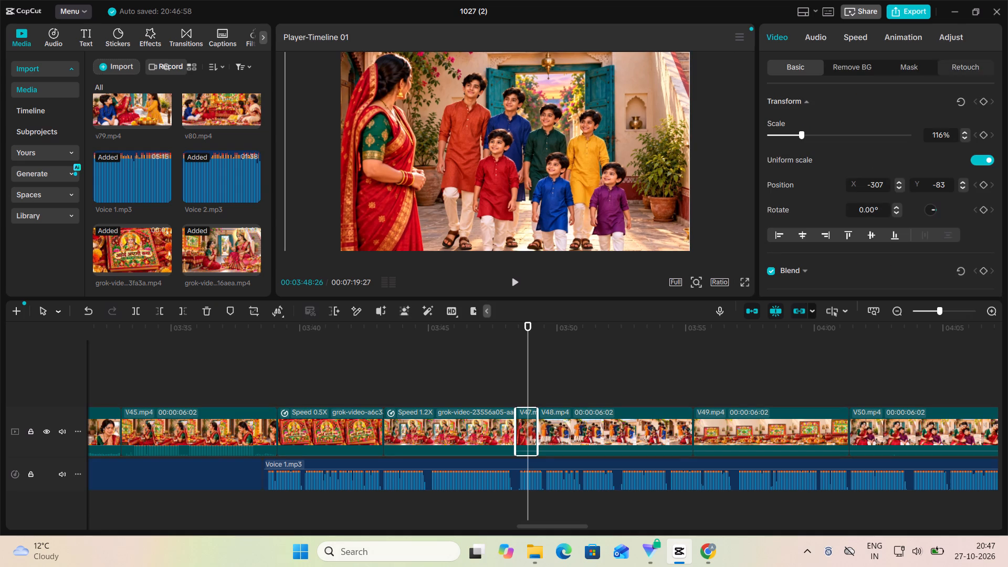
pyautogui.click(858, 44)
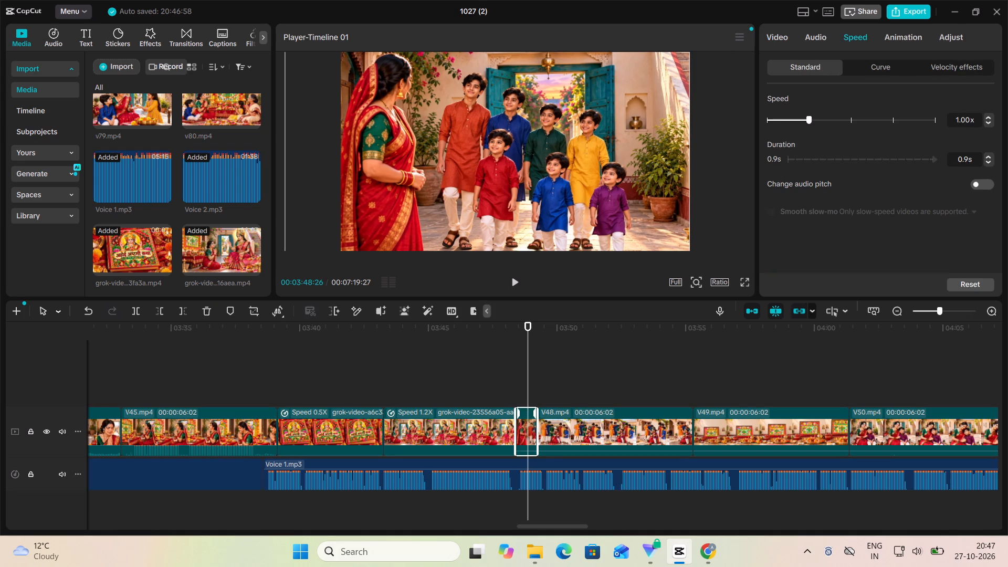
pyautogui.click(791, 120)
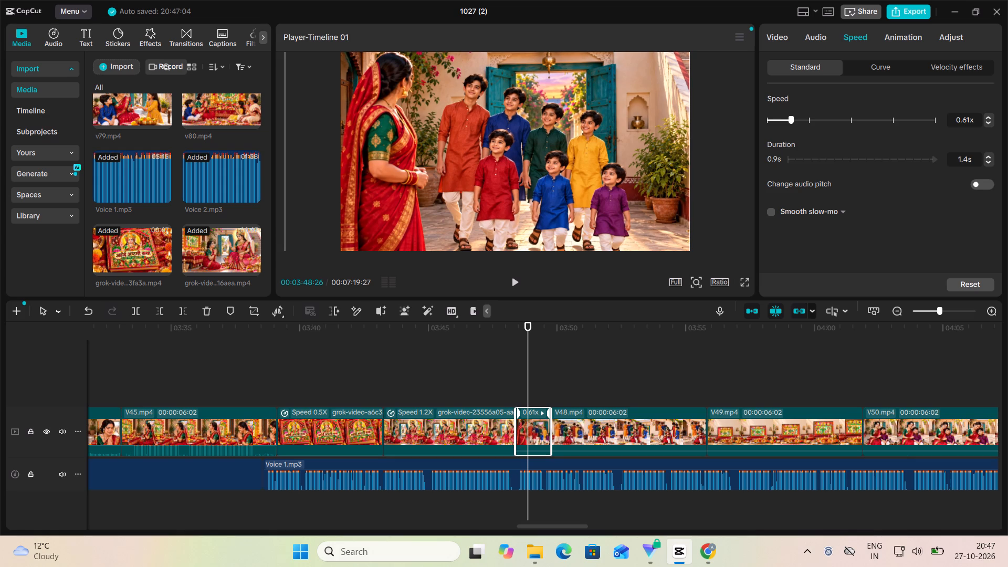
# Play from about 00:03:47:18 through the slowed V47 piece and V48 into V49 to check them against the voiceover, stopping at 00:03:57:03.
pyautogui.click(495, 375)
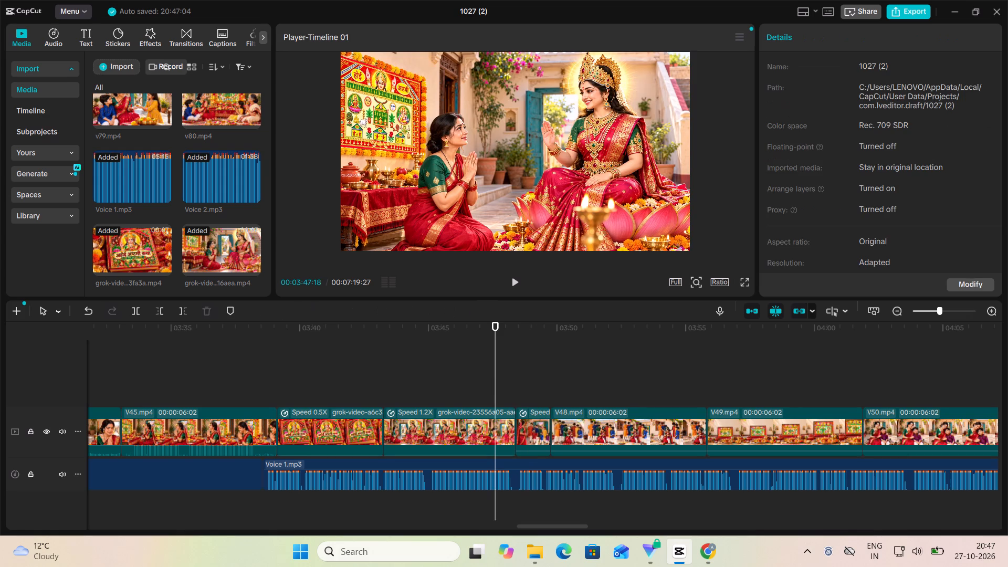
pyautogui.click(516, 285)
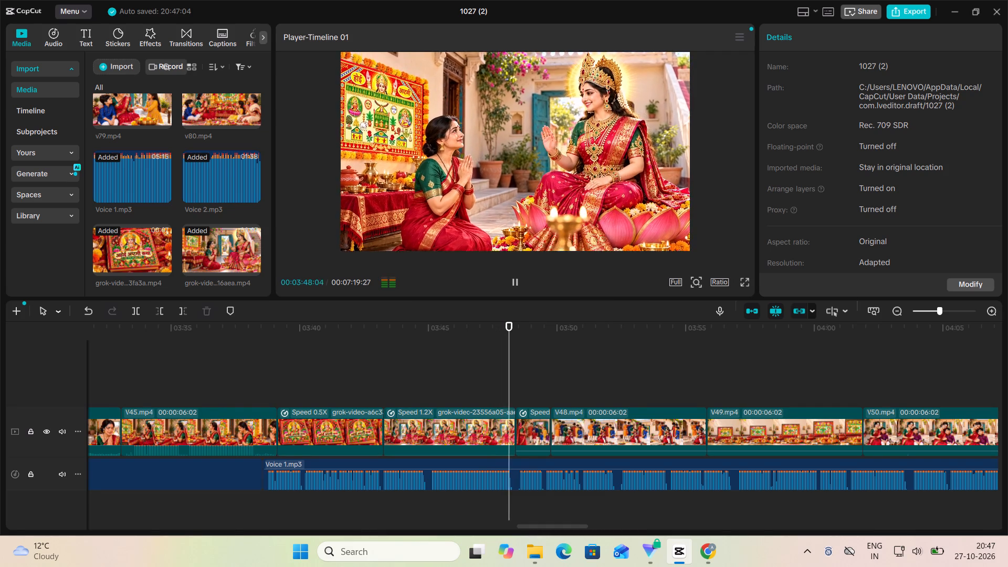
pyautogui.click(516, 285)
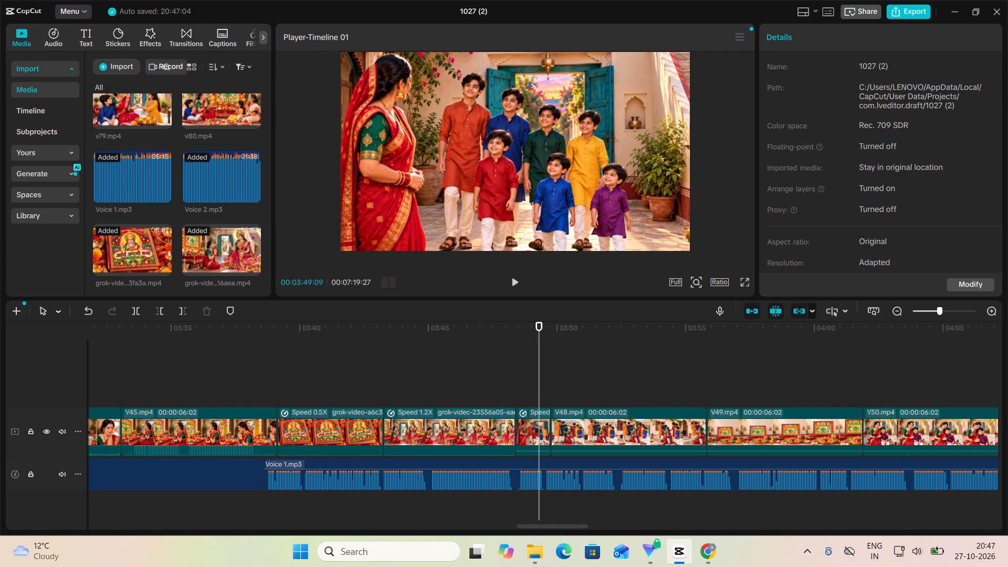
pyautogui.click(516, 285)
pyautogui.click(516, 285)
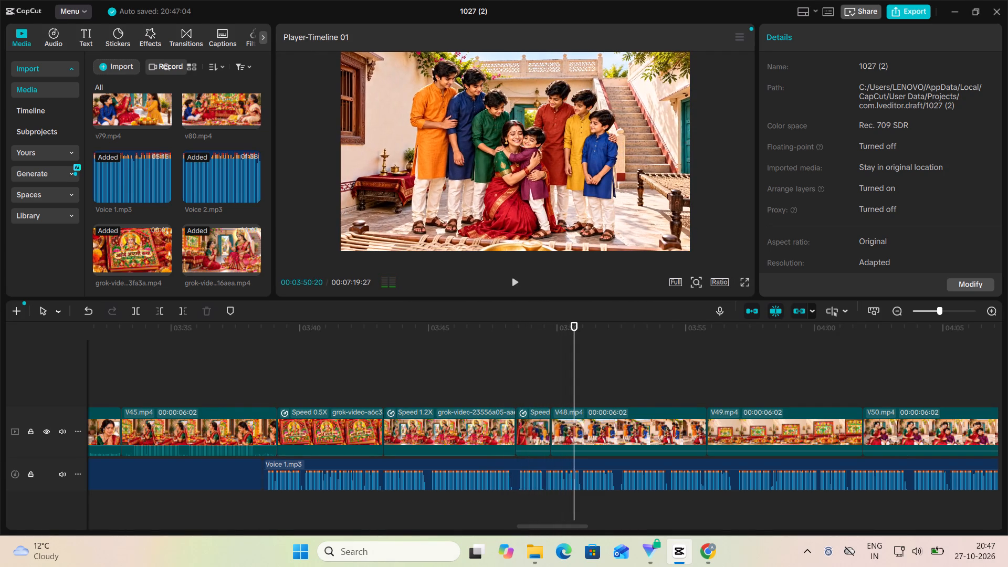
pyautogui.click(516, 285)
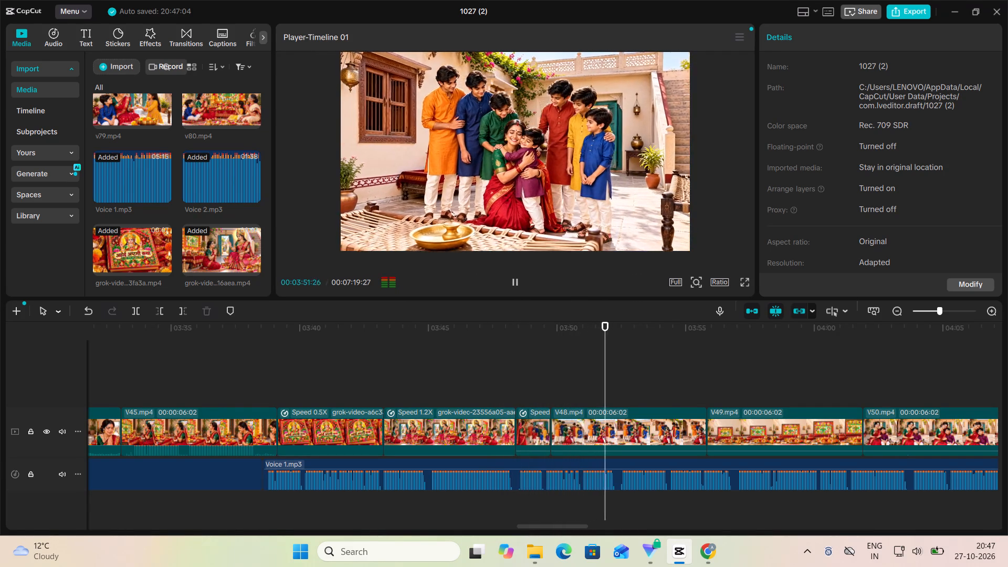
pyautogui.click(516, 285)
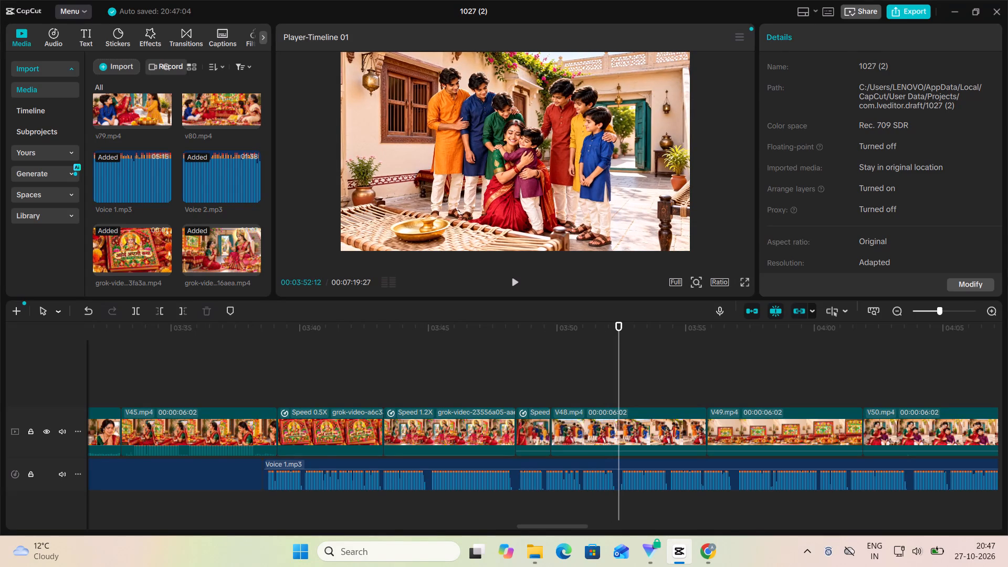
pyautogui.click(512, 287)
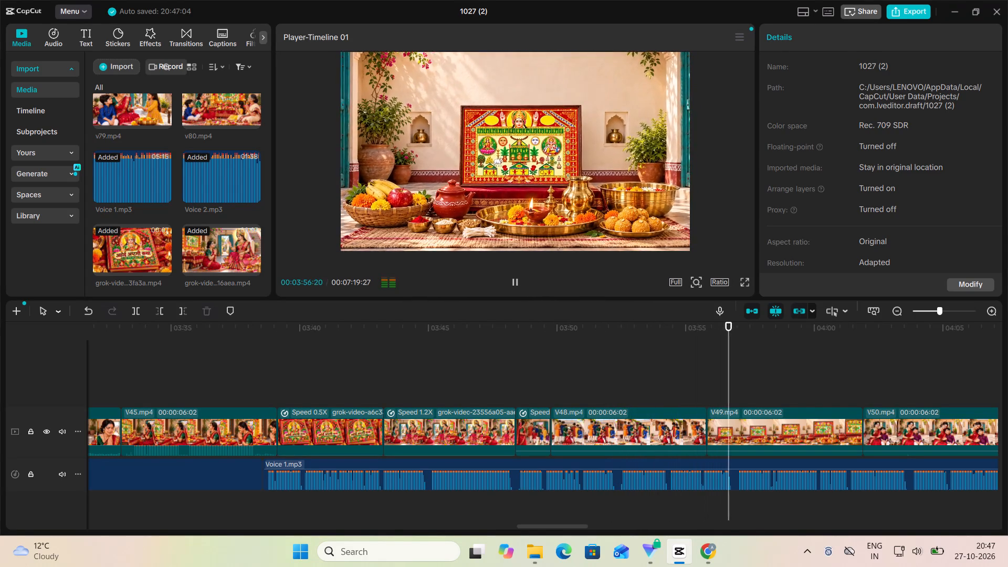
pyautogui.click(512, 288)
# Browse back through the project media from v80 to about V29 for another shot to insert, previewing v64 on the way.
pyautogui.scroll(3, 225, 176)
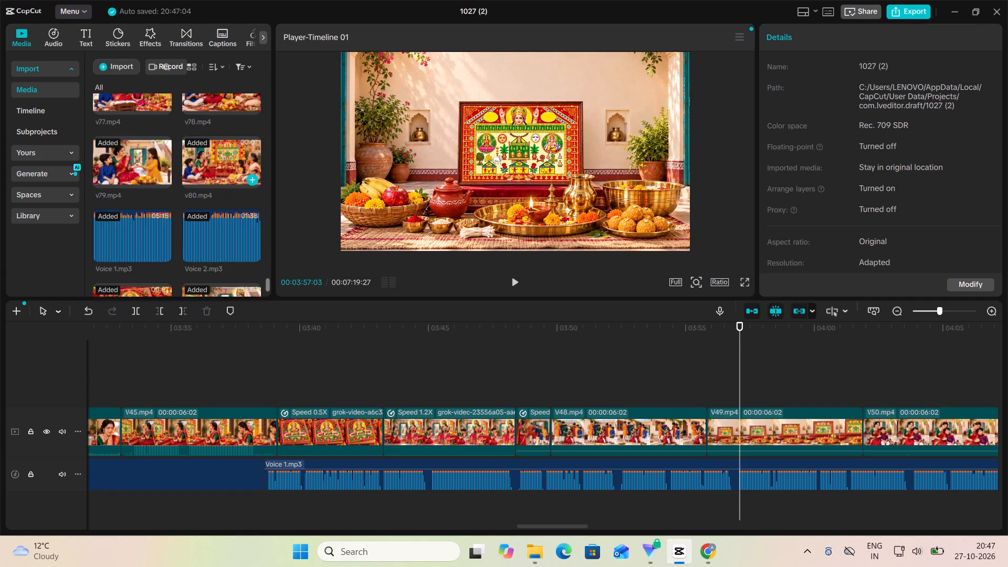
pyautogui.scroll(4, 225, 176)
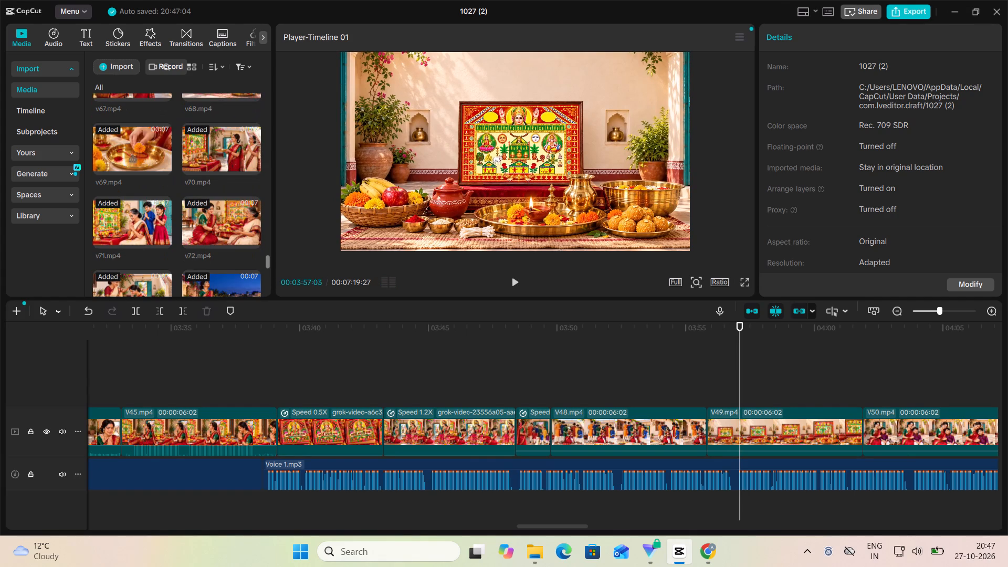
pyautogui.scroll(4, 201, 182)
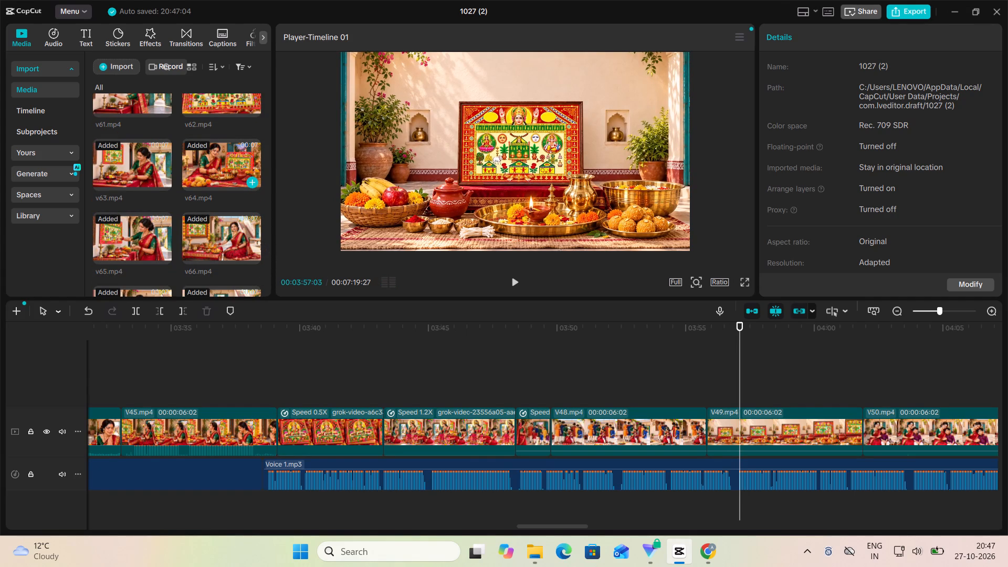
pyautogui.doubleClick(213, 160)
pyautogui.scroll(2, 219, 173)
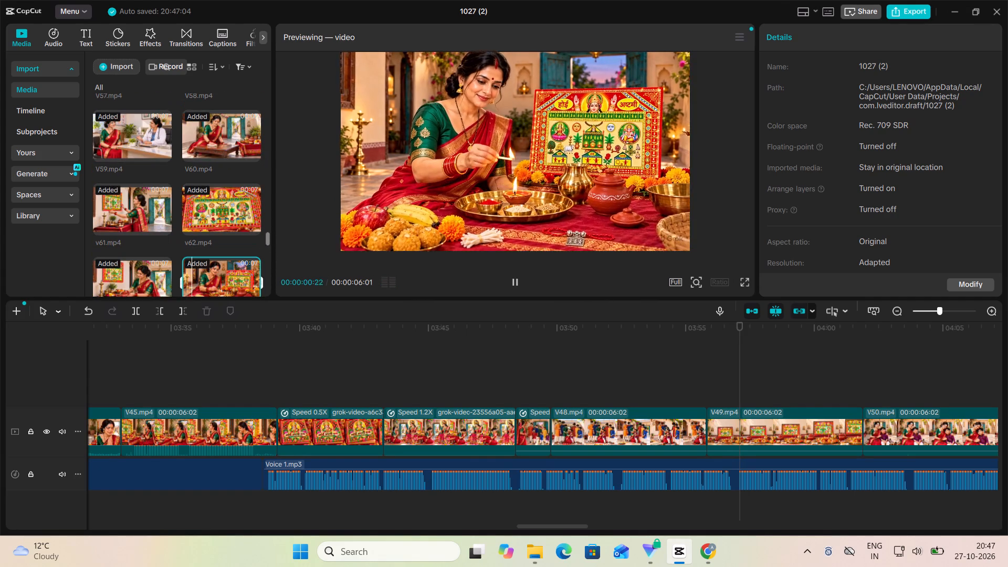
pyautogui.scroll(6, 219, 173)
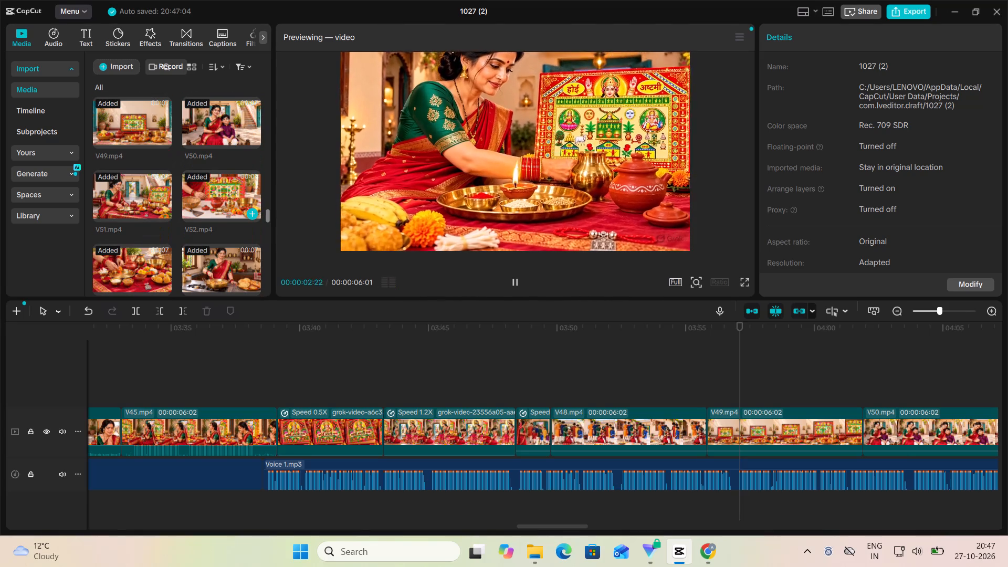
pyautogui.scroll(3, 220, 173)
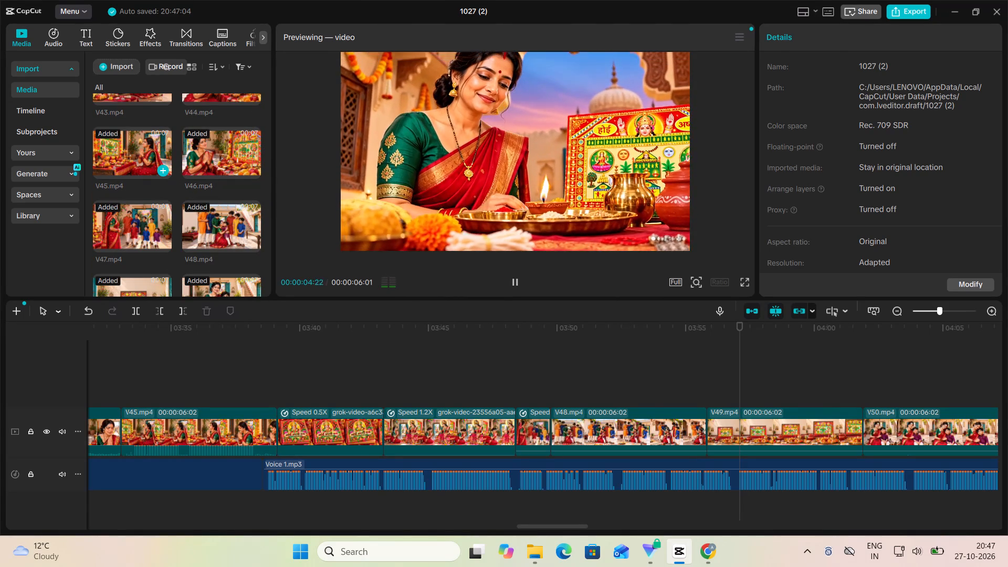
pyautogui.scroll(3, 226, 211)
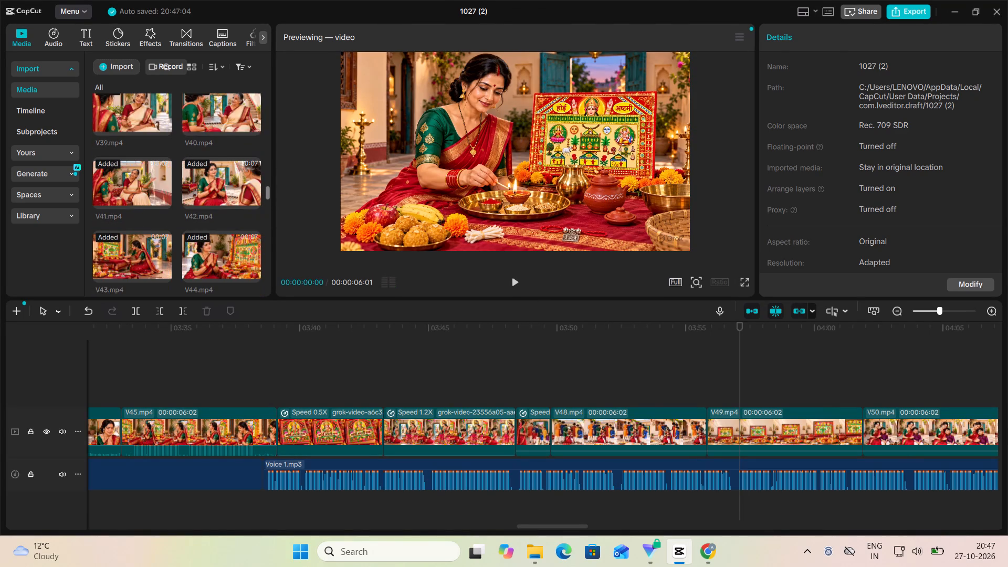
pyautogui.scroll(1, 226, 211)
pyautogui.scroll(4, 224, 155)
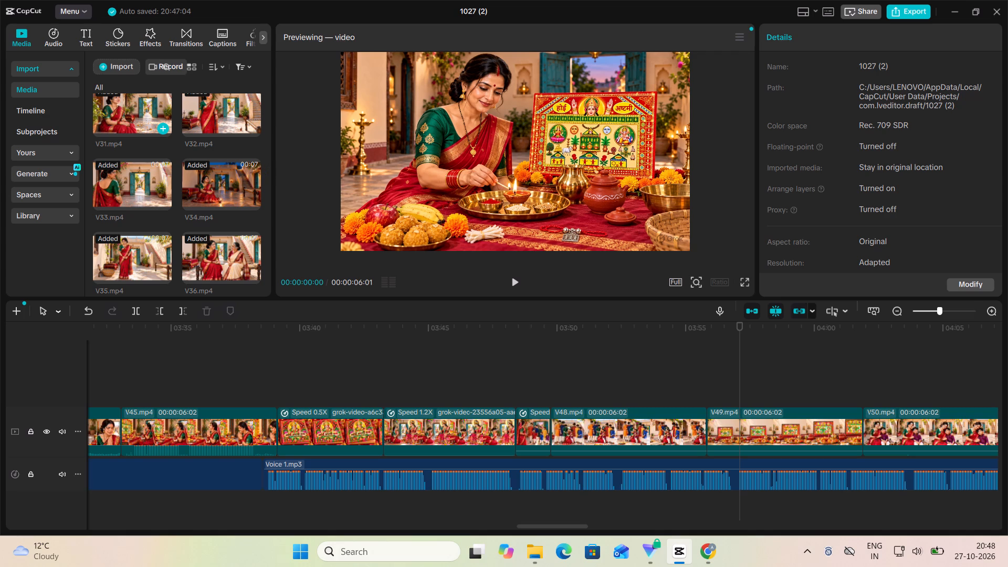
pyautogui.scroll(1, 203, 107)
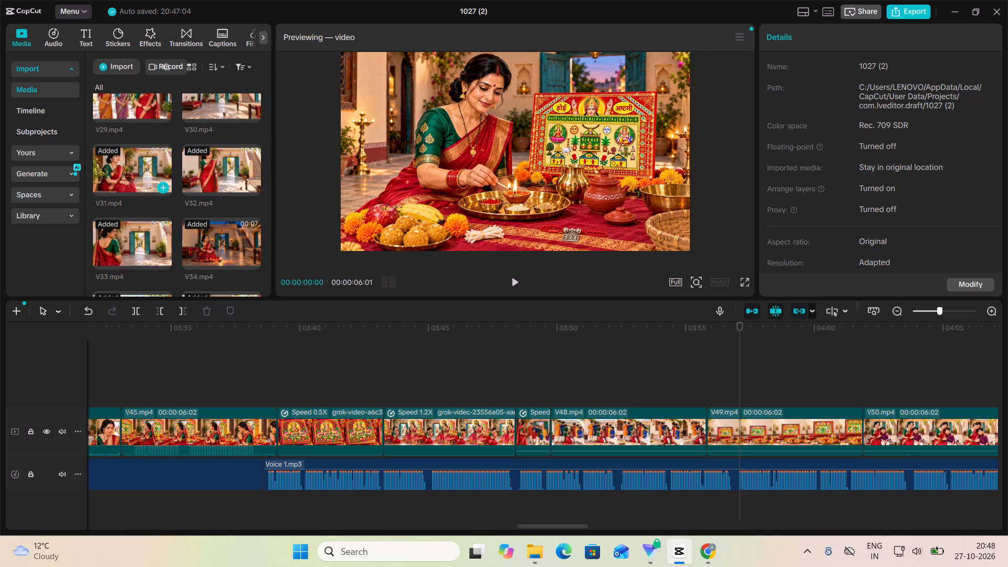
pyautogui.scroll(-1, 223, 196)
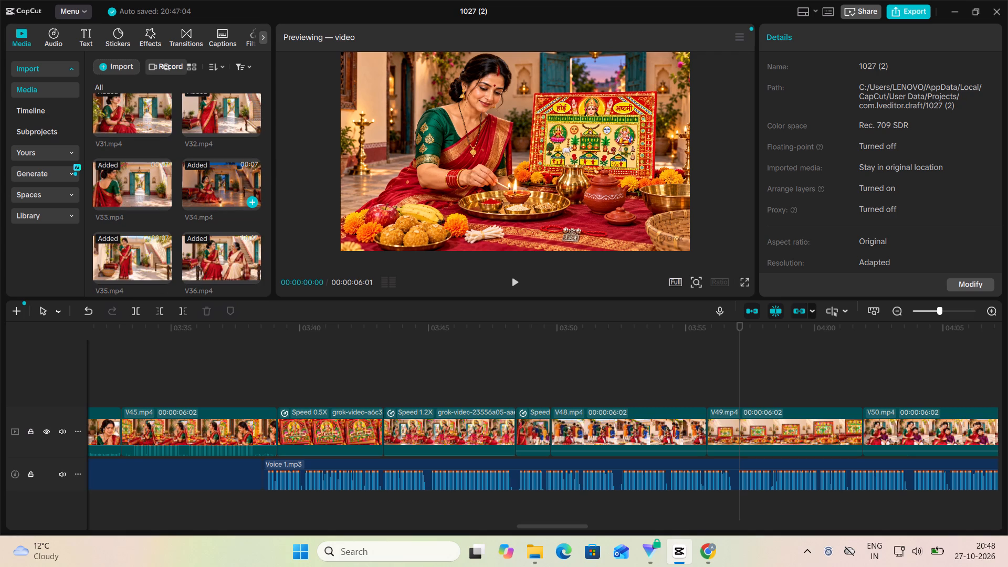
pyautogui.scroll(1, 214, 180)
# Preview V31 and place it on a new track above V47 and V48, starting at about 00:03:48.
pyautogui.doubleClick(136, 171)
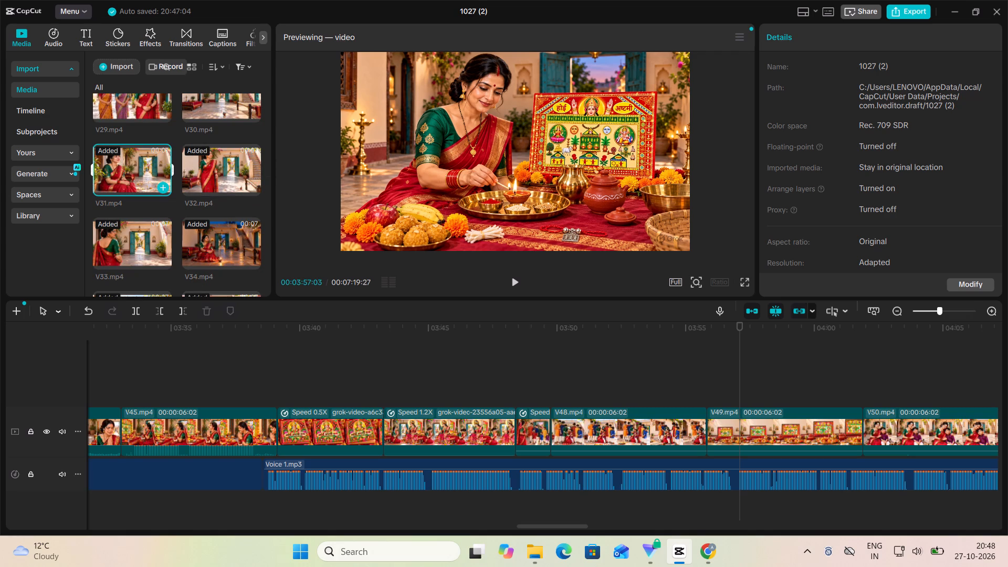
pyautogui.moveTo(136, 171); pyautogui.dragTo(137, 171)
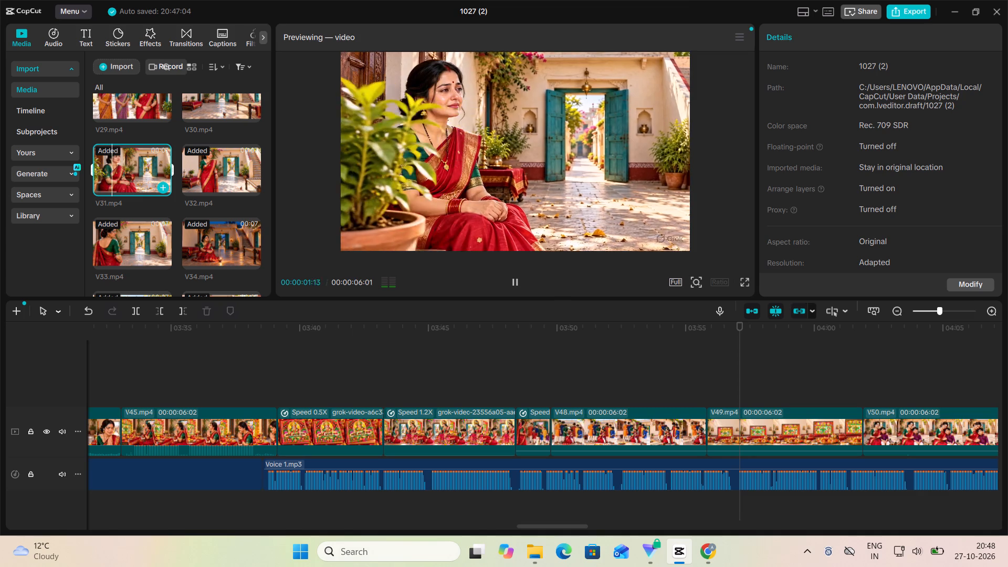
pyautogui.moveTo(137, 171); pyautogui.dragTo(502, 398)
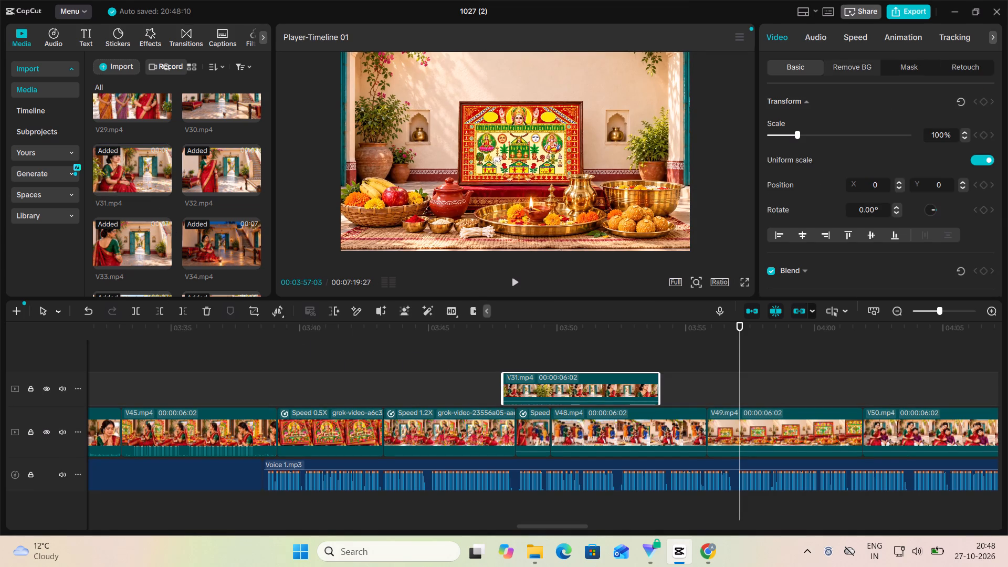
# Enlarge the V31 picture to 179% and reposition it to X 1480, Y -740 to frame the woman's face and shoulders.
pyautogui.click(549, 361)
pyautogui.click(536, 375)
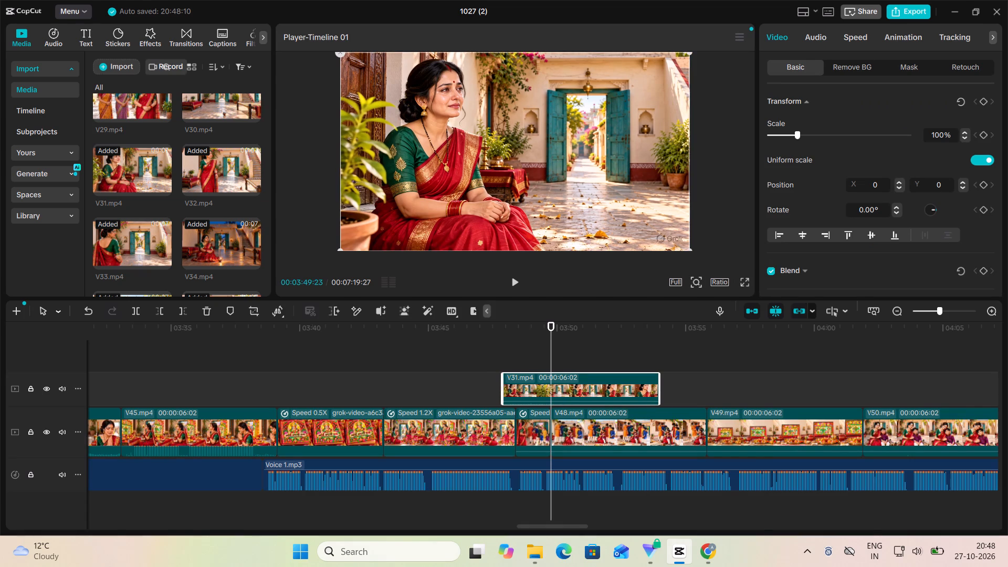
pyautogui.click(965, 132)
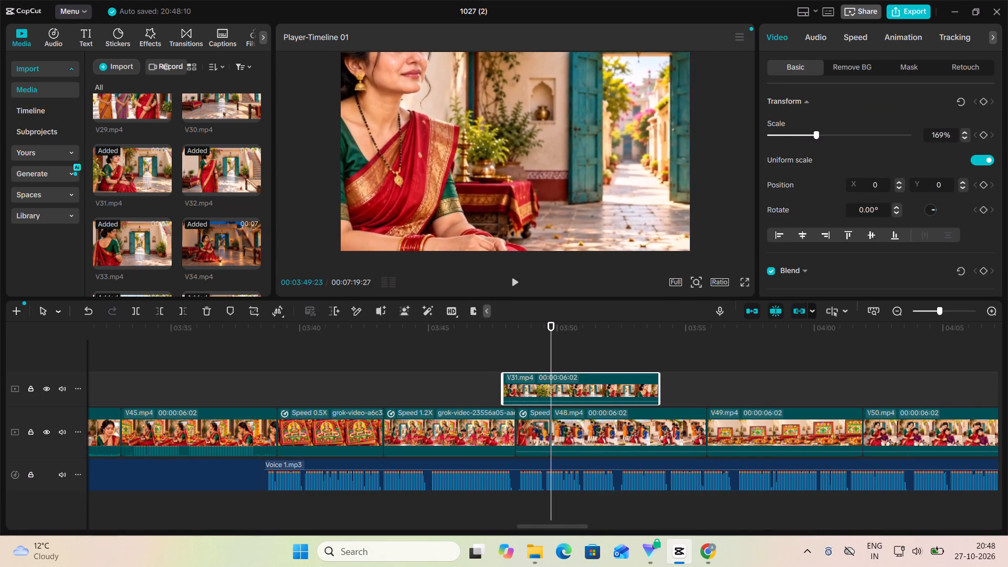
pyautogui.moveTo(623, 188); pyautogui.dragTo(706, 210)
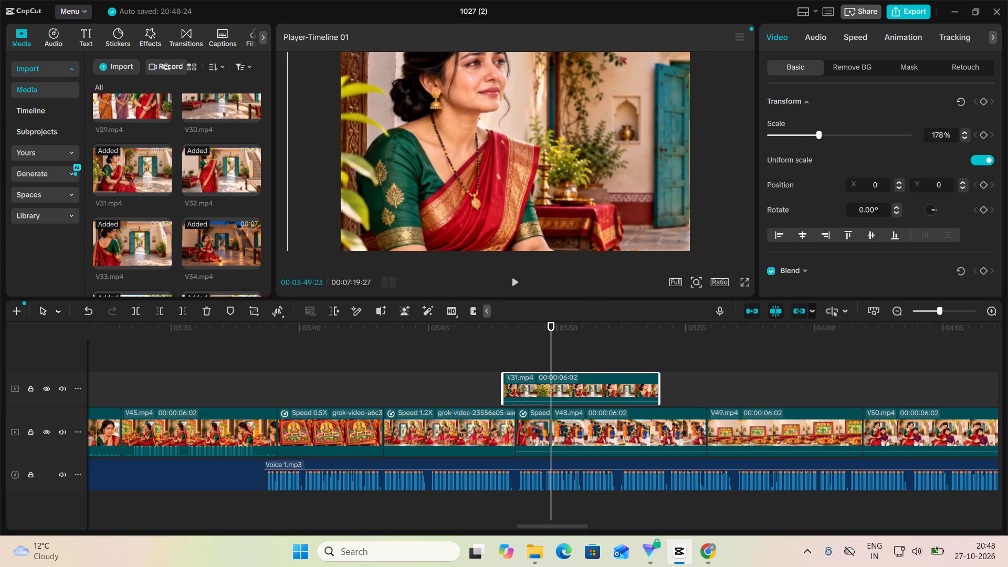
pyautogui.moveTo(706, 210); pyautogui.dragTo(754, 248)
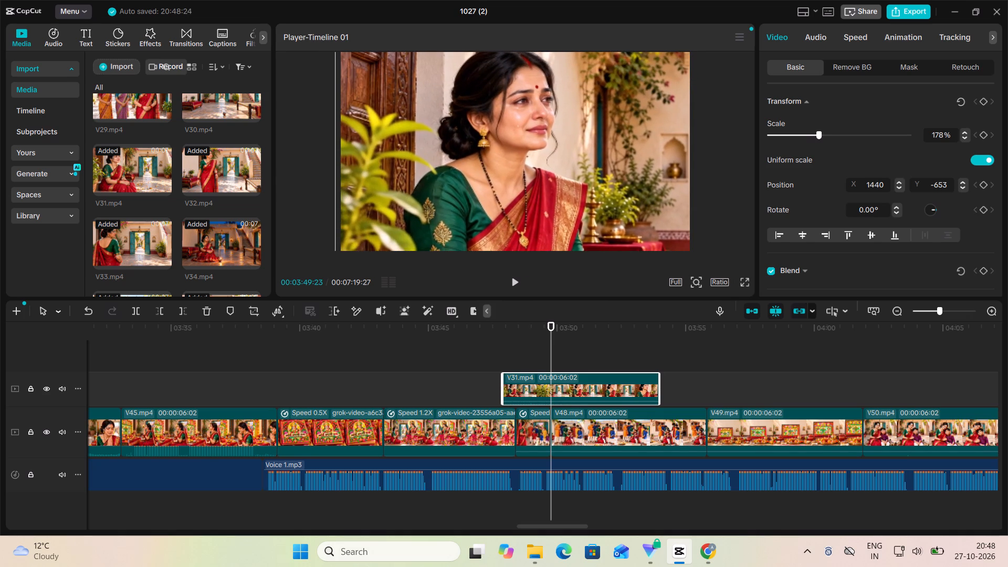
pyautogui.click(964, 133)
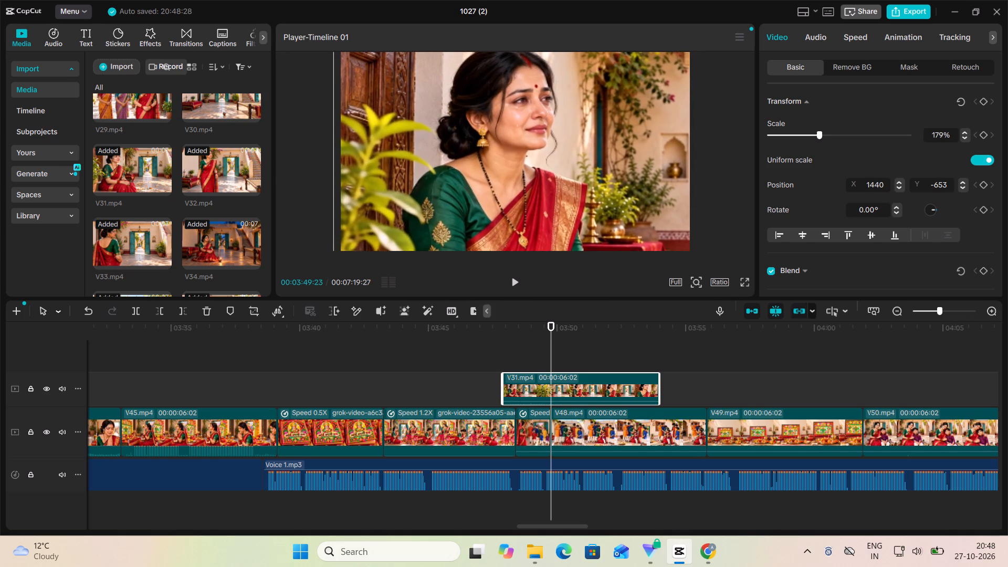
pyautogui.moveTo(639, 186); pyautogui.dragTo(644, 194)
# Play from just before the V31 overlay to 00:03:54:21 to check it against the voiceover.
pyautogui.click(851, 40)
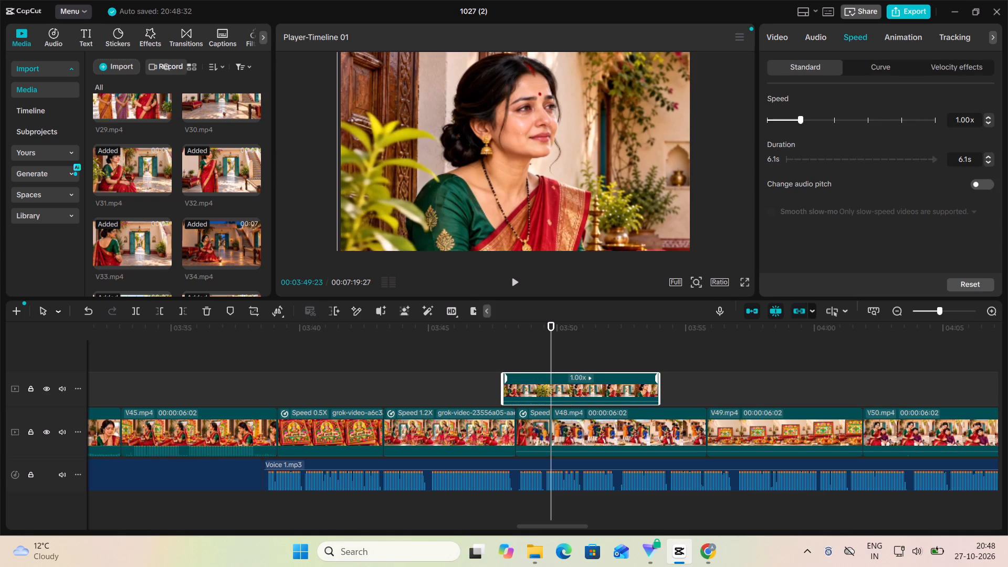
pyautogui.click(496, 342)
pyautogui.click(515, 280)
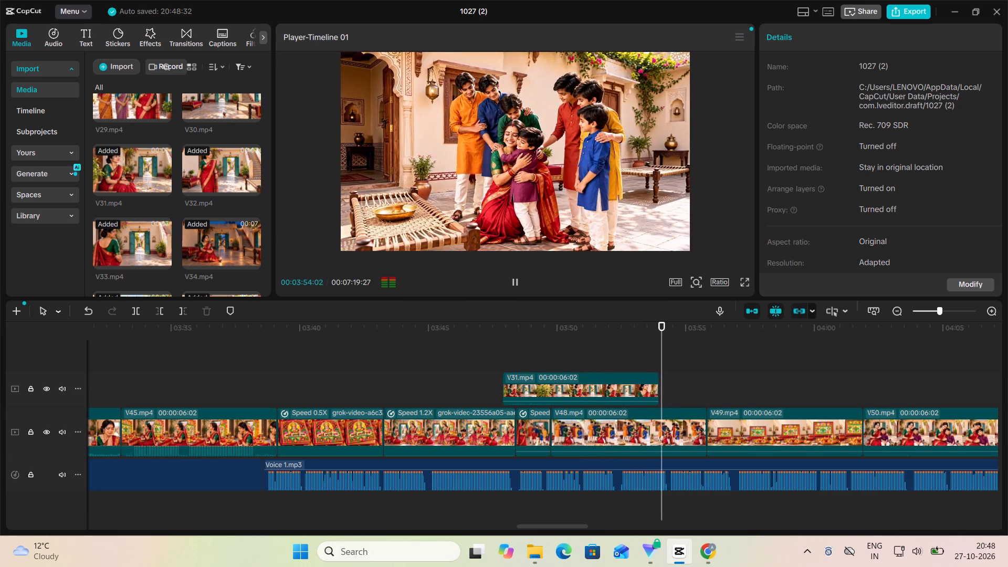
pyautogui.click(516, 280)
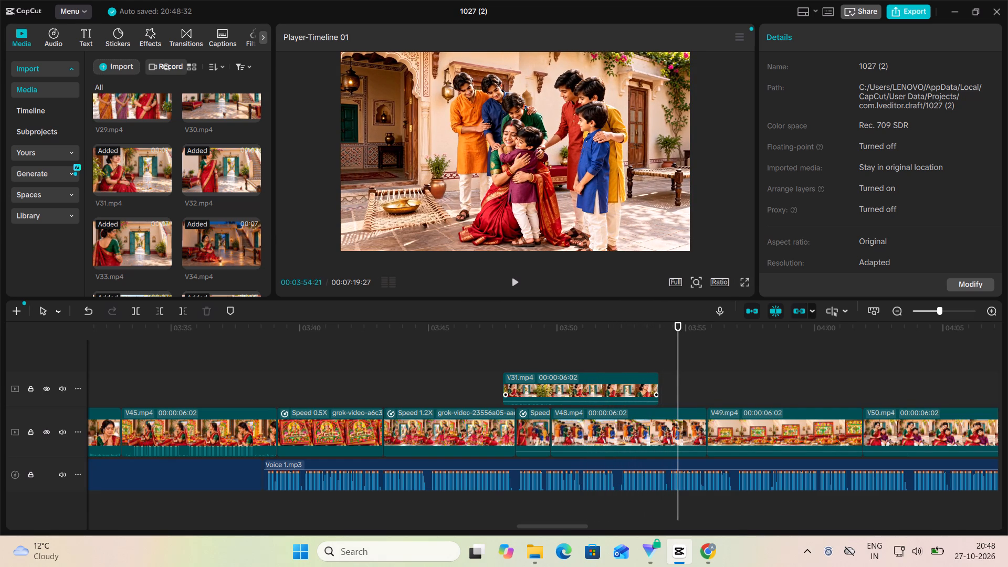
# Move V31 down into the main track between the slowed V47 piece and V48, and set the playhead to 00:03:49:18.
pyautogui.moveTo(598, 384); pyautogui.dragTo(644, 420)
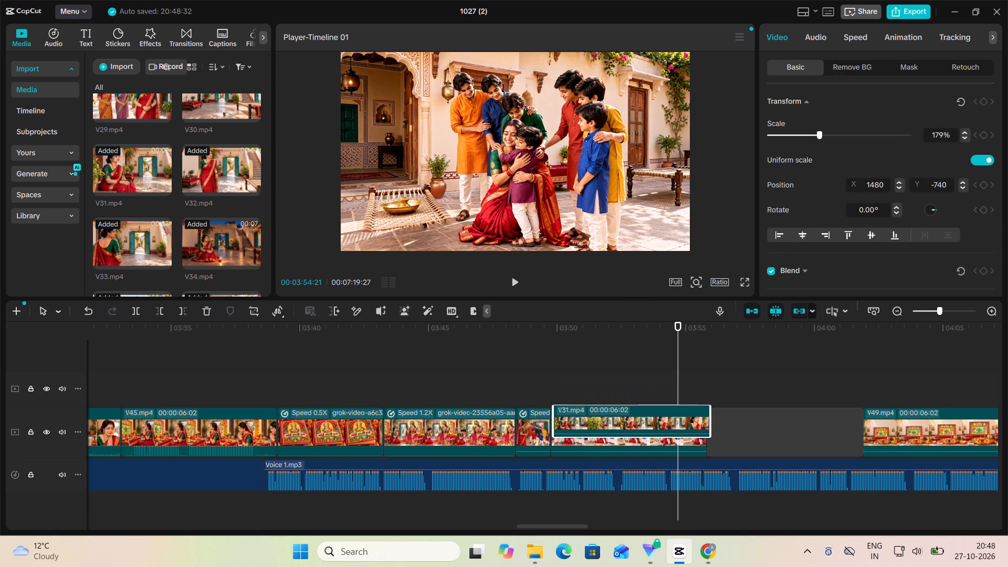
pyautogui.moveTo(644, 420); pyautogui.dragTo(624, 440)
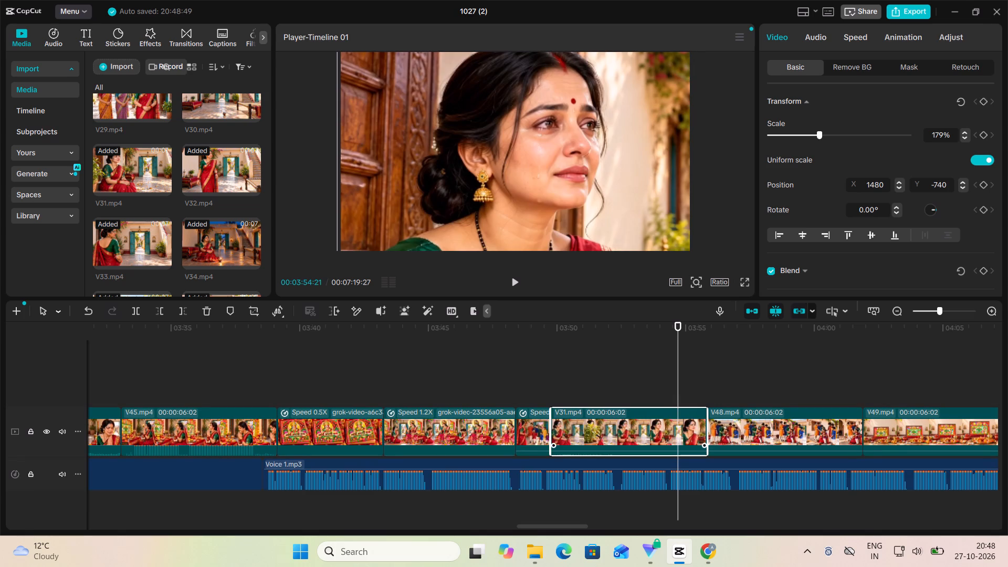
pyautogui.click(547, 375)
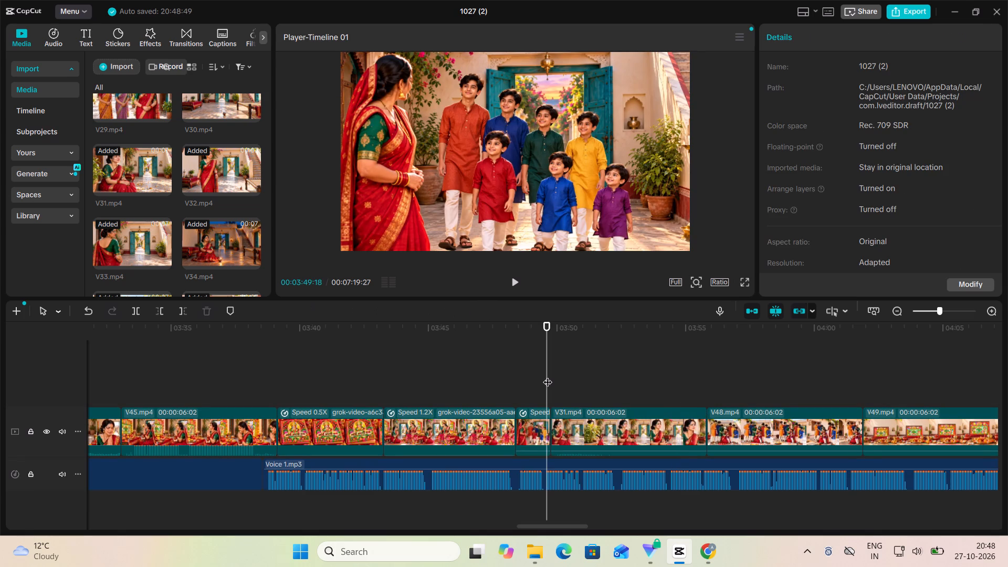
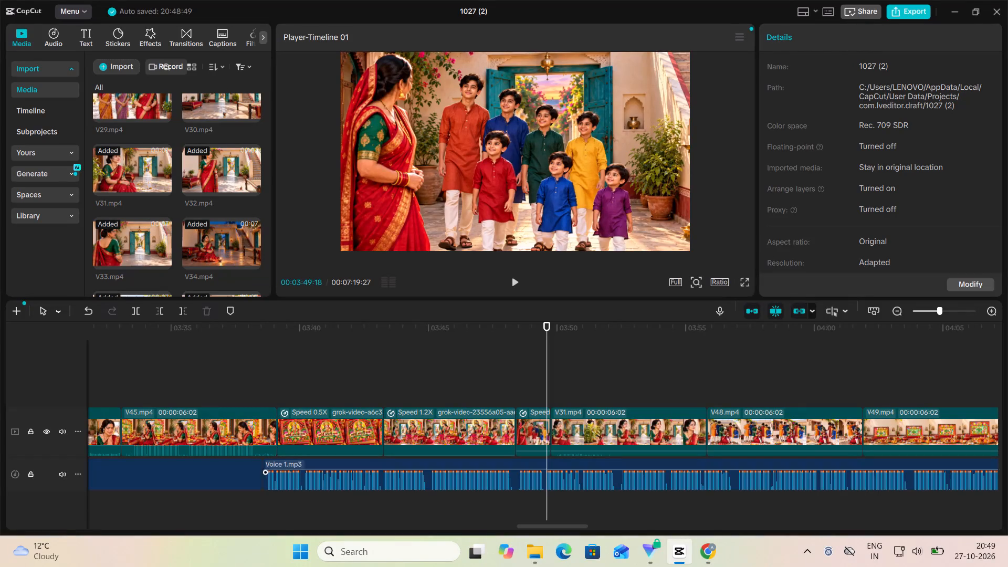
# Set the playhead back to 00:03:45:23, within the 1.2X clip that precedes the slowed V47 piece and V31.
pyautogui.click(519, 438)
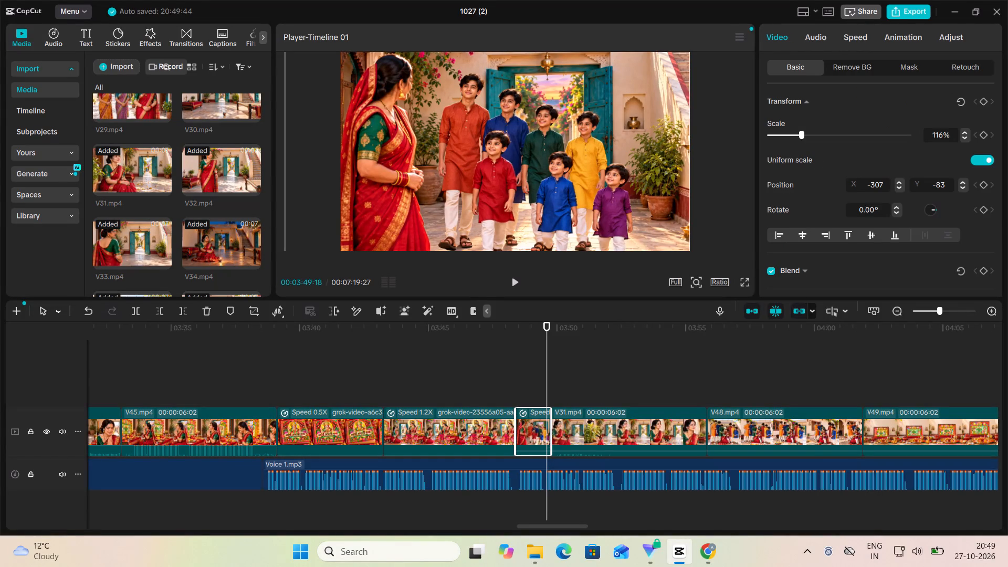
pyautogui.click(448, 378)
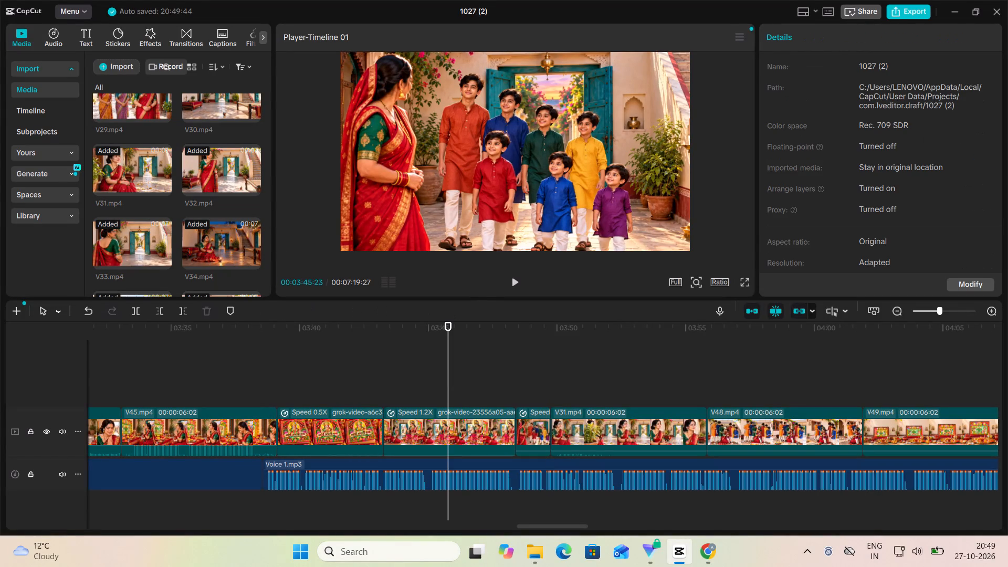
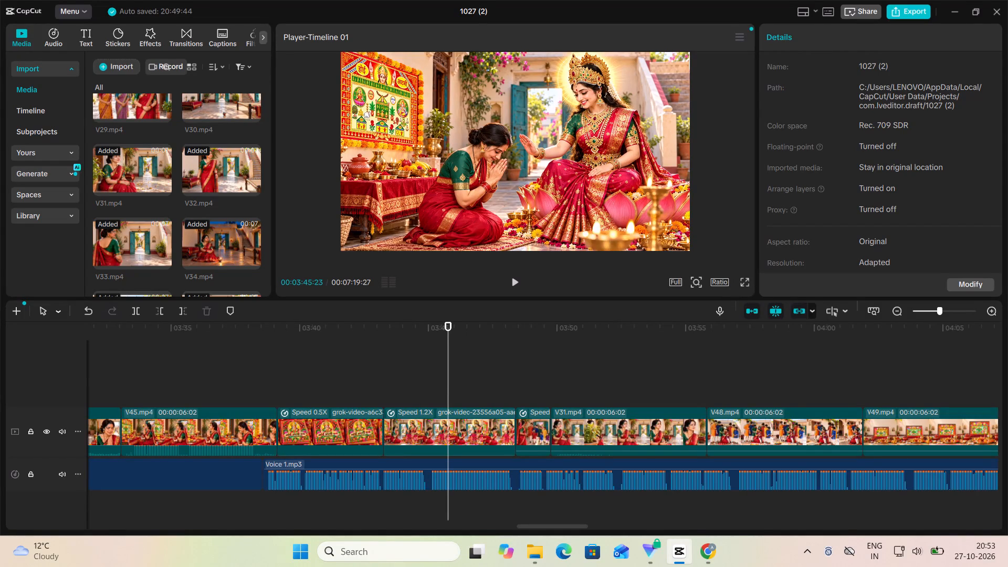
# Set the playhead back to 00:03:42:28, near the end of the 0.5X clip that precedes the 1.2X clip.
pyautogui.click(375, 391)
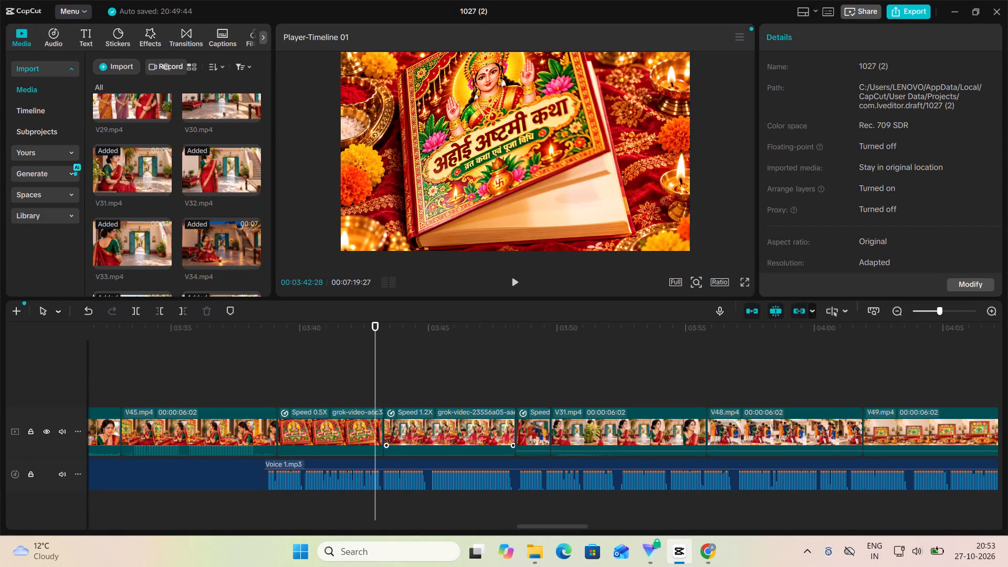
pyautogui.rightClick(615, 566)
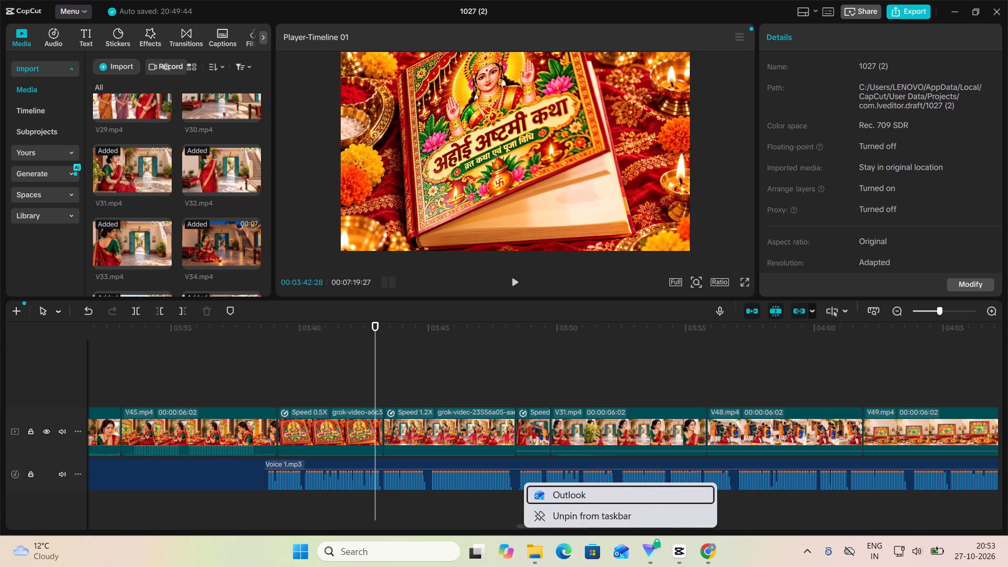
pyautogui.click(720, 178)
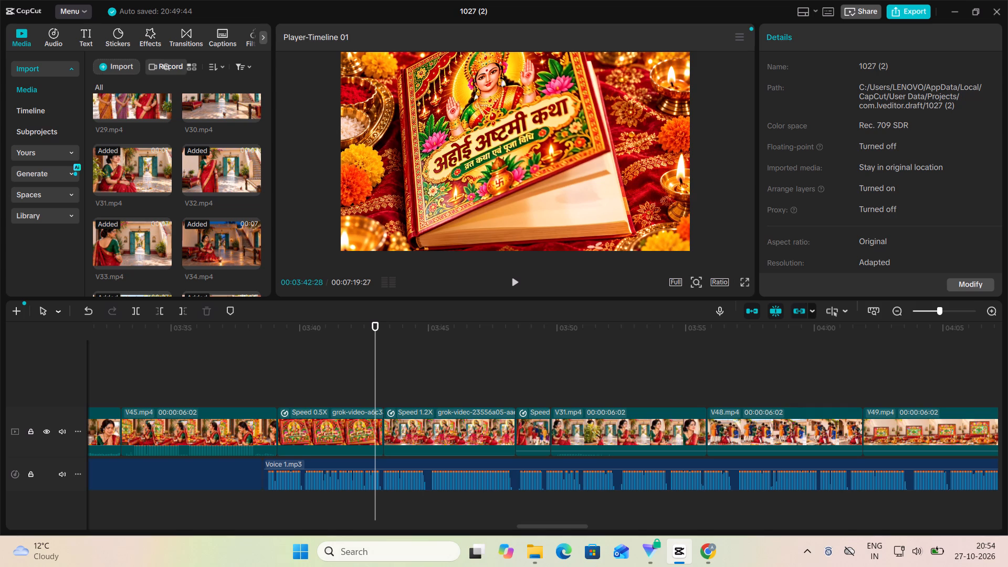
# Set the playhead back to 00:03:41:29, within the 0.5X book clip that follows V45.
pyautogui.click(351, 365)
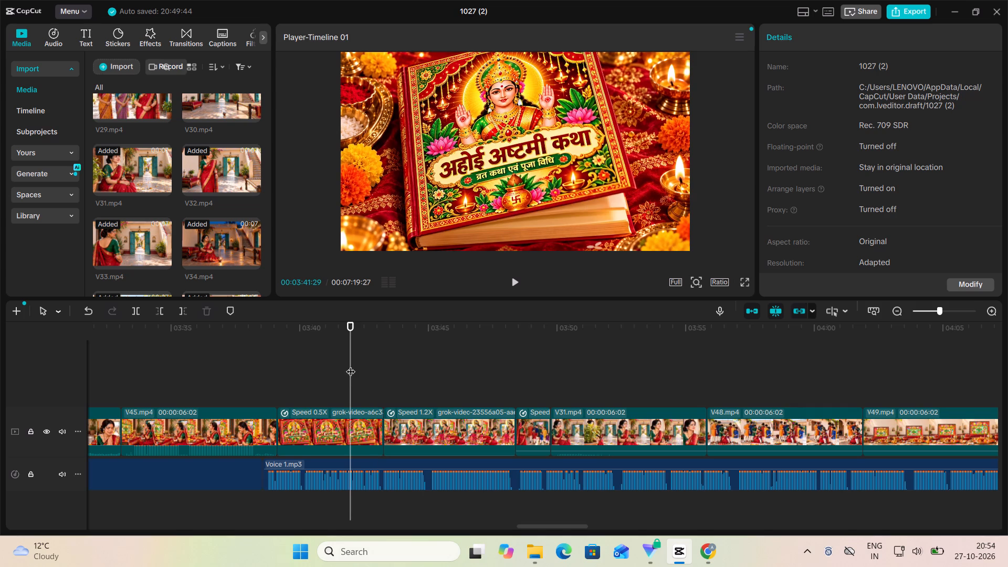
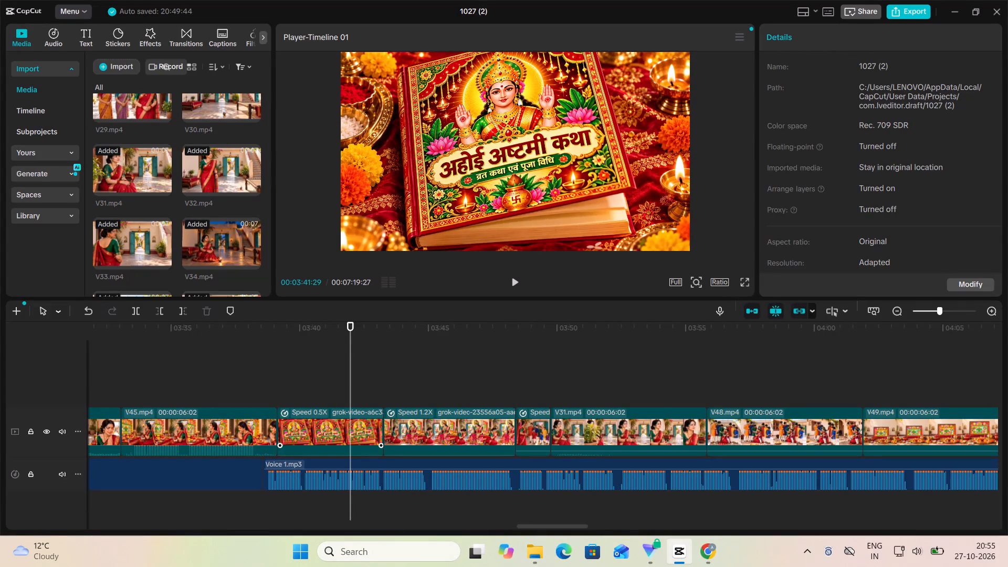
# Play the sequence from 00:03:38:06 into V31 against the voiceover, and slow the short V47 clip to 0.20x.
pyautogui.click(254, 383)
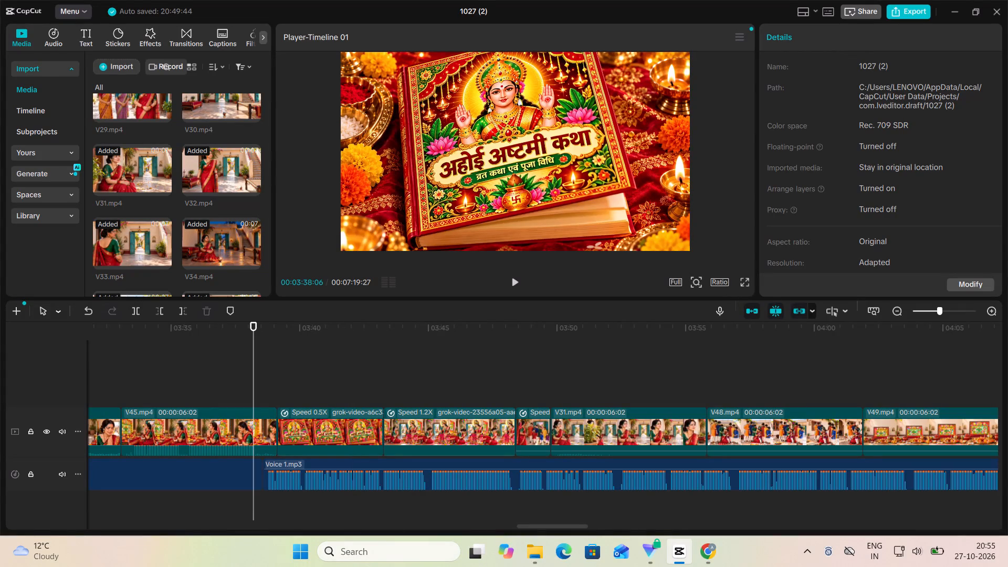
pyautogui.click(516, 285)
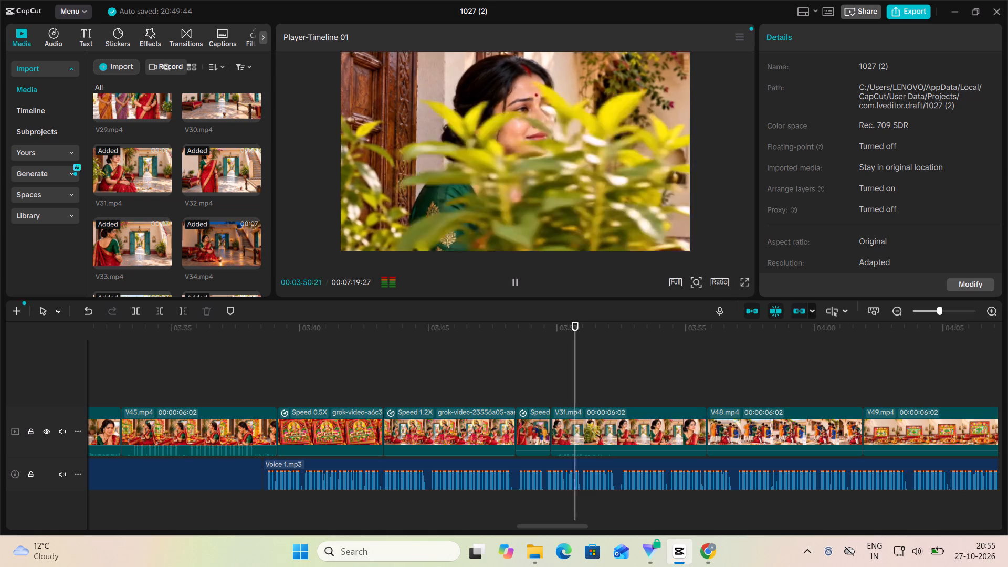
pyautogui.click(518, 285)
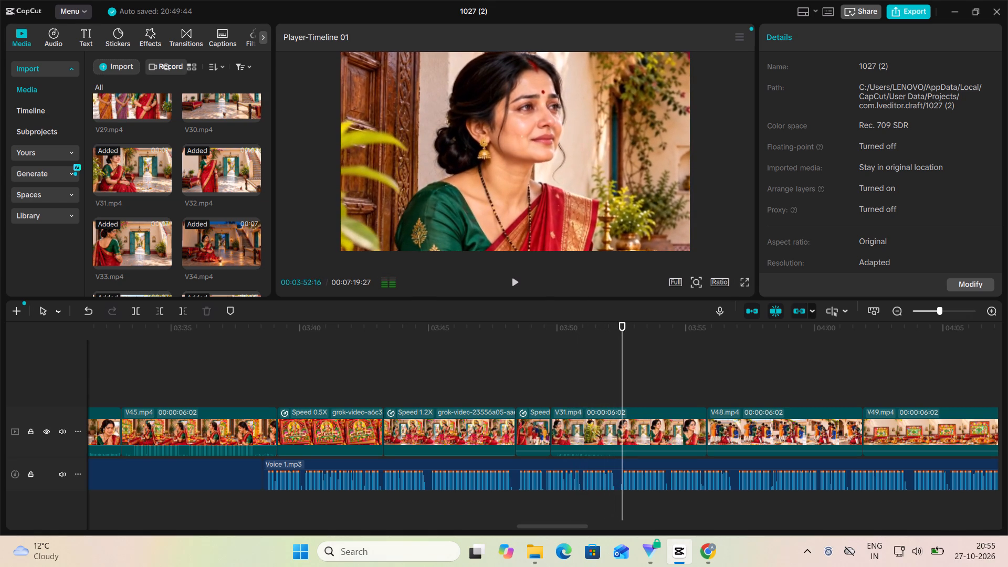
pyautogui.click(535, 429)
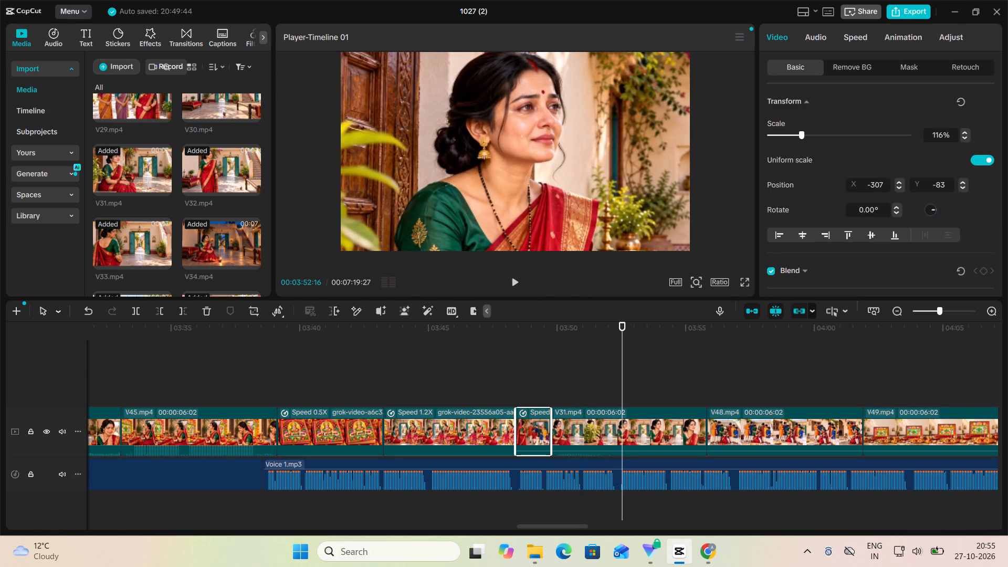
pyautogui.click(857, 31)
pyautogui.click(778, 120)
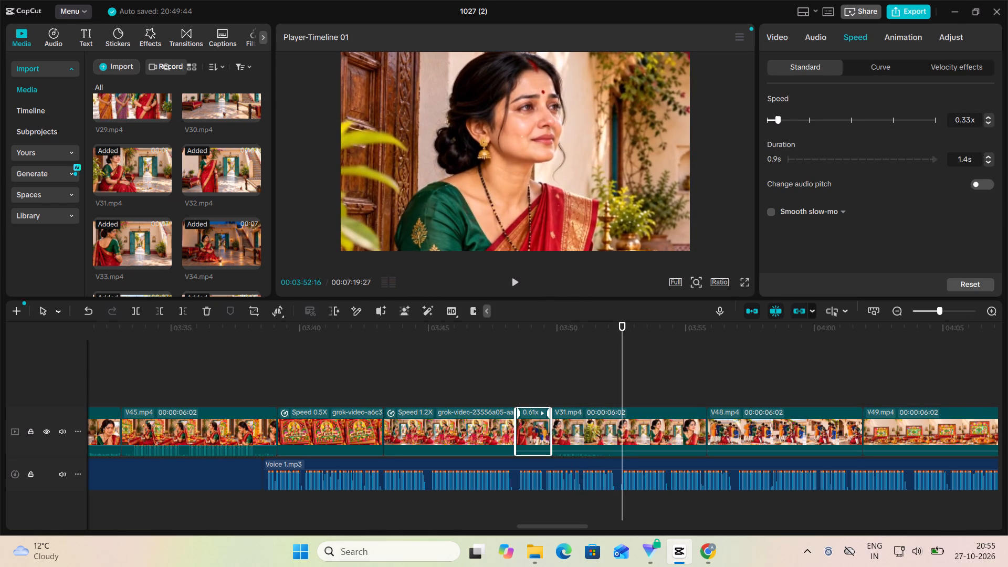
pyautogui.click(775, 120)
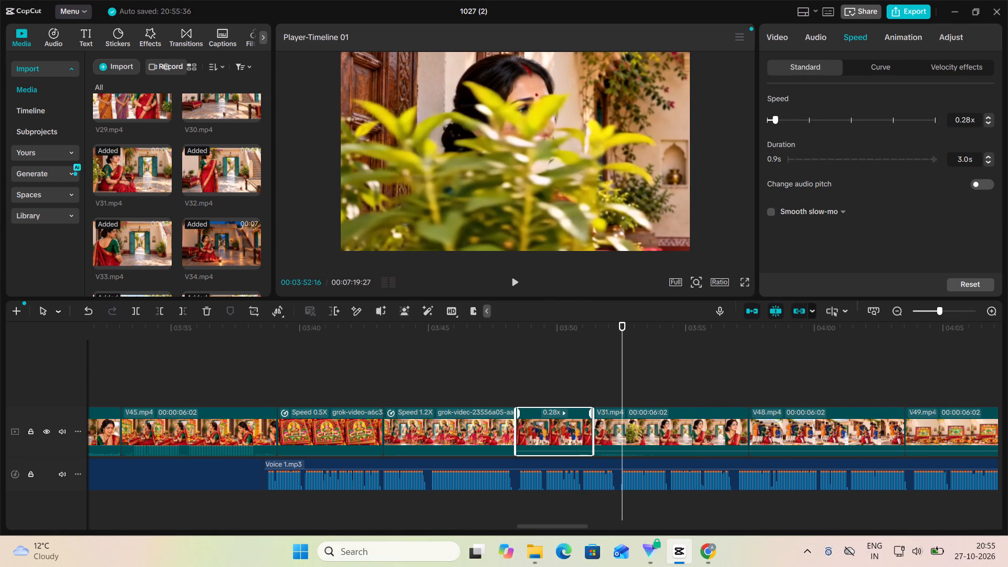
pyautogui.click(772, 121)
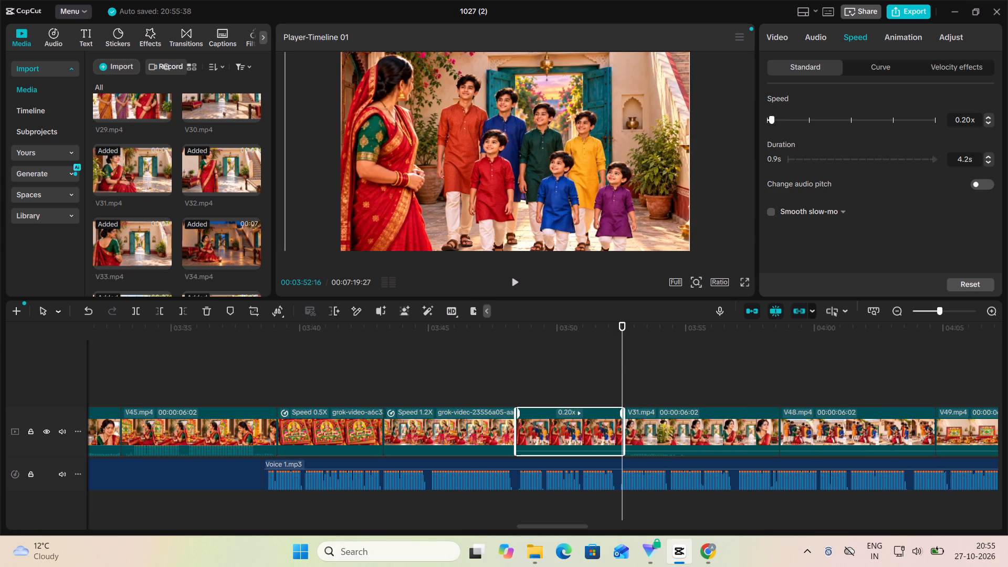
# Play from V47 into V31, and trim the beginning of V31 so the clip lasts 00:00:05:09.
pyautogui.click(514, 382)
pyautogui.click(517, 283)
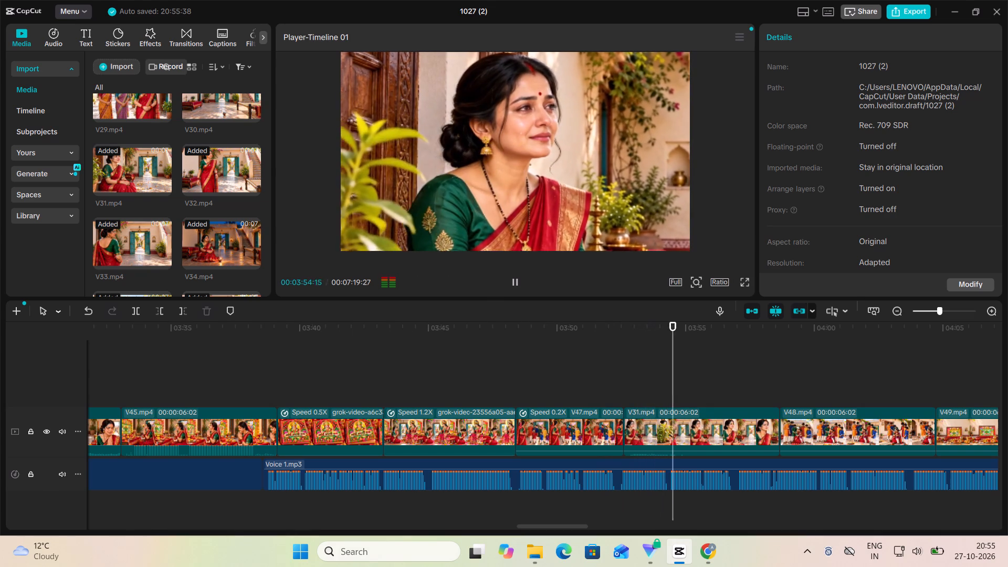
pyautogui.click(517, 283)
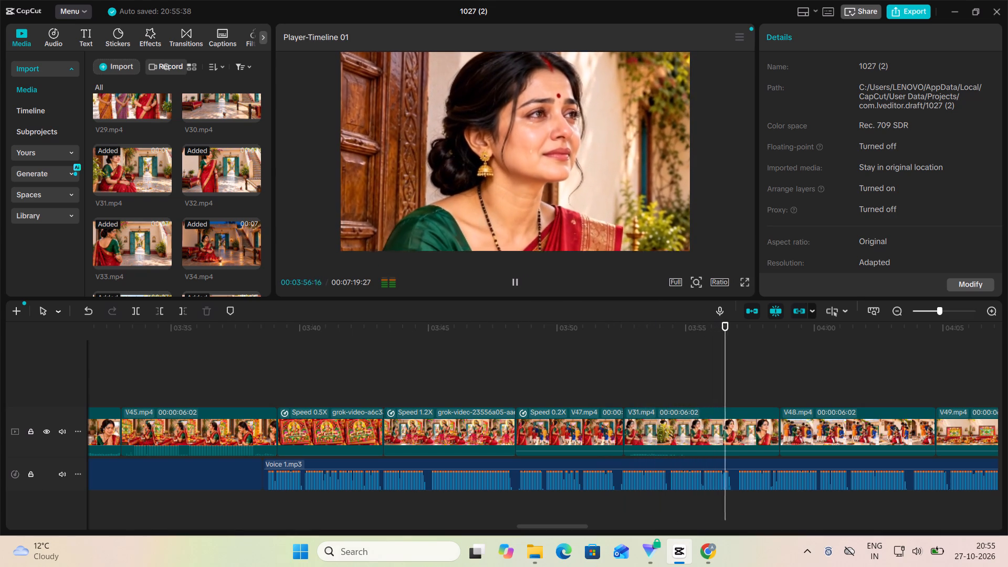
pyautogui.click(650, 386)
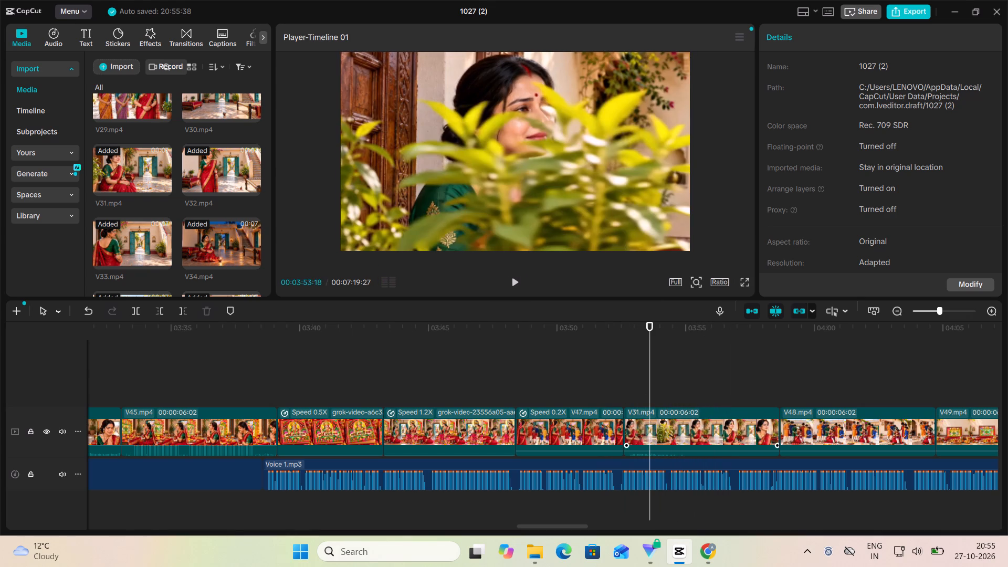
pyautogui.click(630, 429)
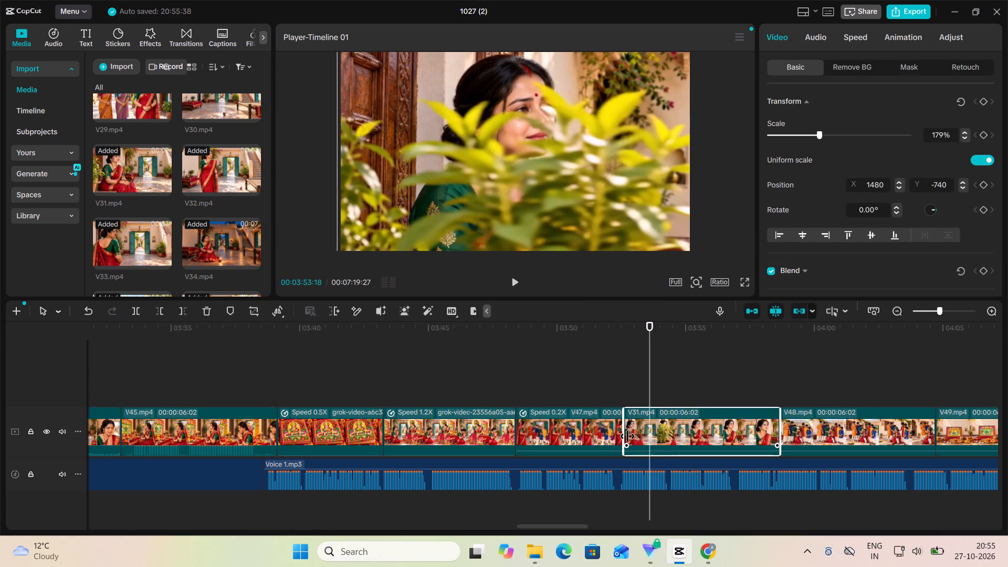
pyautogui.moveTo(623, 438); pyautogui.dragTo(638, 438)
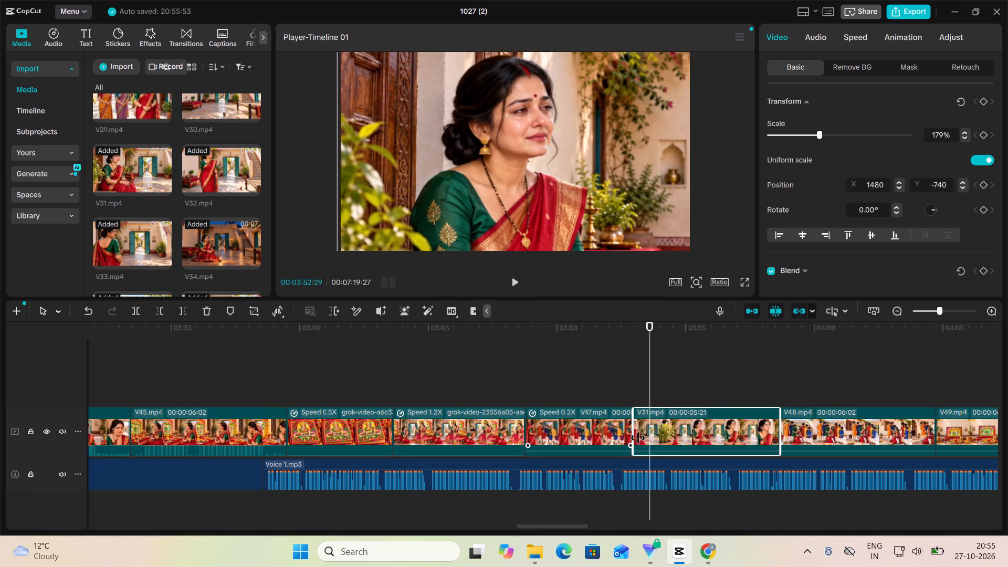
pyautogui.moveTo(638, 438); pyautogui.dragTo(645, 439)
pyautogui.click(624, 376)
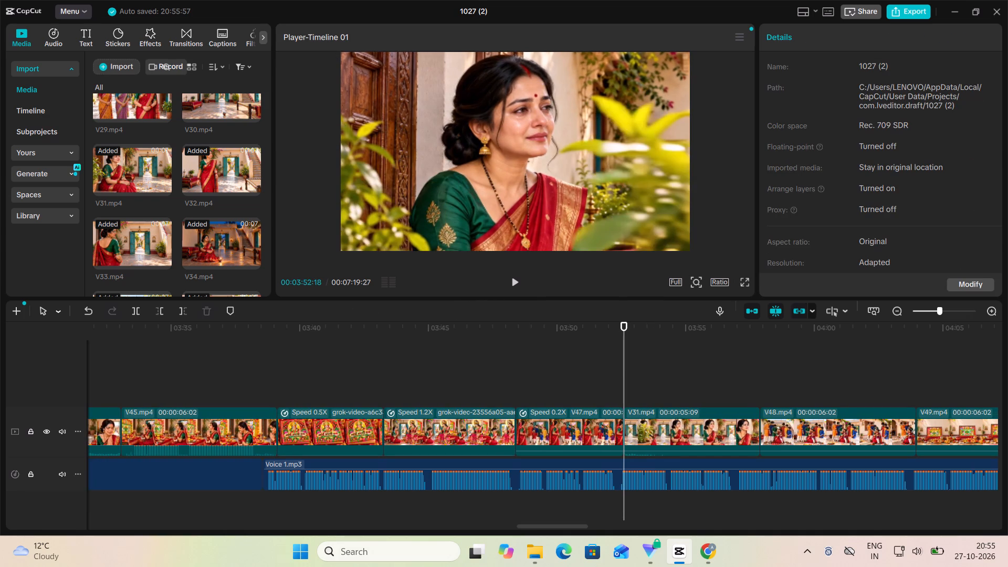
# Check V31 against the voiceover and trim more off its beginning, shortening it to 00:00:04:11.
pyautogui.click(512, 282)
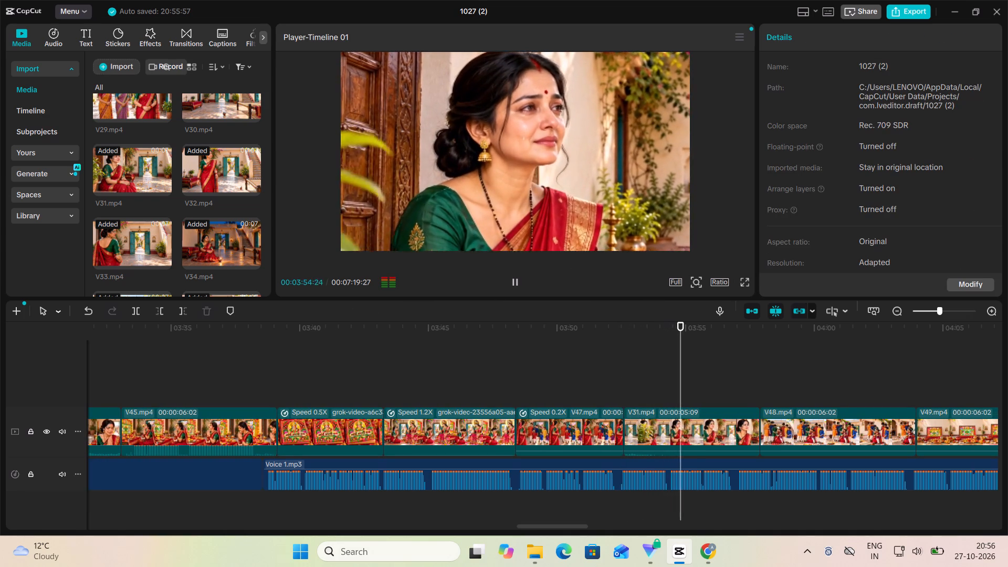
pyautogui.click(516, 281)
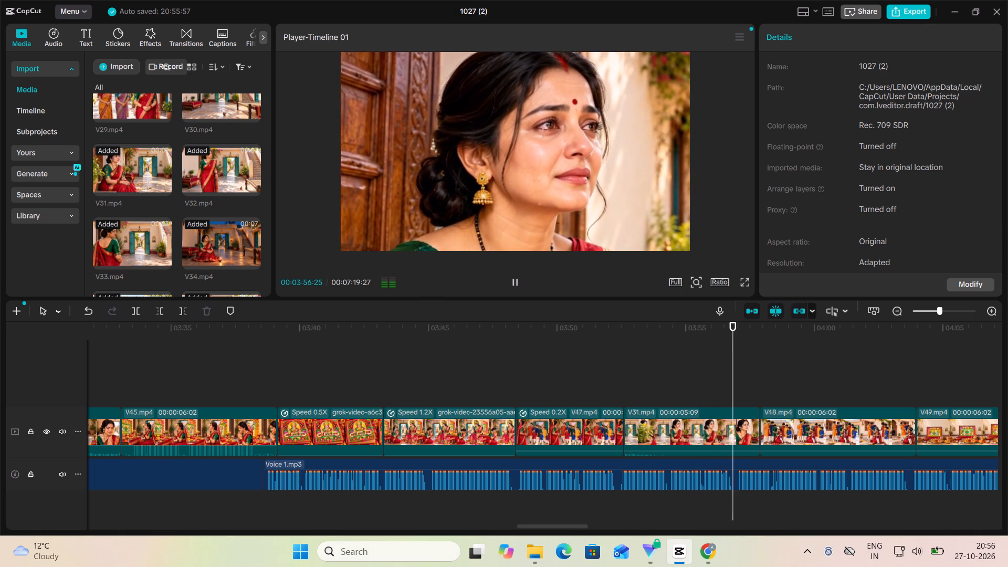
pyautogui.click(652, 435)
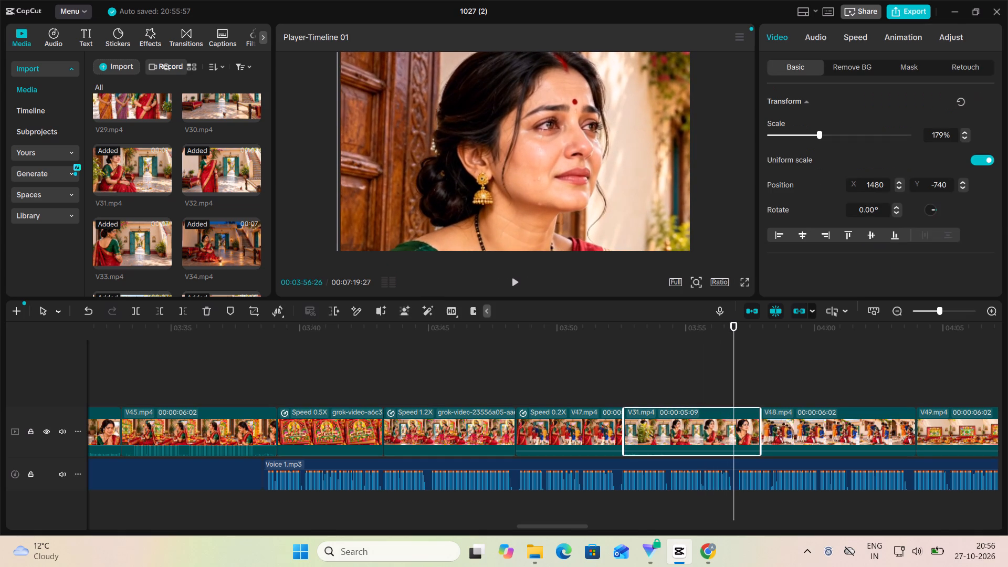
pyautogui.moveTo(624, 438); pyautogui.dragTo(638, 437)
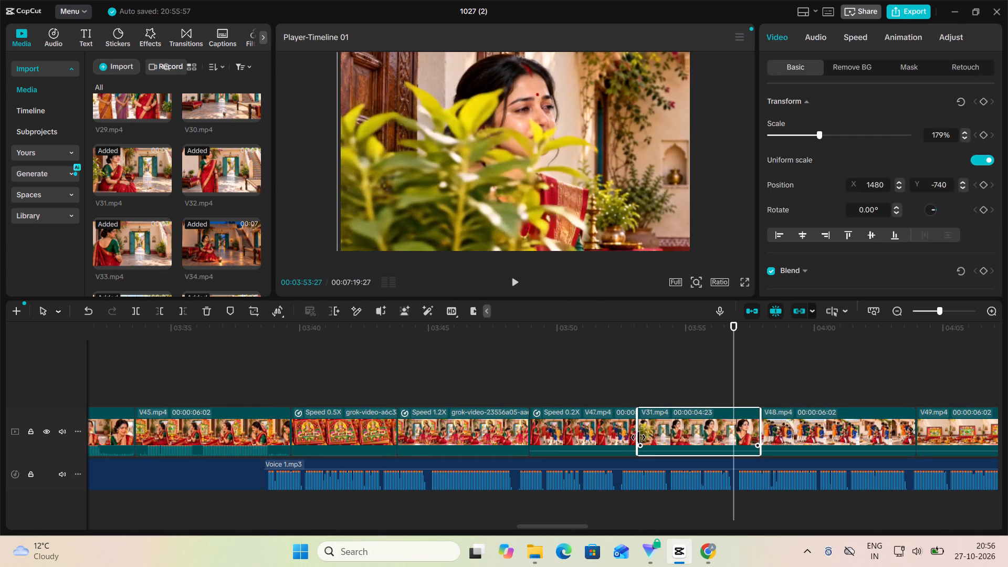
pyautogui.moveTo(638, 437); pyautogui.dragTo(645, 440)
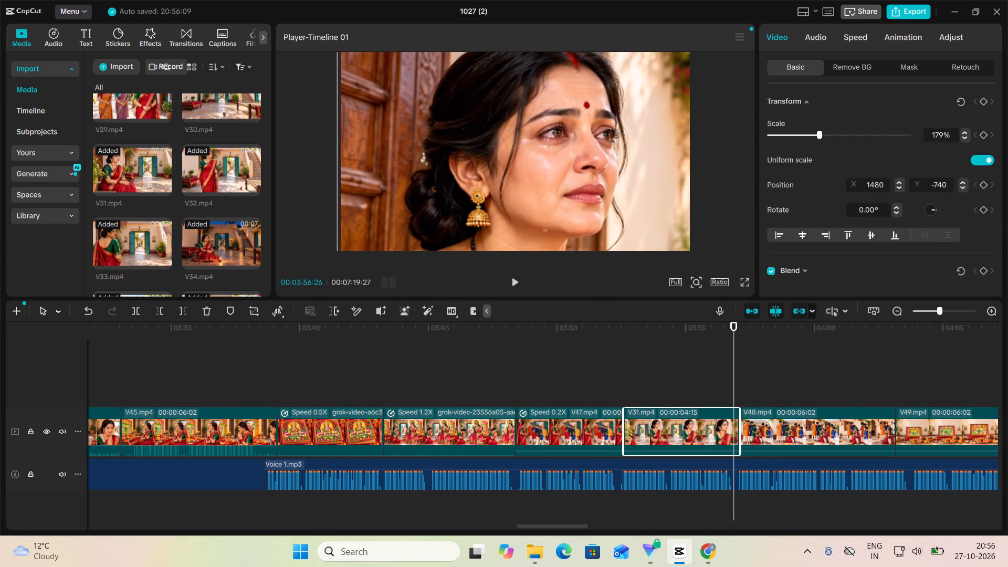
pyautogui.moveTo(622, 429); pyautogui.dragTo(624, 428)
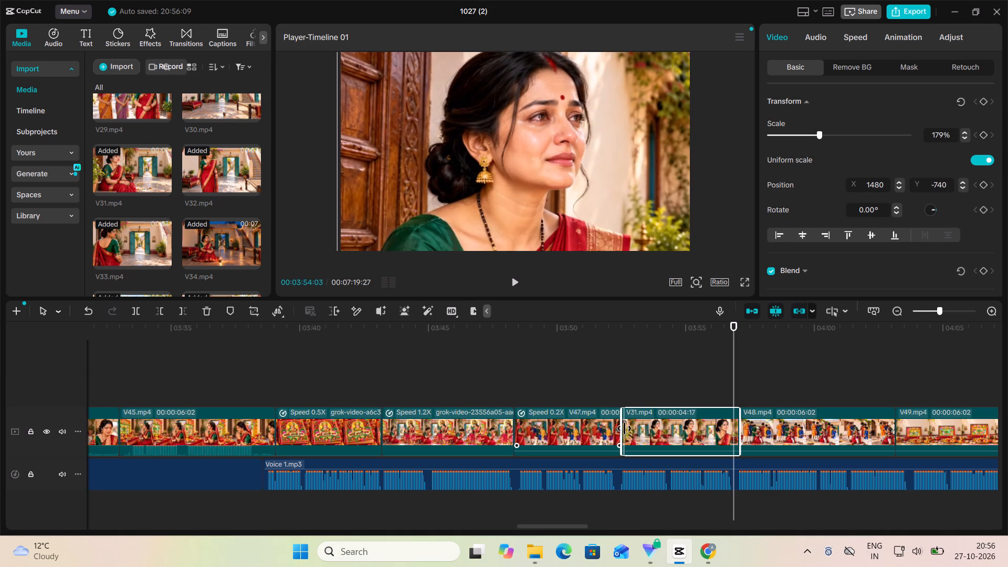
pyautogui.moveTo(624, 428); pyautogui.dragTo(627, 428)
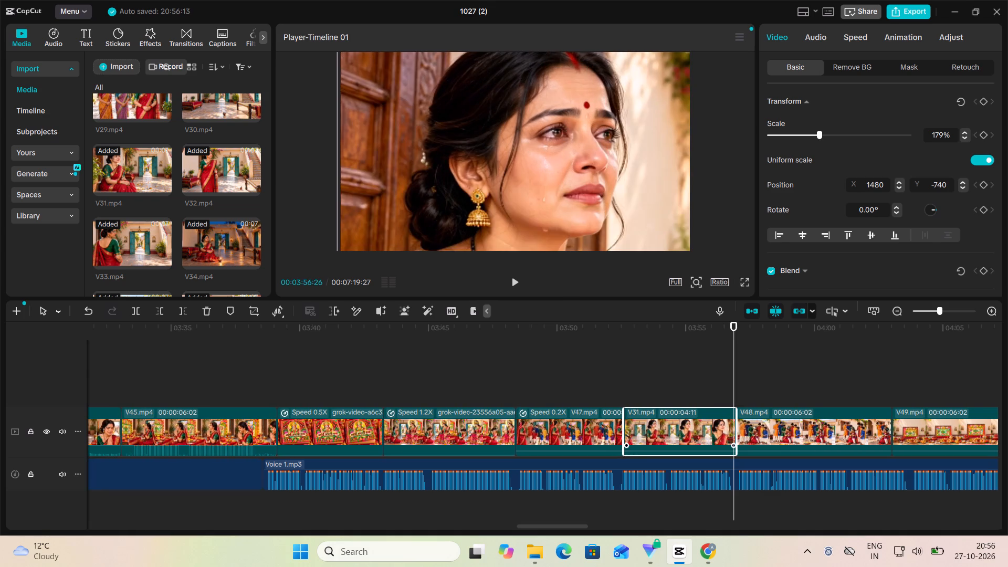
# Play the cut from V47 through V31 and V48 into V49 to check the clip timing against the voiceover.
pyautogui.click(603, 387)
pyautogui.click(511, 281)
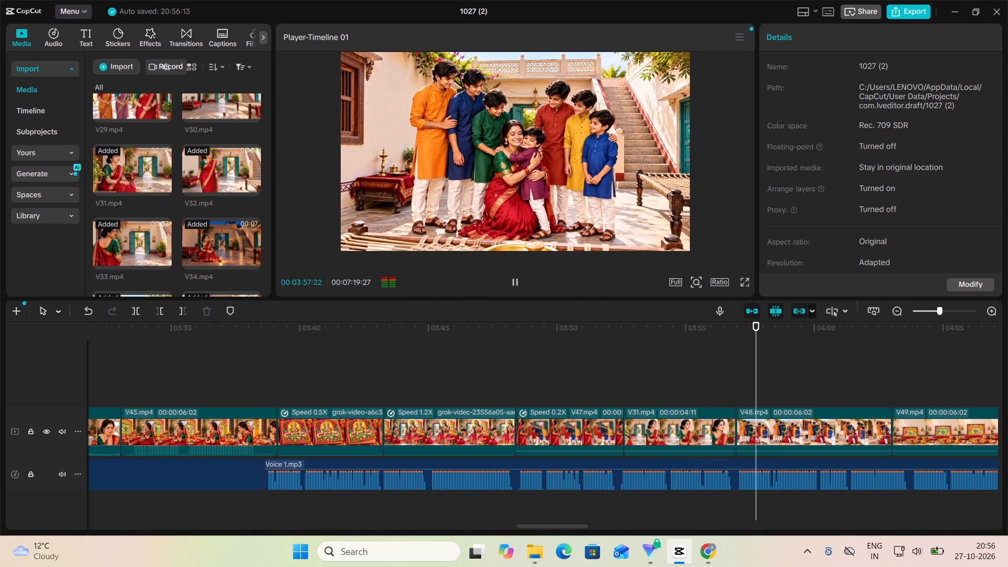
pyautogui.click(514, 286)
pyautogui.hscroll(-1, 632, 397)
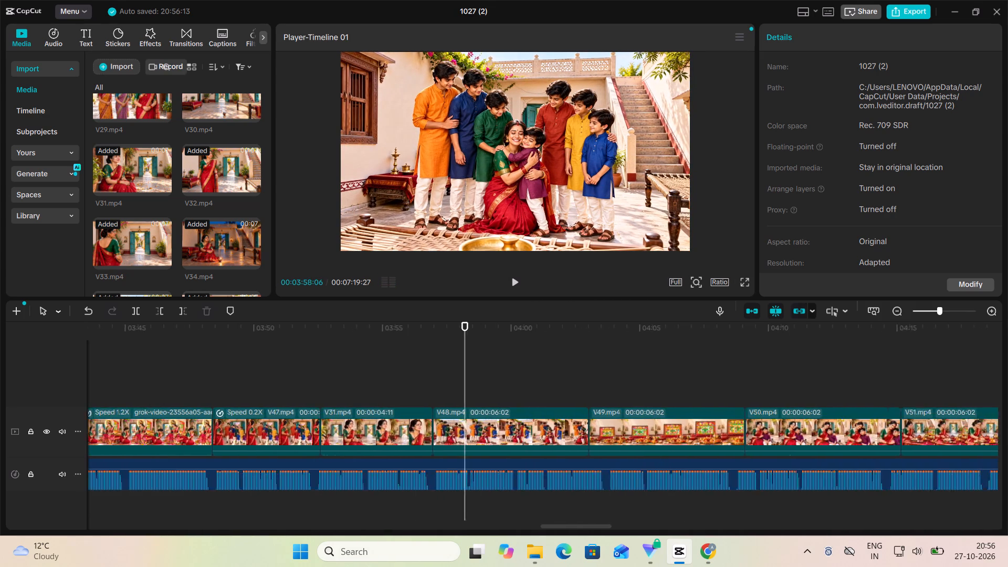
pyautogui.hscroll(-2, 593, 368)
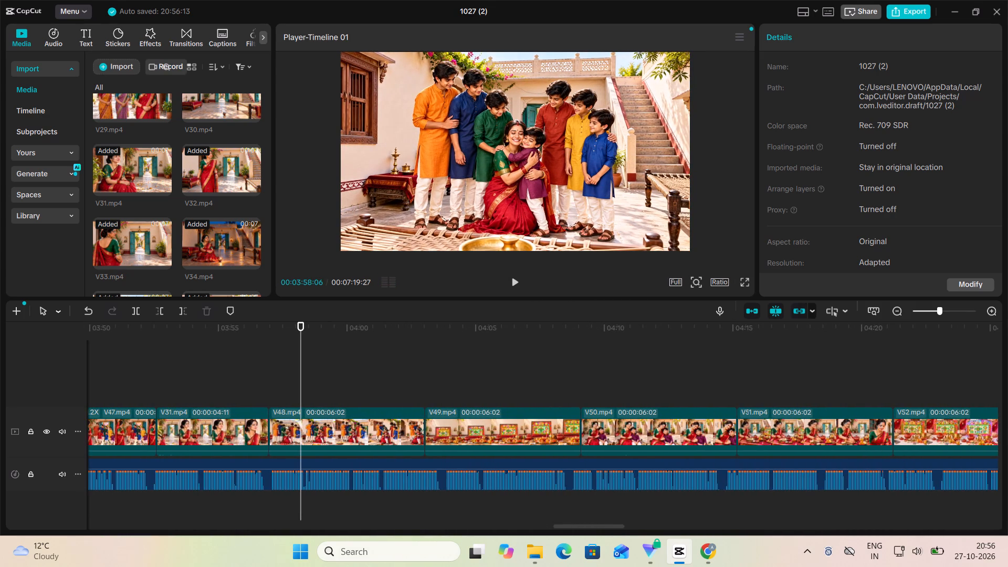
pyautogui.click(517, 283)
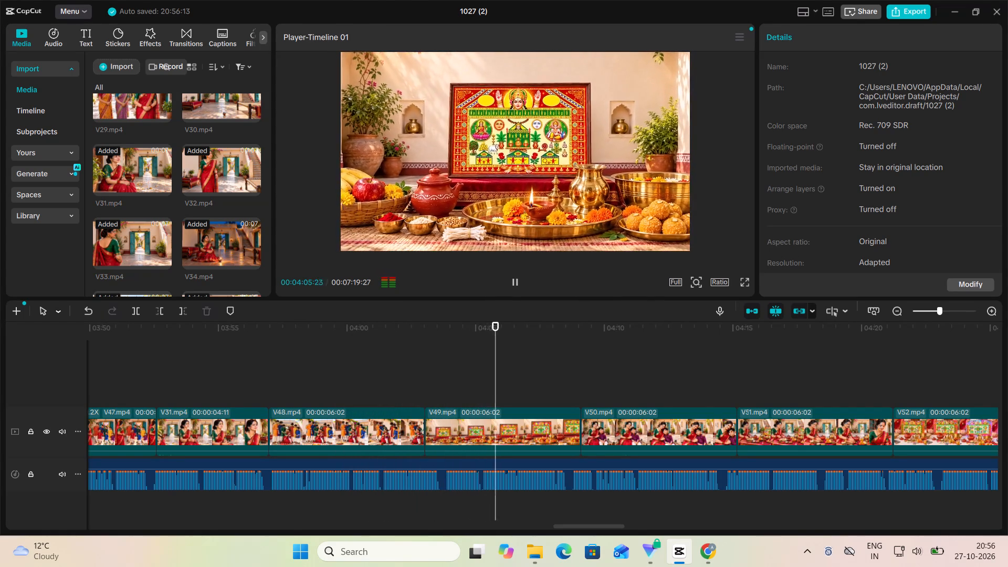
pyautogui.click(515, 285)
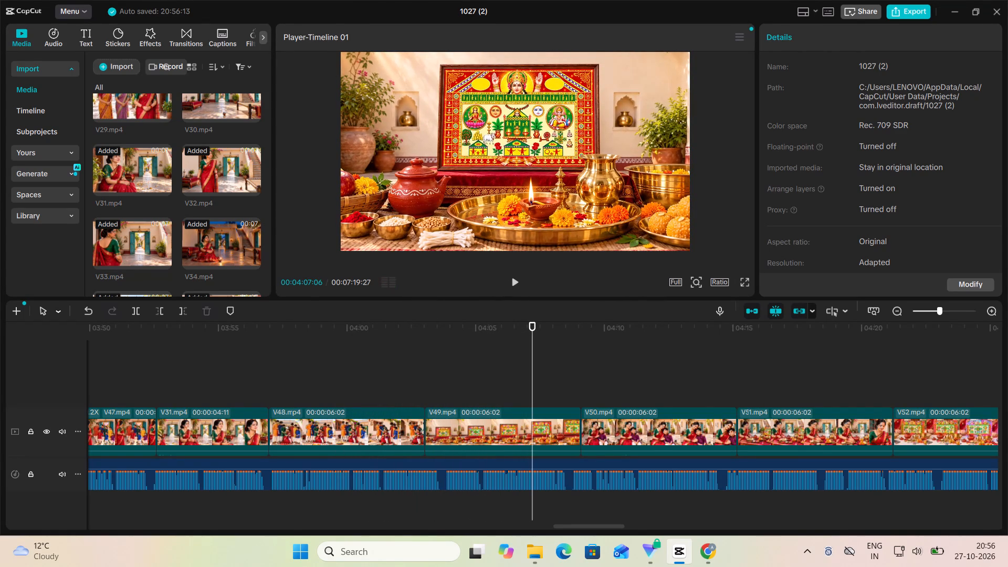
pyautogui.click(438, 389)
pyautogui.click(444, 385)
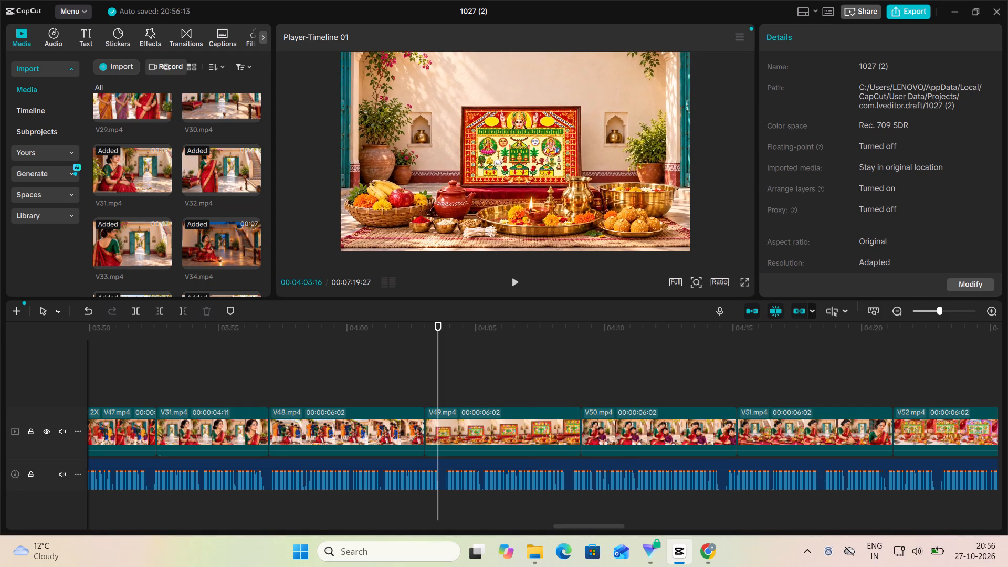
# Play V48 from its start to find the voiceover pause, and trim its end to 00:04:01:15, for a 00:00:04:16 duration.
pyautogui.click(271, 366)
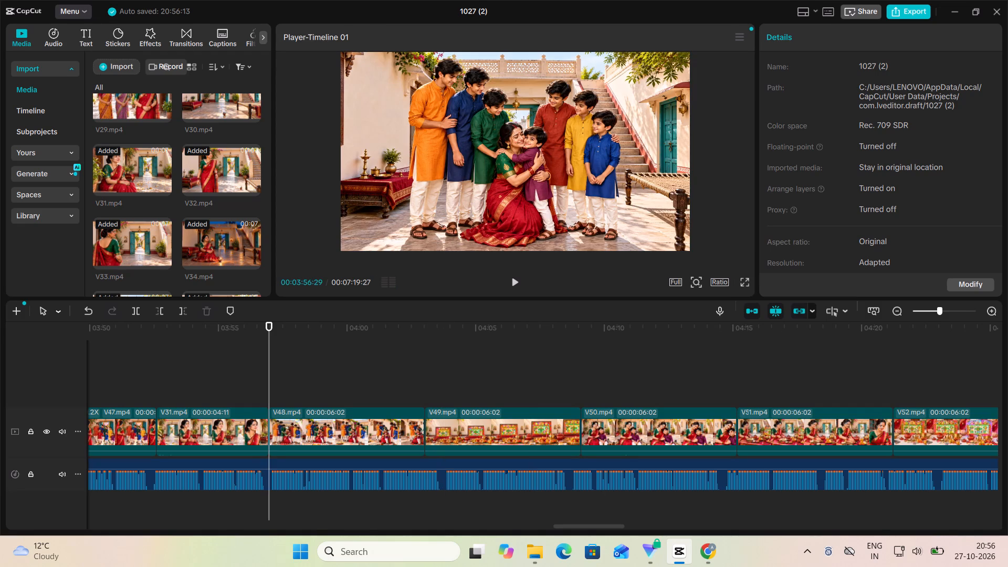
pyautogui.click(512, 279)
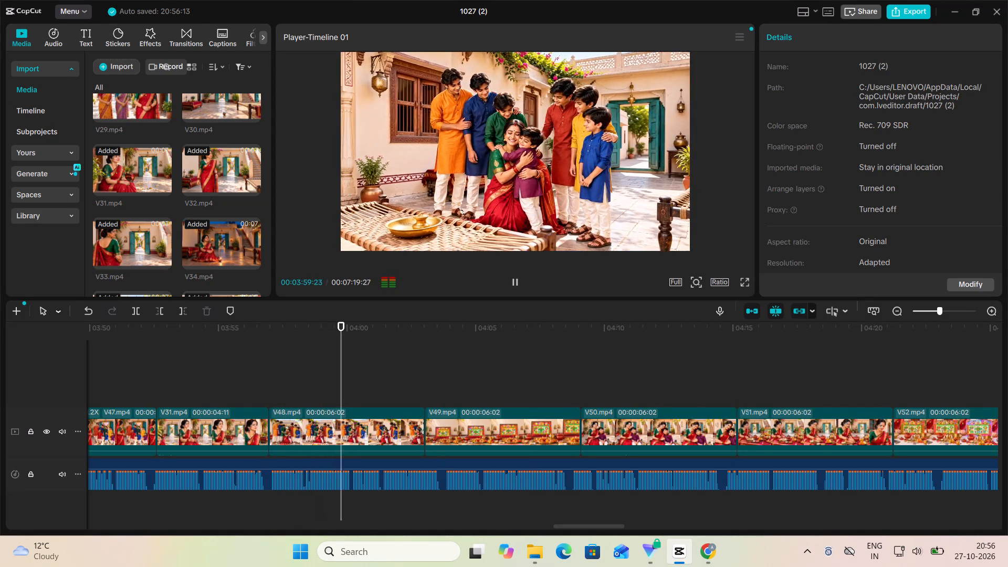
pyautogui.click(515, 278)
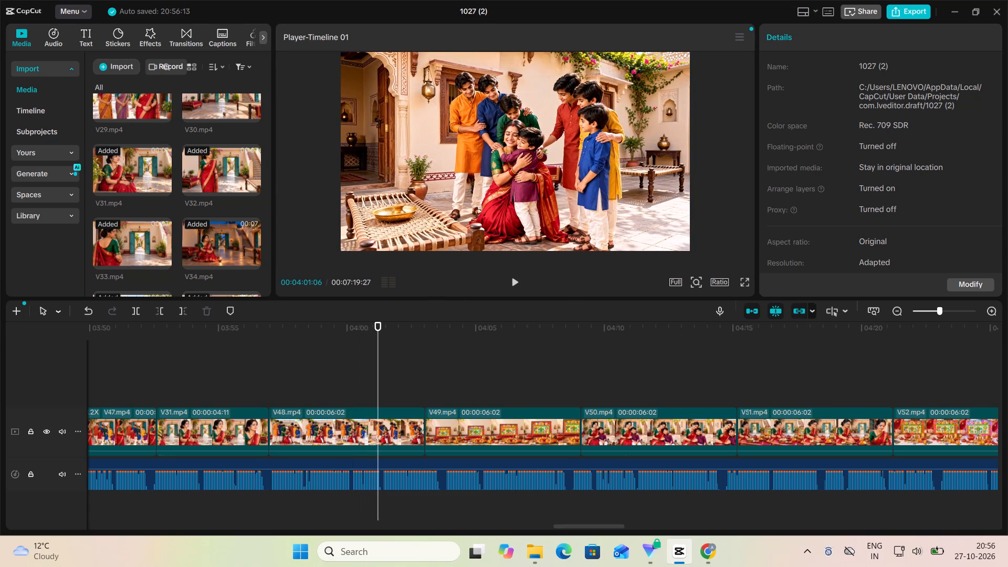
pyautogui.click(515, 278)
pyautogui.click(515, 278)
pyautogui.click(515, 278)
pyautogui.click(515, 278)
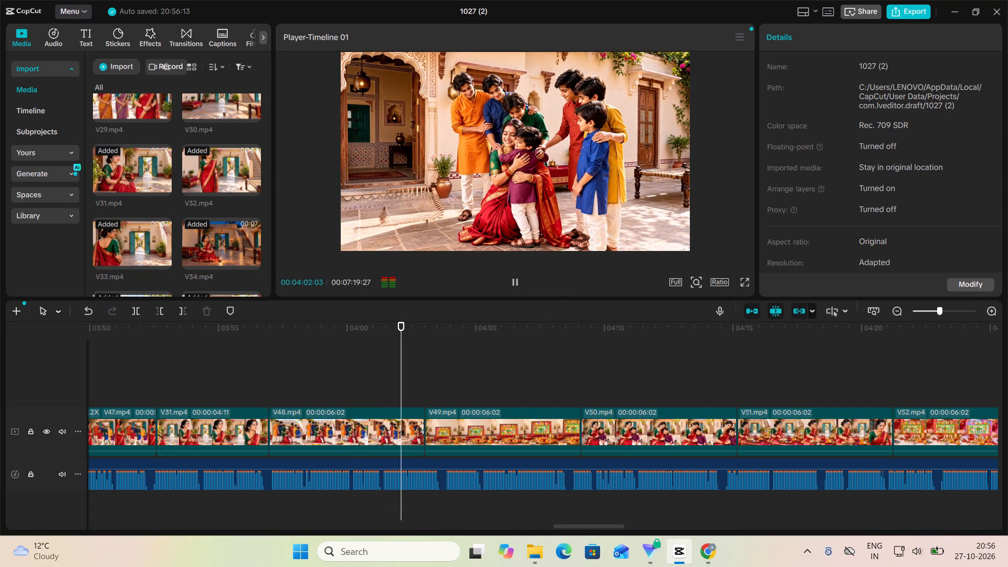
pyautogui.click(386, 371)
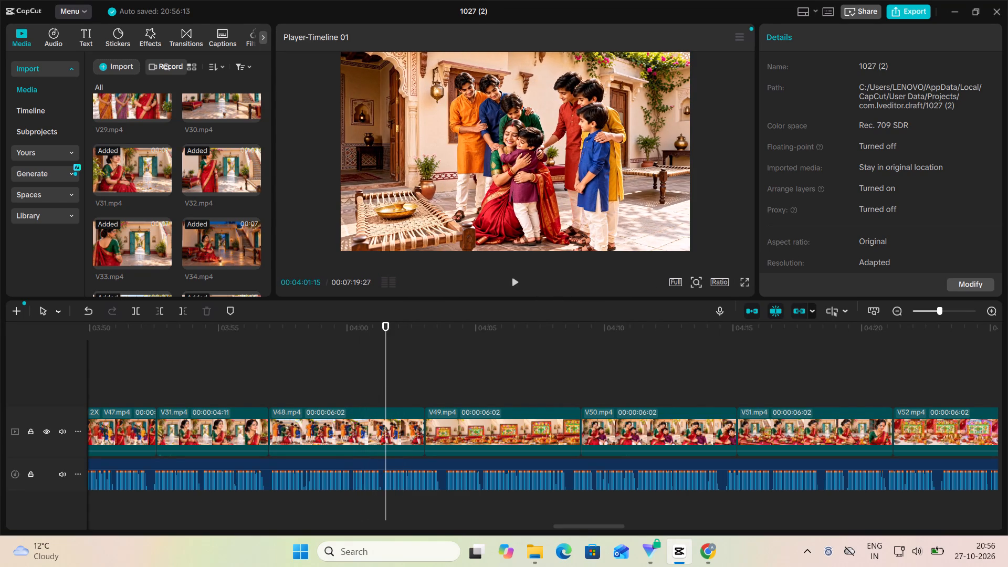
pyautogui.click(409, 427)
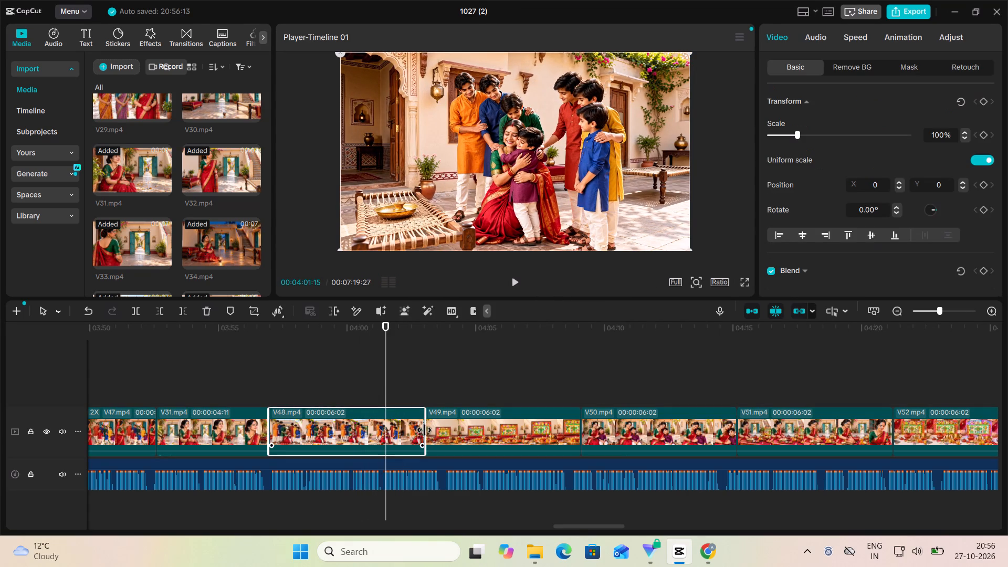
pyautogui.moveTo(424, 430); pyautogui.dragTo(390, 433)
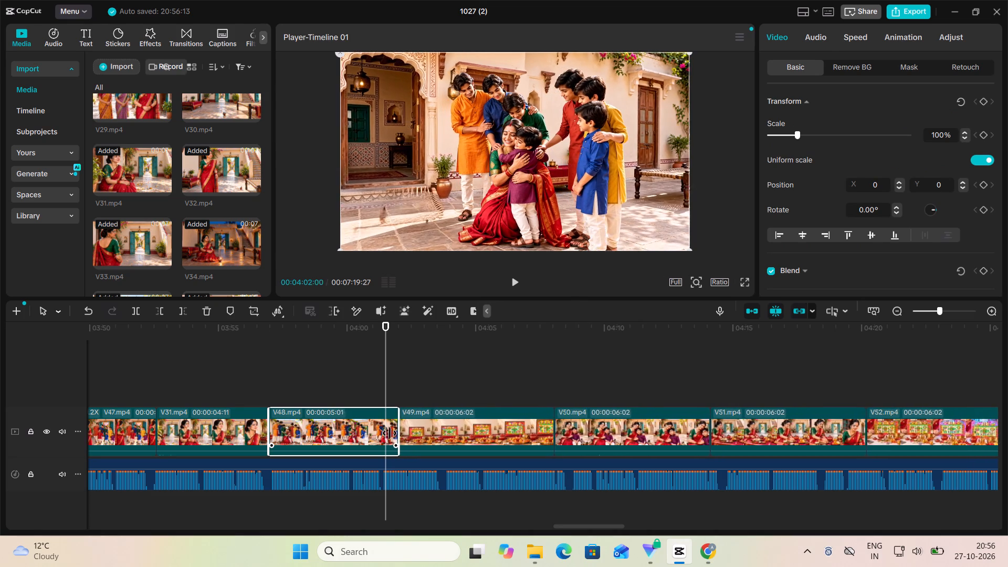
pyautogui.moveTo(390, 433); pyautogui.dragTo(381, 433)
pyautogui.click(352, 423)
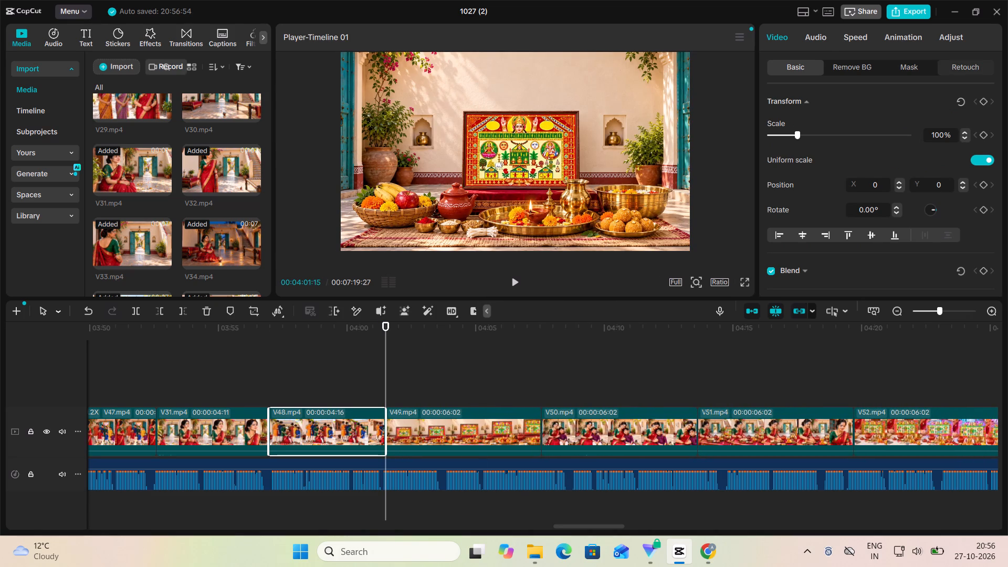
# Play V48 into V49 to find the voiceover pause, and slow V48 to 0.67x speed, stretching it to 6.8 s.
pyautogui.click(264, 371)
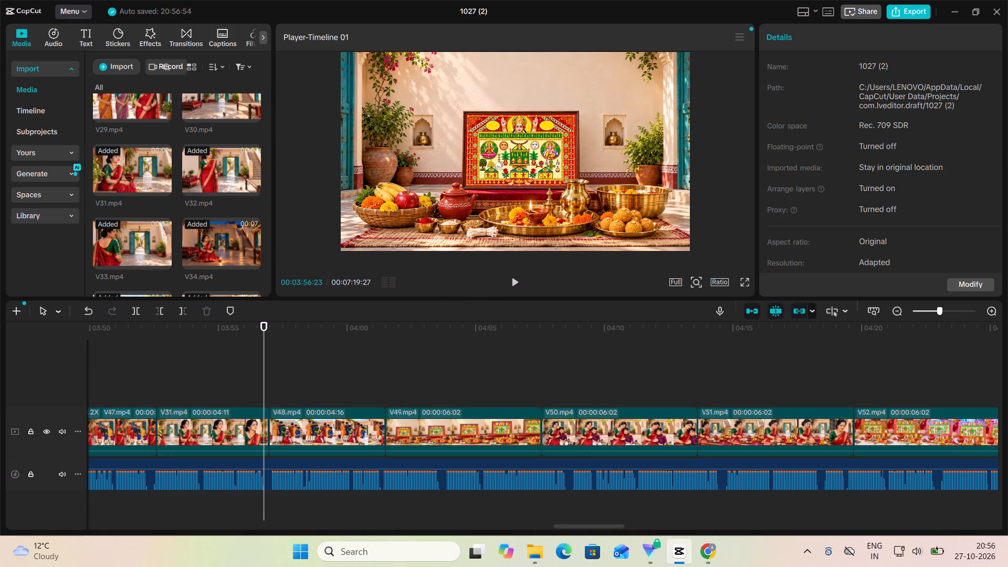
pyautogui.click(505, 281)
pyautogui.click(515, 280)
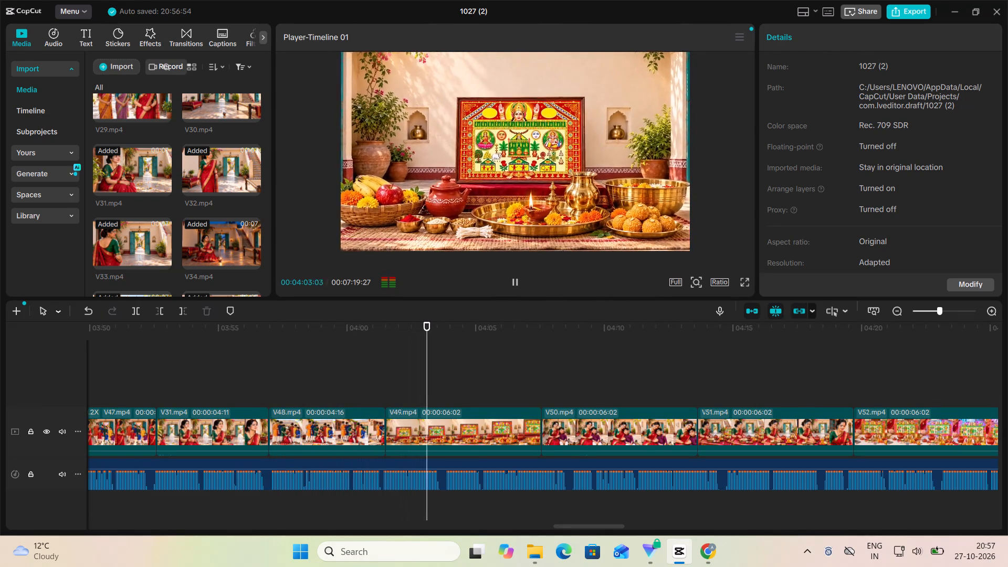
pyautogui.click(517, 289)
pyautogui.click(316, 410)
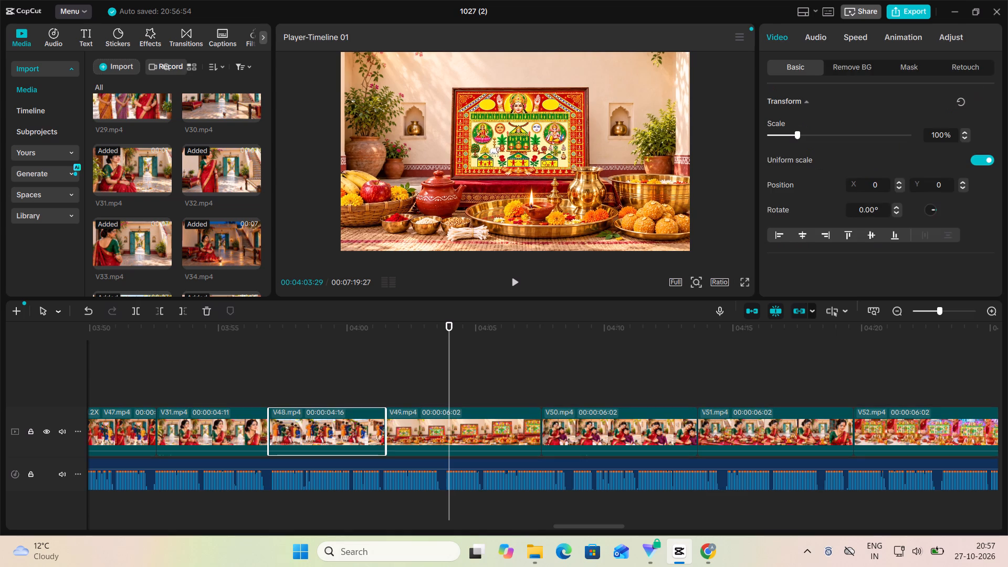
pyautogui.click(859, 36)
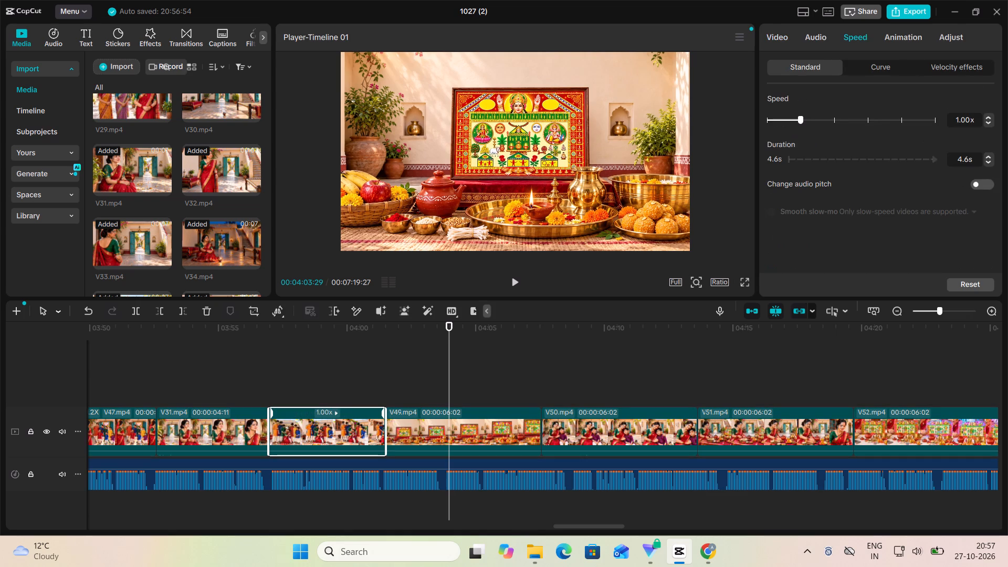
pyautogui.click(795, 116)
pyautogui.click(794, 116)
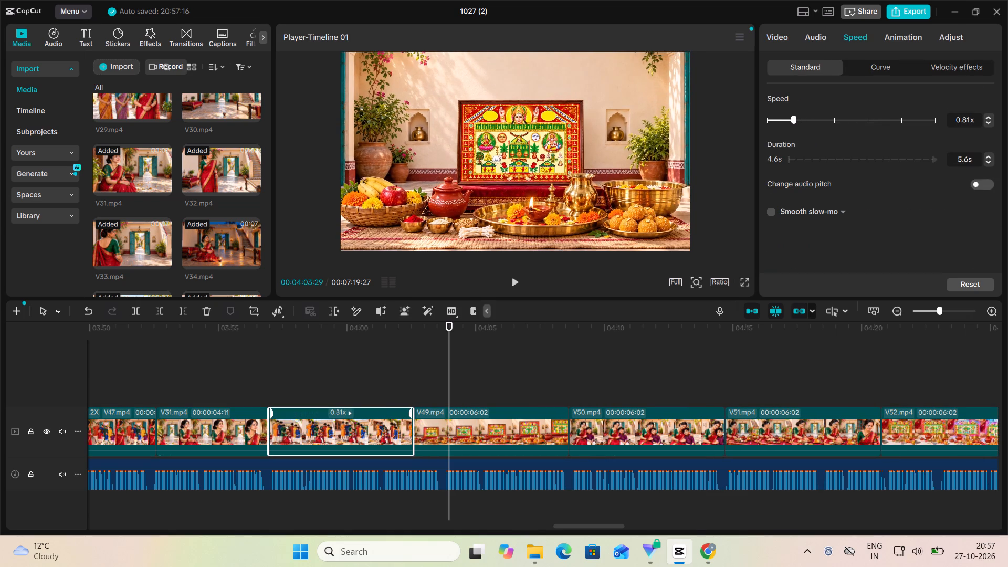
pyautogui.click(794, 117)
pyautogui.click(792, 118)
pyautogui.click(786, 122)
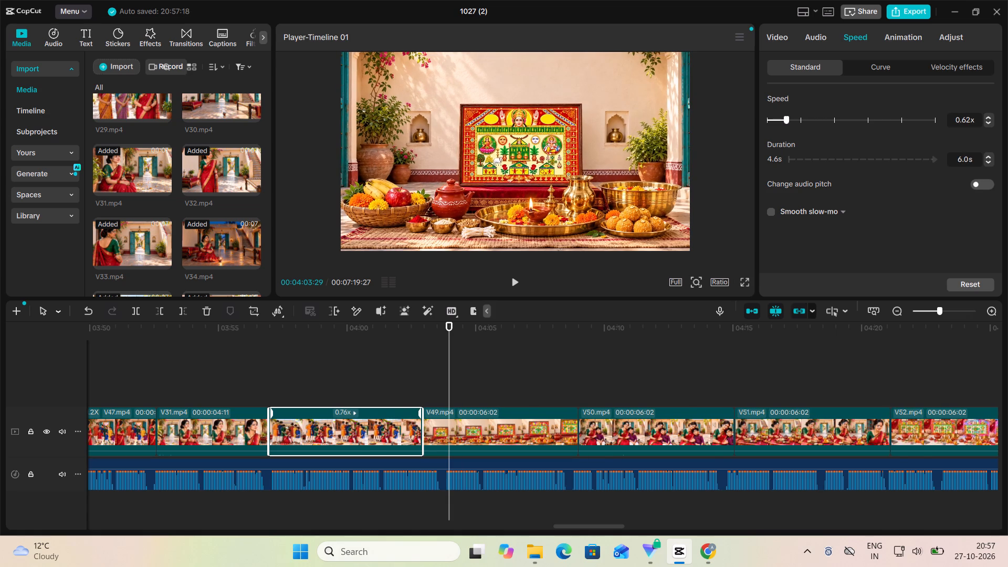
pyautogui.click(789, 122)
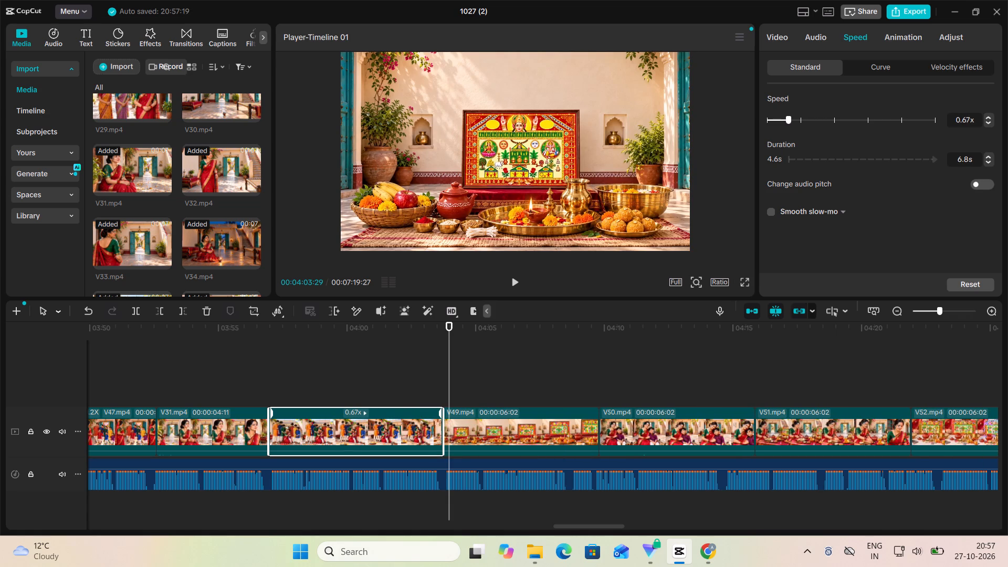
pyautogui.click(283, 449)
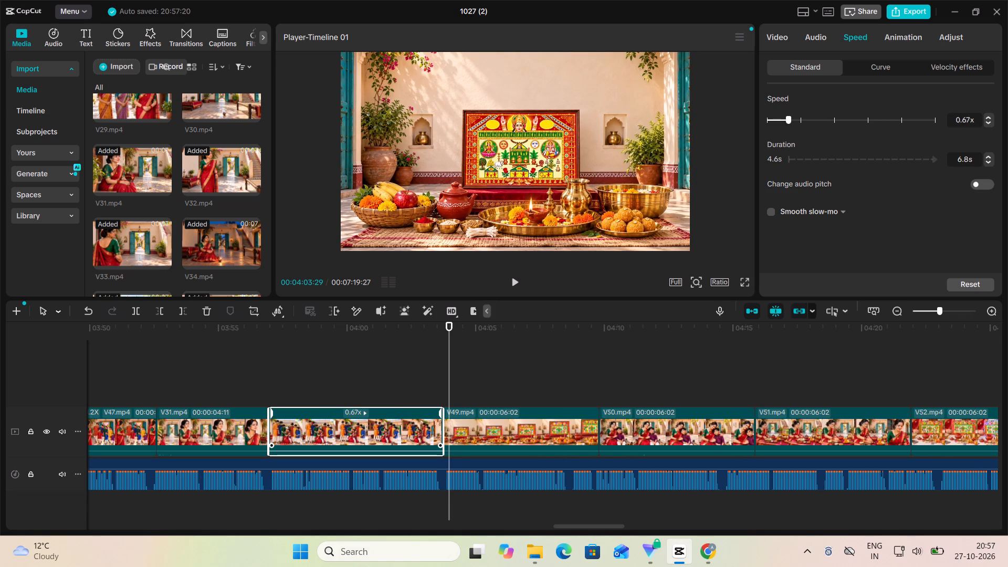
pyautogui.moveTo(285, 450); pyautogui.dragTo(284, 467)
pyautogui.moveTo(217, 452); pyautogui.dragTo(215, 463)
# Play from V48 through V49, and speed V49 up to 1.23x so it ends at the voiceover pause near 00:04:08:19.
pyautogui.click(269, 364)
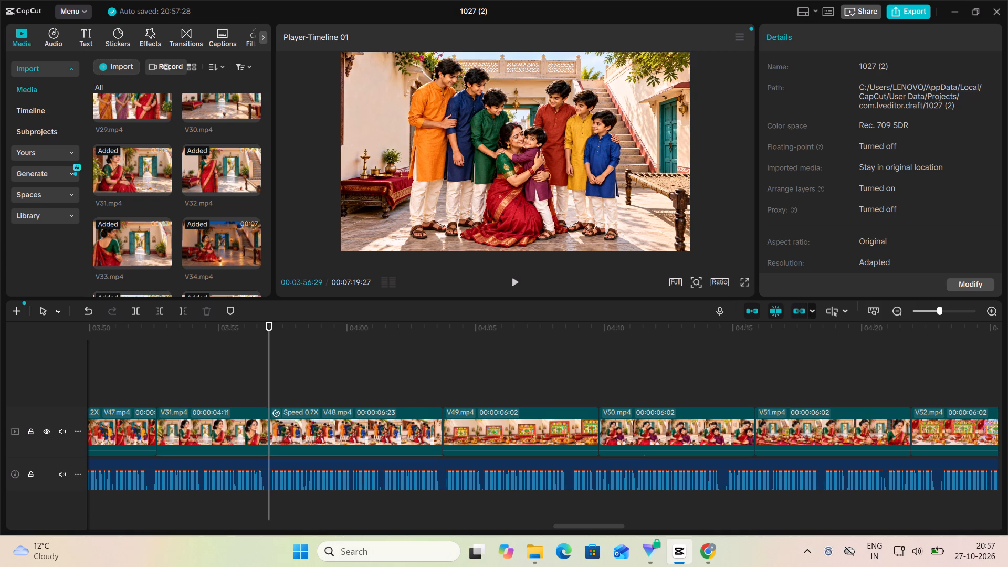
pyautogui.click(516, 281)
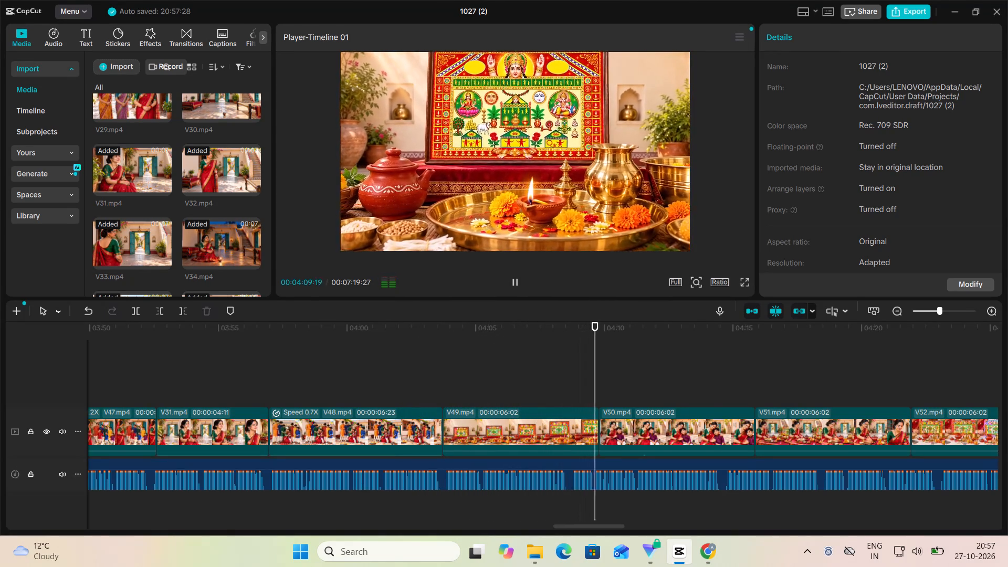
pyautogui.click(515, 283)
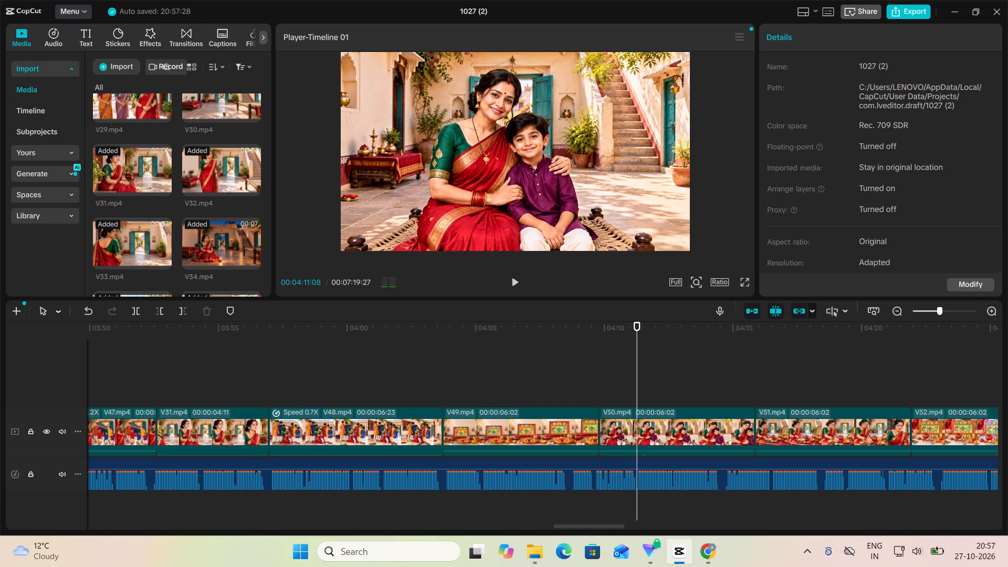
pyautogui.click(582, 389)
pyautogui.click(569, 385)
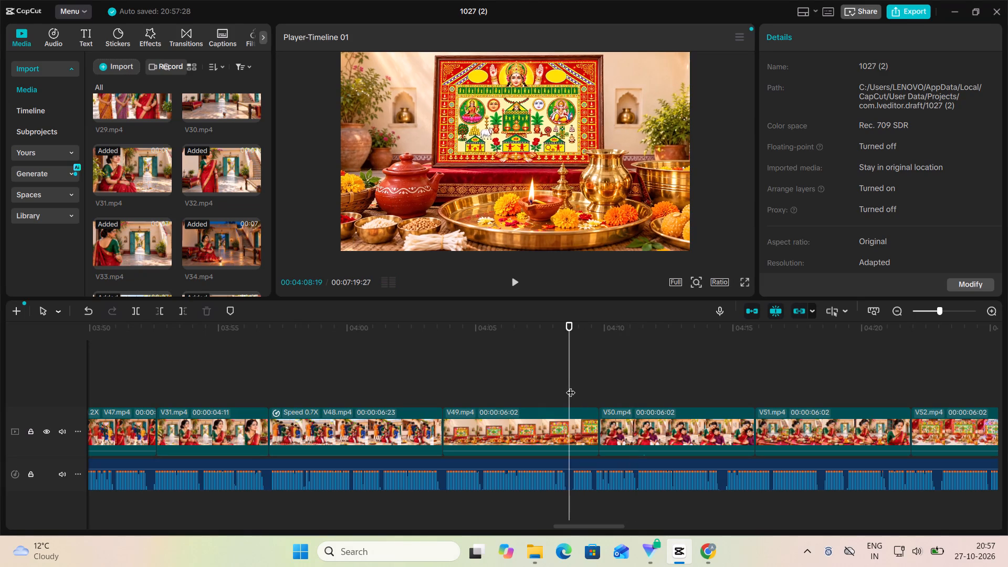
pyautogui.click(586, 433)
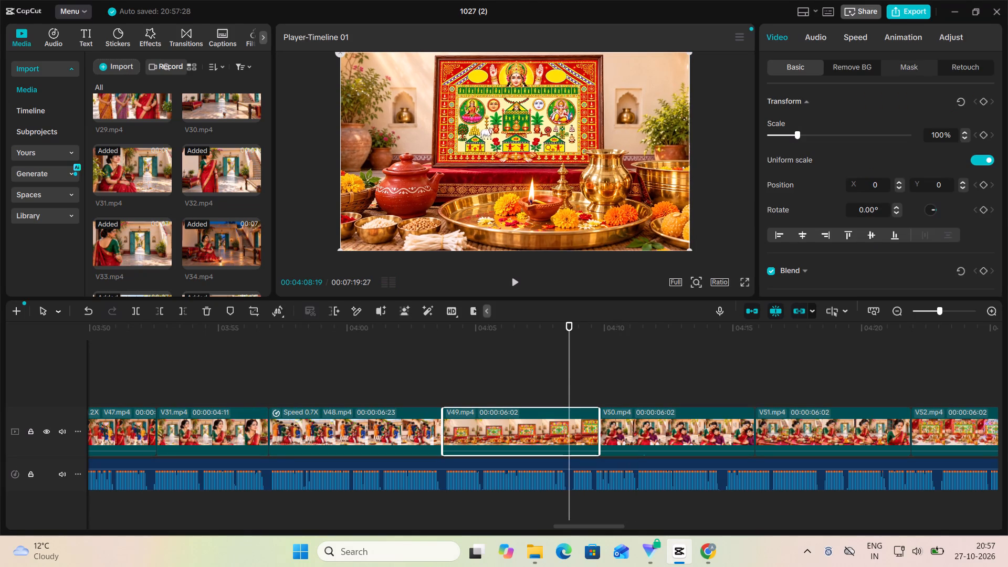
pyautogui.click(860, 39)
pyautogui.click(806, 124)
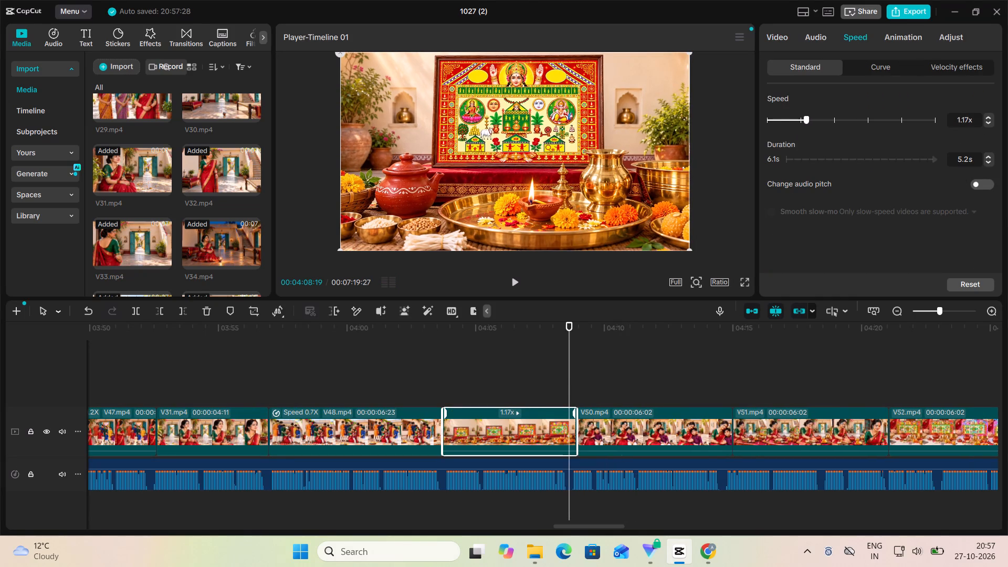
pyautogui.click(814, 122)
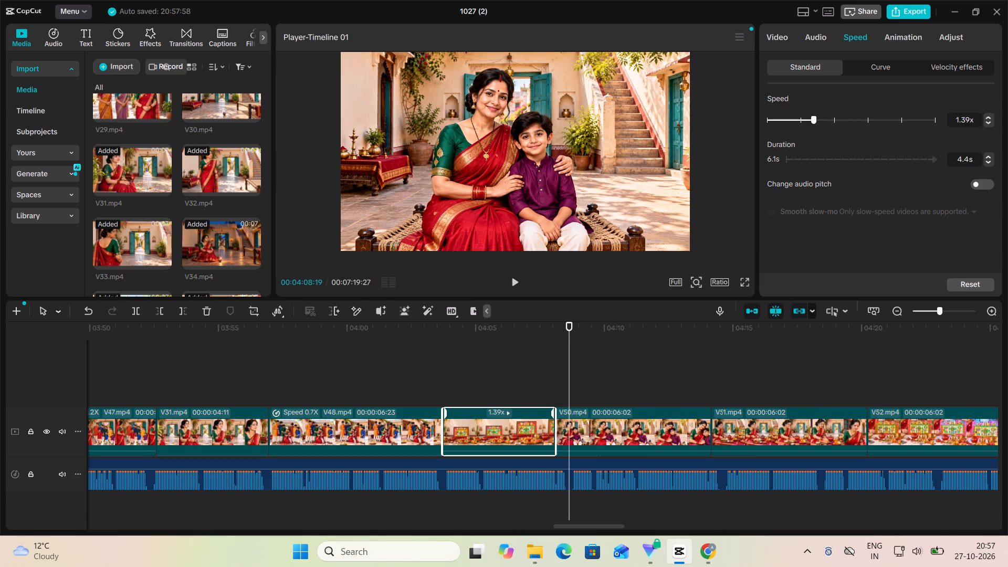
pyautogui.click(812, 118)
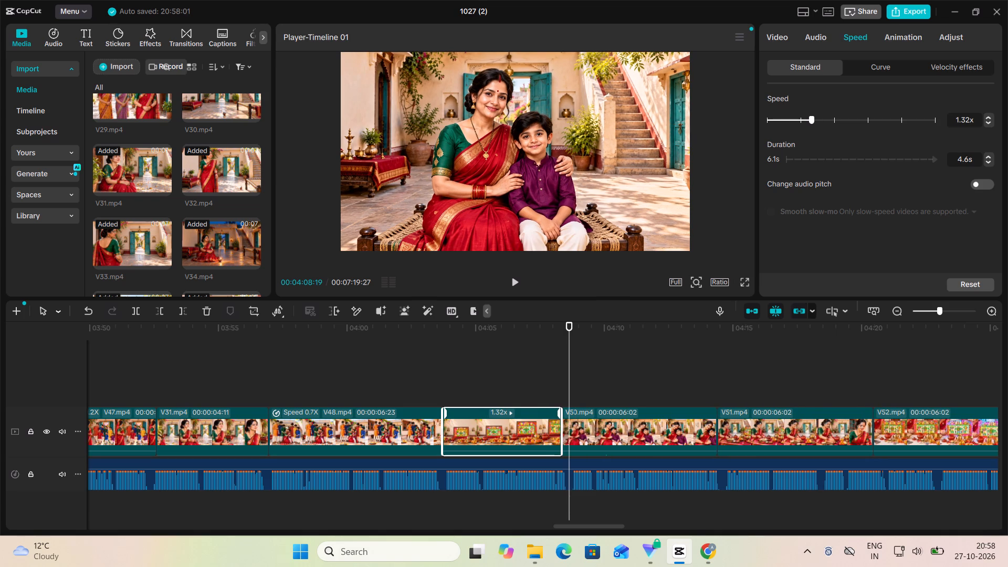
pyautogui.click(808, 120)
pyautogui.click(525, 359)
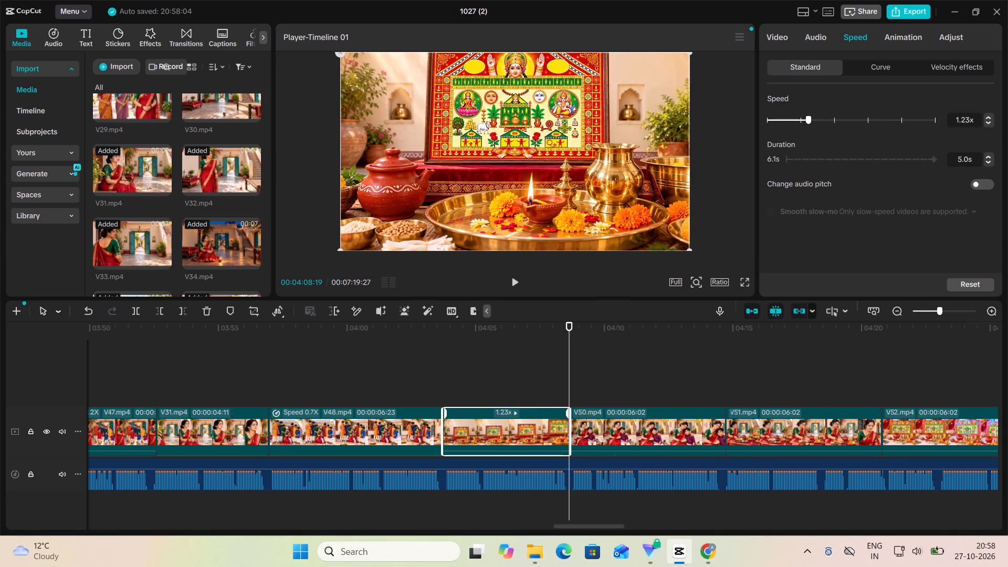
# Play V49 through V52 against the voiceover, and slow V49 to 0.77x speed, stretching it to 7.9 s.
pyautogui.click(518, 283)
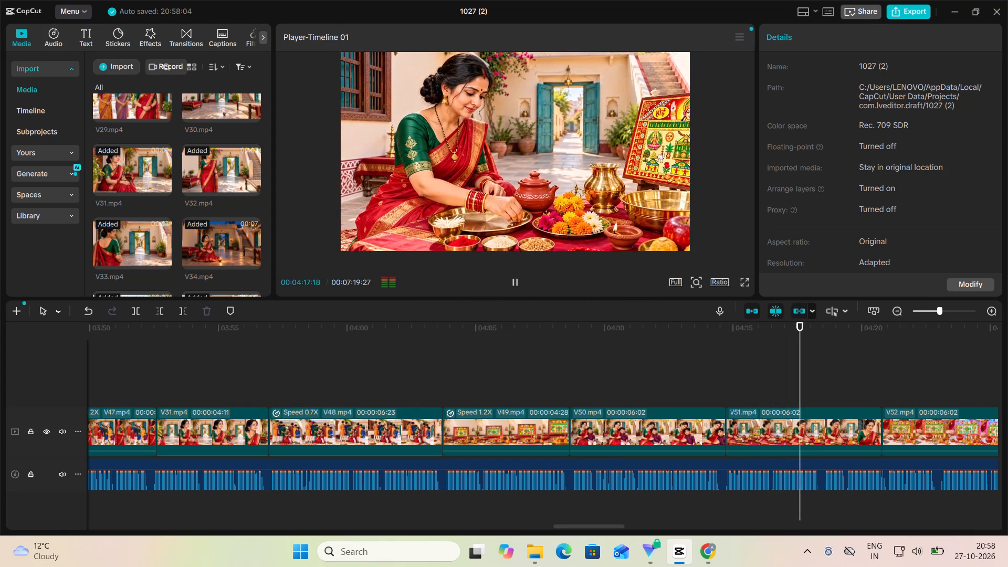
pyautogui.click(515, 282)
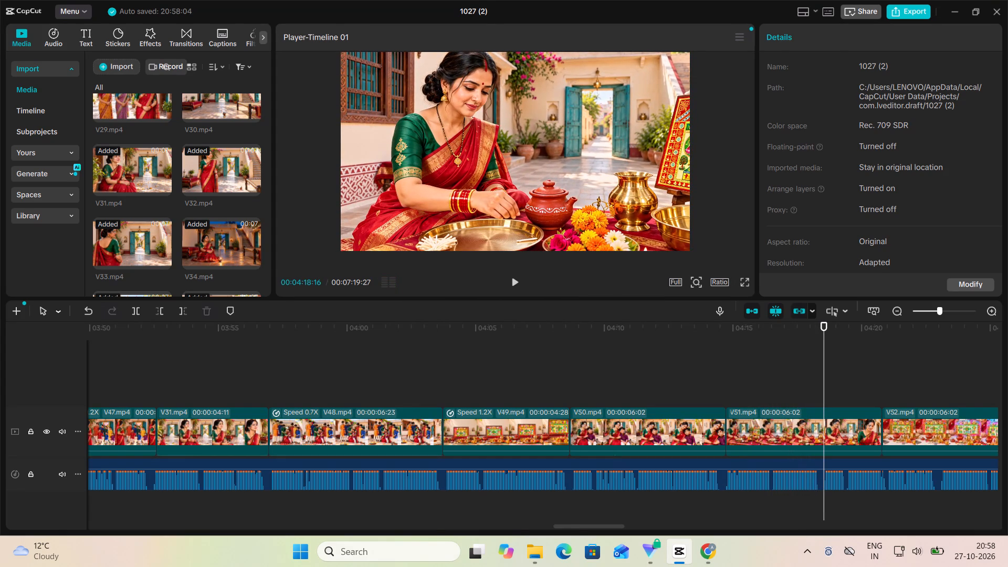
pyautogui.click(638, 391)
pyautogui.click(513, 280)
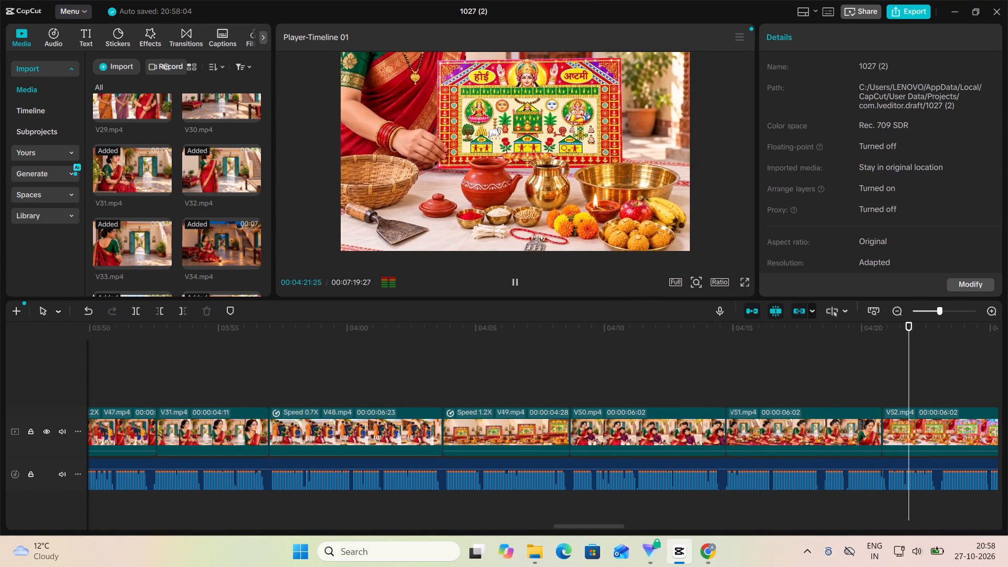
pyautogui.click(517, 282)
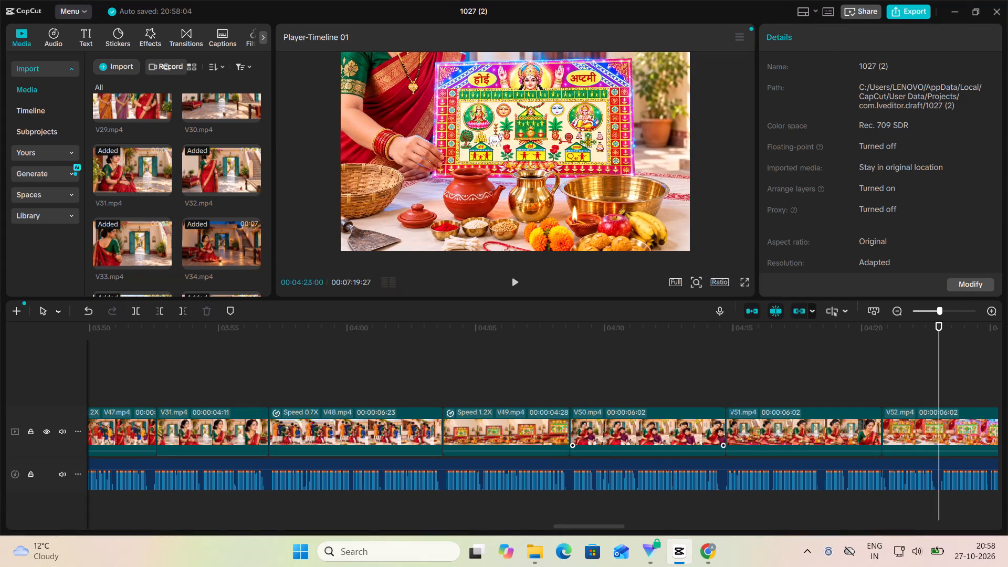
pyautogui.click(544, 438)
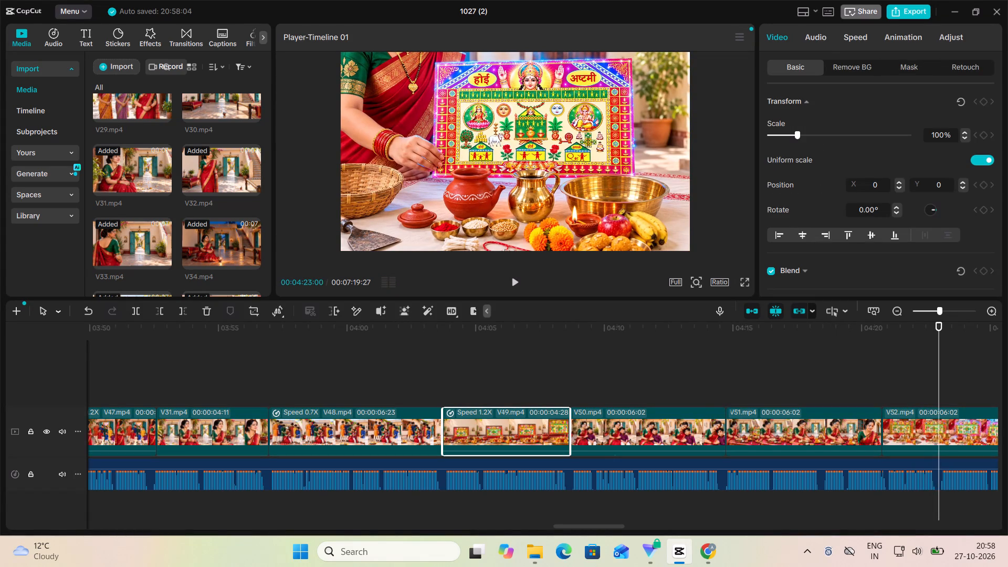
pyautogui.click(862, 30)
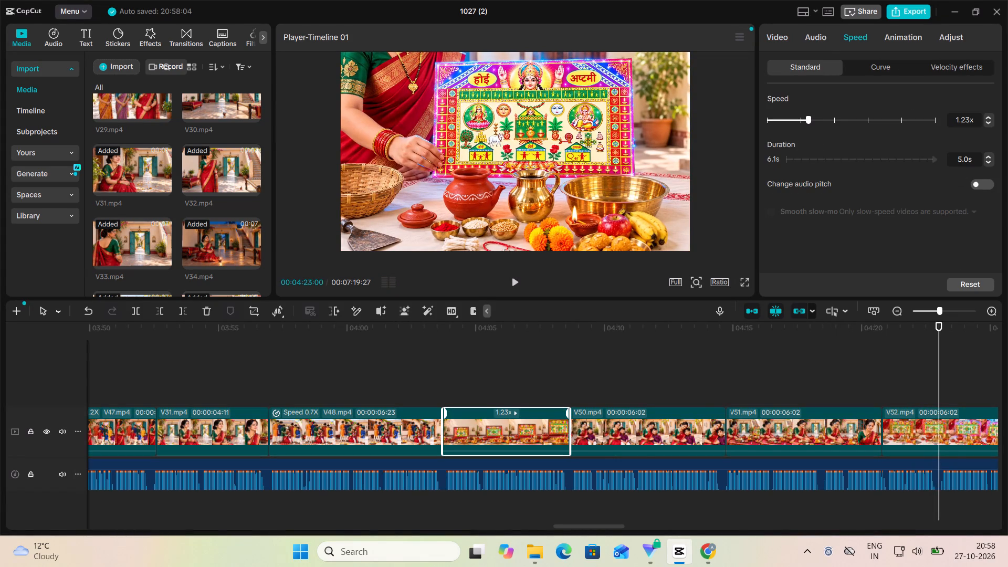
pyautogui.click(792, 123)
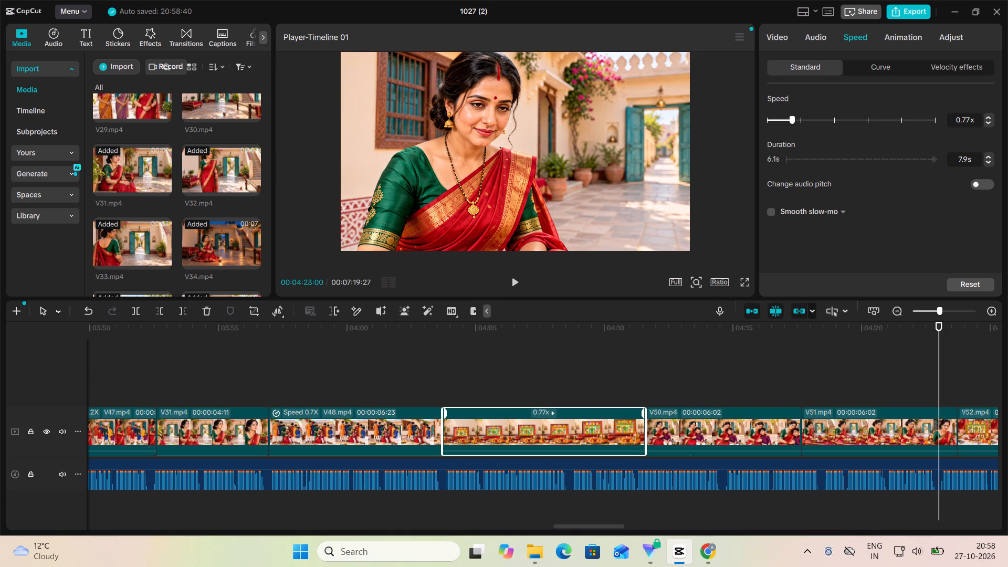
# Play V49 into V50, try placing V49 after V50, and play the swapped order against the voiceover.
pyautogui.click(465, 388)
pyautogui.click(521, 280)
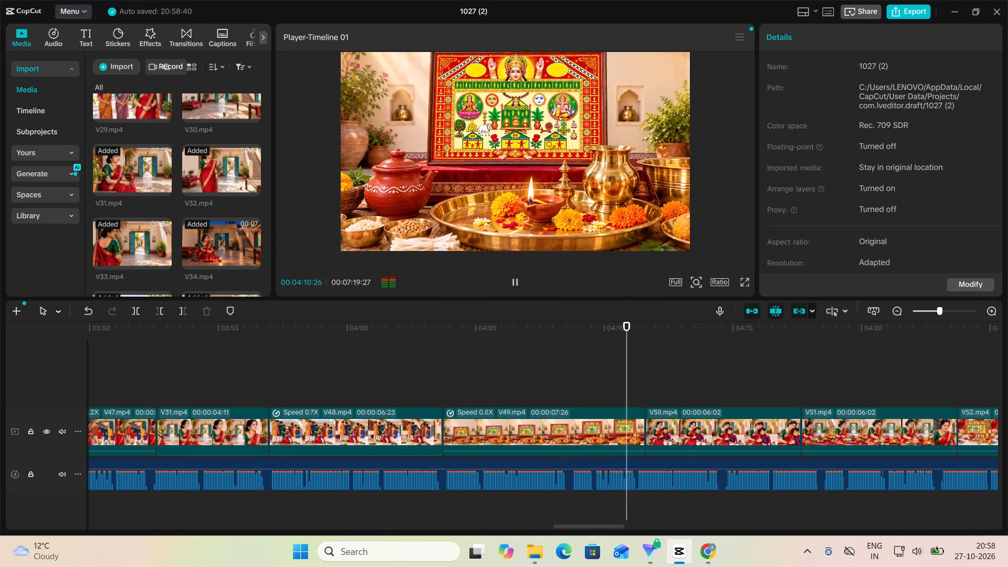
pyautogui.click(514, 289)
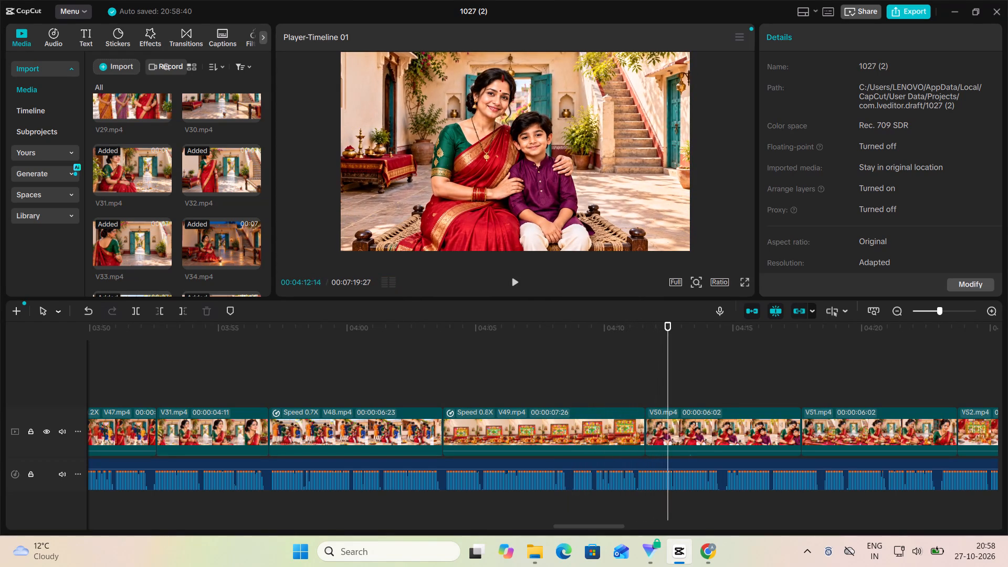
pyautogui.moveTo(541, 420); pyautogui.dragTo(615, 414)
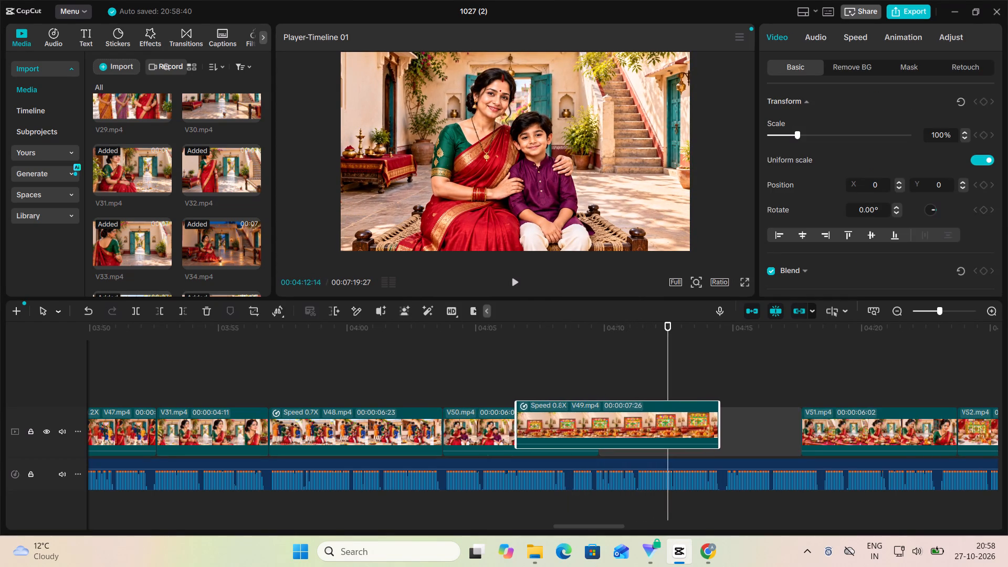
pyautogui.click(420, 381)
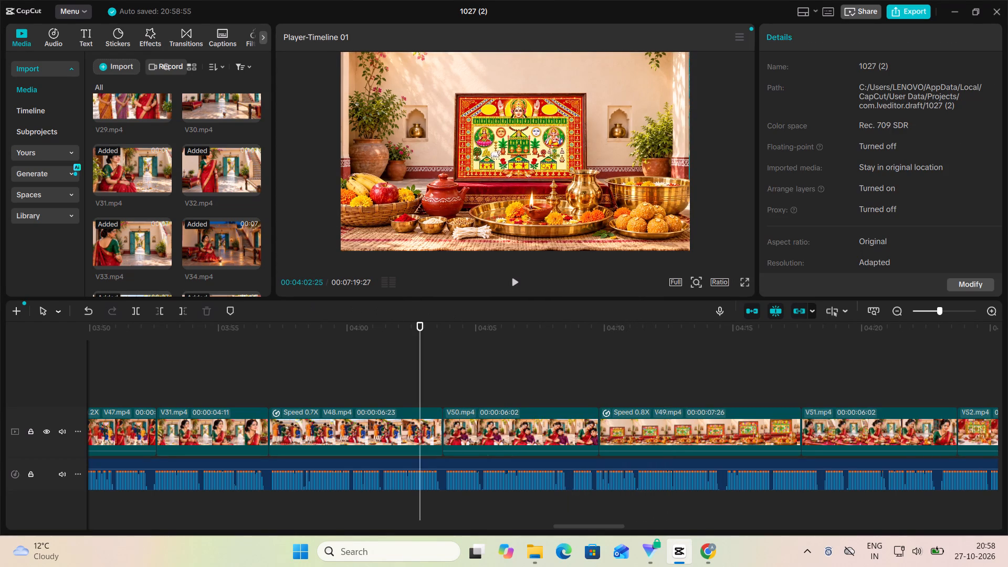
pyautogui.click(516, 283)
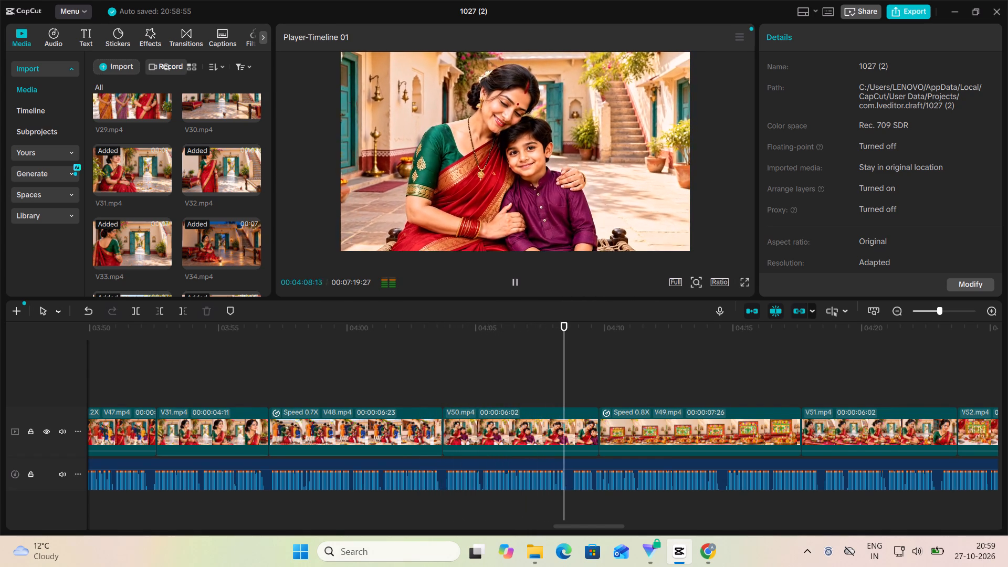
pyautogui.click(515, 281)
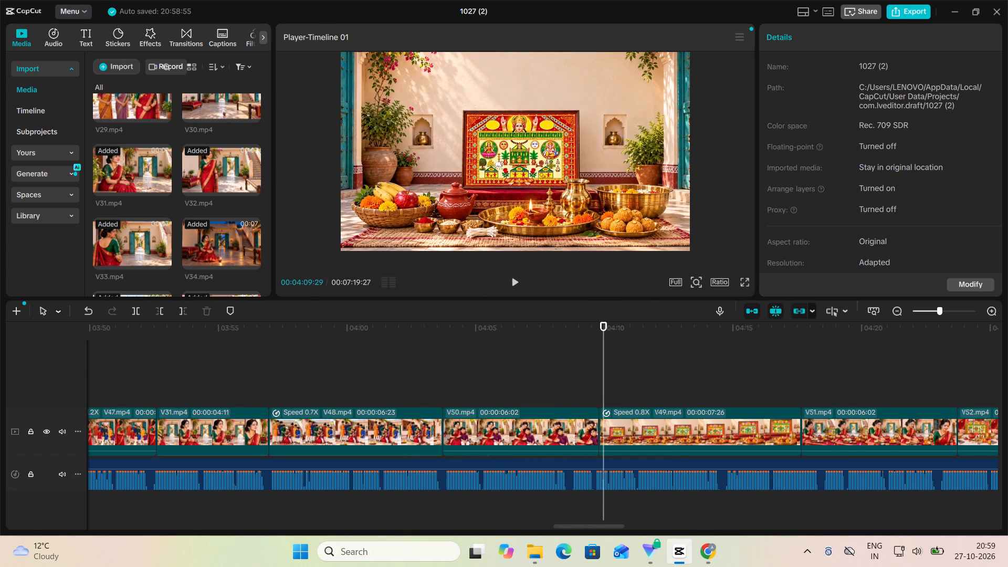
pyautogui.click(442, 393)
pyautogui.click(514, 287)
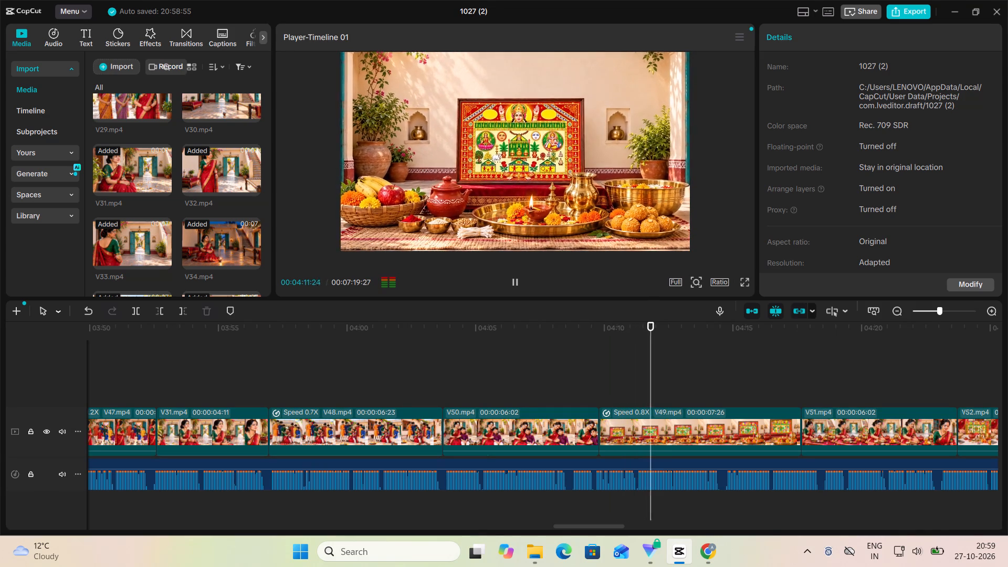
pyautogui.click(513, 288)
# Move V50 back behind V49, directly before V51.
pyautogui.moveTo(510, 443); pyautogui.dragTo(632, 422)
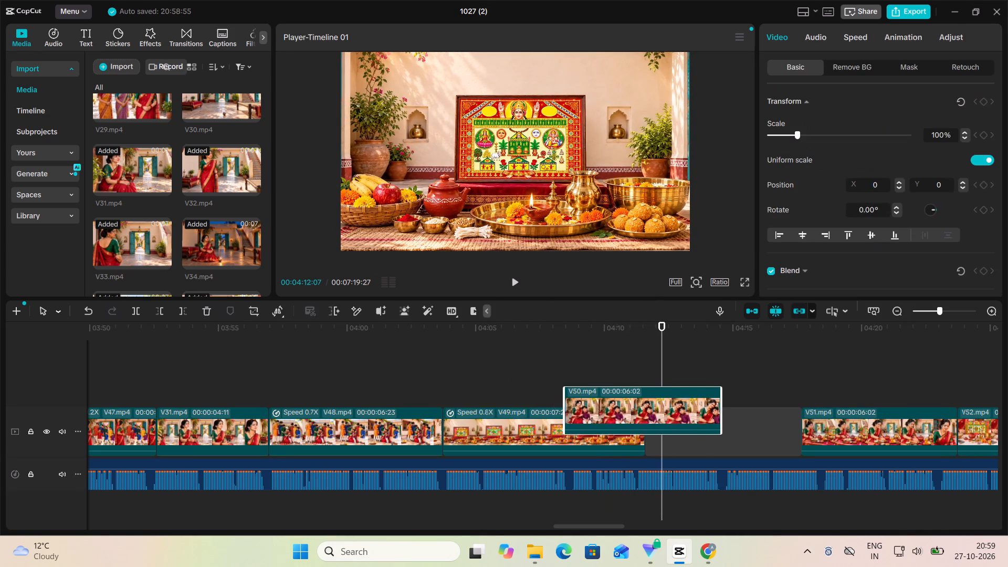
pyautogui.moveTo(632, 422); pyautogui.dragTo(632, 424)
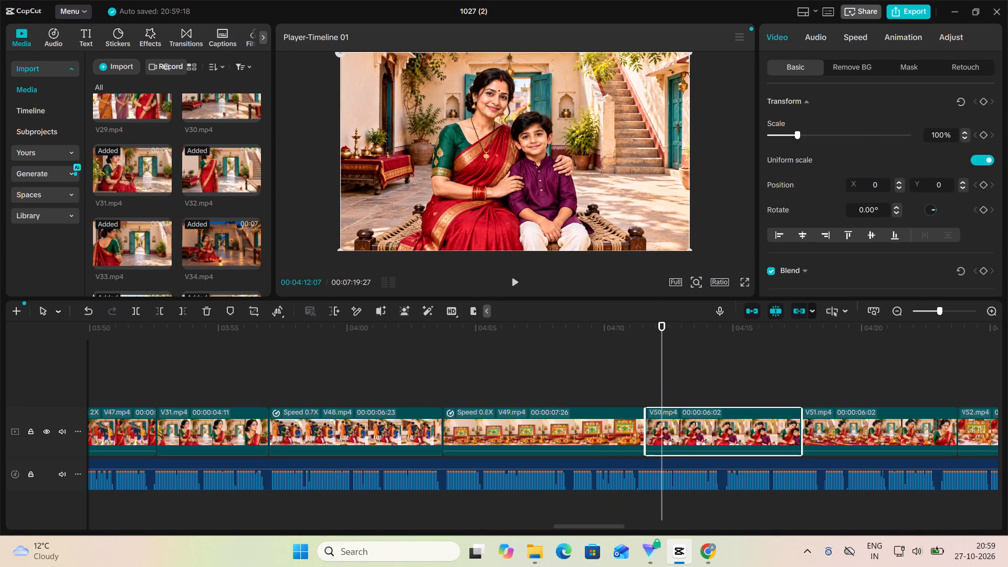
# Play the start of V50 against the voiceover, and set V49 back to 1.00x speed, 6.1 s long.
pyautogui.click(640, 391)
pyautogui.click(513, 280)
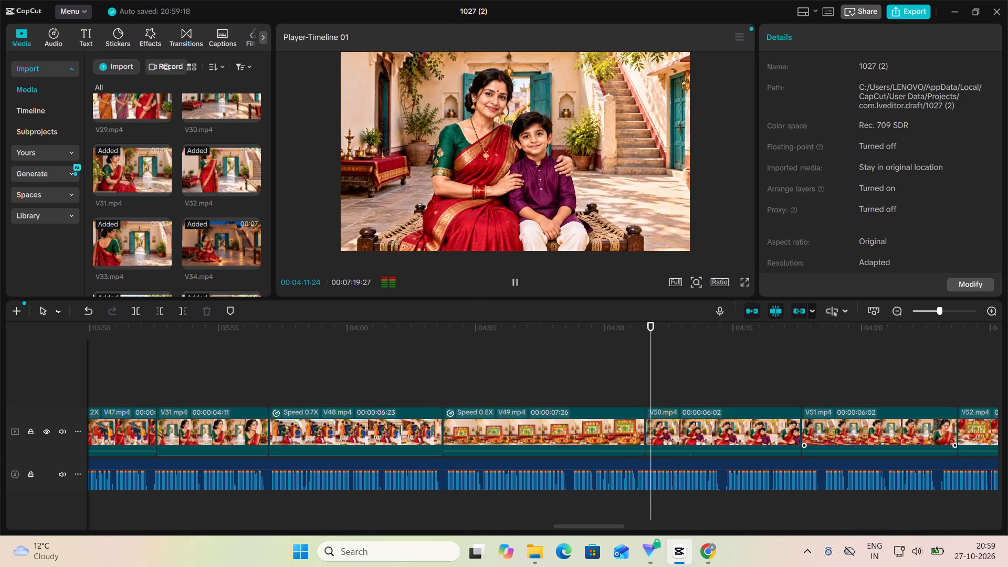
pyautogui.click(516, 289)
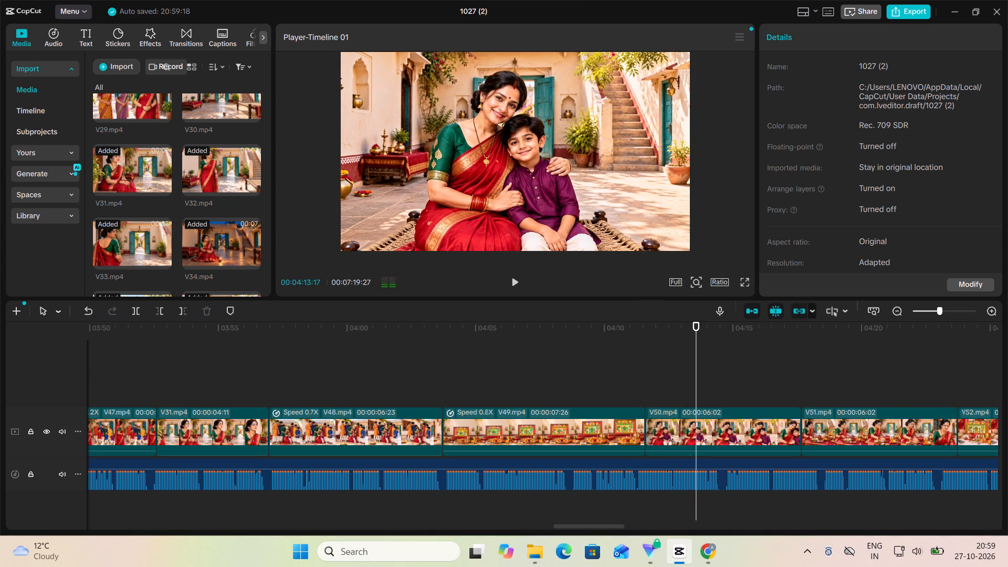
pyautogui.click(556, 435)
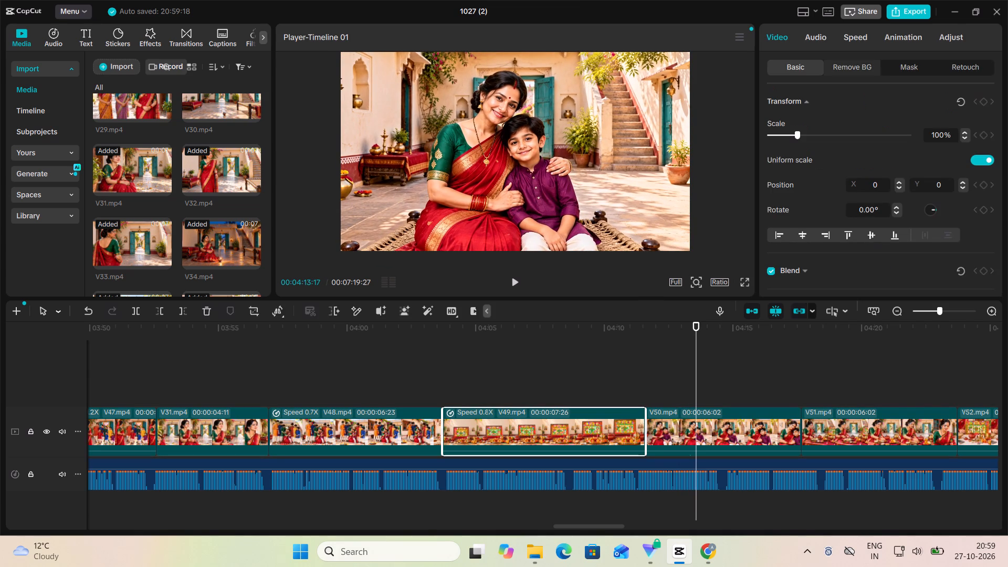
pyautogui.click(853, 46)
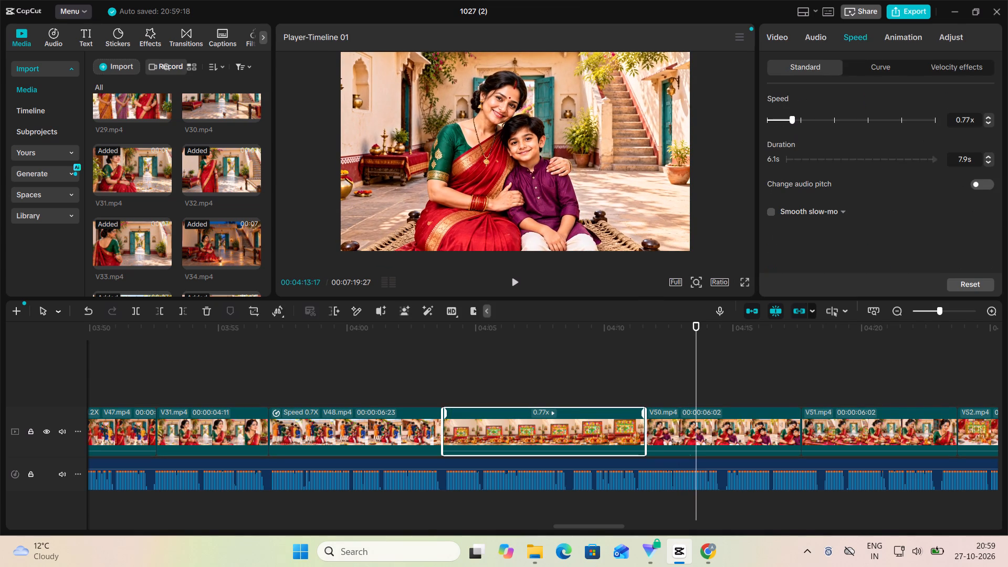
pyautogui.click(804, 121)
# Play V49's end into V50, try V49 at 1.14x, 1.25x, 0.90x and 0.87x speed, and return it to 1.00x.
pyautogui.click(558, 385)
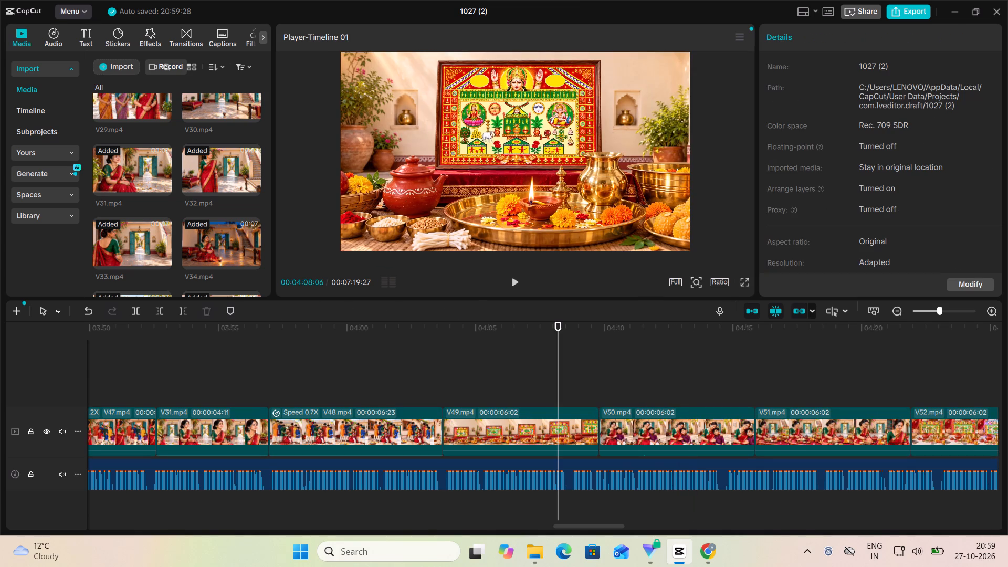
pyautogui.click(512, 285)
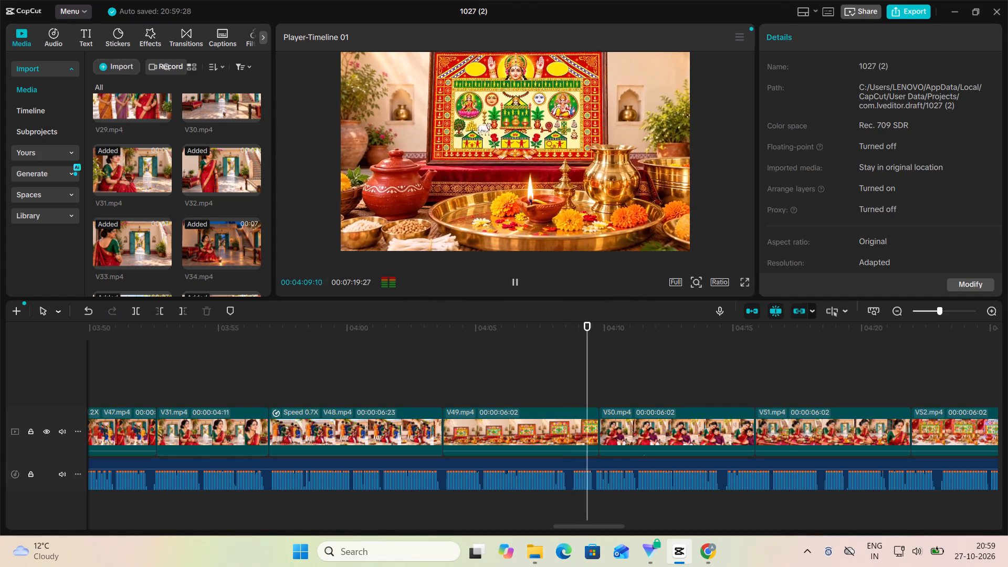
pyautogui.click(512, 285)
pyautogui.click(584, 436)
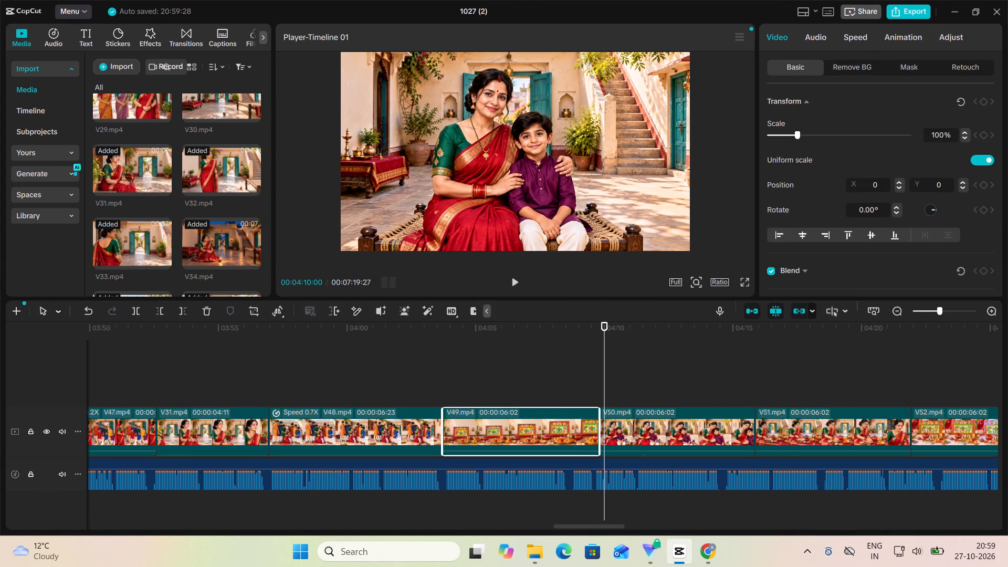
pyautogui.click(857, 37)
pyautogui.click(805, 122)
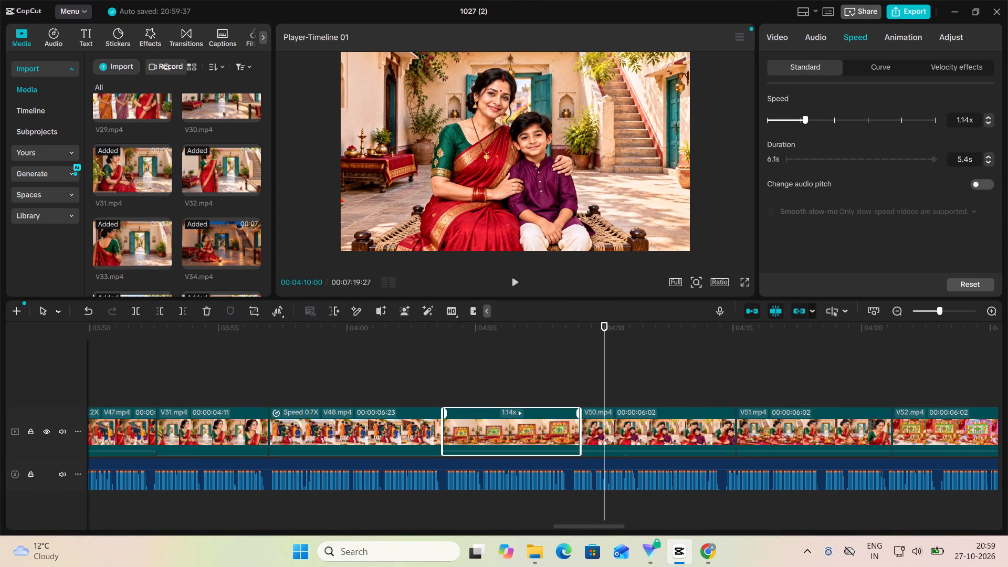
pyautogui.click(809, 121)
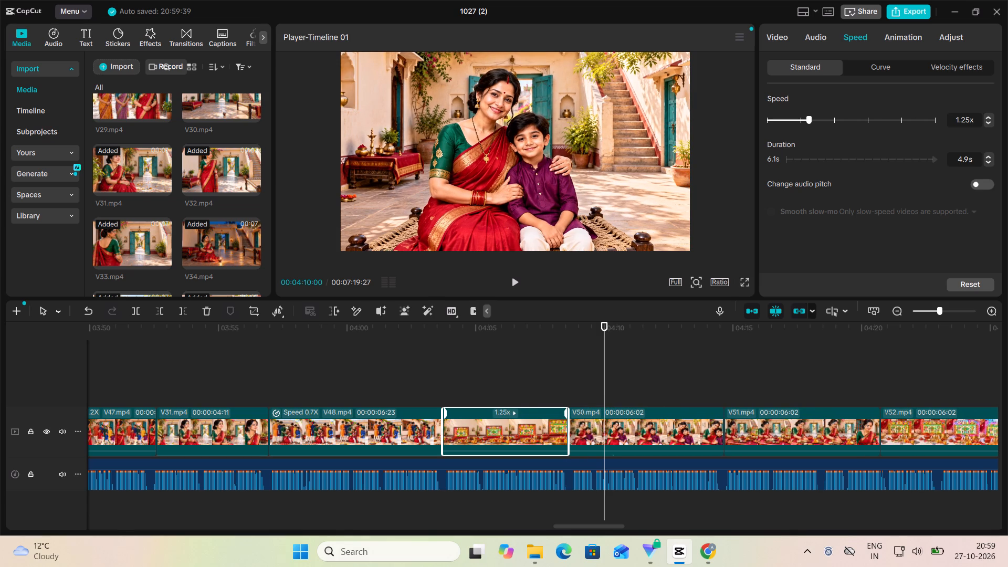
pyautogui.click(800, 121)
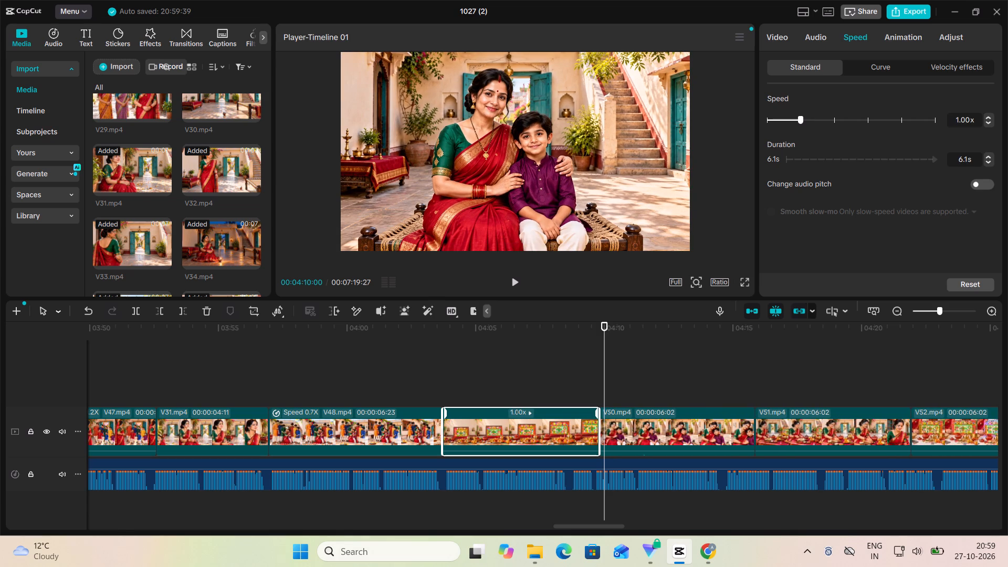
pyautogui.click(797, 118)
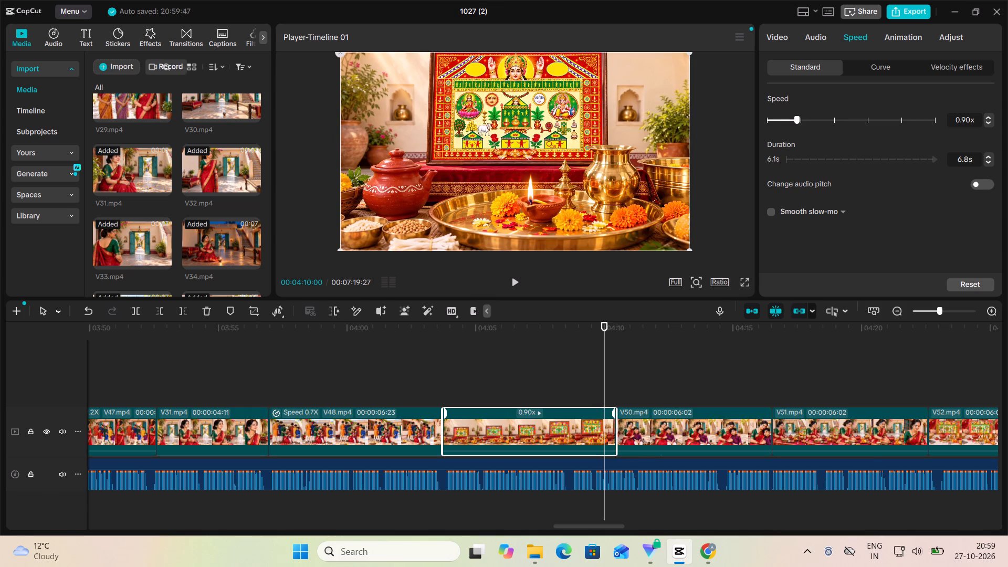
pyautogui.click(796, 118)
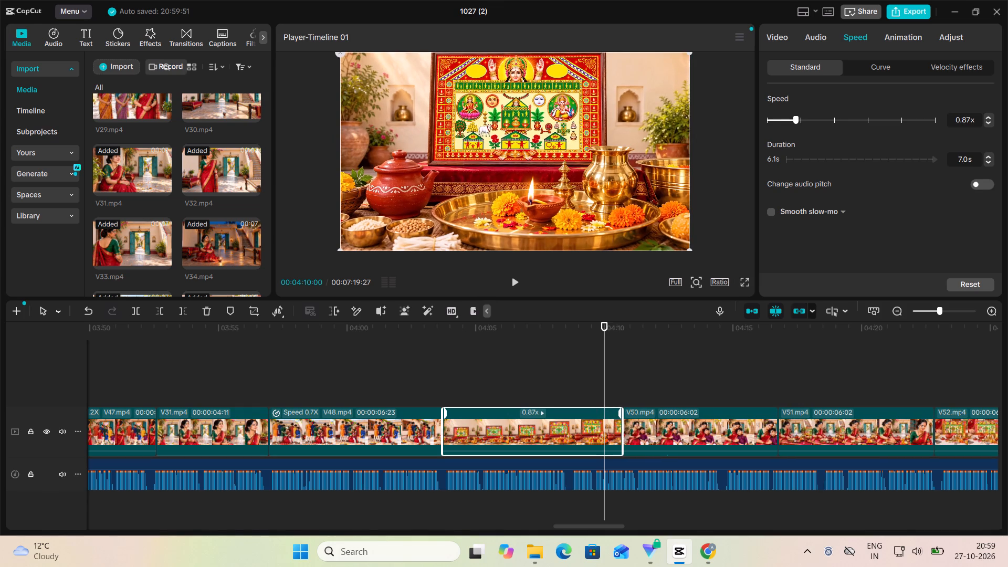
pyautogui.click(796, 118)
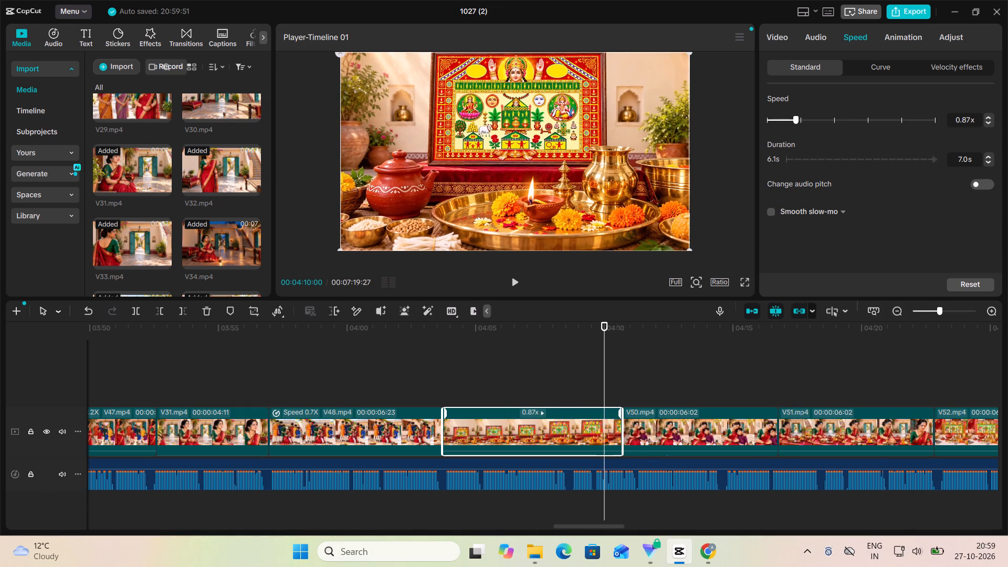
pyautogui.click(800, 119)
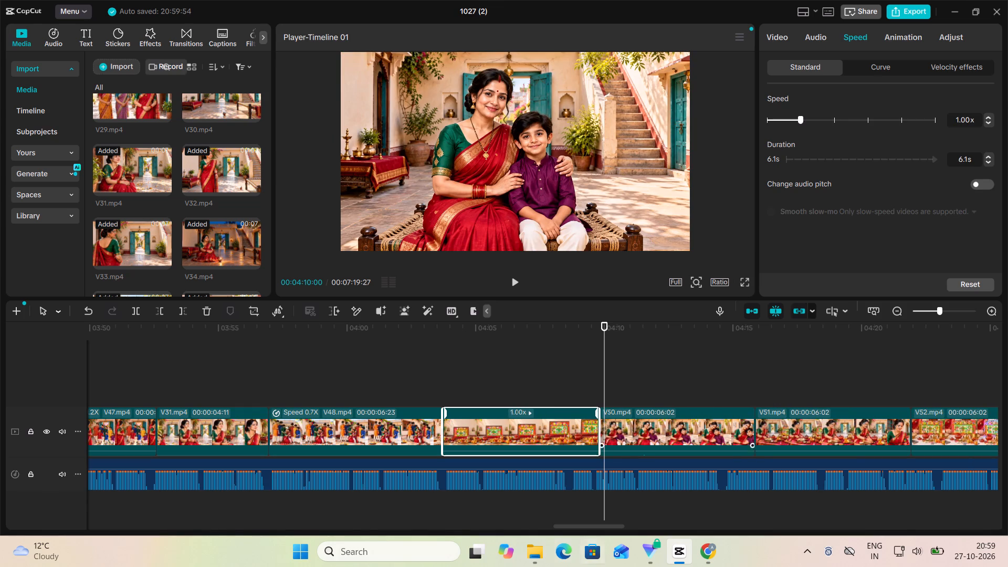
# Trim V49's end to a duration of 00:00:05:26, and play from V49 through V50 into V51 against the voiceover.
pyautogui.moveTo(598, 440); pyautogui.dragTo(594, 443)
pyautogui.click(554, 384)
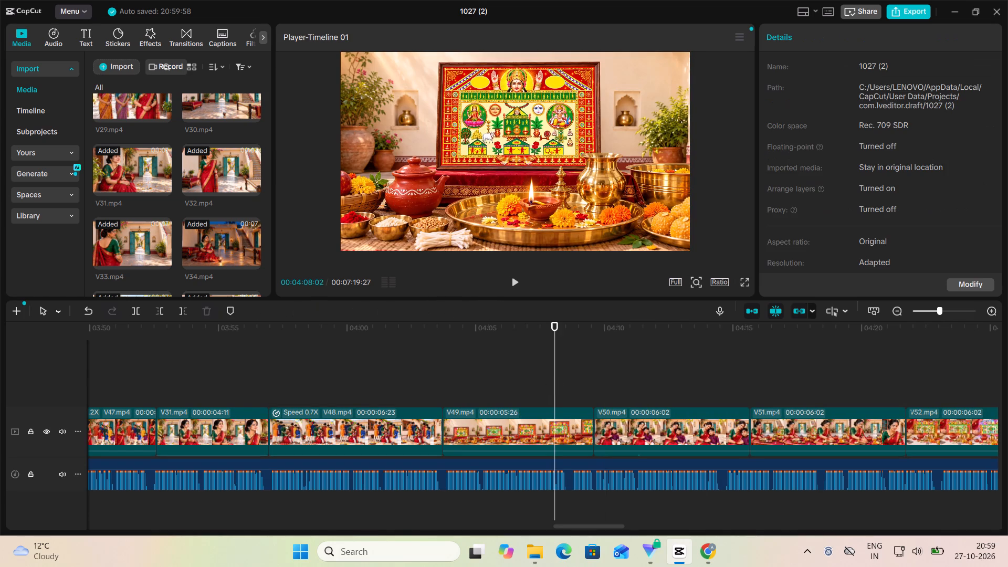
pyautogui.click(513, 282)
pyautogui.hscroll(-1, 498, 271)
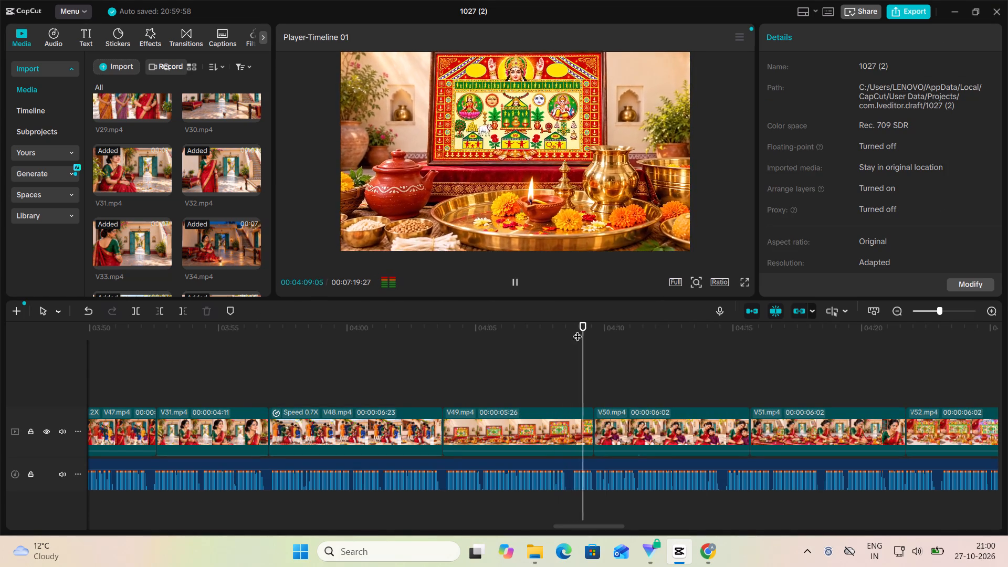
pyautogui.hscroll(-5, 577, 330)
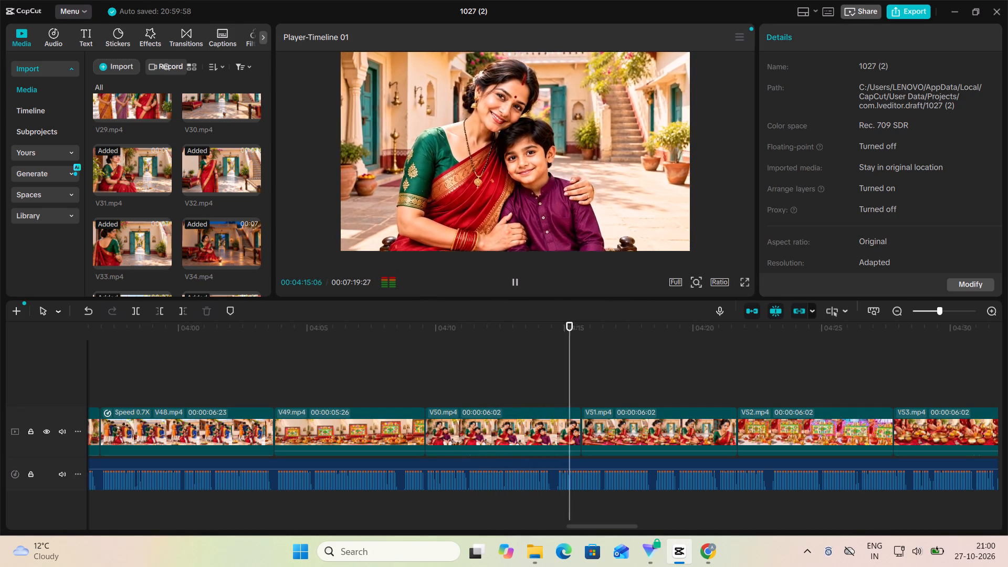
pyautogui.click(516, 287)
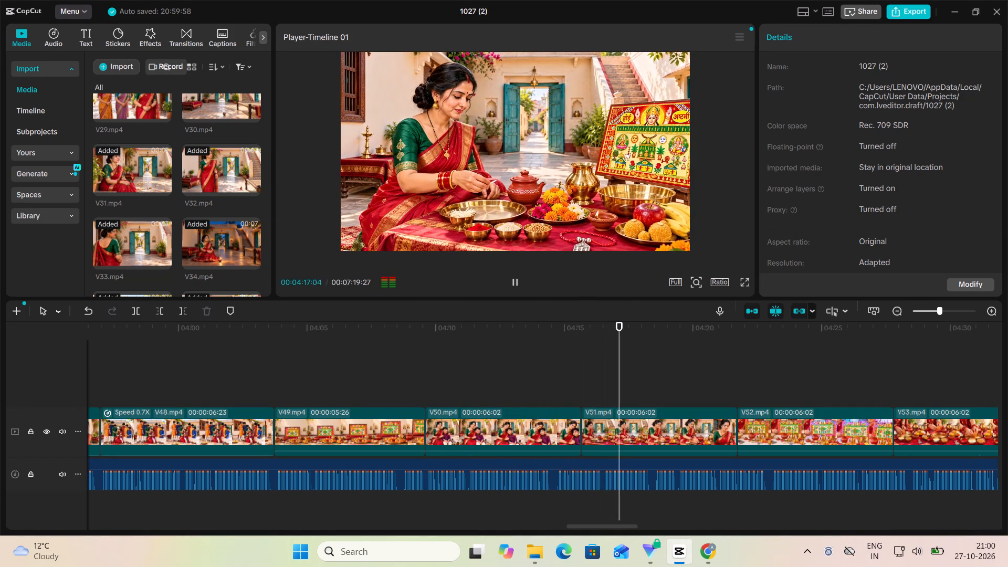
# Slow V50 to 0.87x speed, stretching it to 7.0 s, and play through V51 into V52 against the voiceover.
pyautogui.click(549, 434)
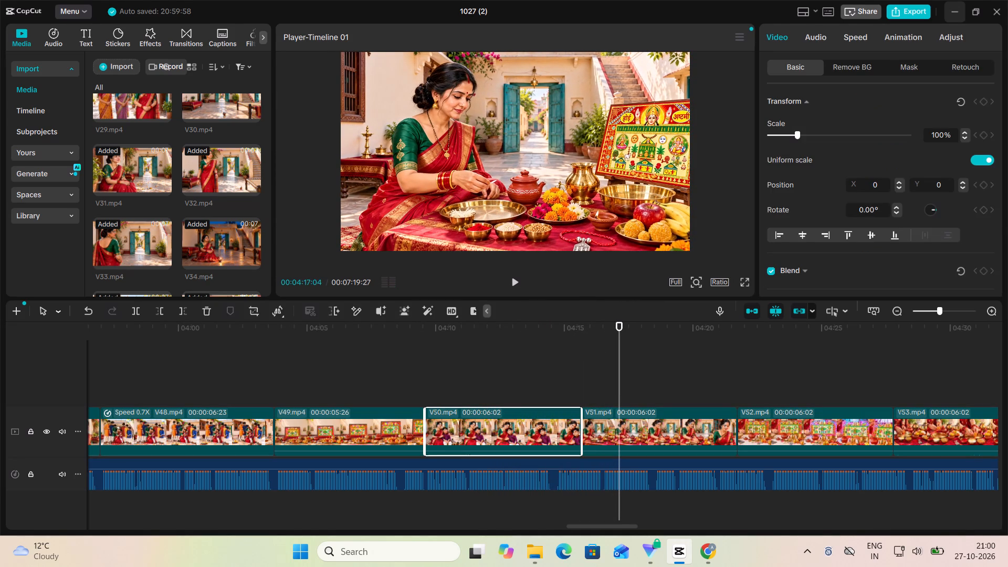
pyautogui.click(854, 31)
pyautogui.click(796, 119)
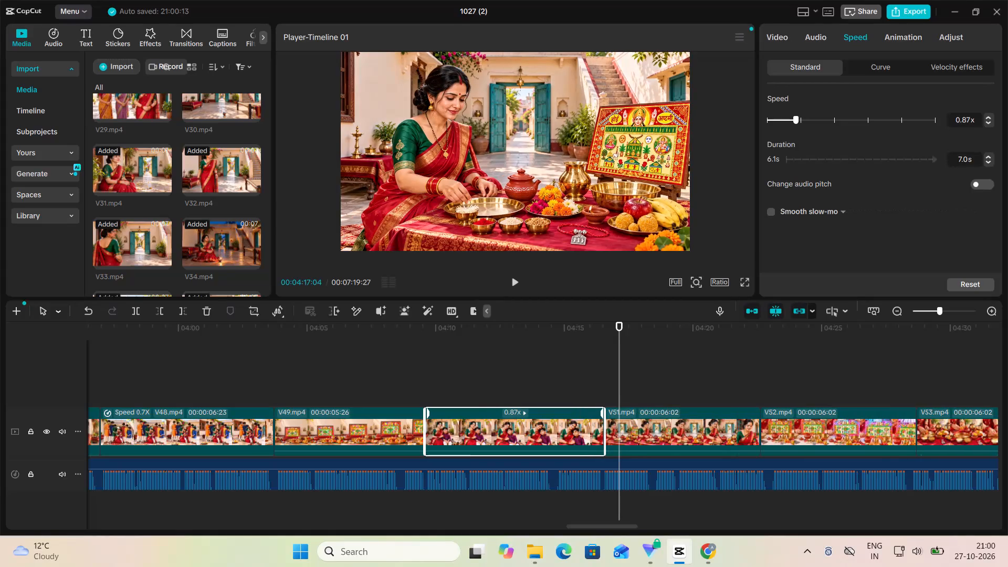
pyautogui.click(604, 429)
pyautogui.click(533, 376)
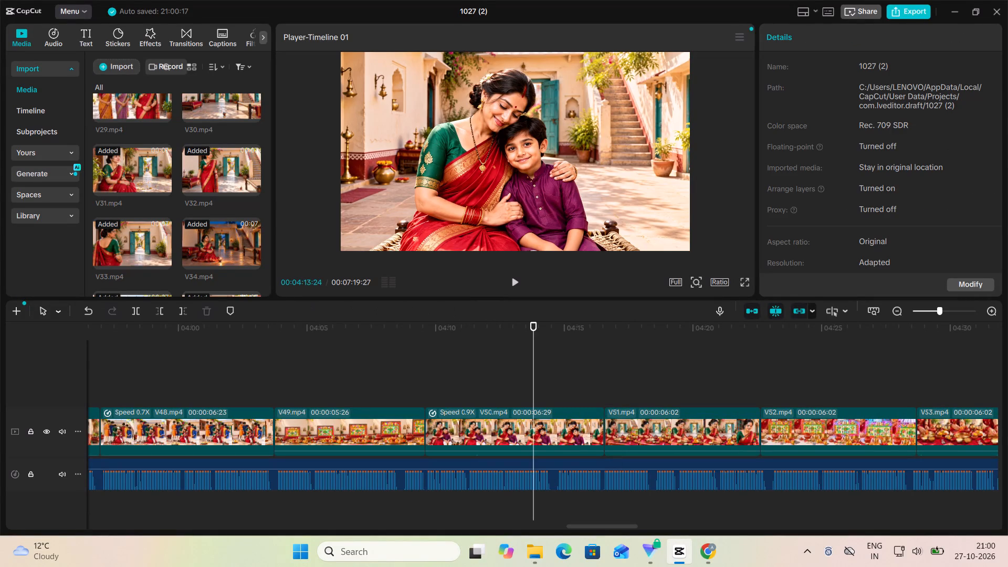
pyautogui.click(517, 282)
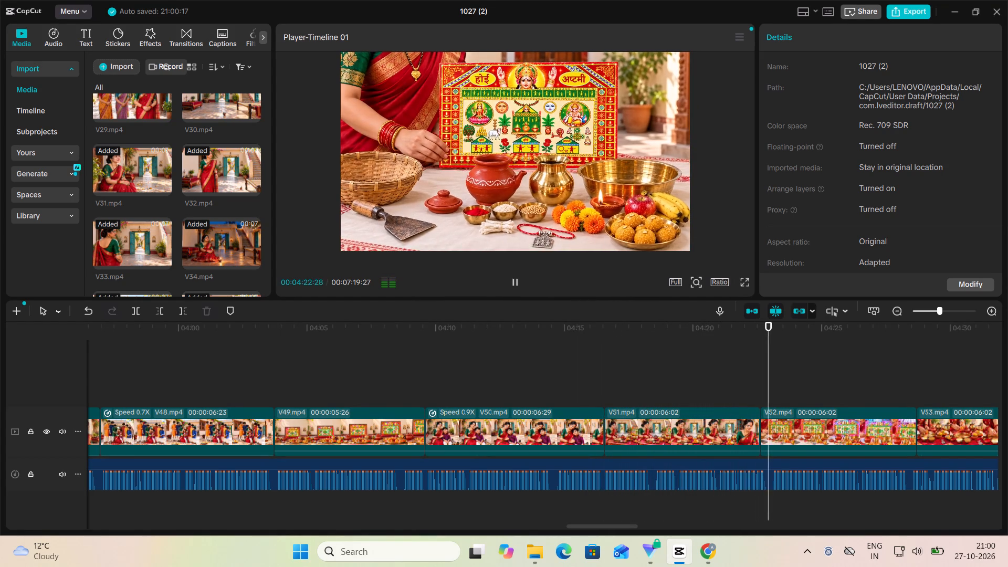
pyautogui.click(510, 282)
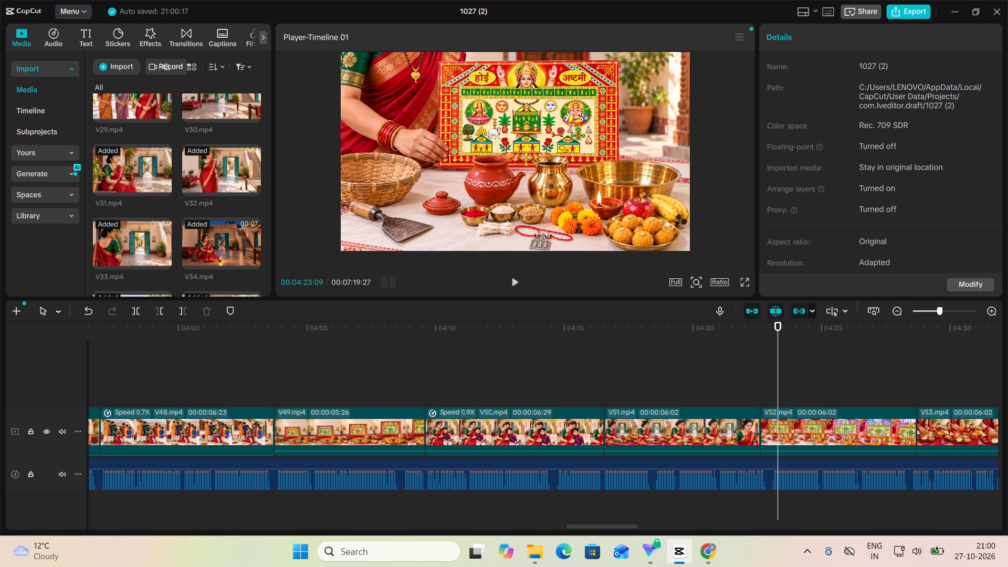
# Slow V51 to 0.90x speed, stretching it to 6.8 s so it covers the voiceover pause near 00:04:22:28.
pyautogui.click(769, 384)
pyautogui.click(723, 433)
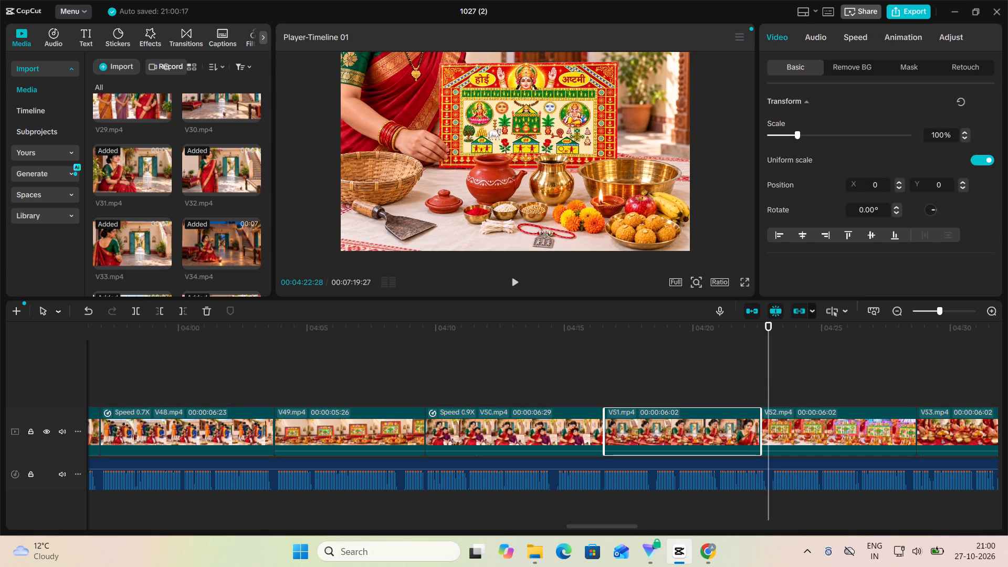
pyautogui.click(854, 39)
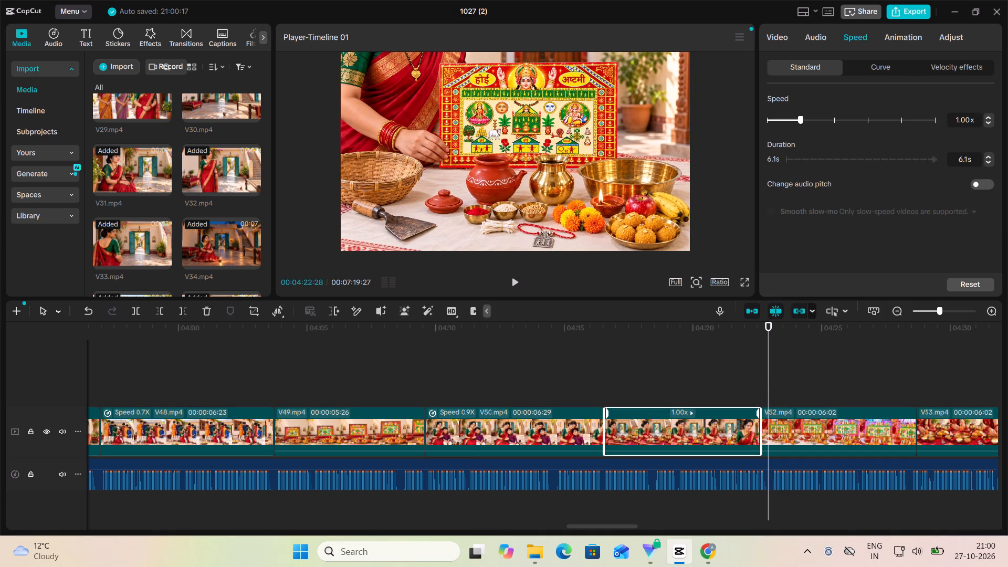
pyautogui.click(801, 120)
pyautogui.click(799, 121)
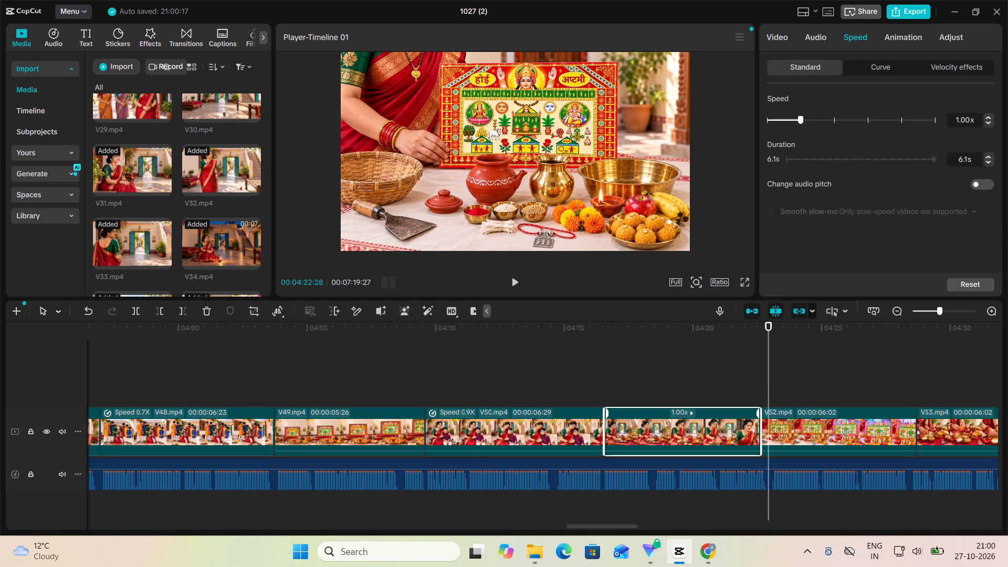
pyautogui.click(797, 119)
pyautogui.click(797, 119)
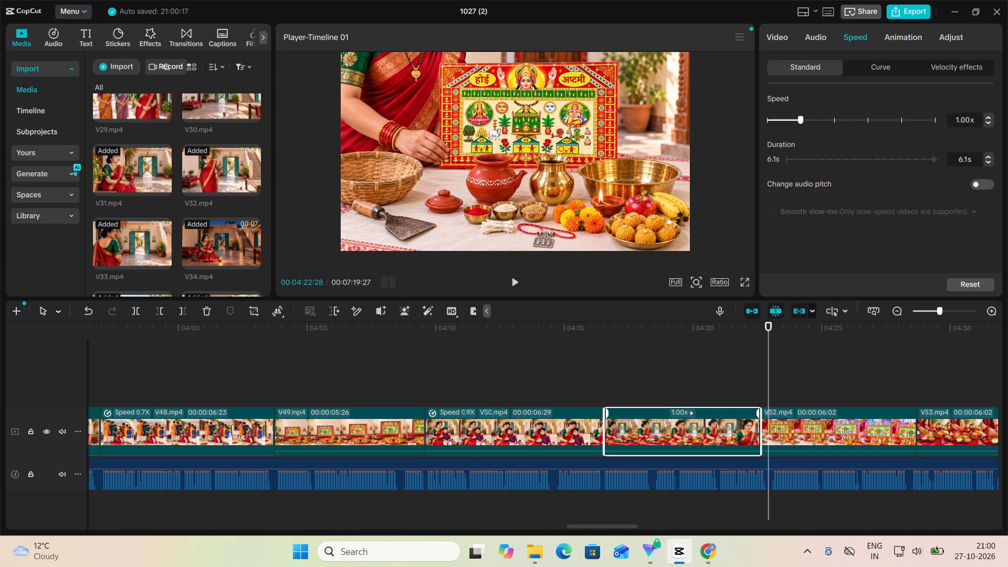
pyautogui.click(793, 119)
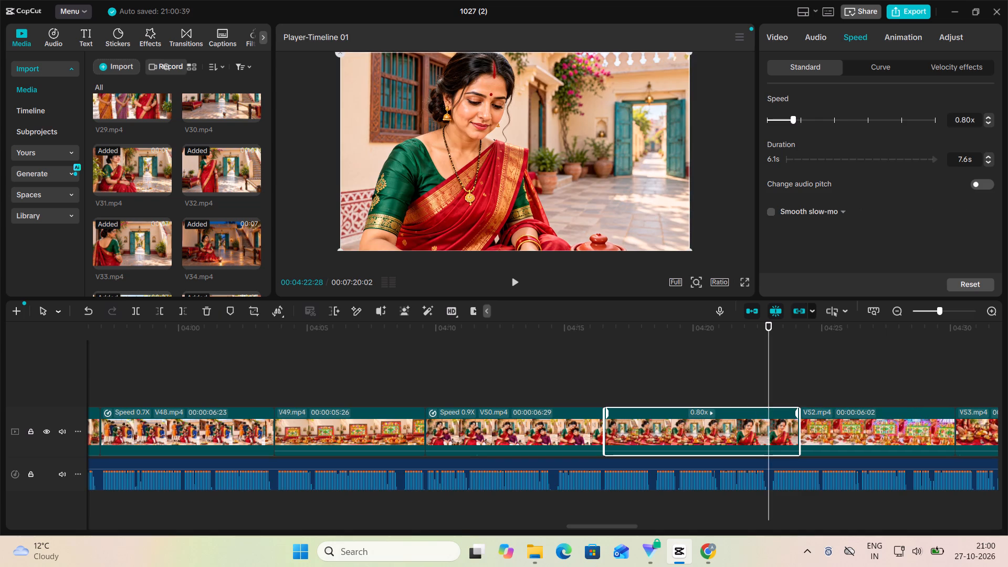
pyautogui.click(797, 119)
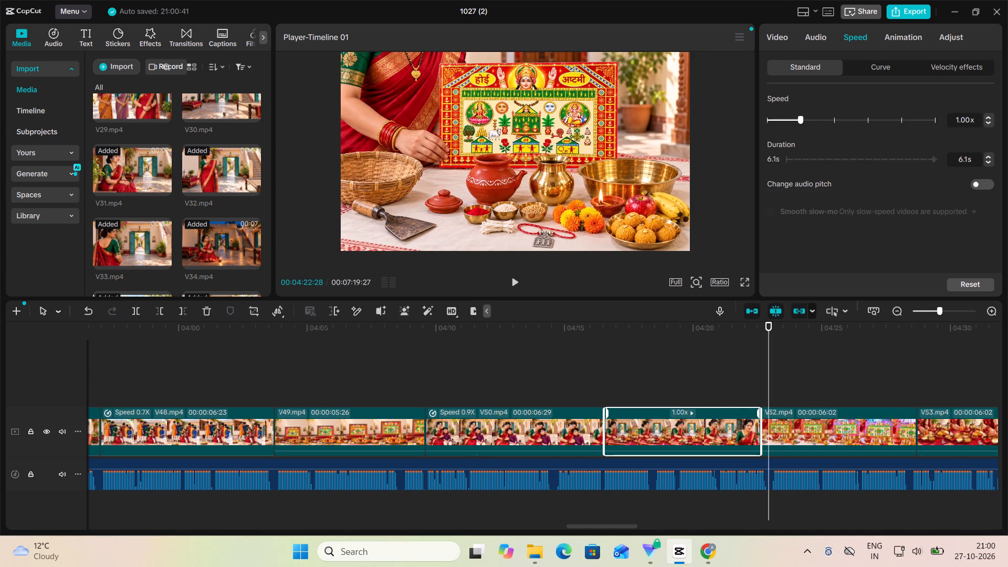
pyautogui.moveTo(761, 427); pyautogui.dragTo(772, 427)
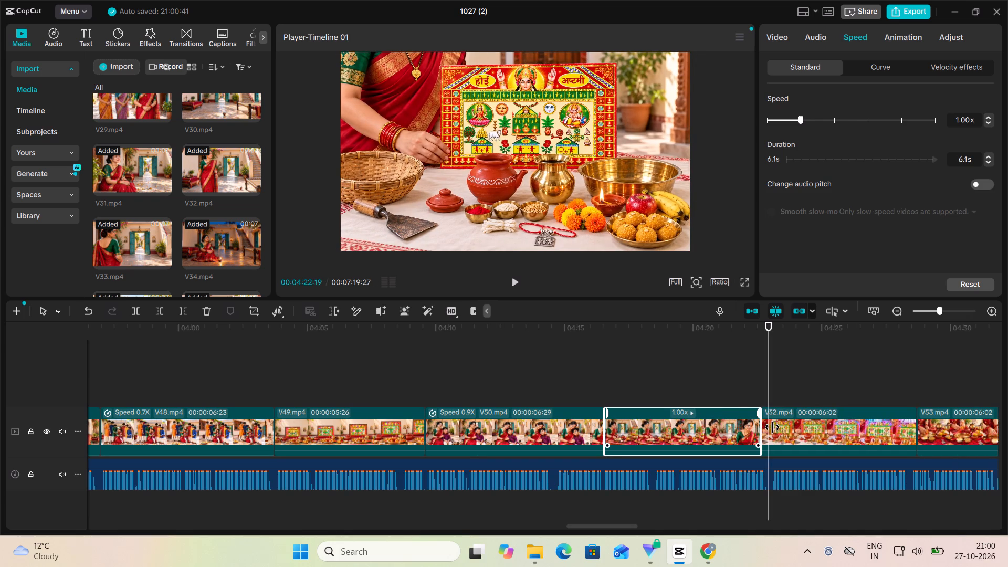
pyautogui.moveTo(772, 427); pyautogui.dragTo(773, 427)
pyautogui.click(800, 119)
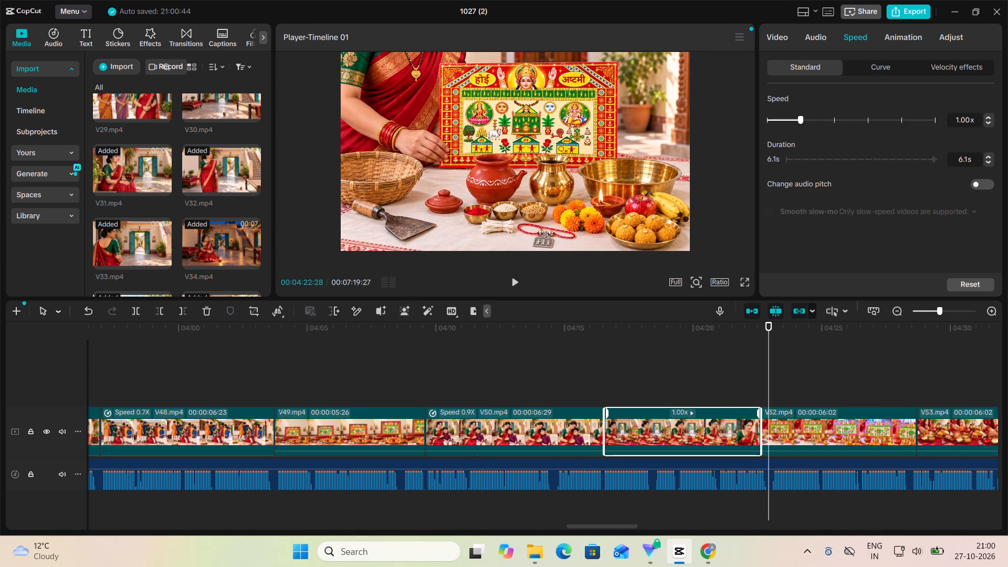
pyautogui.click(989, 123)
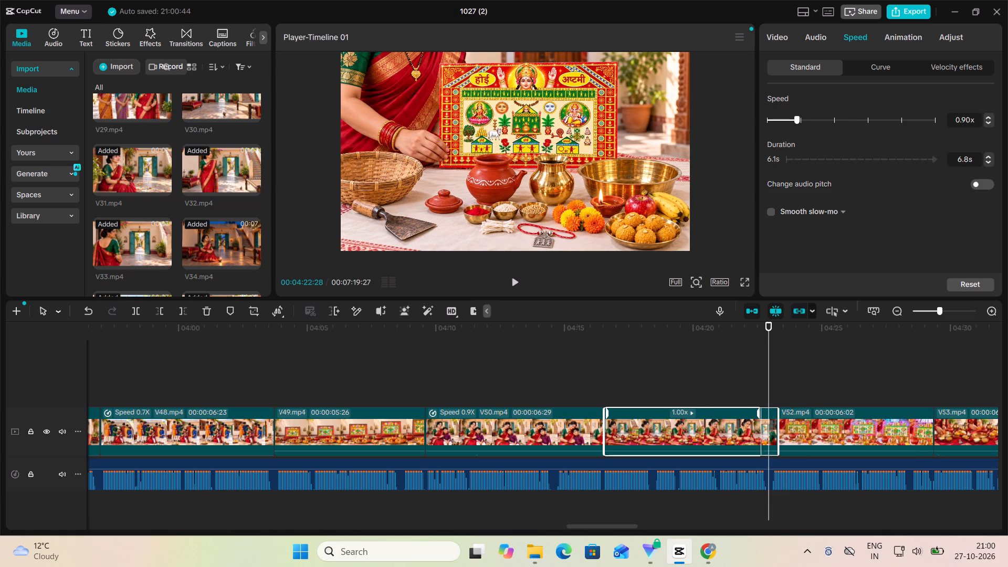
# Play from the start of V51 through V52 into V53 to check the clips against the voiceover.
pyautogui.click(607, 372)
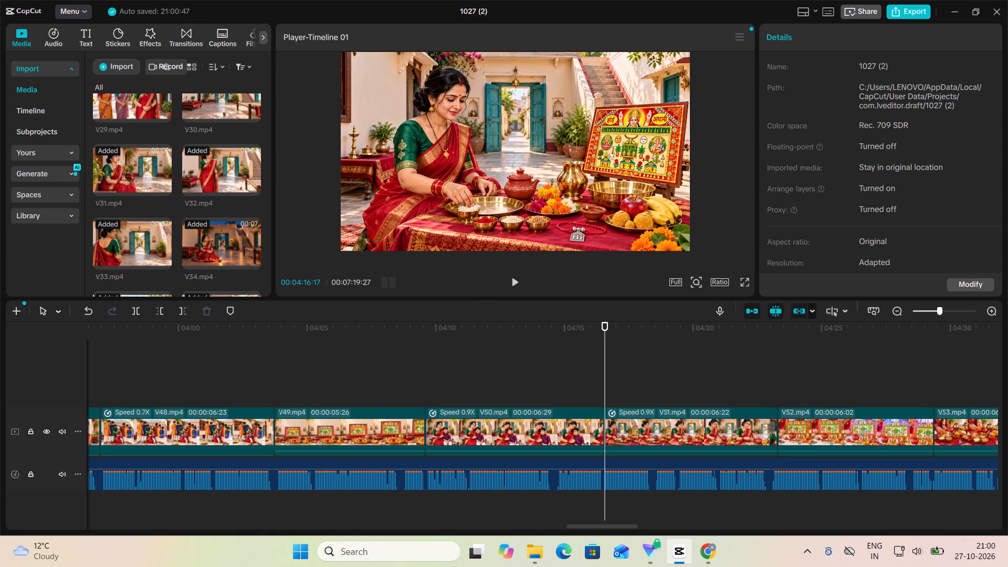
pyautogui.click(513, 280)
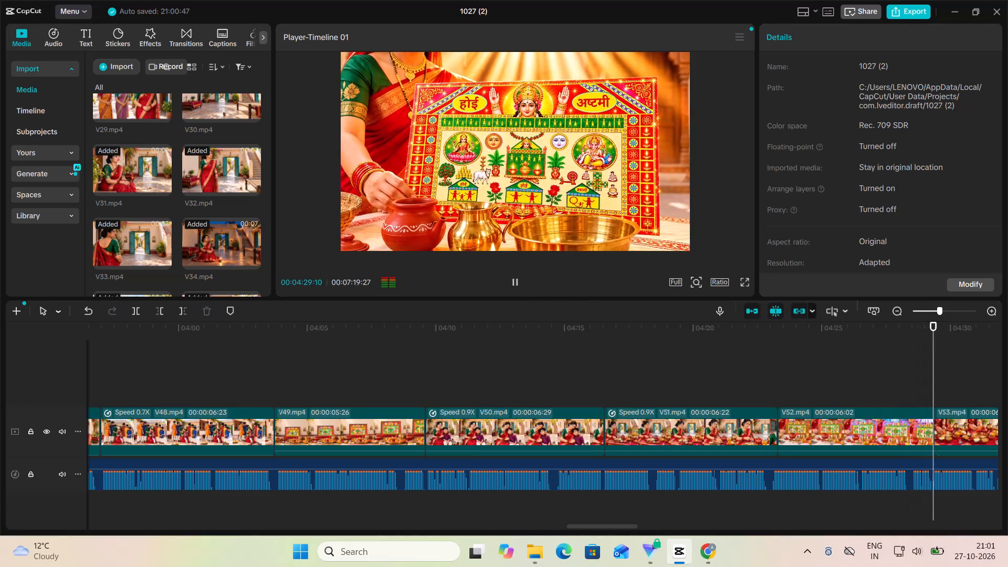
pyautogui.click(516, 287)
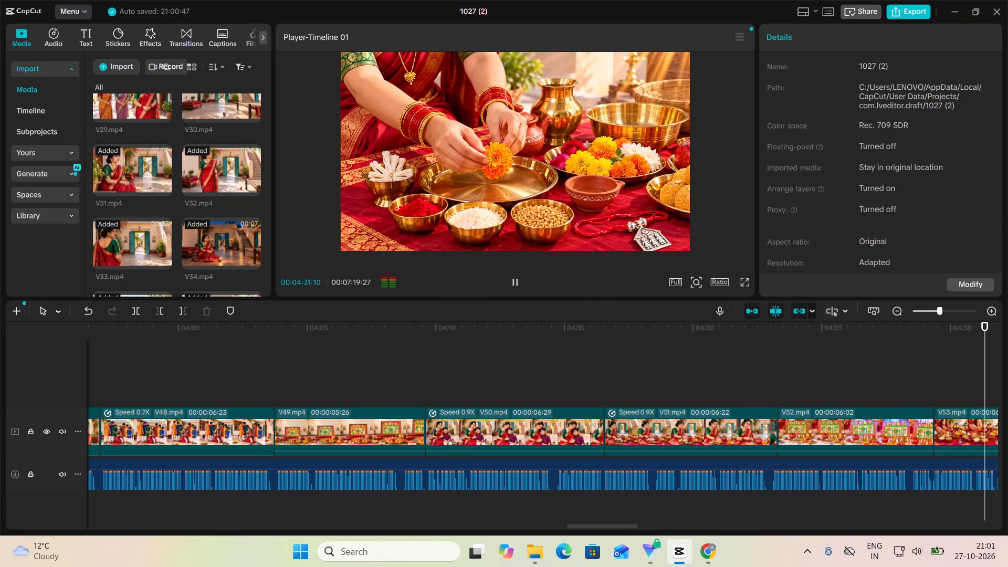
# Play on through V53 into V54 to check the clips against the voiceover.
pyautogui.click(516, 287)
pyautogui.click(516, 287)
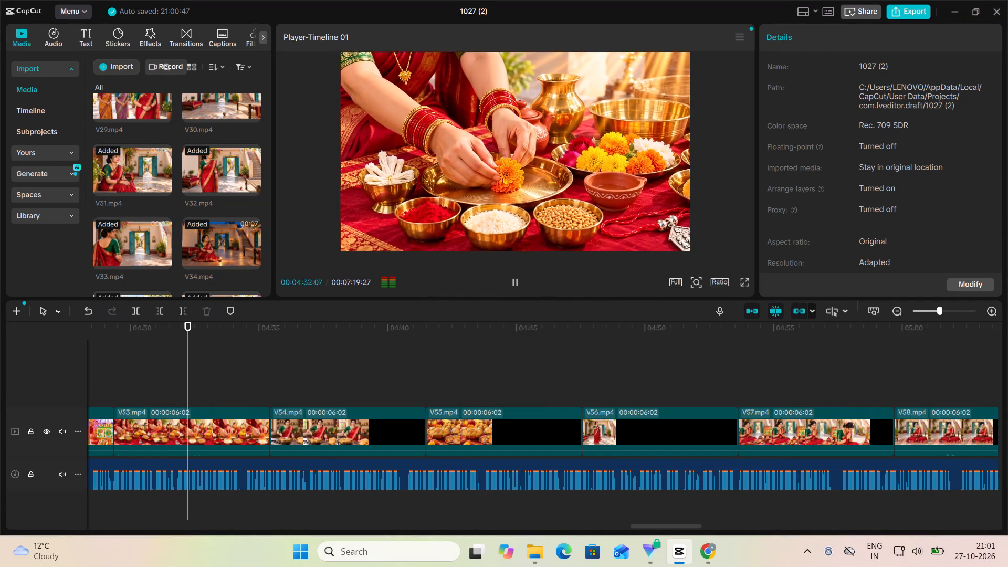
pyautogui.click(516, 287)
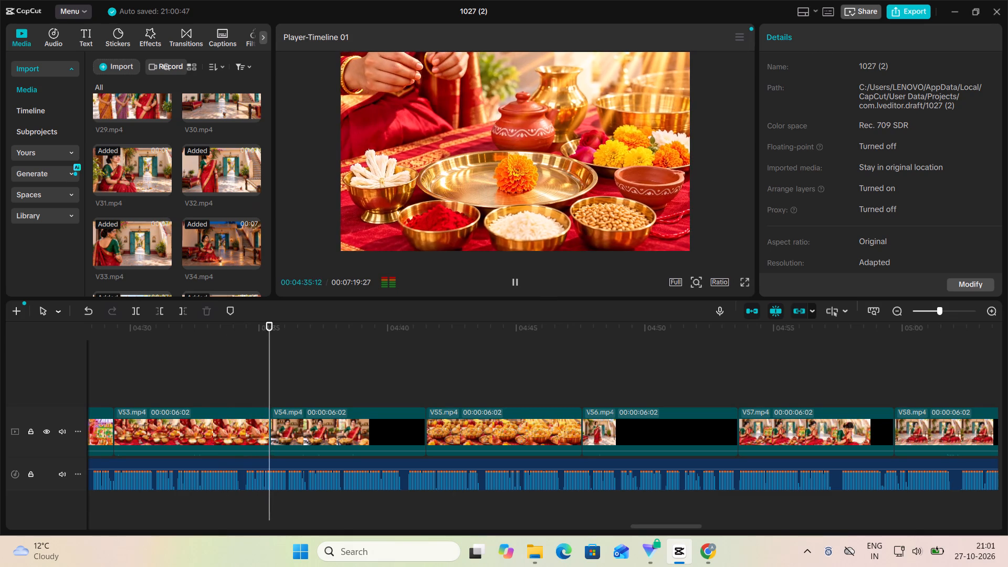
pyautogui.click(516, 287)
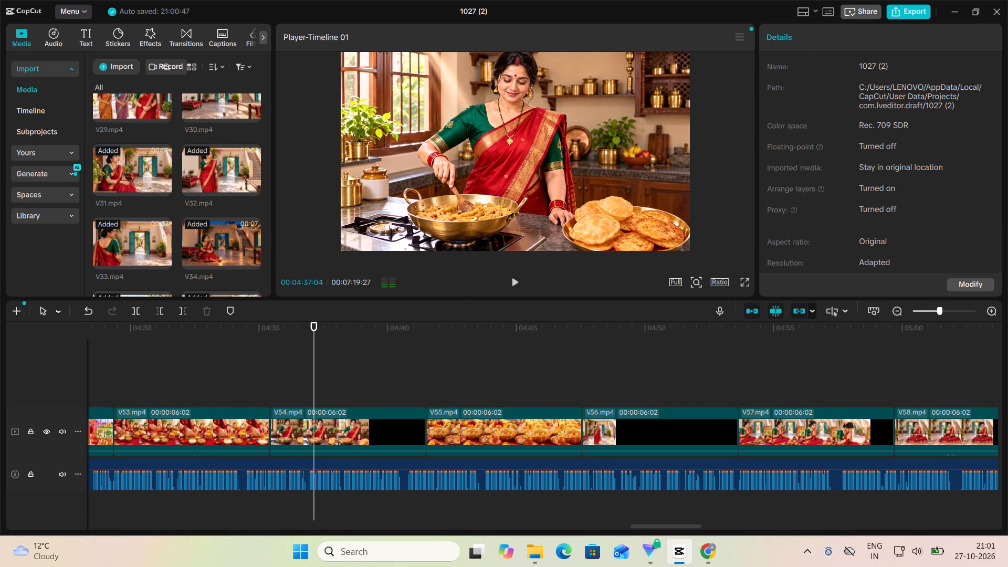
# Look through the imported clips for a shot to add between V50 and V51, and preview V44.
pyautogui.hscroll(5, 493, 356)
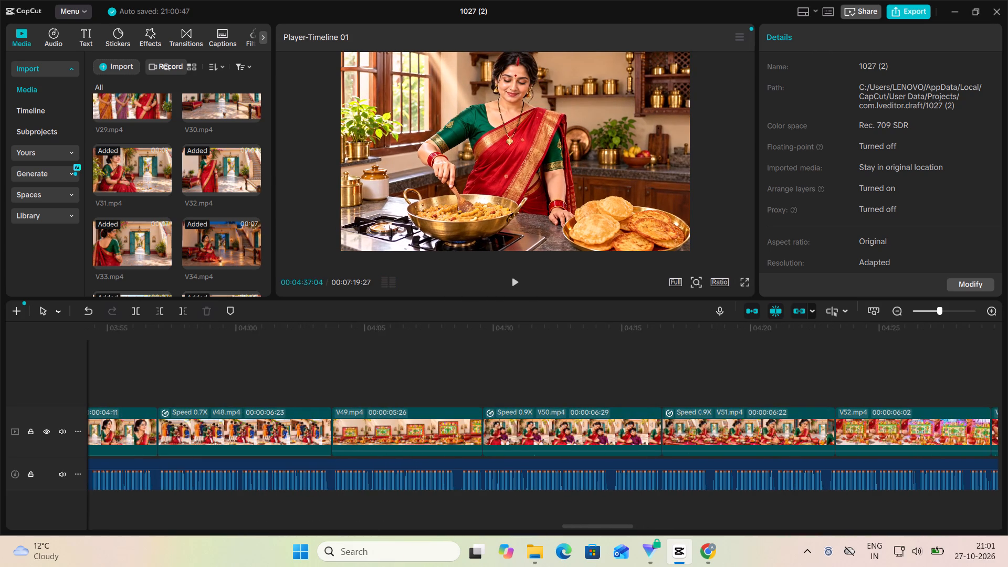
pyautogui.scroll(10, 217, 156)
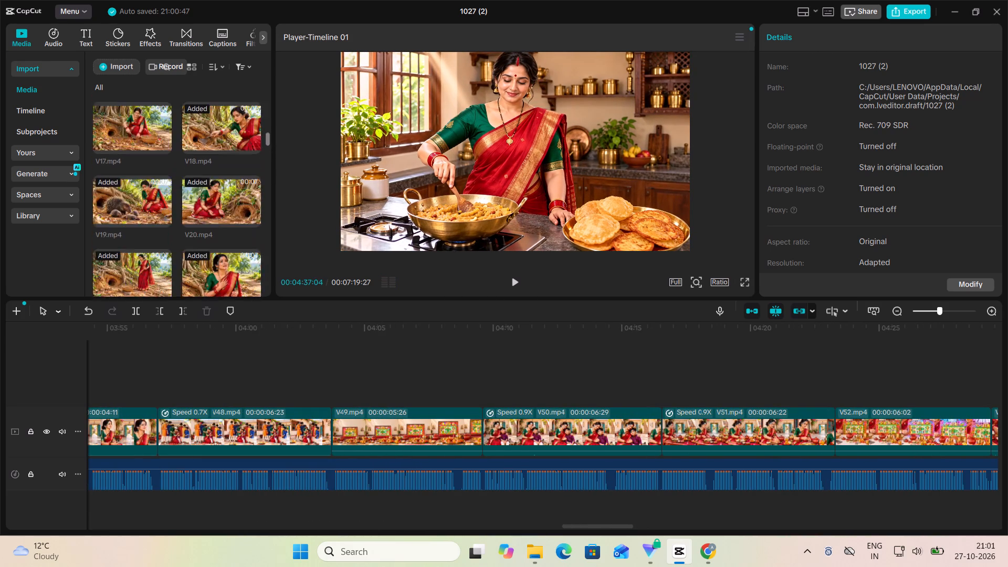
pyautogui.scroll(15, 217, 156)
pyautogui.scroll(-1, 217, 155)
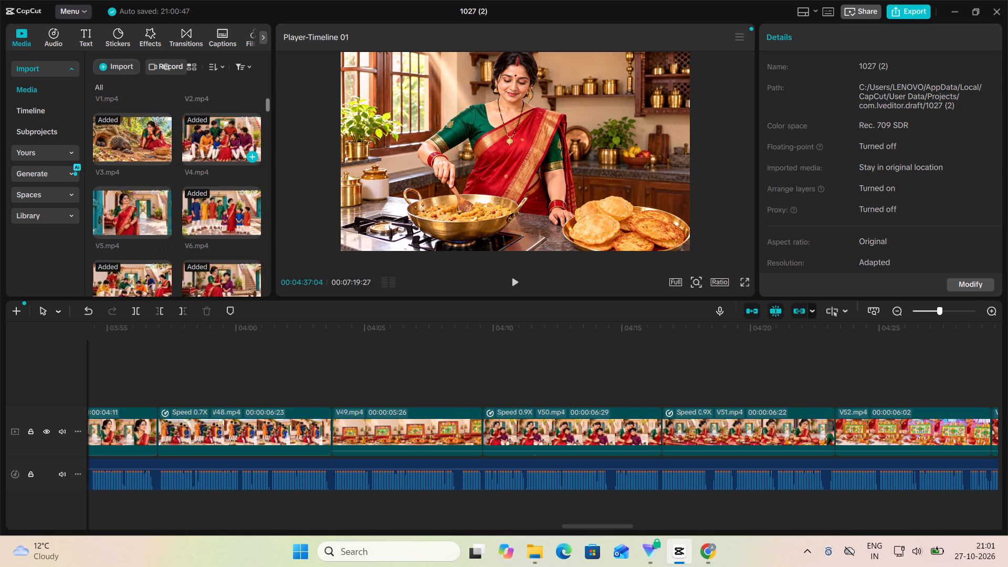
pyautogui.scroll(-3, 217, 155)
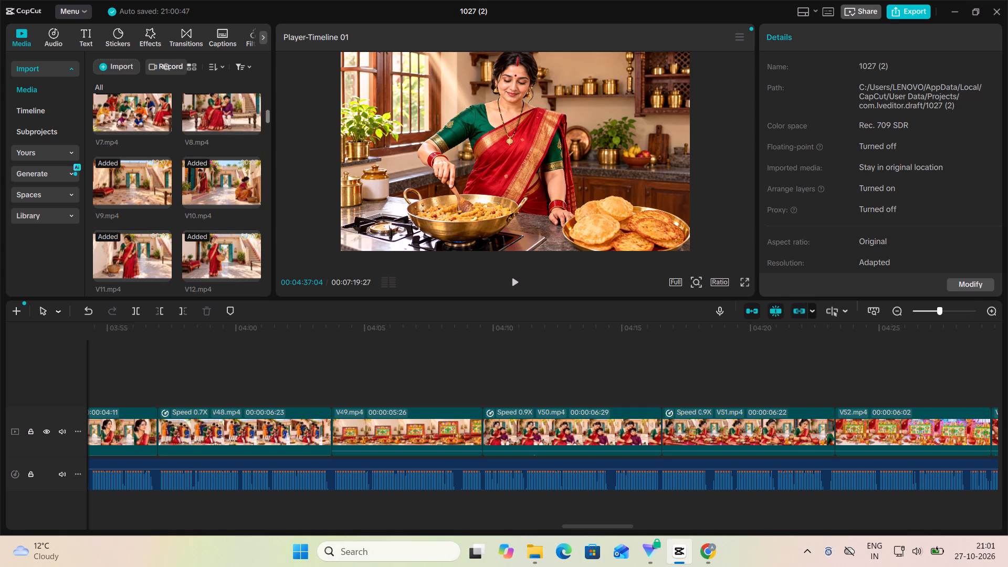
pyautogui.scroll(-6, 217, 155)
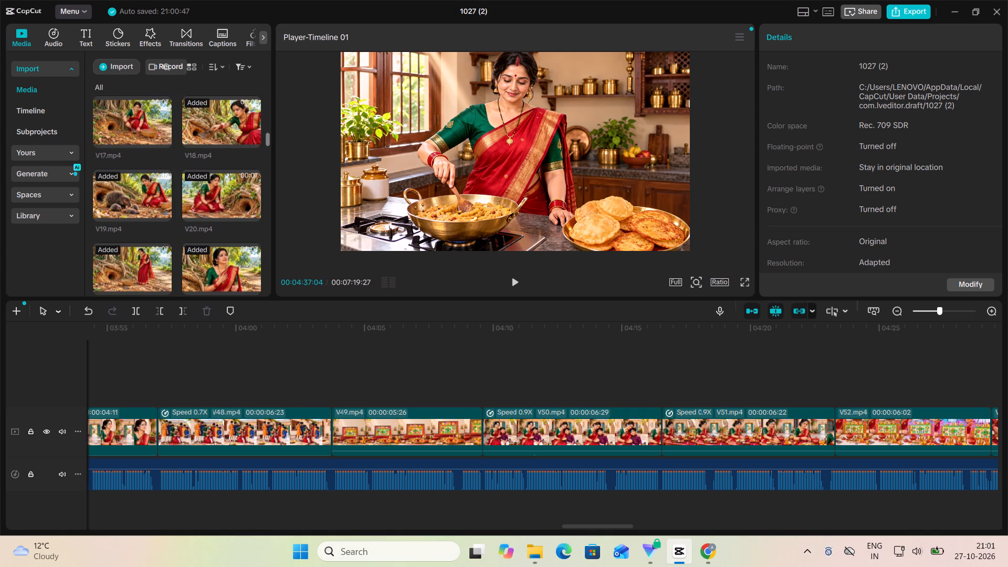
pyautogui.scroll(-4, 217, 155)
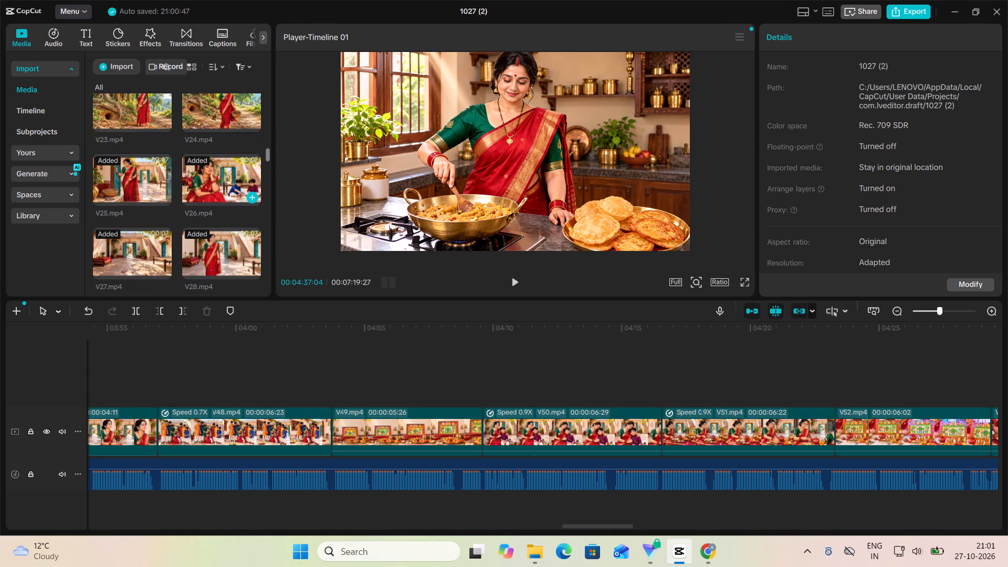
pyautogui.scroll(-6, 217, 155)
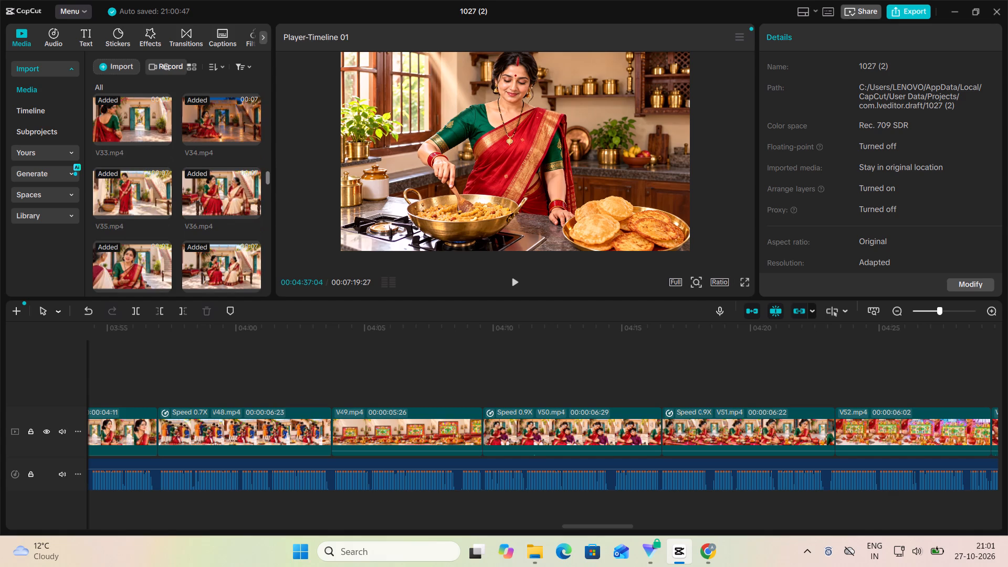
pyautogui.scroll(-3, 217, 155)
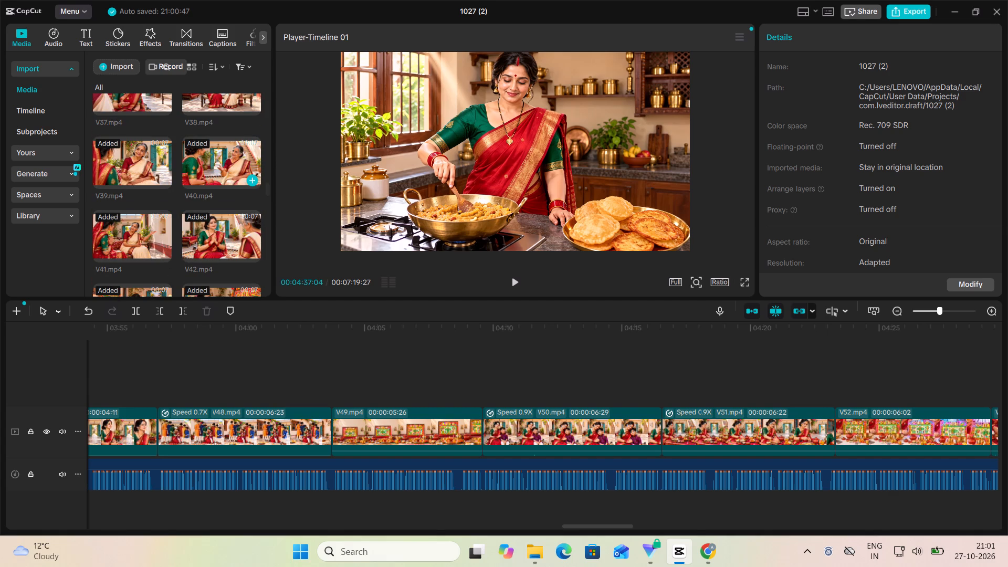
pyautogui.scroll(-2, 217, 155)
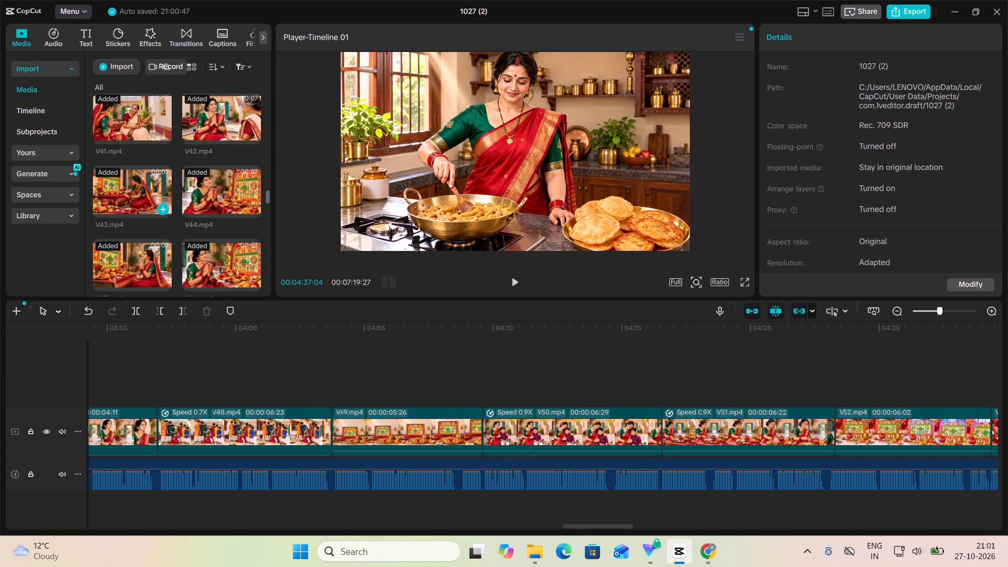
pyautogui.click(228, 202)
pyautogui.click(230, 187)
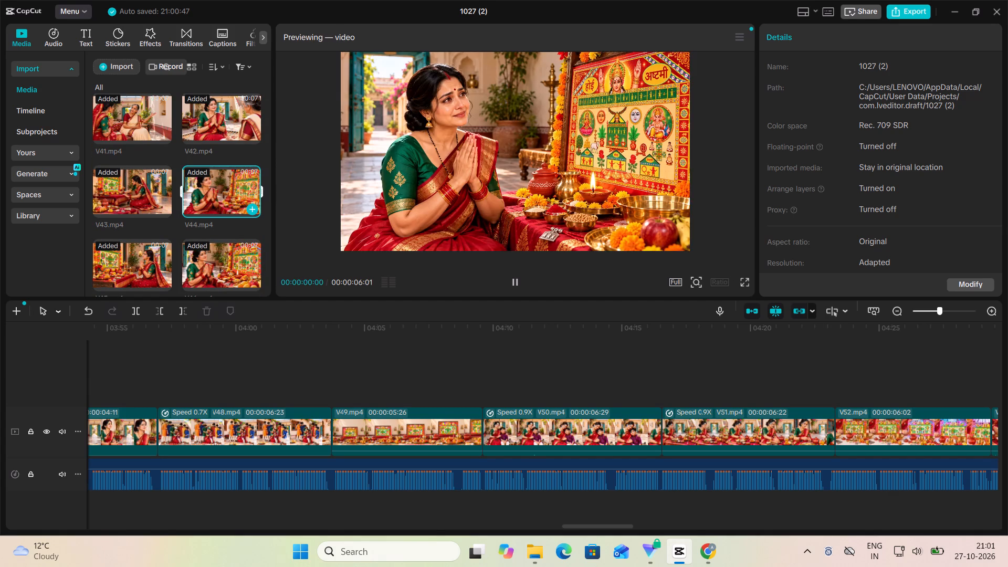
# Insert V43 from the imported clips into the main video track between V50 and V51.
pyautogui.doubleClick(135, 190)
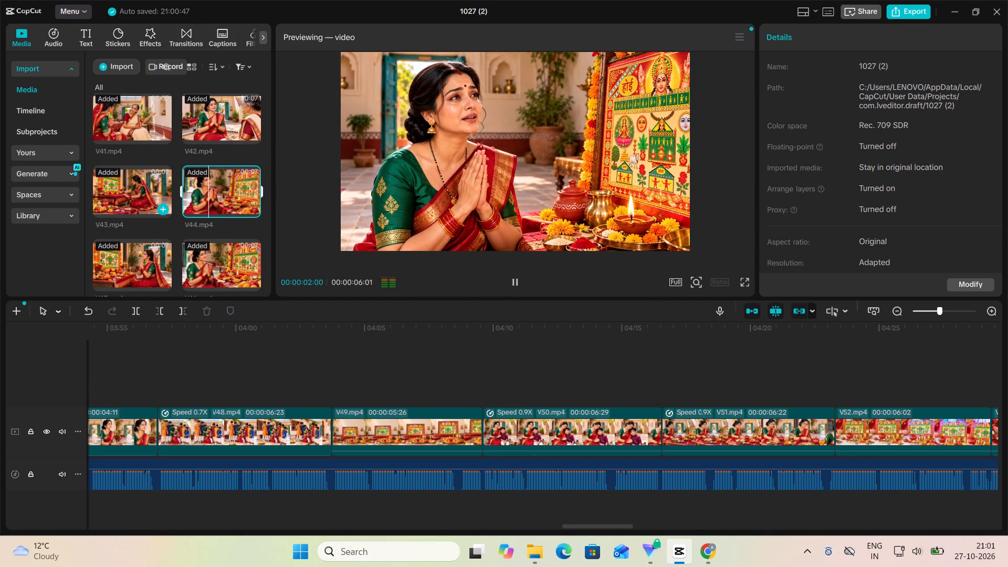
pyautogui.moveTo(135, 190); pyautogui.dragTo(190, 301)
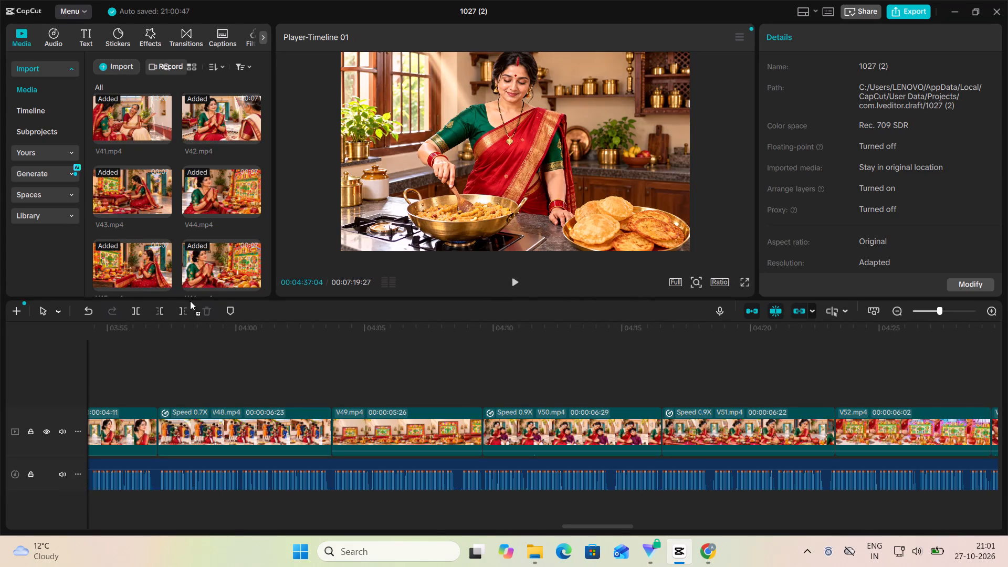
pyautogui.moveTo(190, 301); pyautogui.dragTo(477, 398)
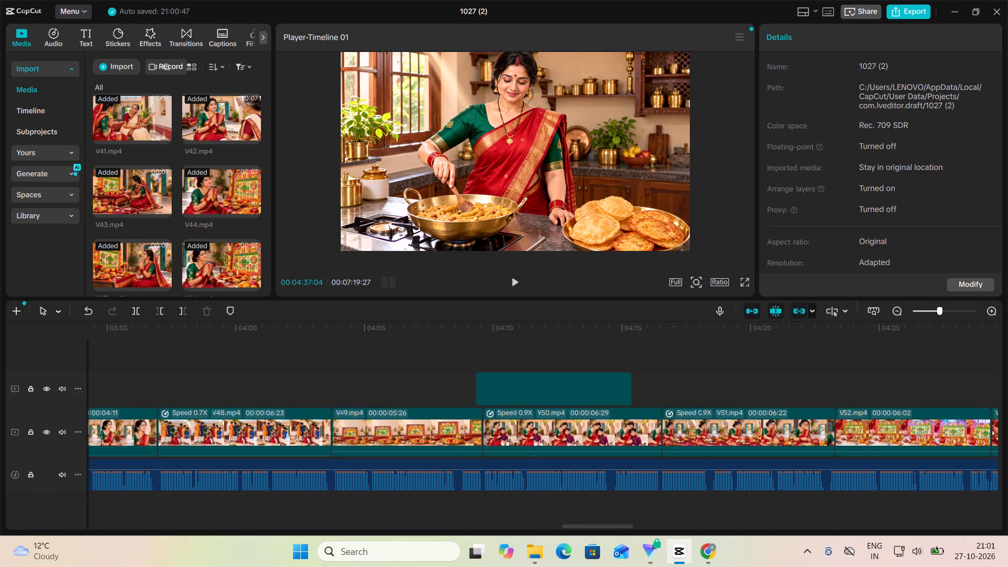
pyautogui.moveTo(579, 392); pyautogui.dragTo(703, 433)
# Play from late in V50 at 00:04:15:13 through the inserted V43 into V51 against the voiceover.
pyautogui.click(633, 384)
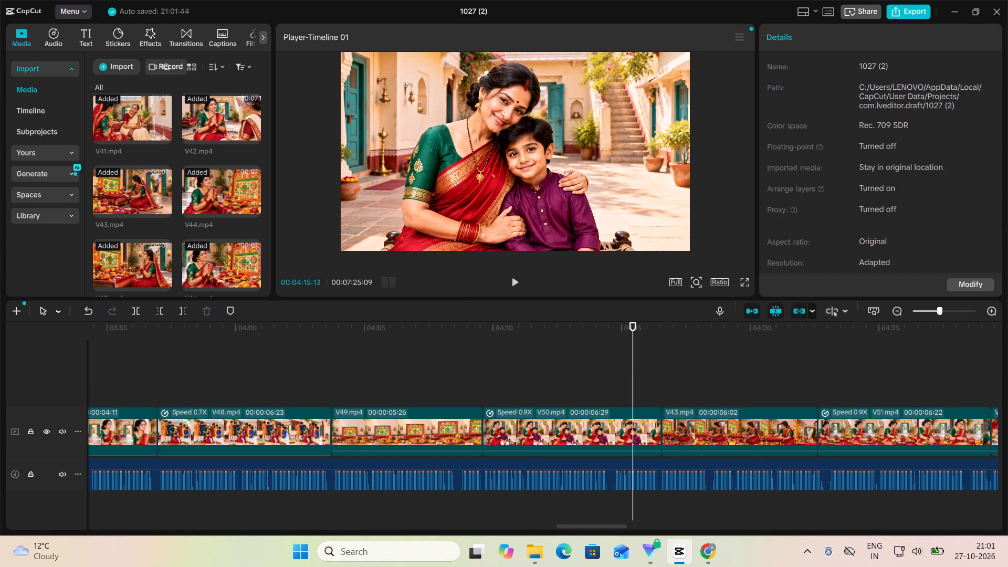
pyautogui.click(518, 286)
pyautogui.hscroll(-1, 516, 351)
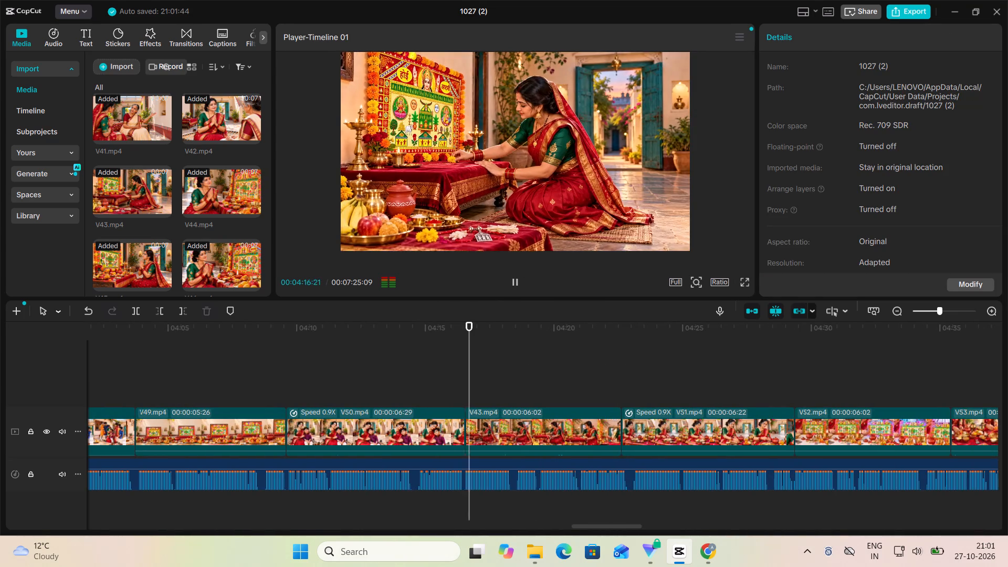
pyautogui.hscroll(-1, 647, 339)
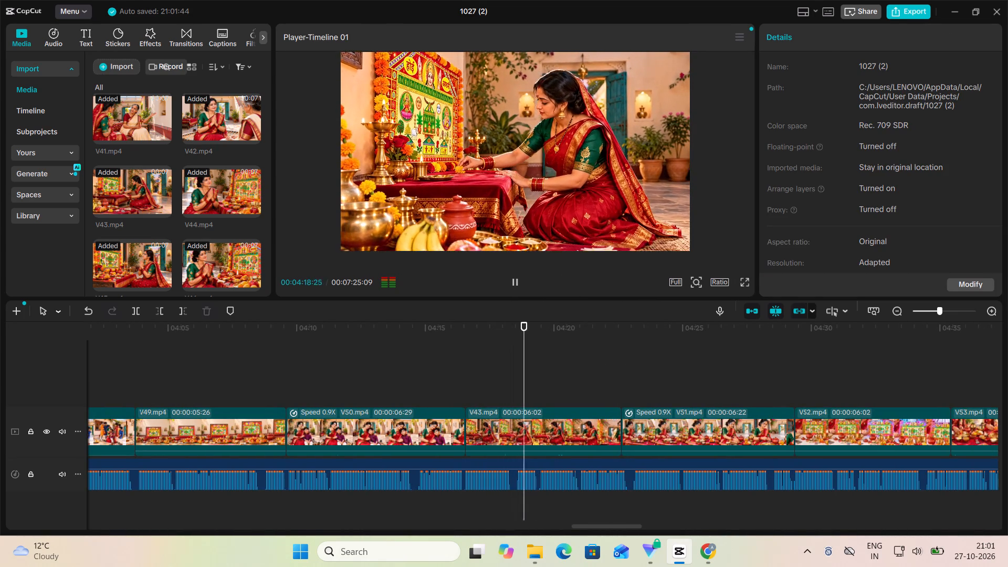
pyautogui.click(516, 284)
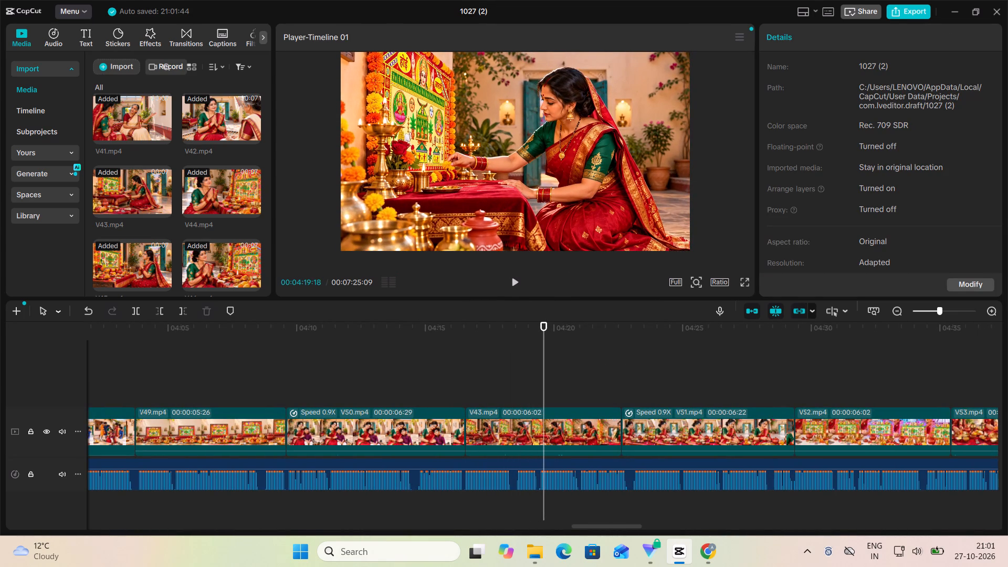
pyautogui.click(517, 283)
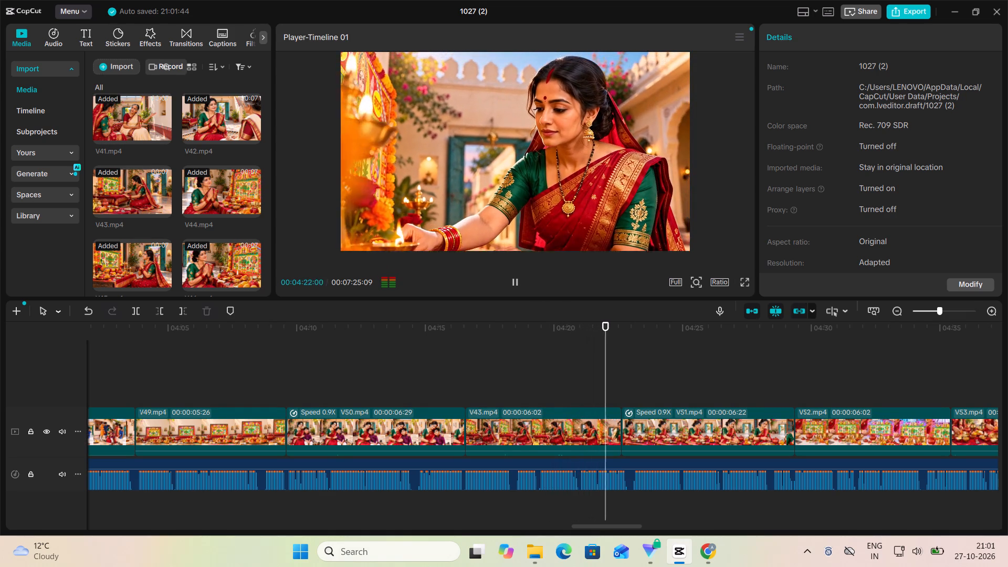
pyautogui.click(517, 283)
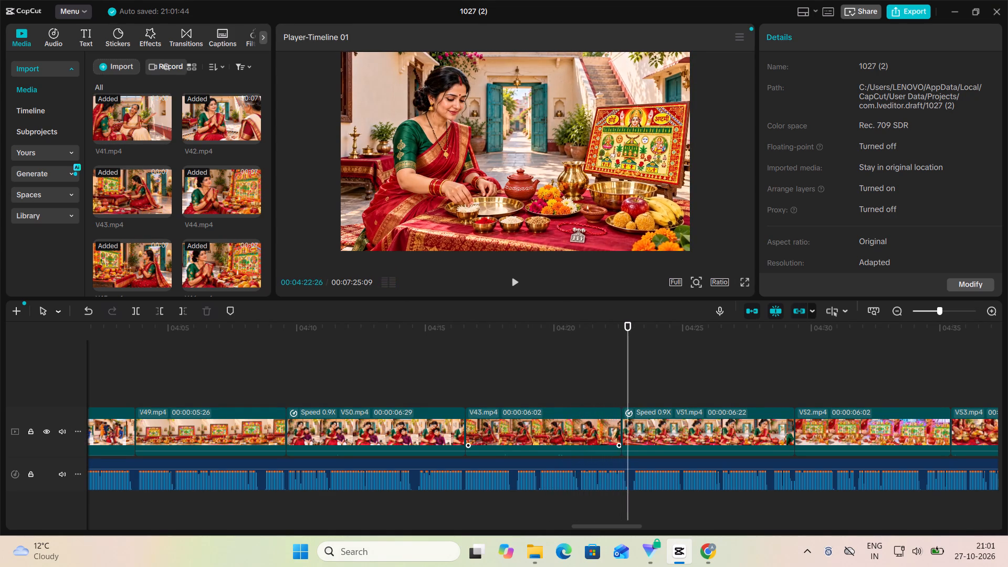
# Slow the inserted V43 to 0.90x speed, stretching it to 6.8 s.
pyautogui.click(559, 422)
pyautogui.click(857, 37)
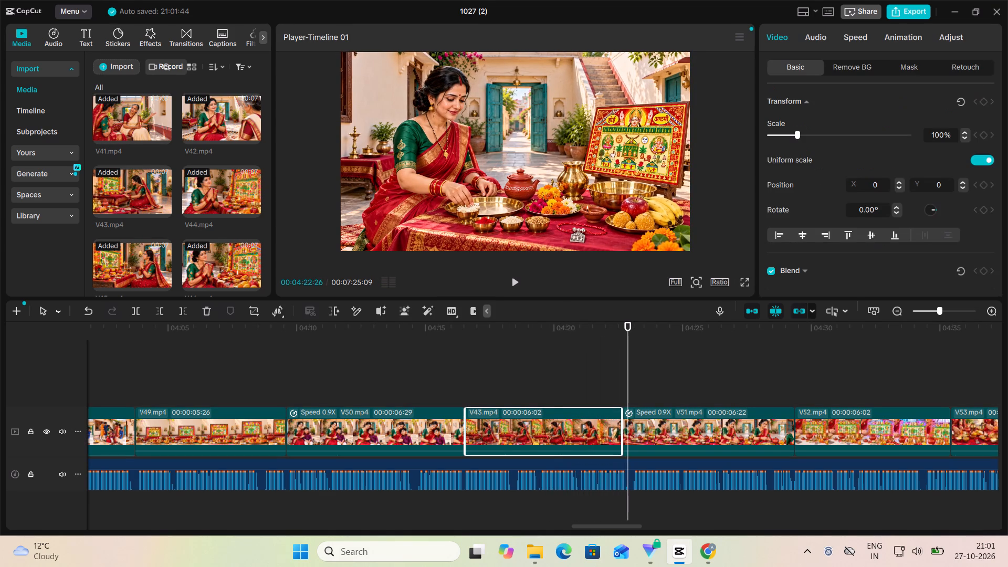
pyautogui.click(799, 121)
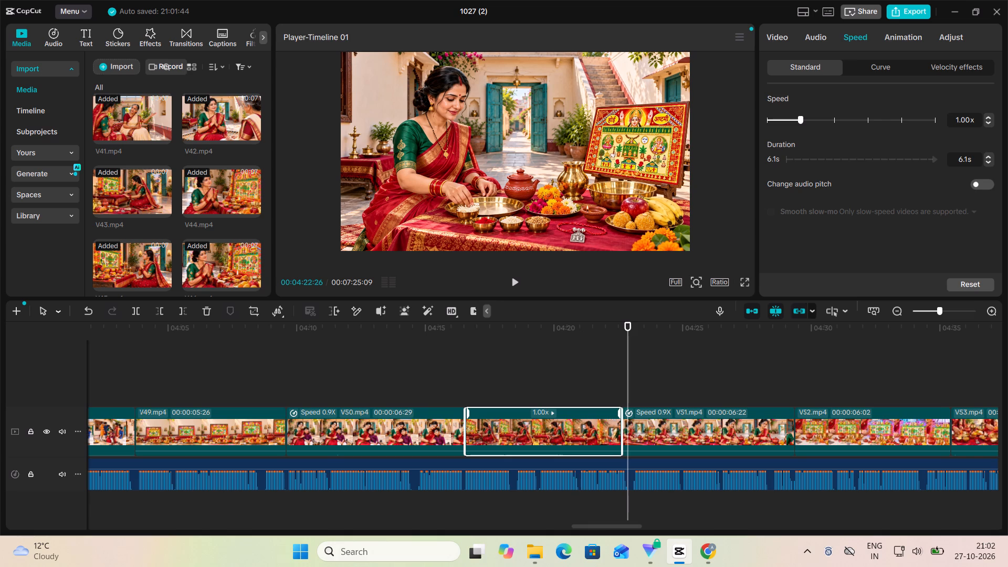
pyautogui.click(798, 117)
pyautogui.click(796, 115)
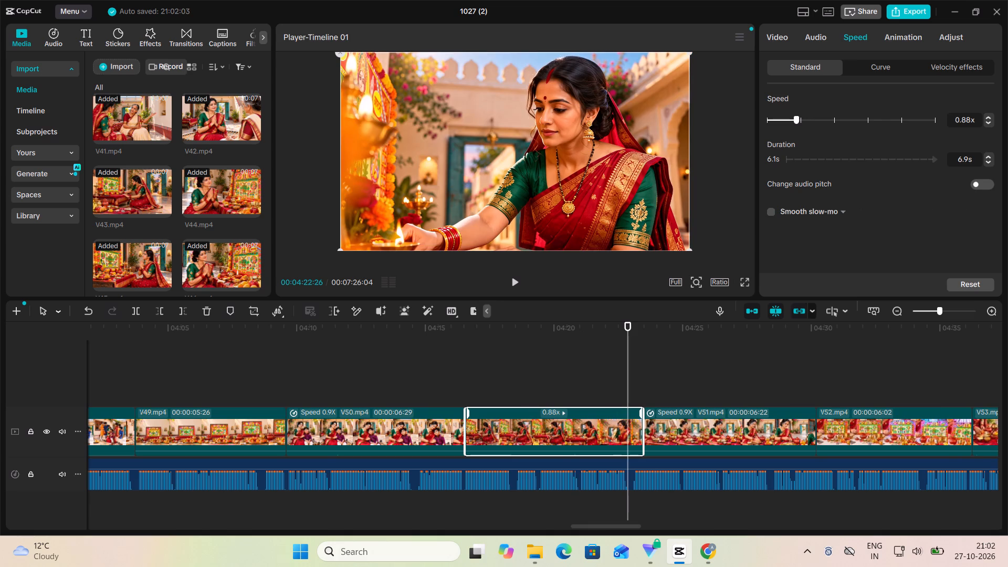
pyautogui.click(798, 122)
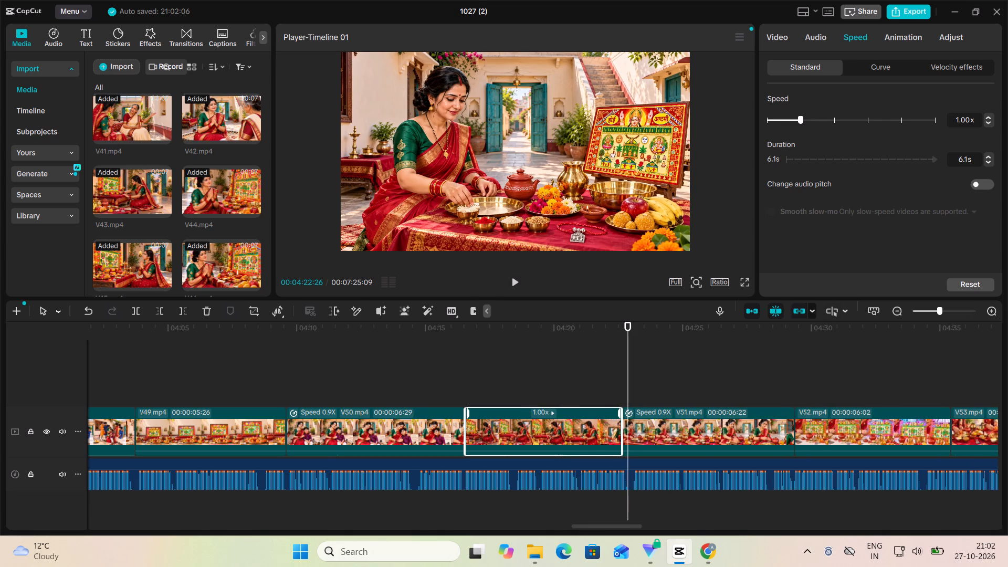
pyautogui.click(989, 122)
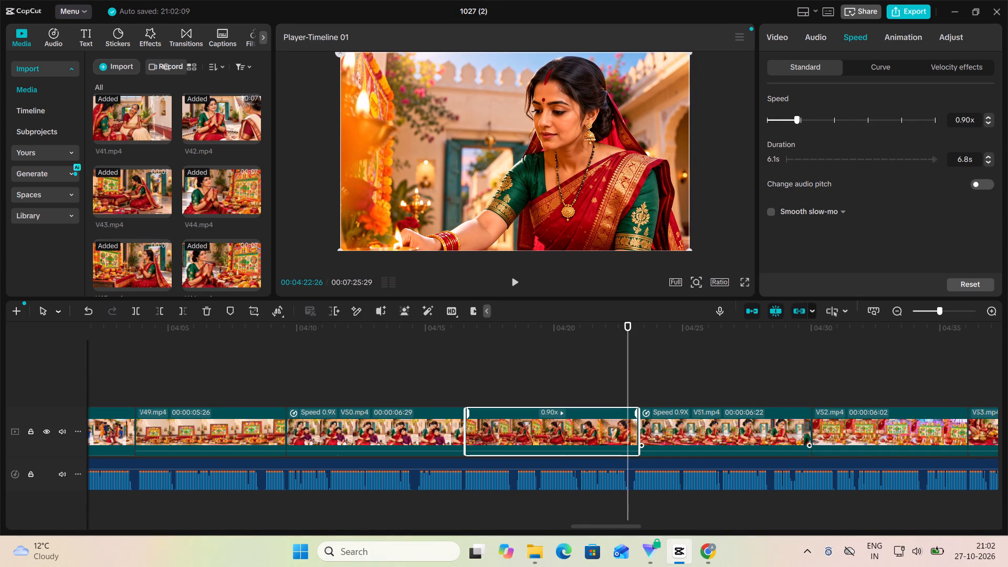
# Trim the end of the inserted V43 to a duration of 6.5 s, near the voiceover pause.
pyautogui.moveTo(637, 439); pyautogui.dragTo(636, 439)
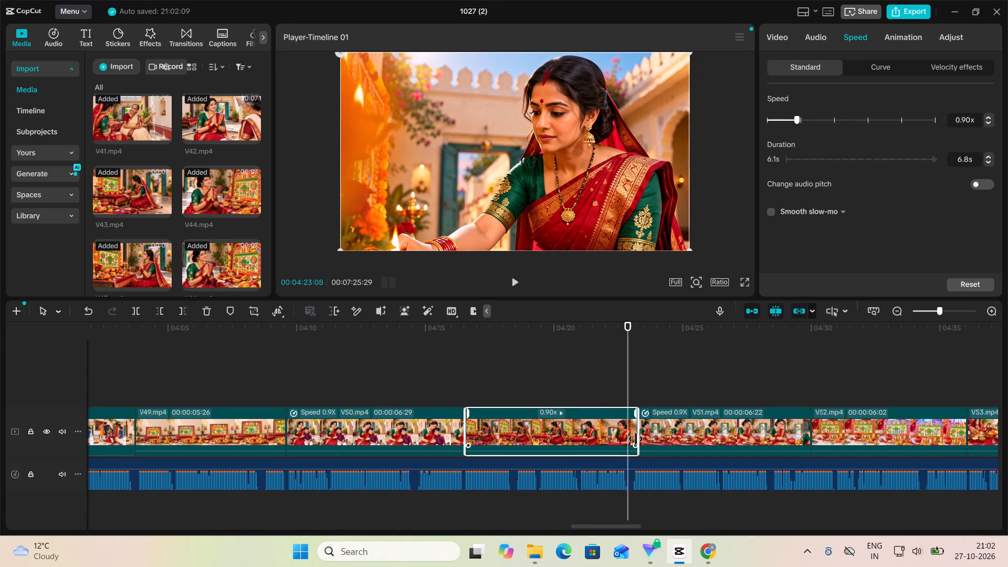
pyautogui.moveTo(636, 439); pyautogui.dragTo(632, 440)
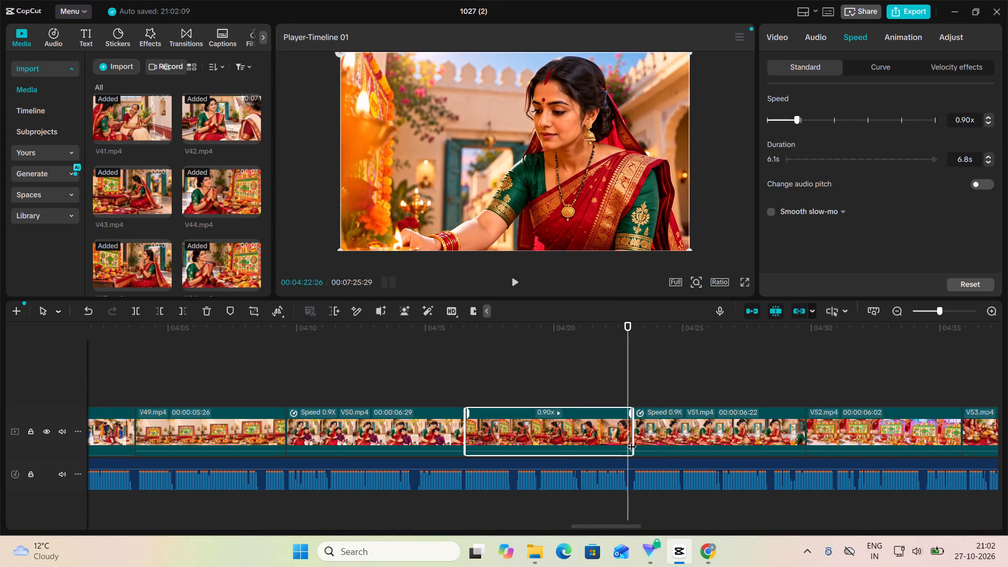
# Play from the end of V43 through V51 and most of V52 to check them against the voiceover.
pyautogui.click(517, 281)
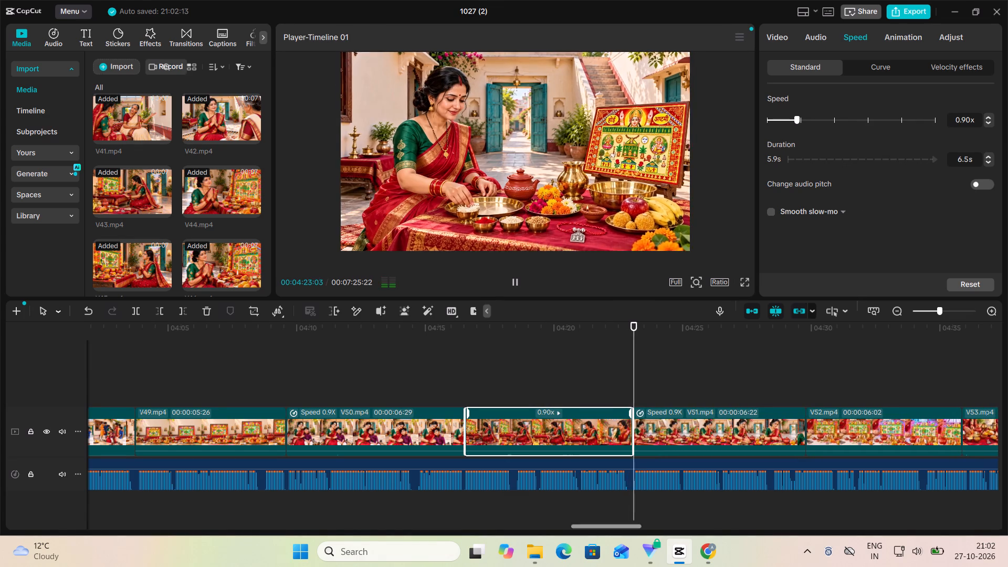
pyautogui.hscroll(-3, 594, 302)
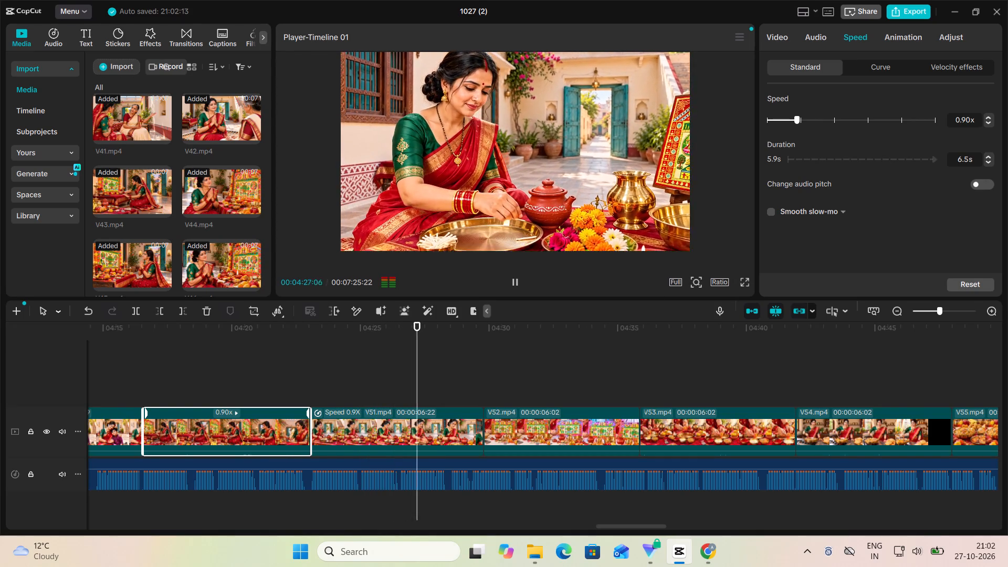
pyautogui.click(517, 288)
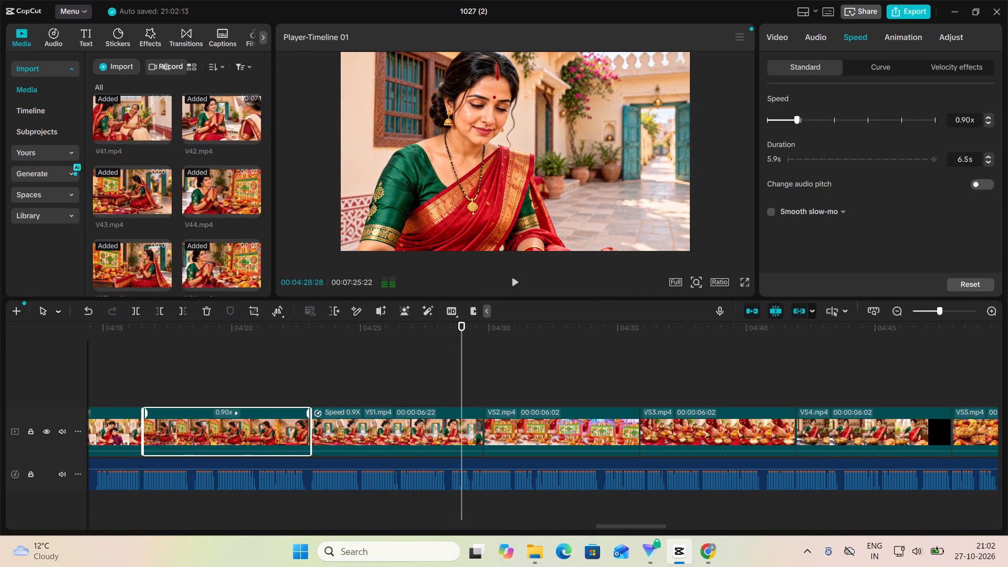
pyautogui.click(517, 288)
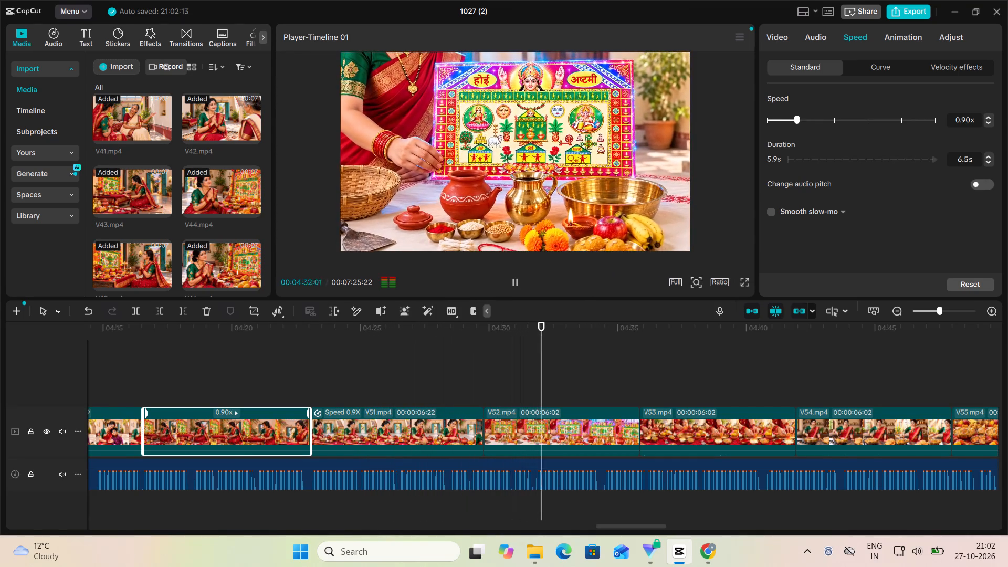
pyautogui.click(517, 288)
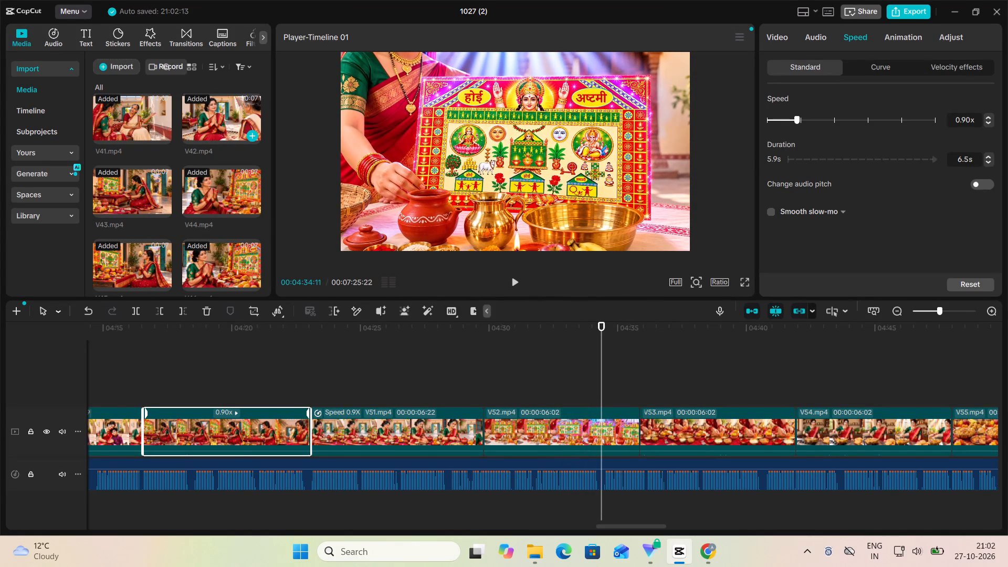
# Find V6 among the imported media, preview it, and insert it on the main track between V51 and V52.
pyautogui.scroll(-4, 214, 133)
pyautogui.scroll(3, 214, 133)
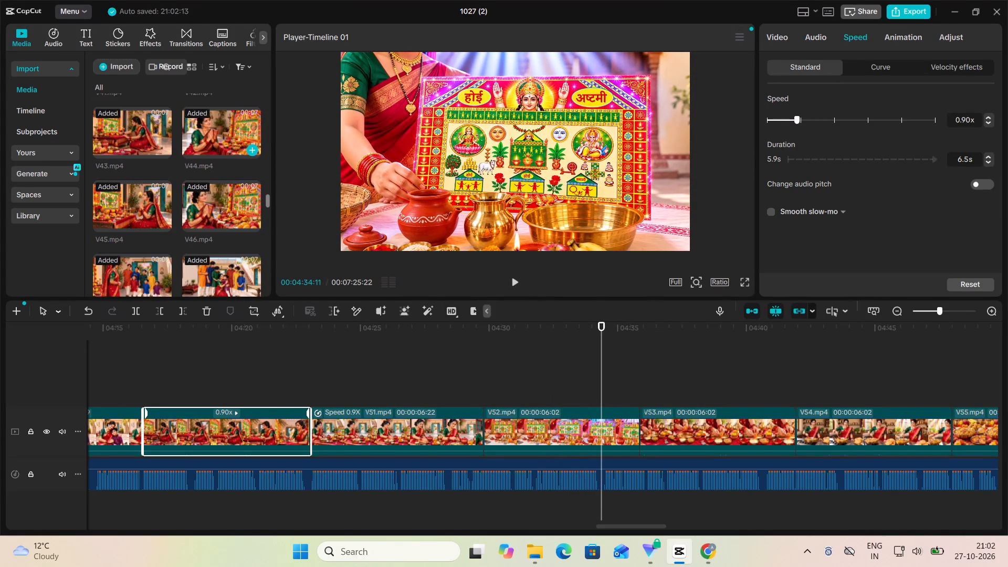
pyautogui.scroll(14, 214, 133)
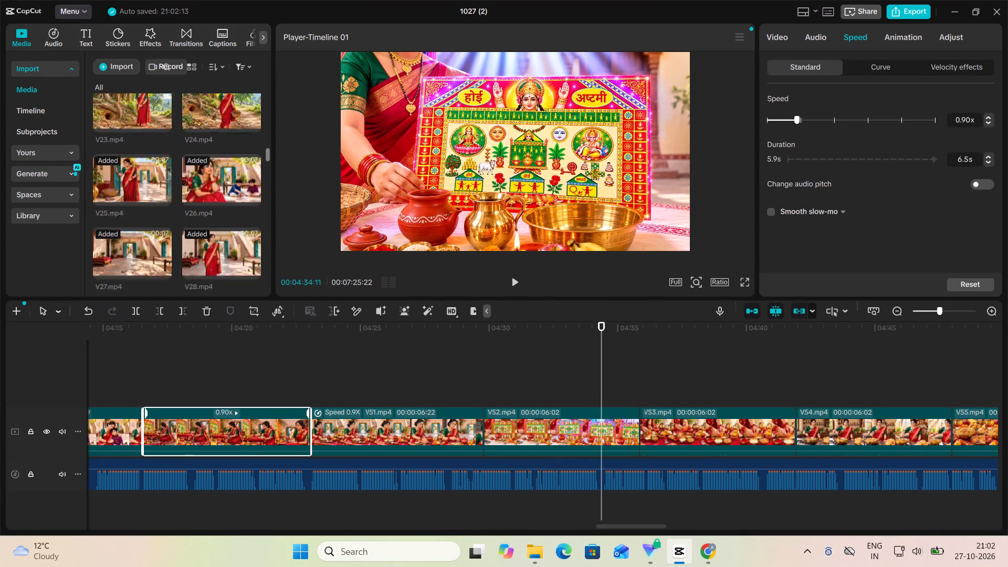
pyautogui.scroll(14, 220, 139)
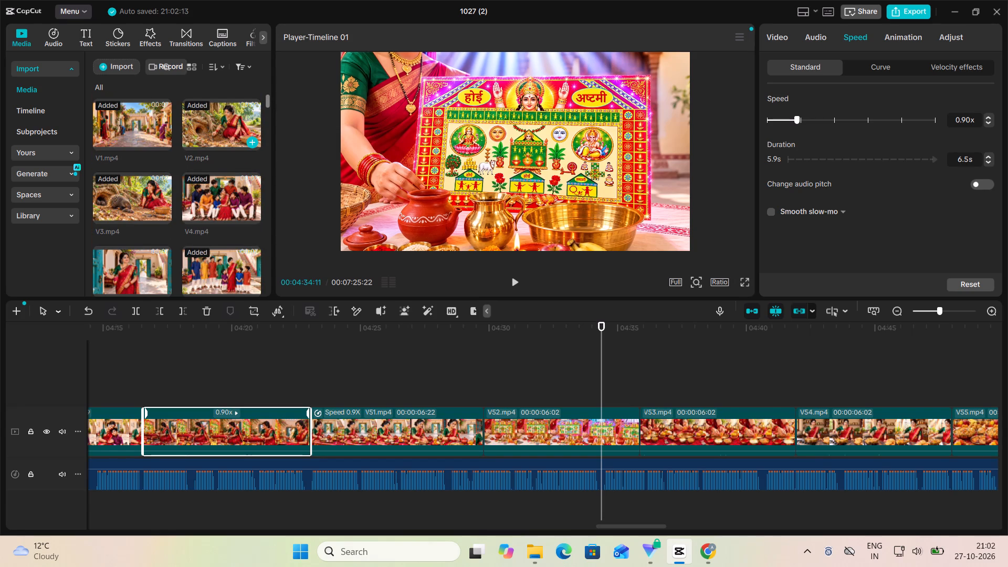
pyautogui.scroll(1, 222, 140)
pyautogui.click(199, 274)
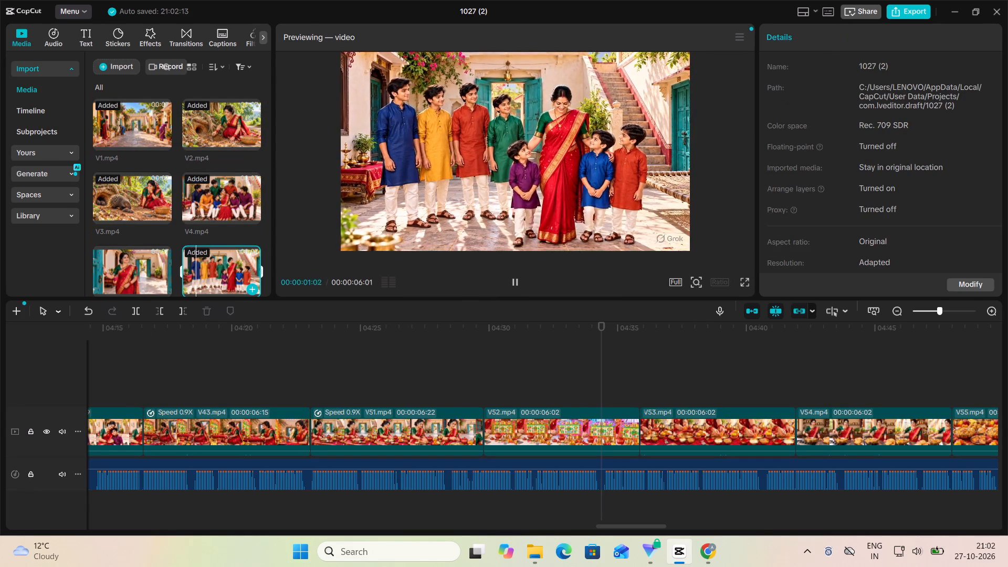
pyautogui.moveTo(220, 277); pyautogui.dragTo(264, 349)
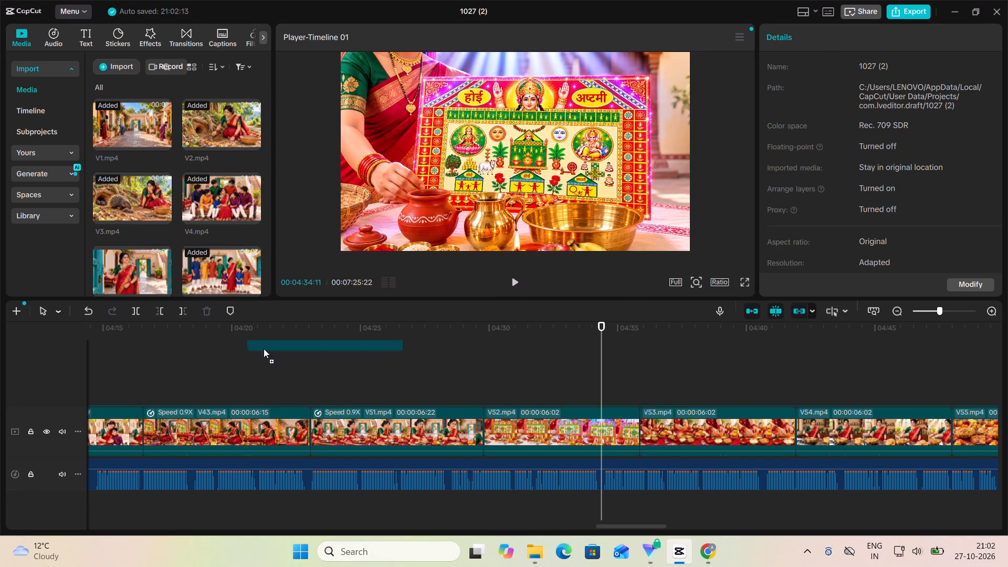
pyautogui.moveTo(264, 349); pyautogui.dragTo(407, 395)
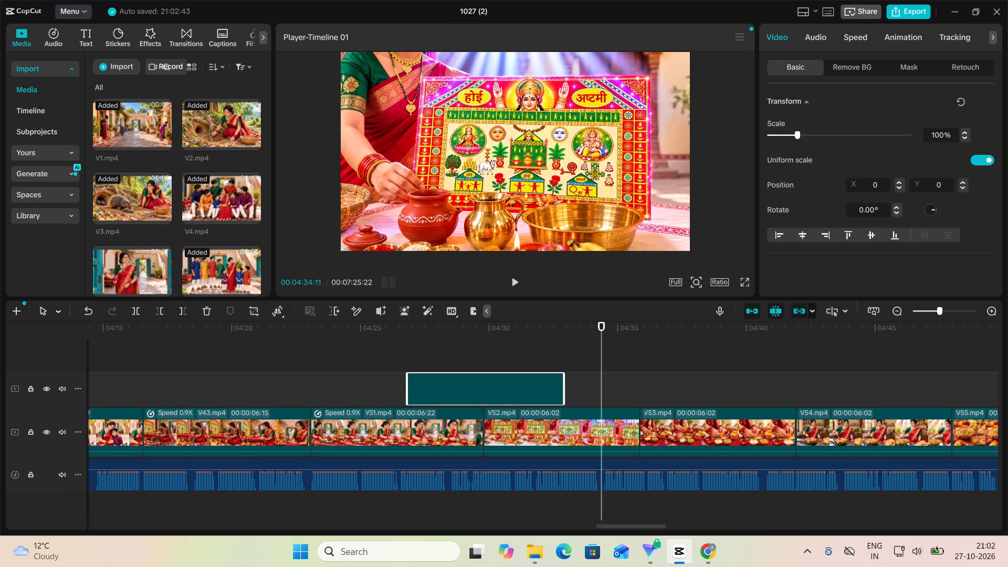
pyautogui.moveTo(470, 395); pyautogui.dragTo(511, 443)
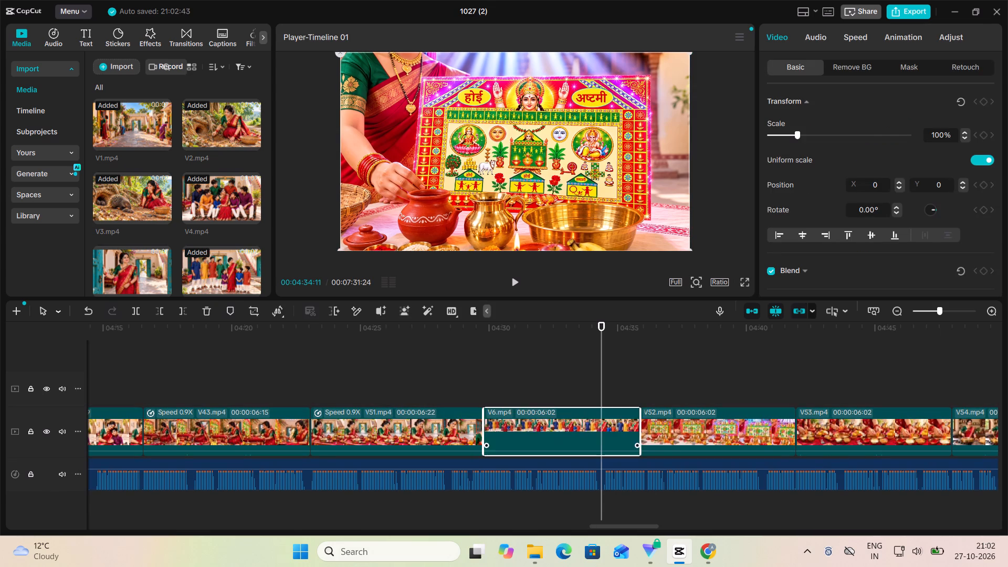
# Play around the V51-to-V6 cut and from 00:04:20:02 in V43 up to V51 to check against the voiceover.
pyautogui.click(464, 381)
pyautogui.click(514, 280)
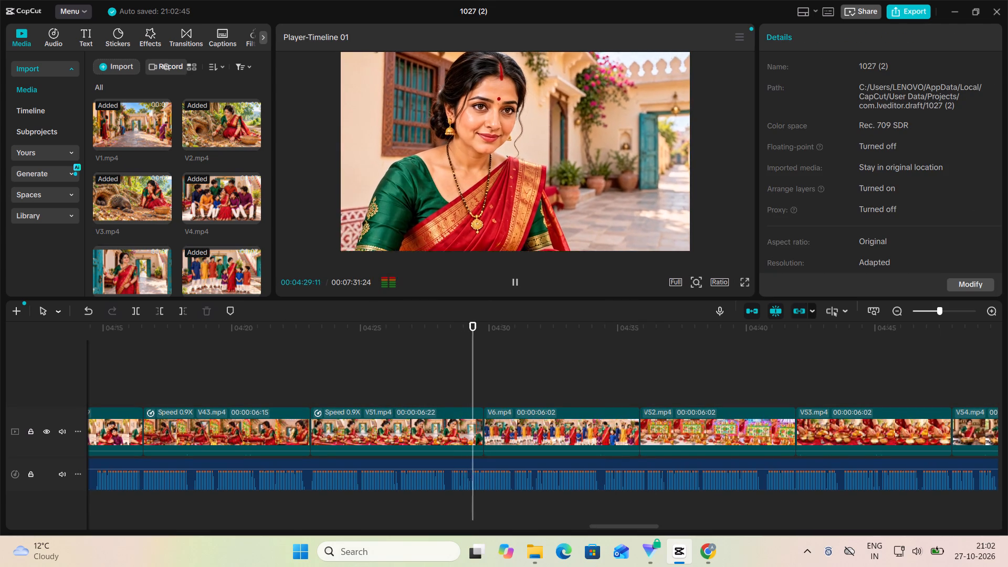
pyautogui.click(514, 280)
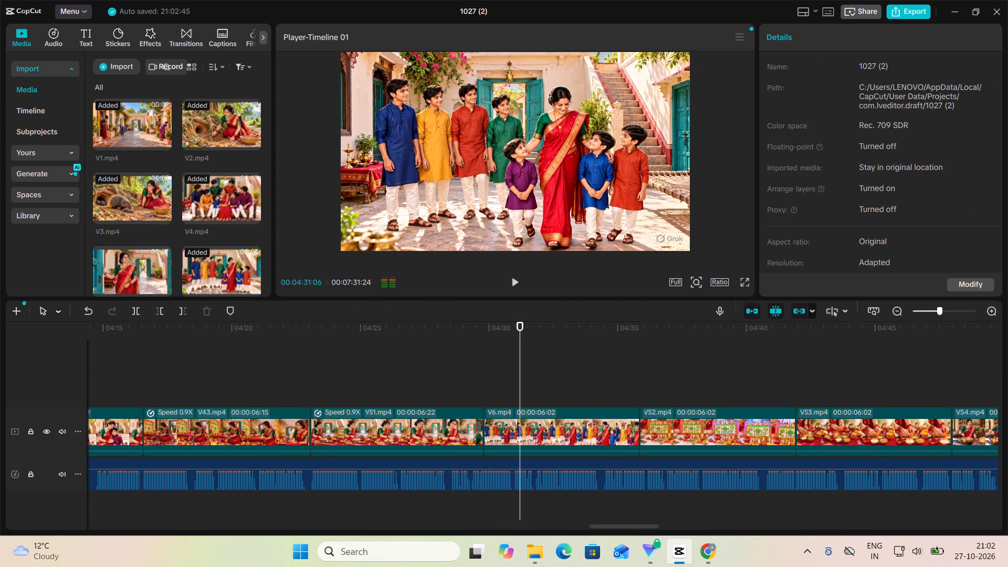
pyautogui.click(401, 380)
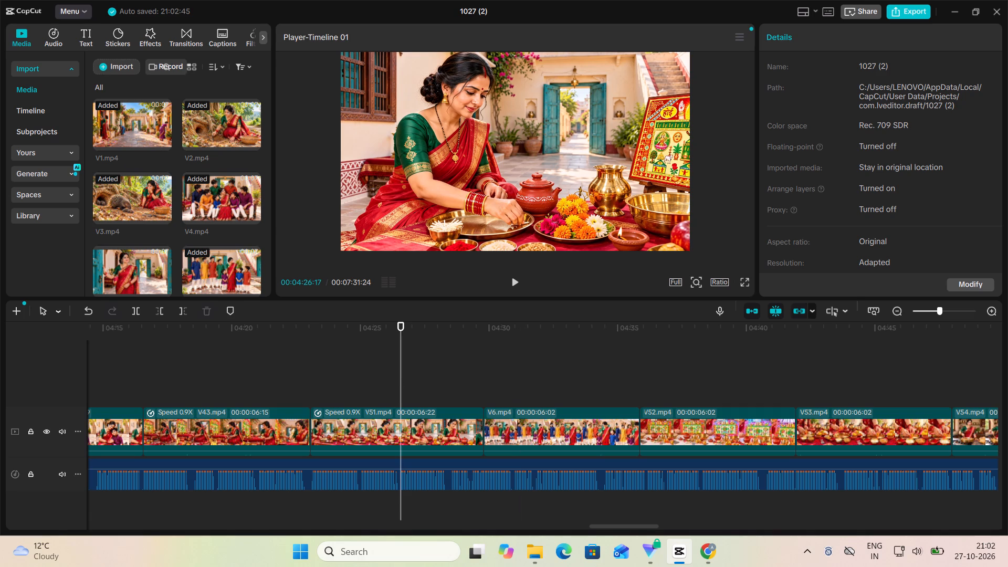
pyautogui.click(516, 287)
pyautogui.click(516, 287)
pyautogui.moveTo(228, 379); pyautogui.dragTo(233, 380)
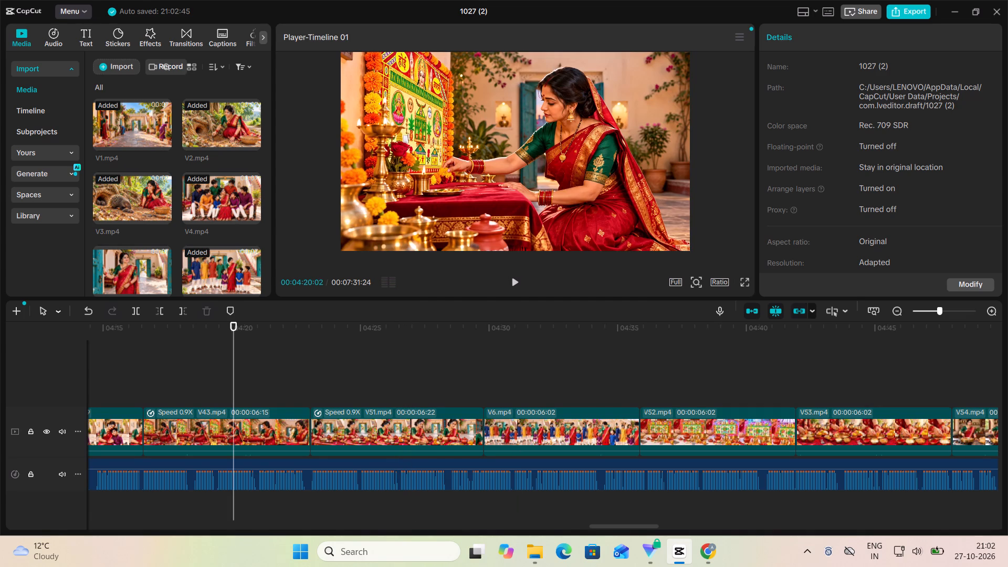
pyautogui.click(510, 287)
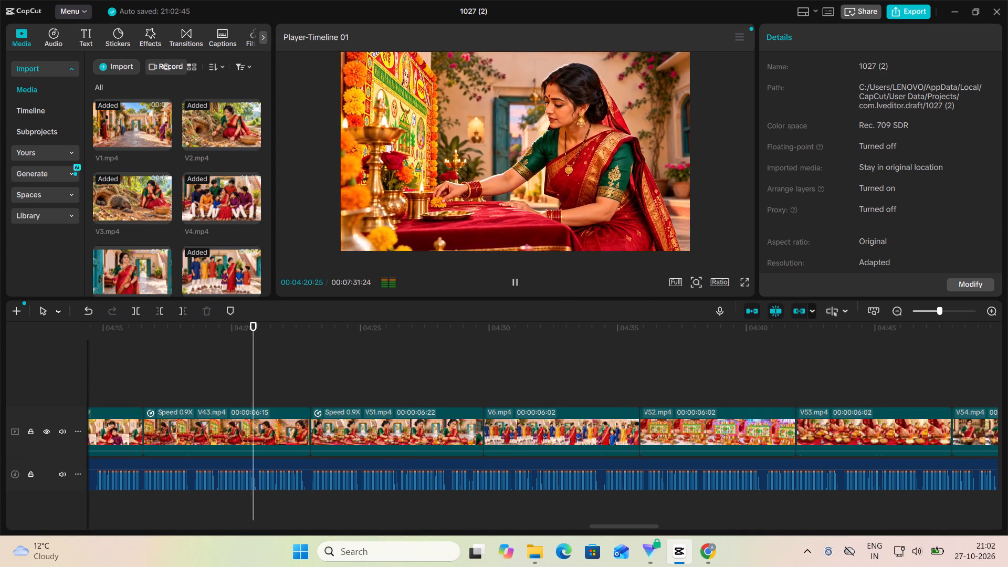
pyautogui.click(515, 283)
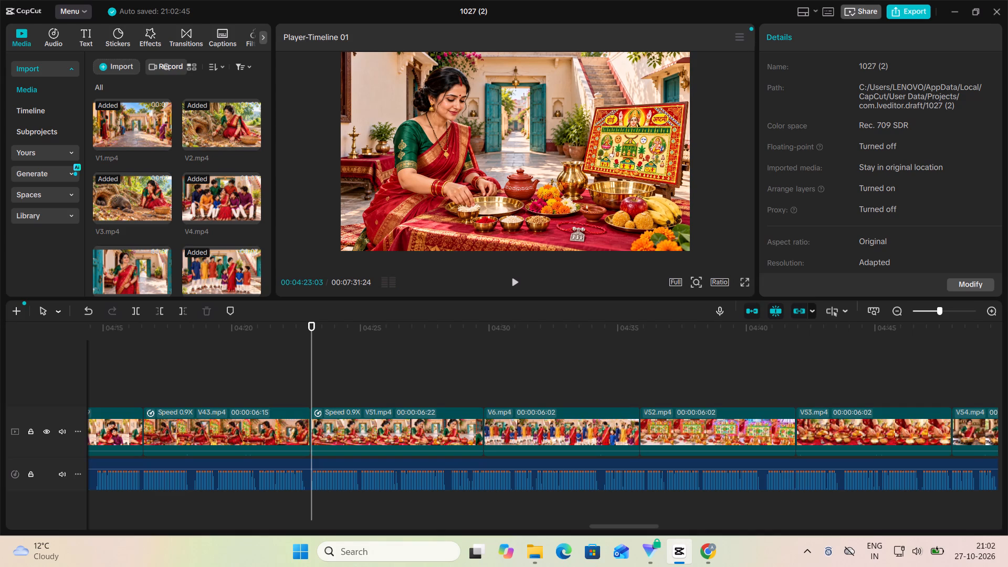
# Move the inserted V6 earlier on the main track, between V43 and V51.
pyautogui.moveTo(564, 437); pyautogui.dragTo(480, 419)
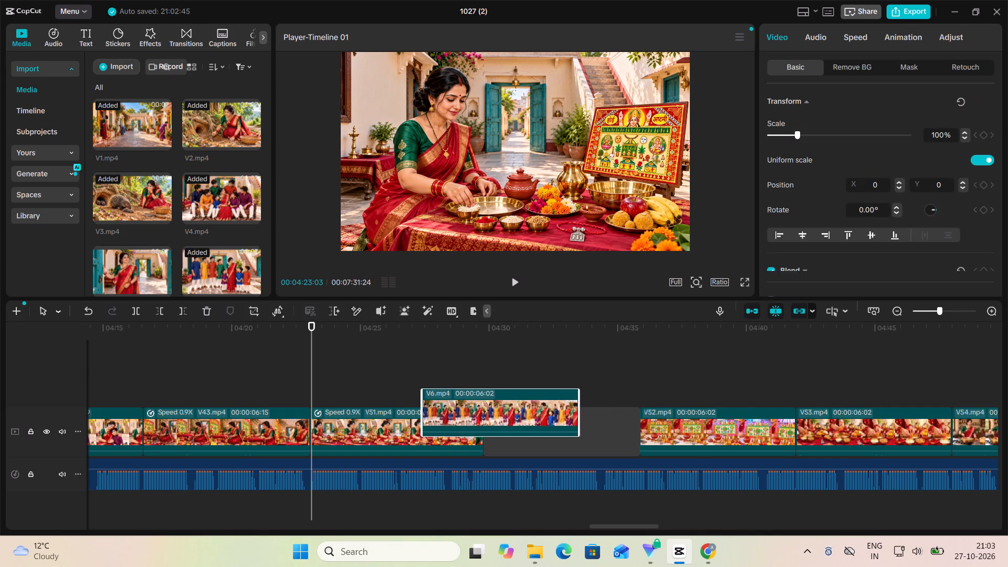
pyautogui.moveTo(480, 419); pyautogui.dragTo(371, 443)
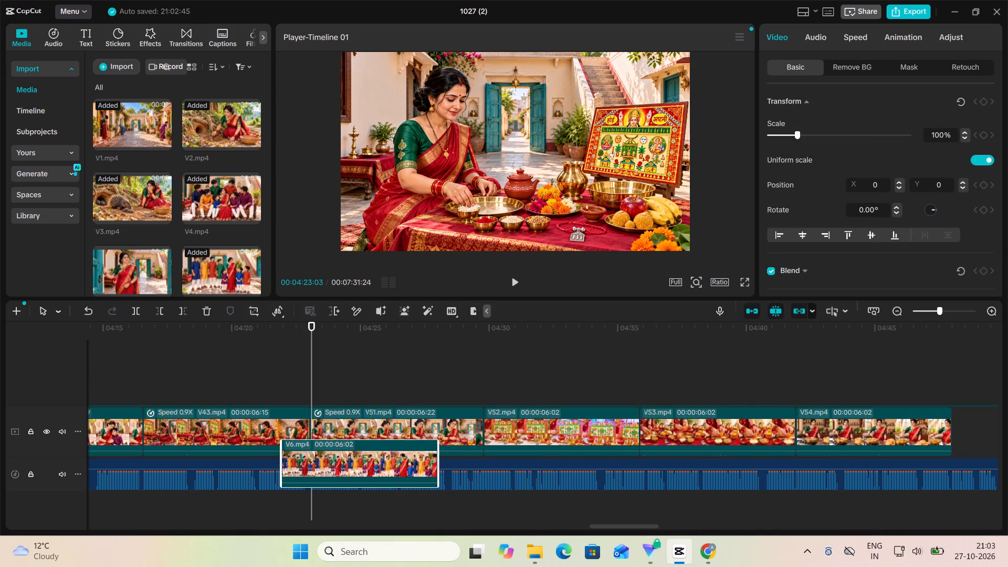
pyautogui.moveTo(371, 443); pyautogui.dragTo(350, 421)
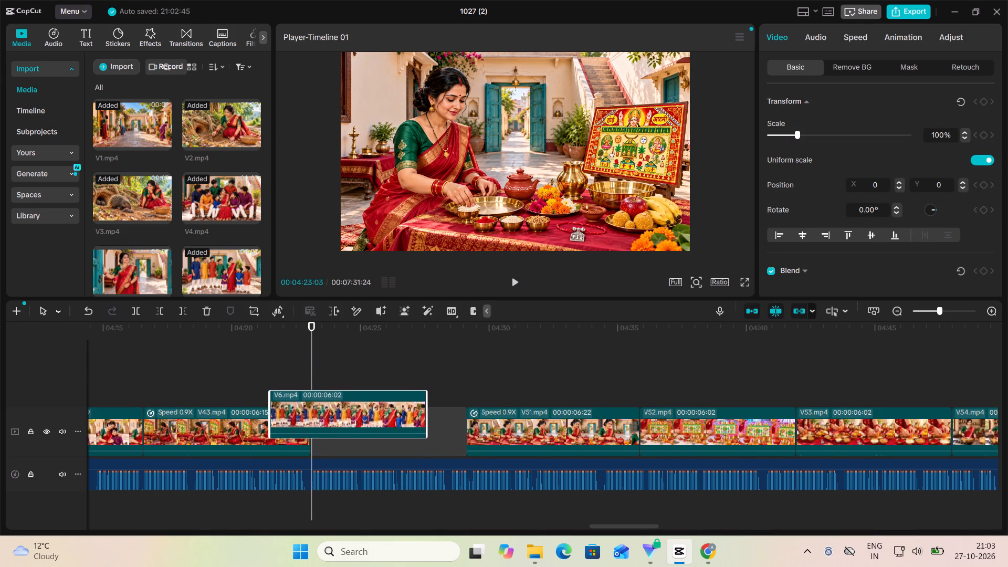
# Play from the start of V6 at 00:04:23:03 well into V51 against the voiceover.
pyautogui.click(512, 287)
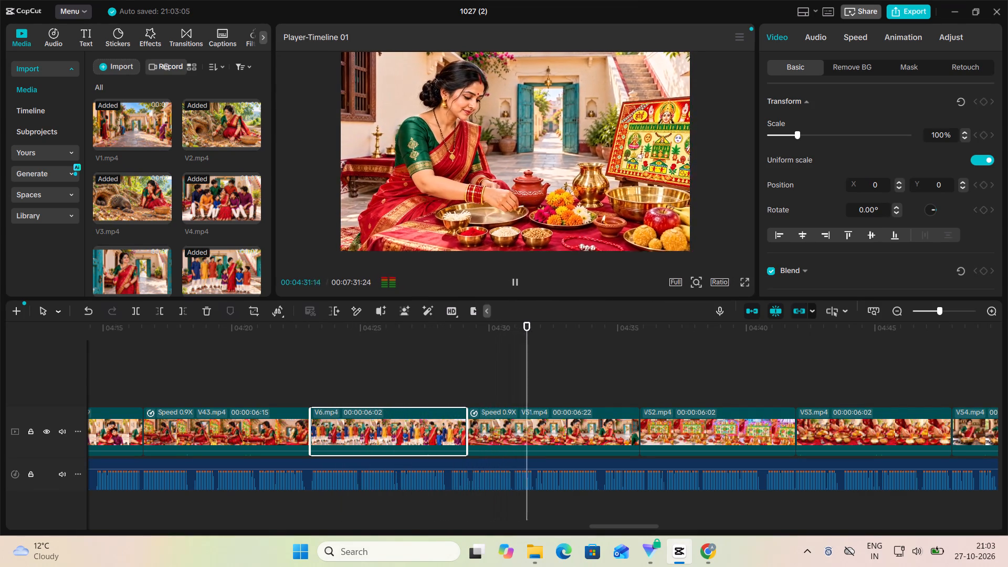
pyautogui.click(516, 288)
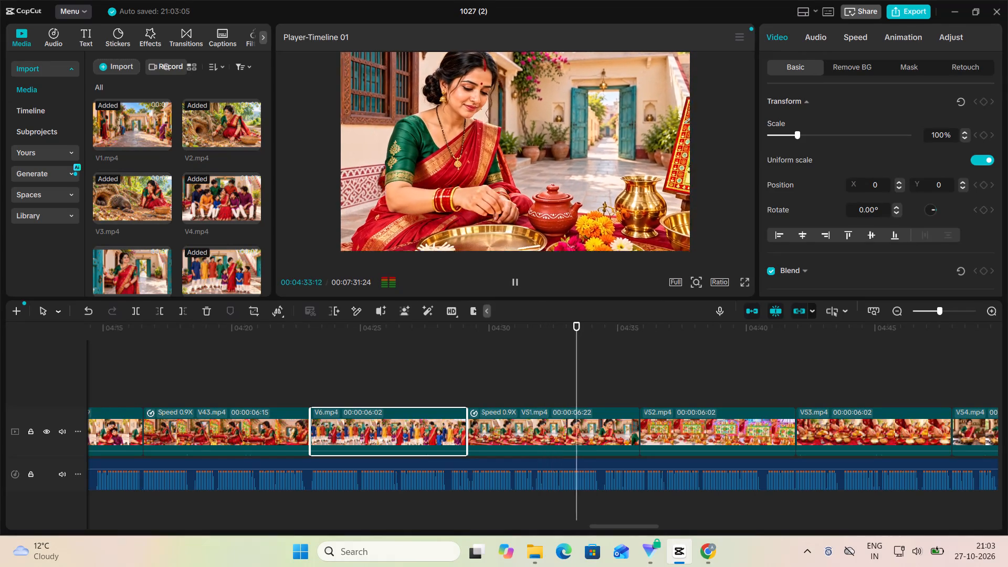
# Find V49 among the imported media and insert it on the main track between V6 and V51.
pyautogui.scroll(-3, 180, 213)
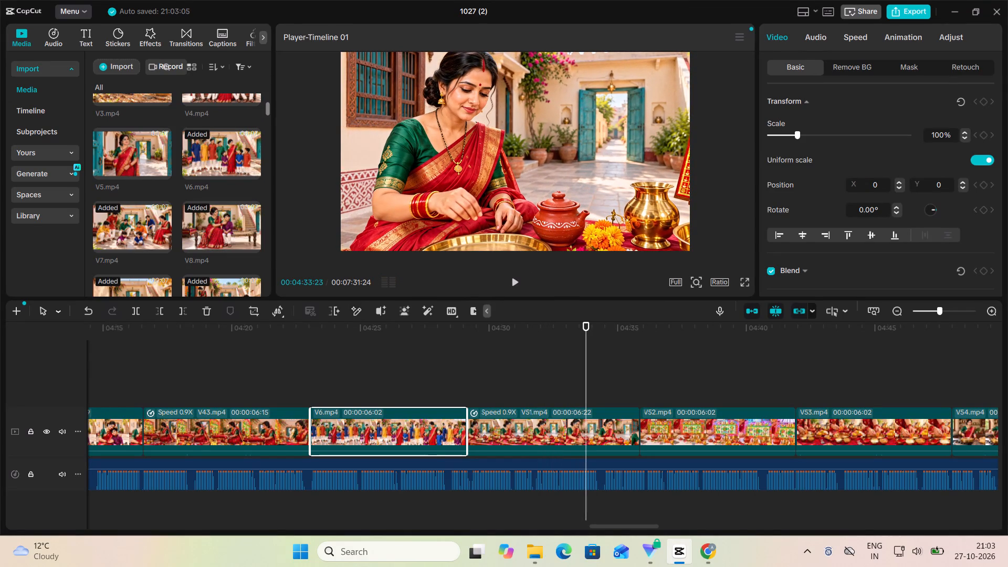
pyautogui.scroll(8, 180, 213)
pyautogui.scroll(-9, 180, 213)
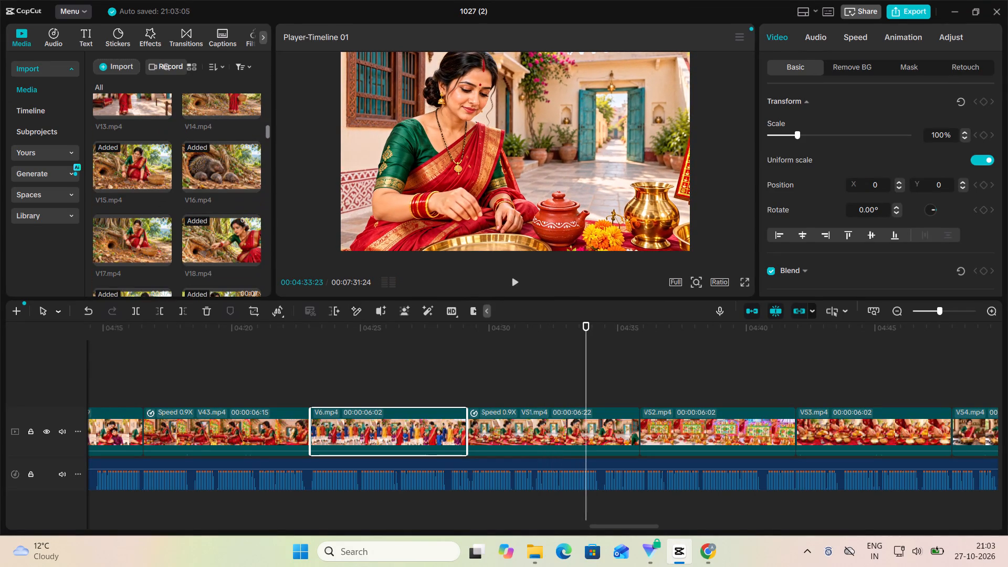
pyautogui.scroll(-9, 180, 213)
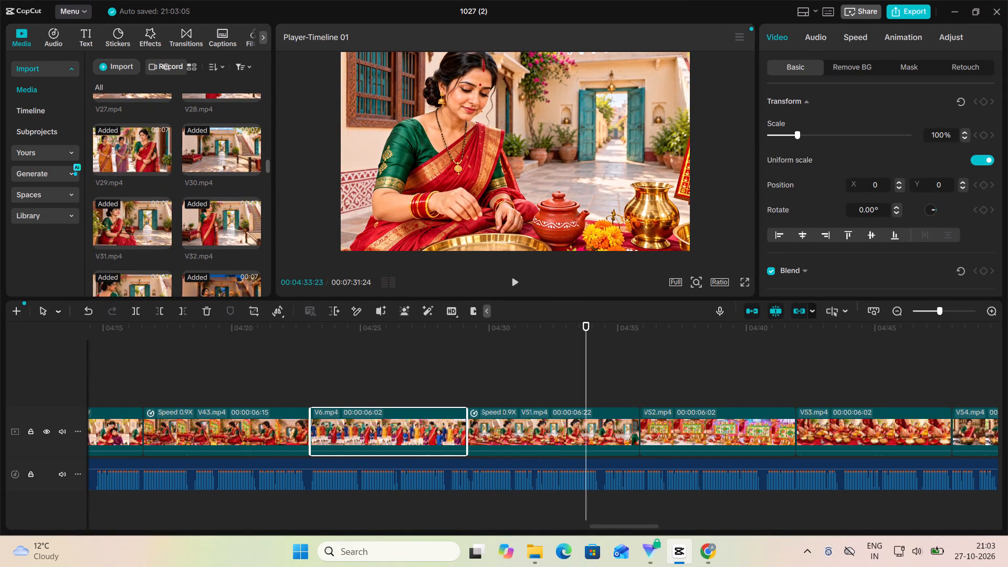
pyautogui.scroll(-3, 180, 213)
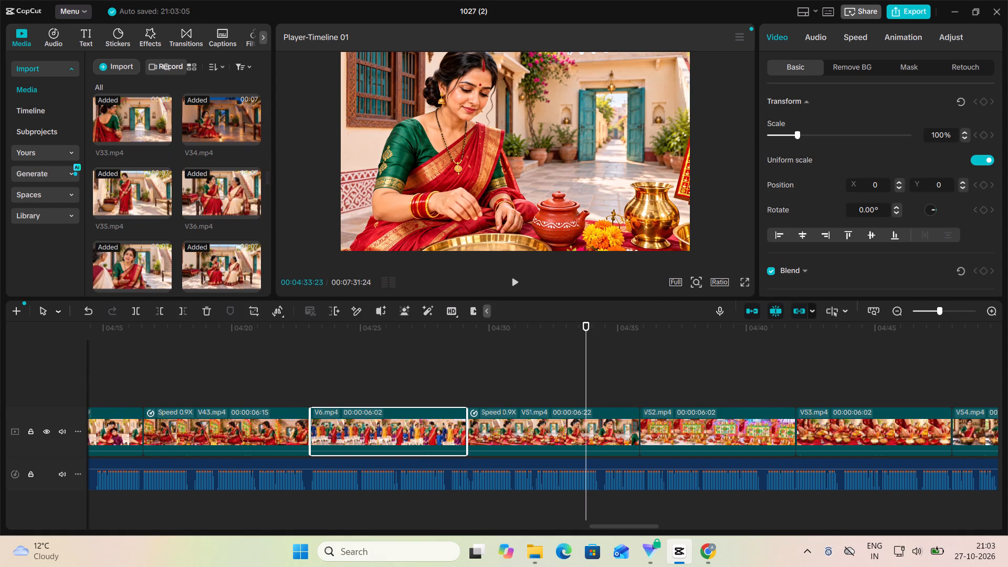
pyautogui.scroll(-4, 192, 210)
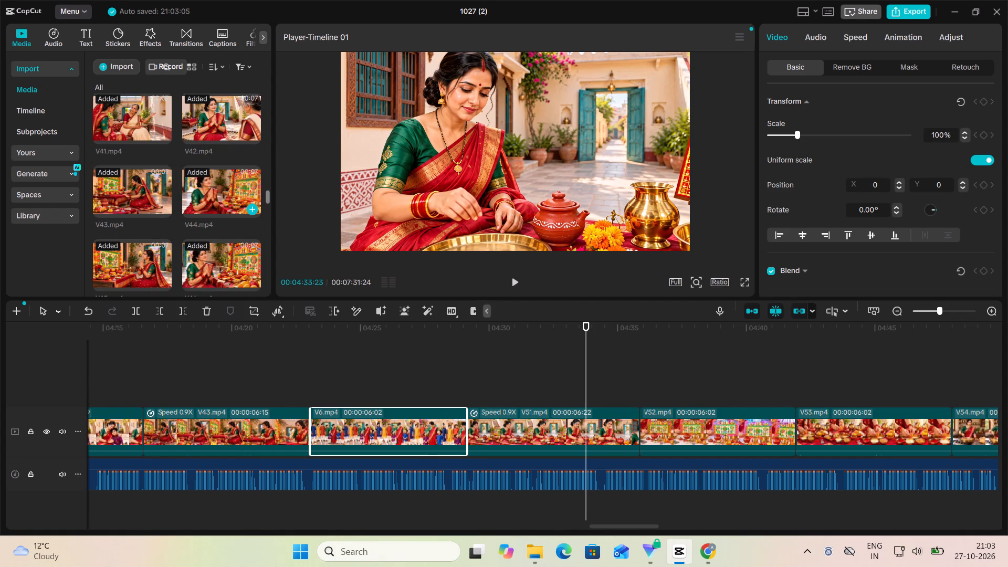
pyautogui.scroll(-2, 236, 190)
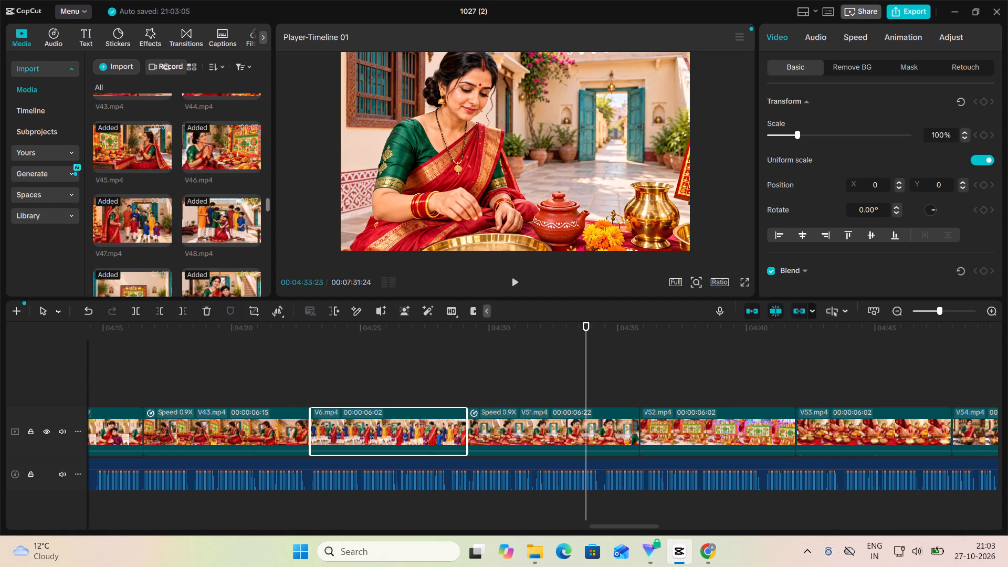
pyautogui.scroll(-3, 236, 190)
pyautogui.click(114, 123)
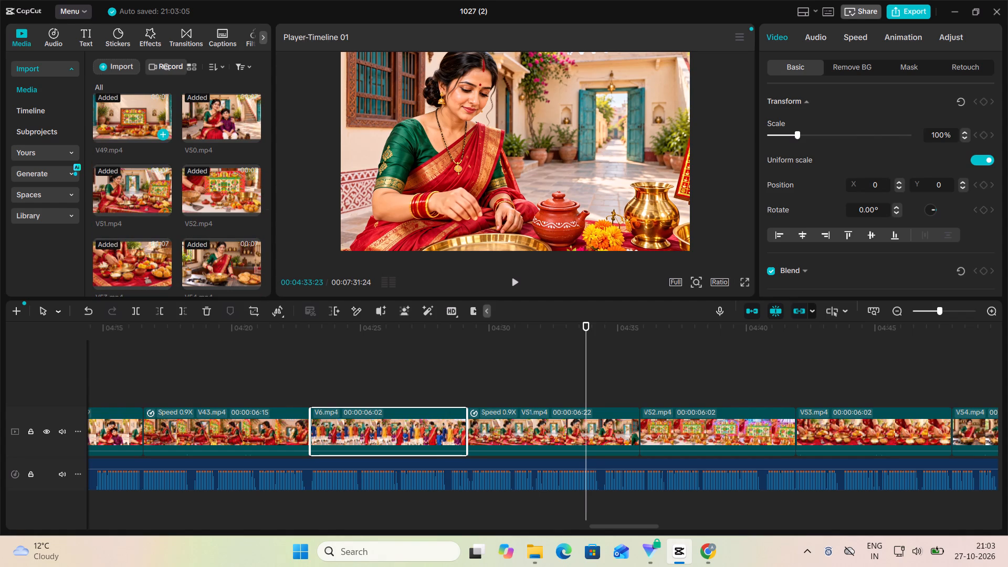
pyautogui.moveTo(135, 111); pyautogui.dragTo(367, 372)
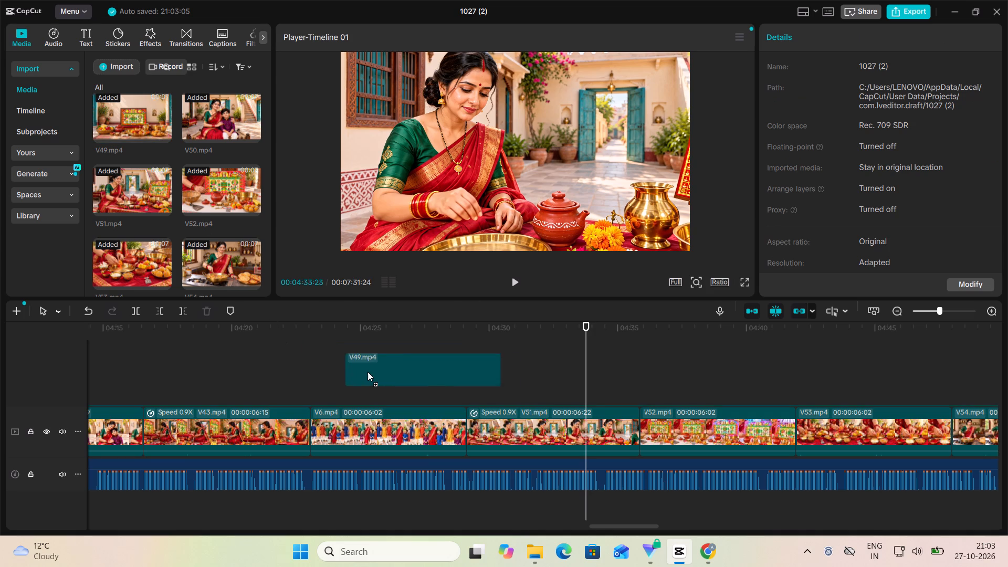
pyautogui.moveTo(367, 372); pyautogui.dragTo(373, 375)
pyautogui.moveTo(448, 394); pyautogui.dragTo(484, 422)
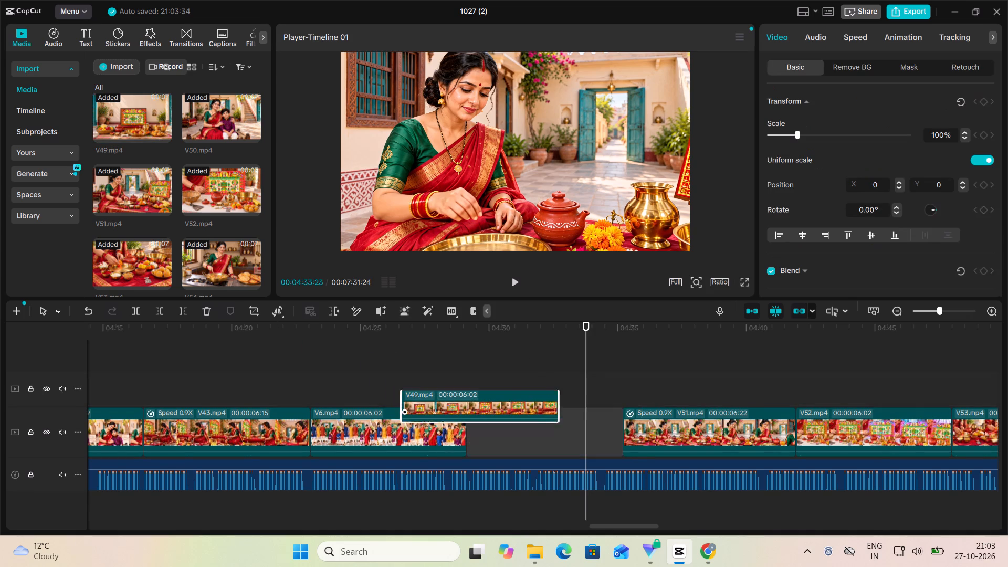
pyautogui.moveTo(484, 422); pyautogui.dragTo(487, 433)
# Play the end of V6, and V6 from near its start into V49, against the voiceover.
pyautogui.click(440, 382)
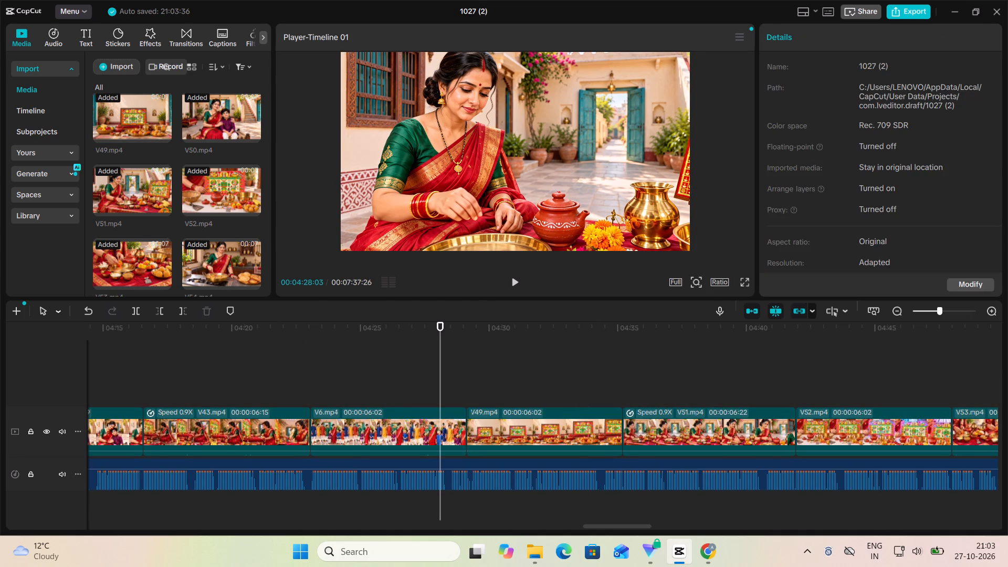
pyautogui.click(514, 287)
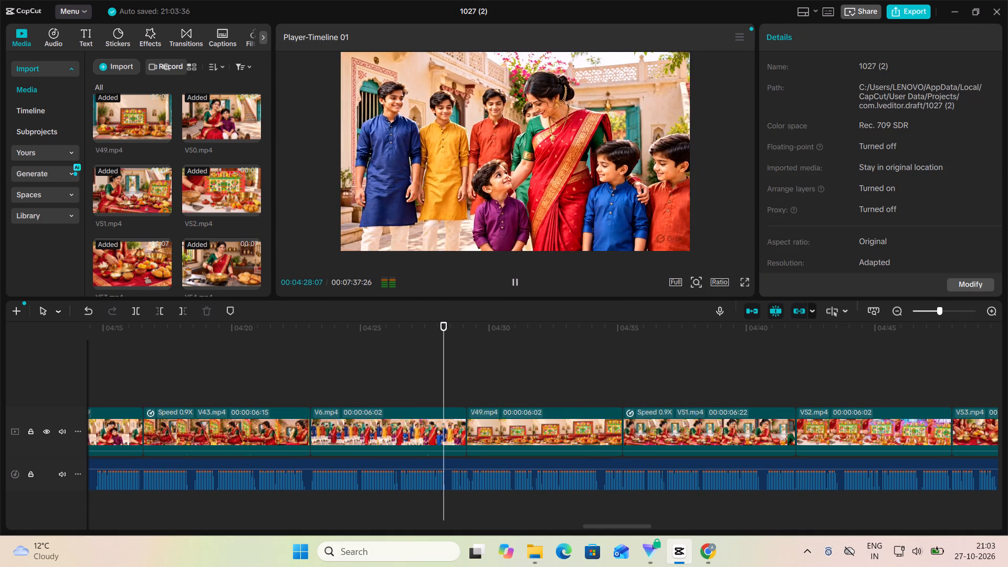
pyautogui.click(514, 287)
pyautogui.click(321, 391)
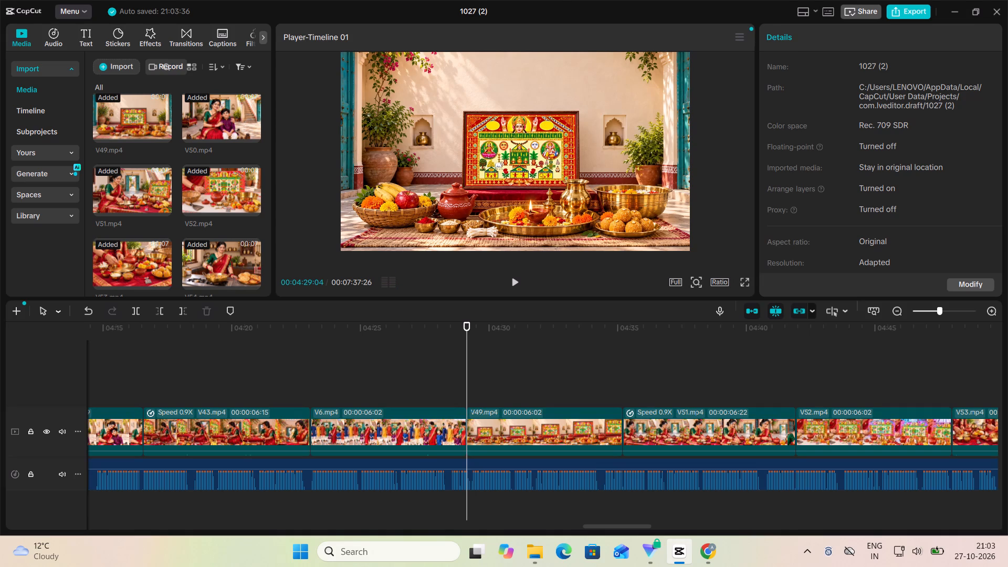
pyautogui.click(514, 285)
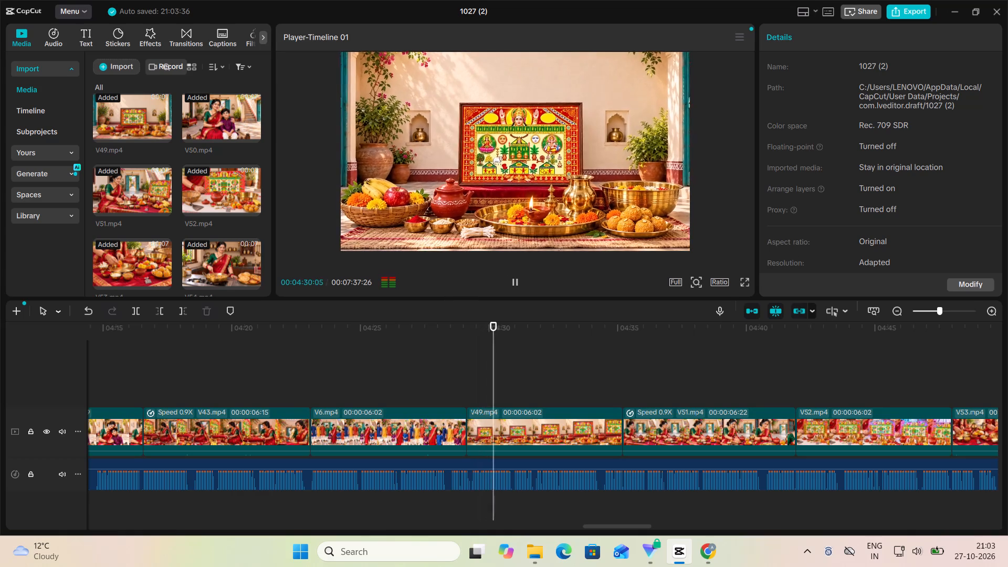
pyautogui.click(517, 287)
# Move the inserted V49 ahead of V6, directly after V43 on the main track.
pyautogui.moveTo(505, 417); pyautogui.dragTo(438, 384)
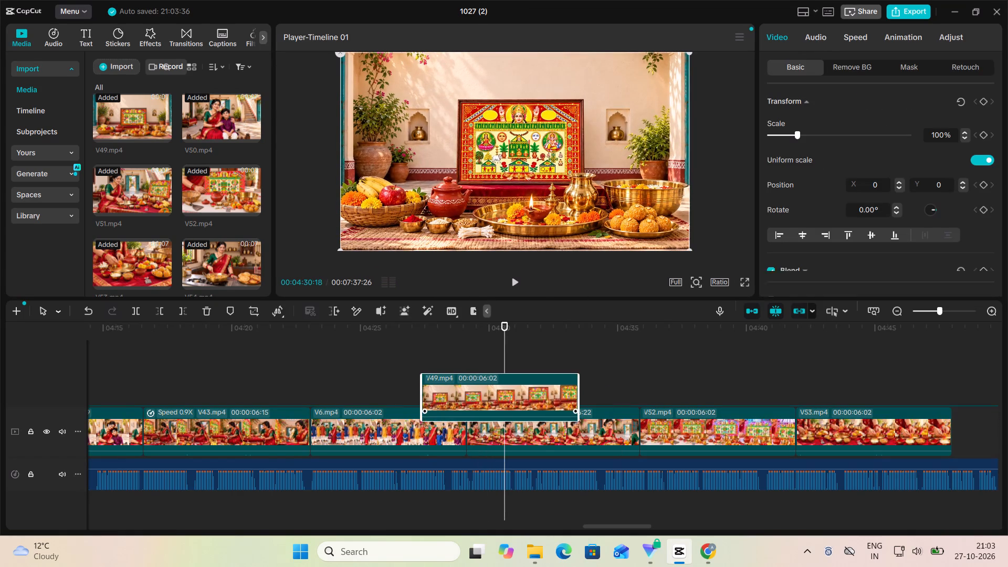
pyautogui.moveTo(438, 384); pyautogui.dragTo(297, 423)
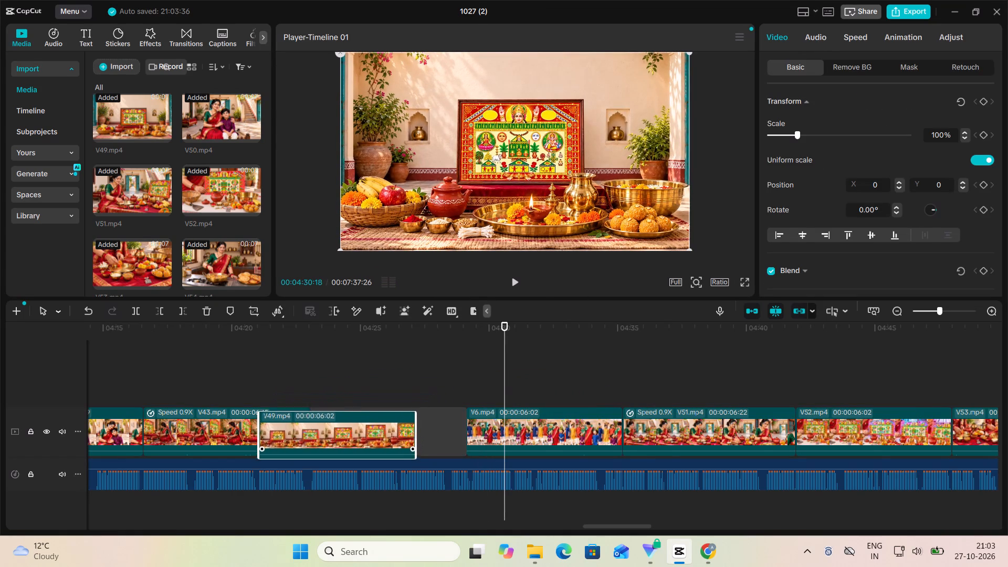
pyautogui.moveTo(297, 423); pyautogui.dragTo(297, 424)
# Play from late in V49 through V6 and well into V51 against the voiceover.
pyautogui.click(406, 394)
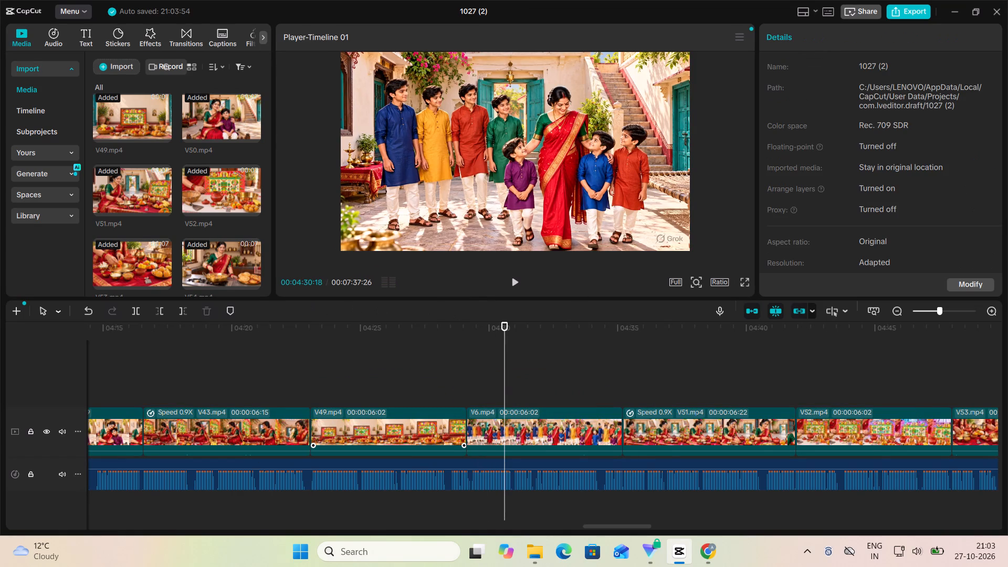
pyautogui.click(512, 283)
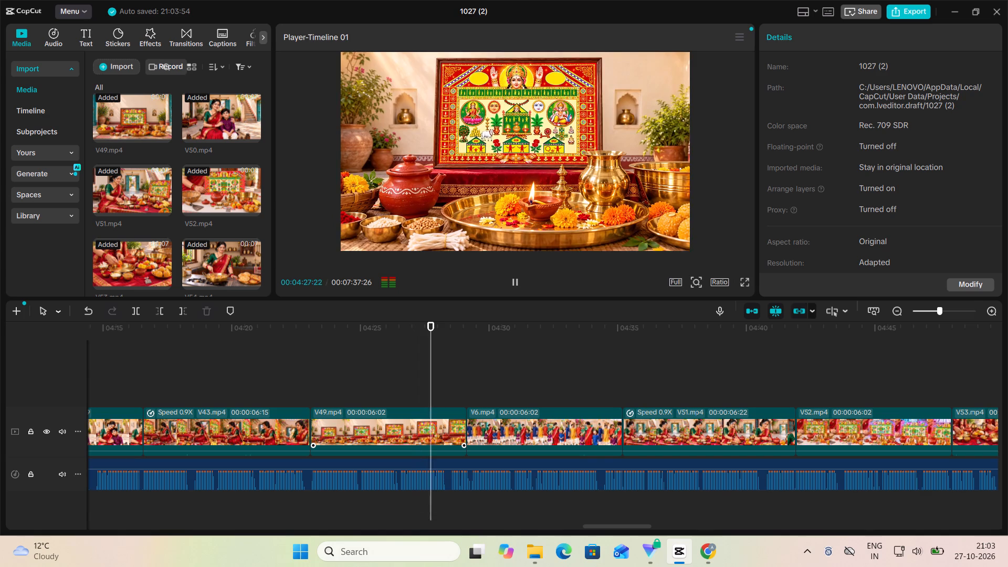
pyautogui.click(513, 283)
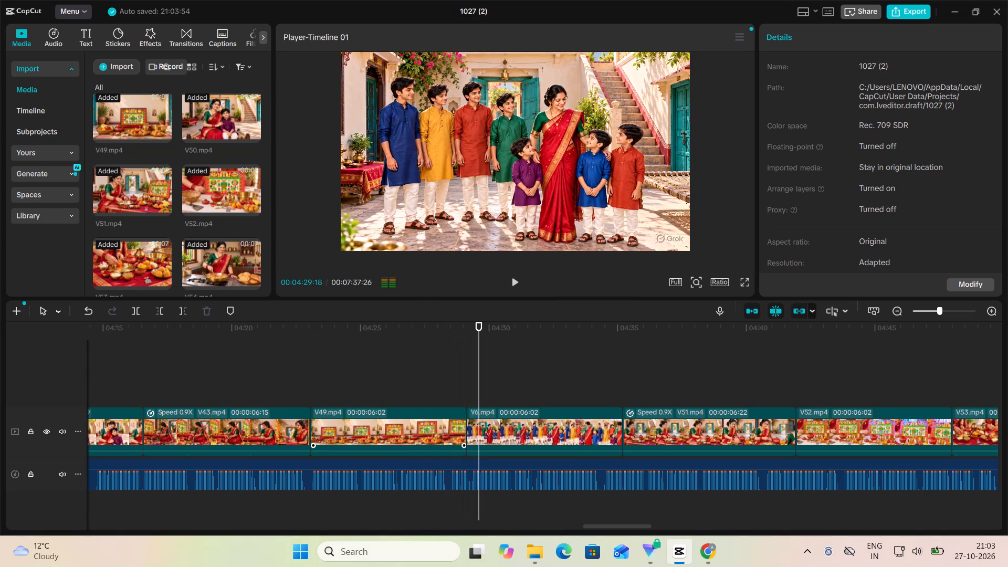
pyautogui.click(516, 283)
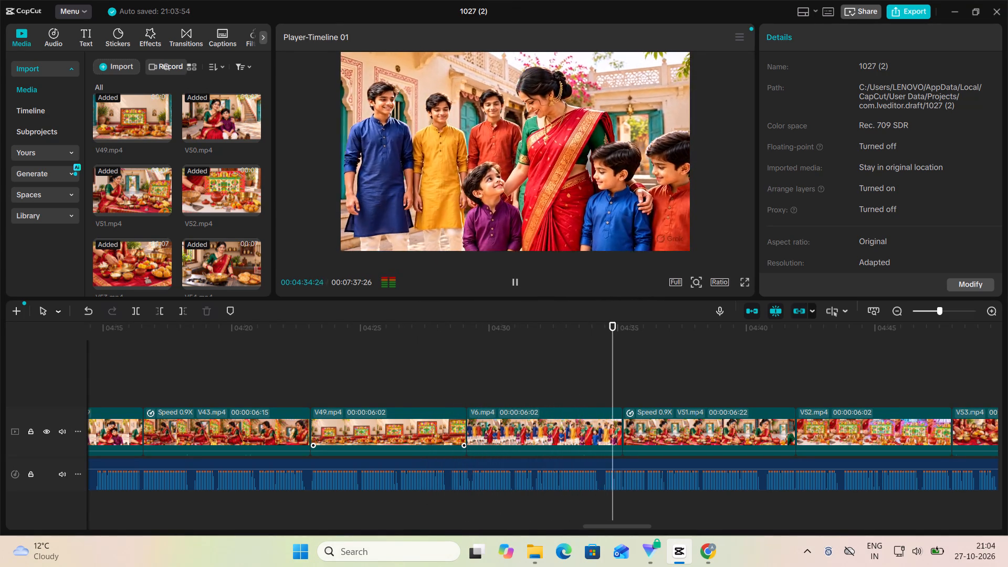
pyautogui.click(513, 281)
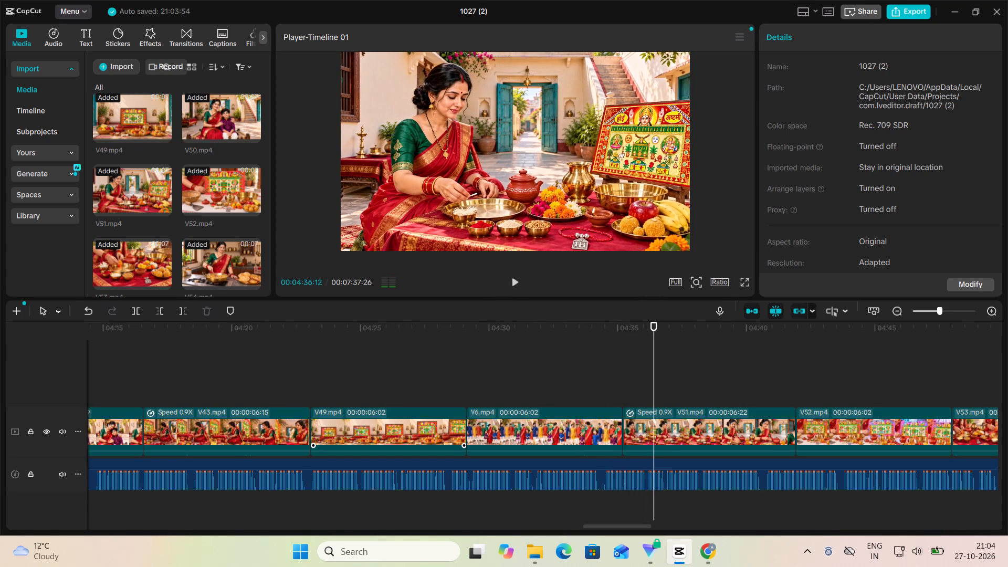
pyautogui.click(514, 281)
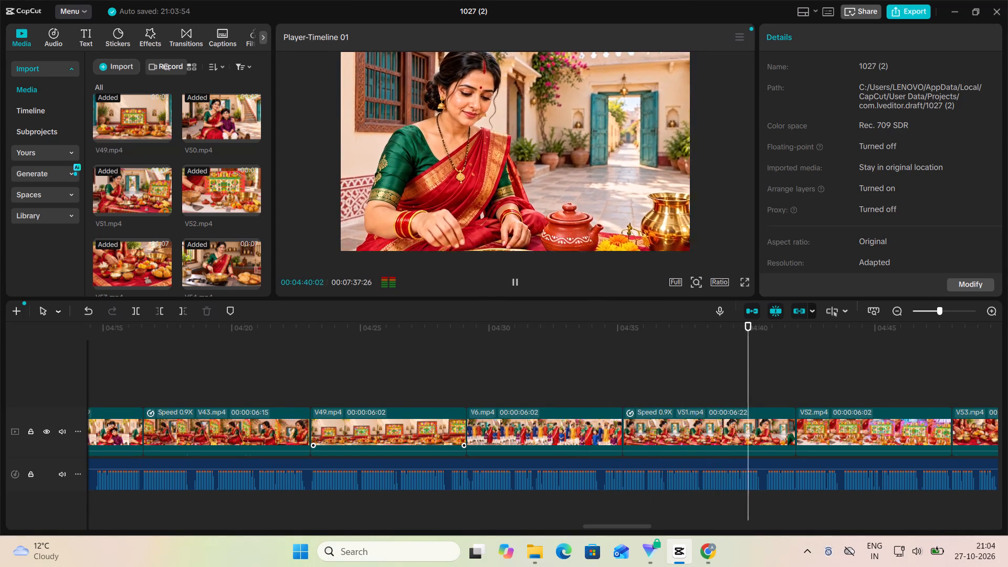
pyautogui.click(516, 281)
# Find v77 among the imported media and insert it on the main track between V6 and V51.
pyautogui.scroll(-9, 138, 228)
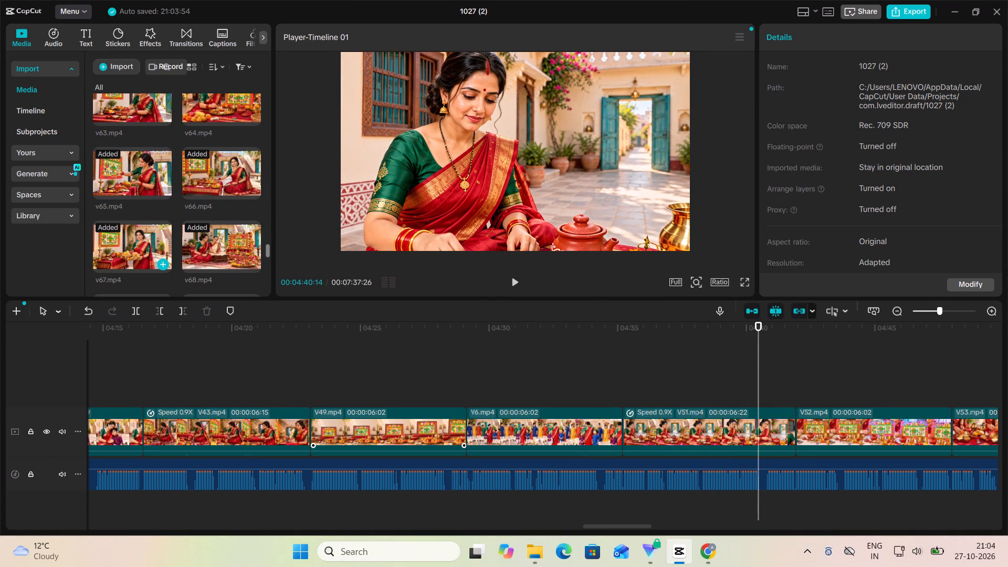
pyautogui.scroll(2, 216, 179)
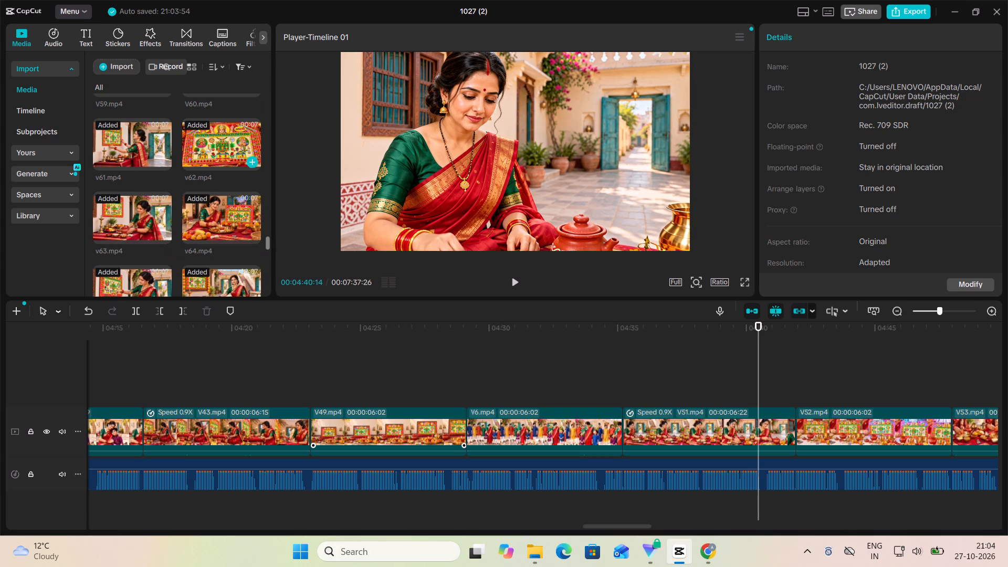
pyautogui.scroll(2, 172, 193)
pyautogui.scroll(-3, 199, 176)
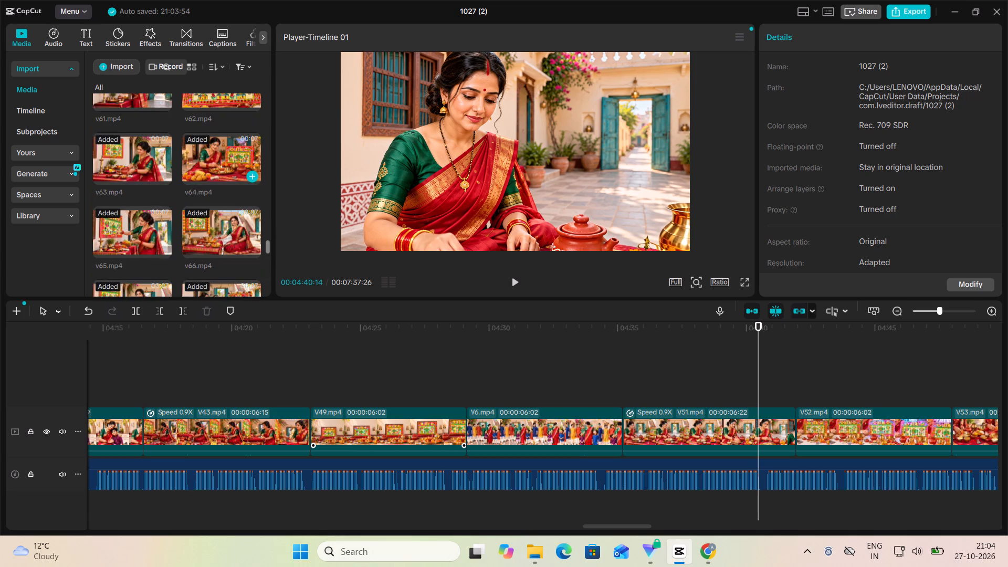
pyautogui.scroll(-6, 199, 176)
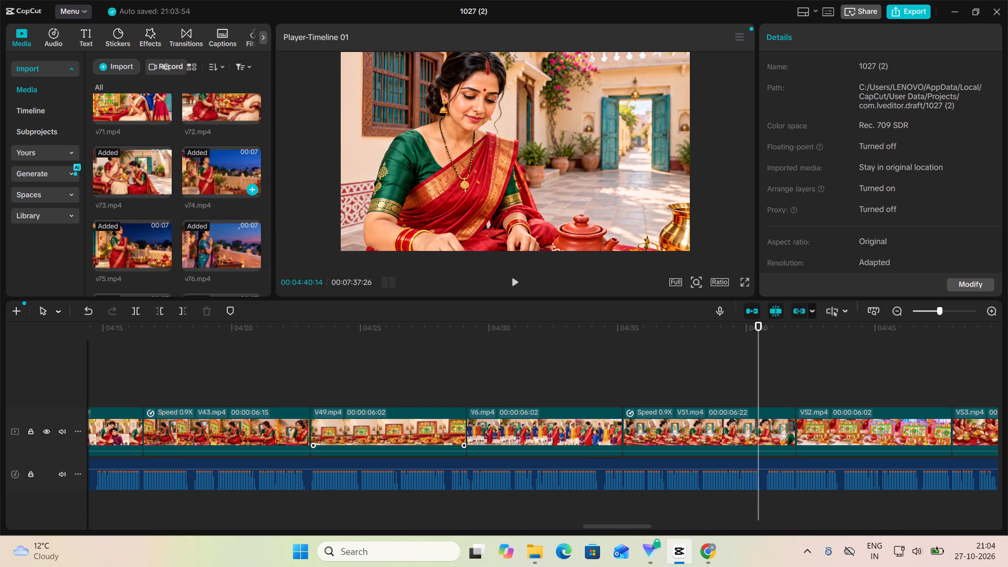
pyautogui.scroll(1, 162, 164)
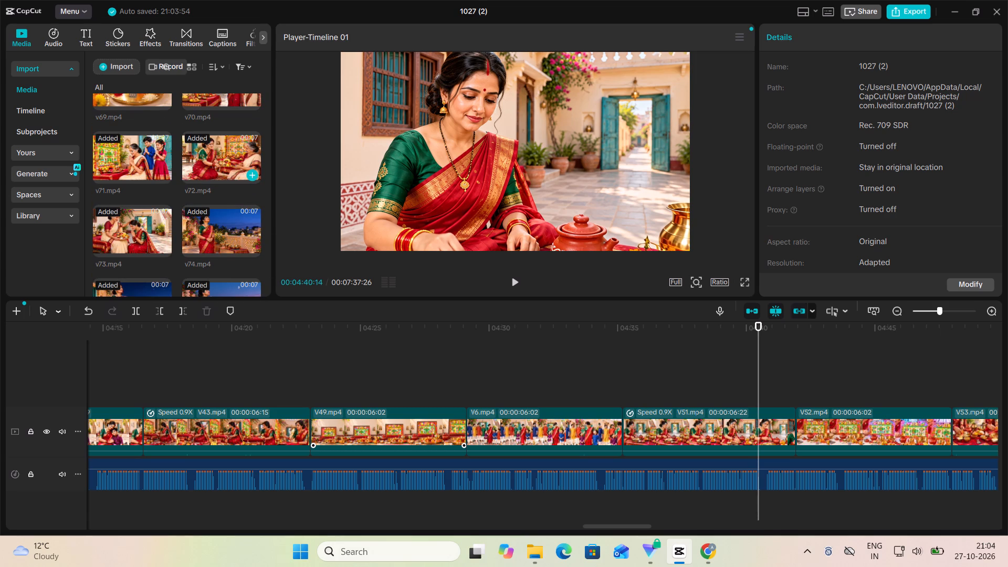
pyautogui.scroll(2, 205, 154)
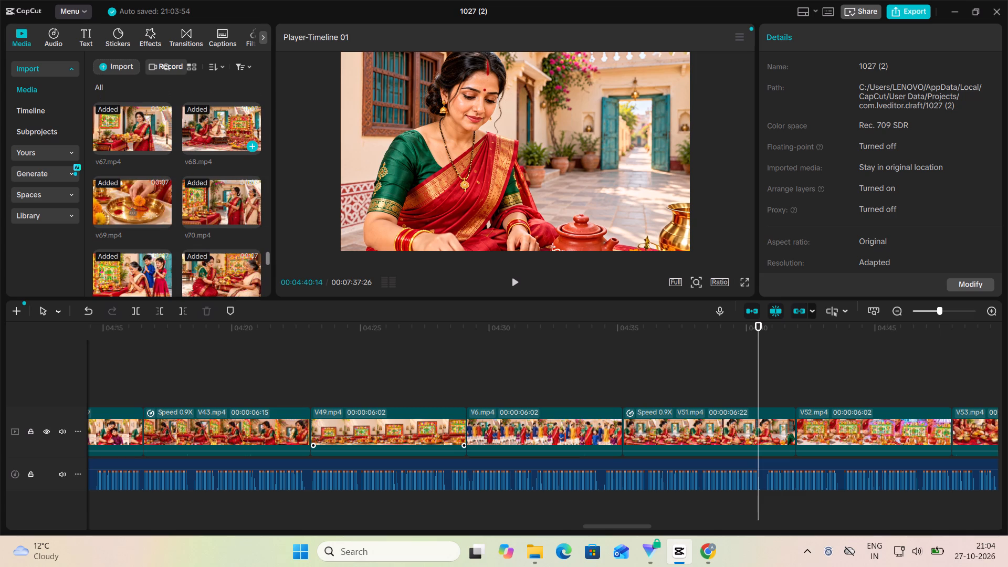
pyautogui.scroll(-4, 205, 154)
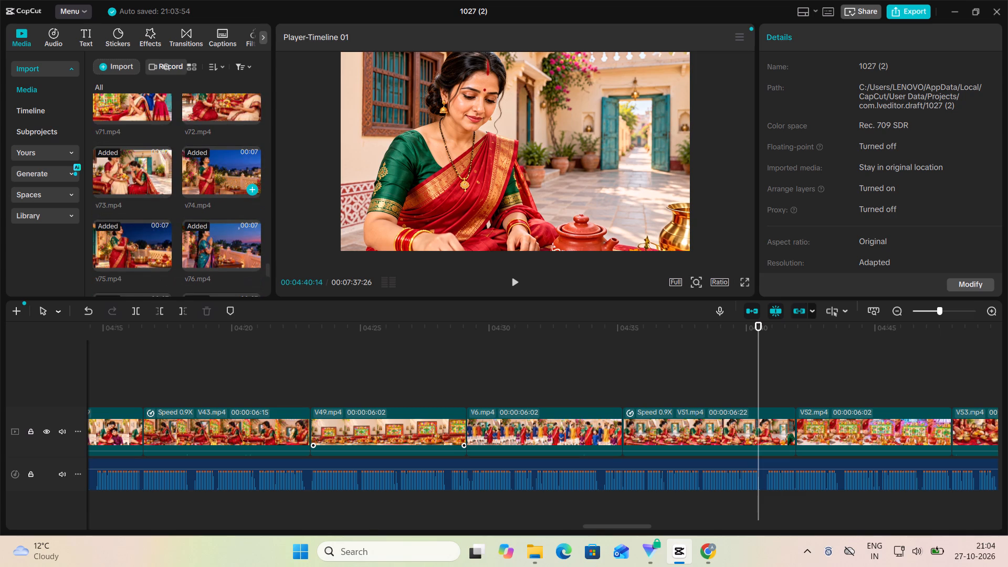
pyautogui.click(115, 252)
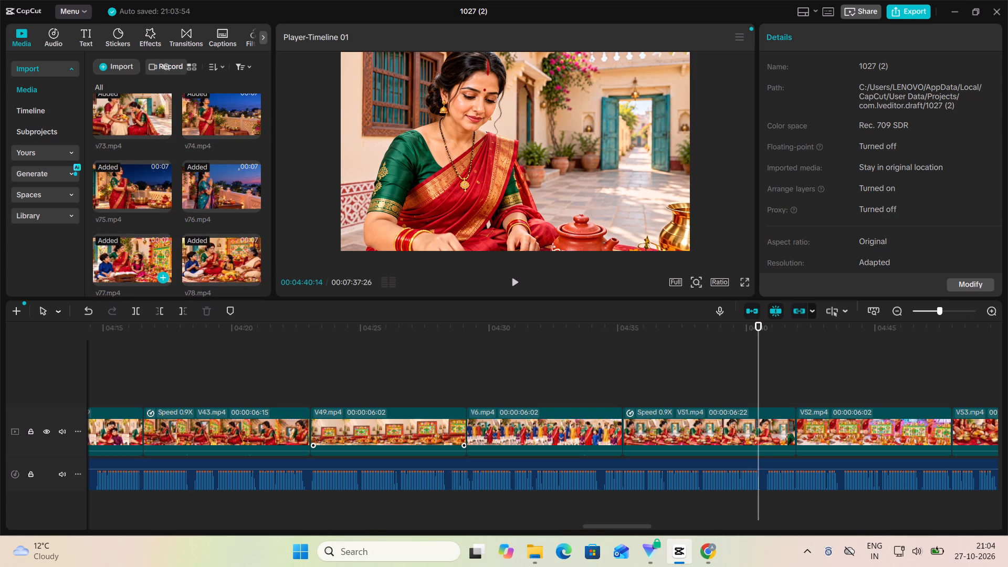
pyautogui.moveTo(125, 253); pyautogui.dragTo(545, 377)
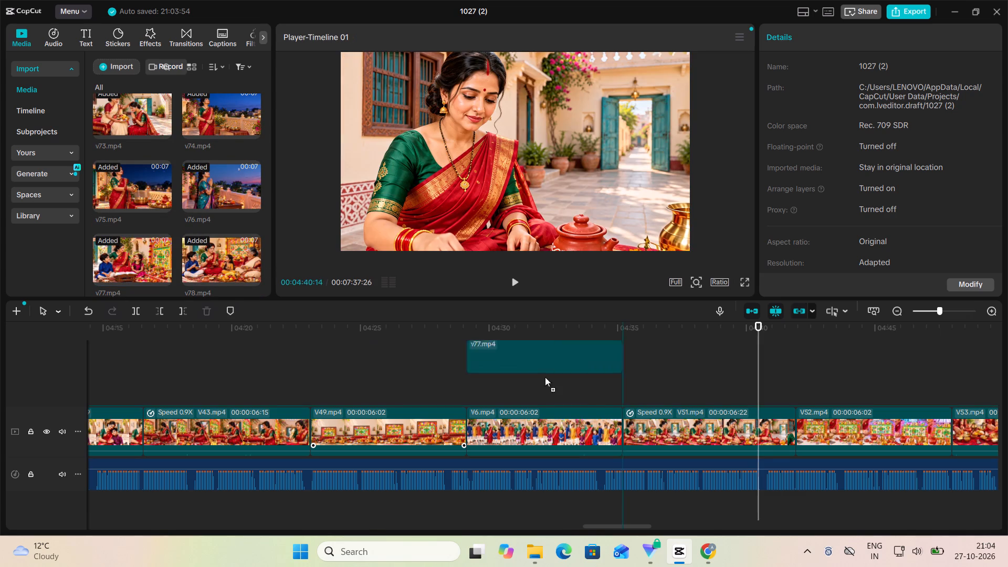
pyautogui.moveTo(545, 377); pyautogui.dragTo(633, 421)
pyautogui.click(602, 371)
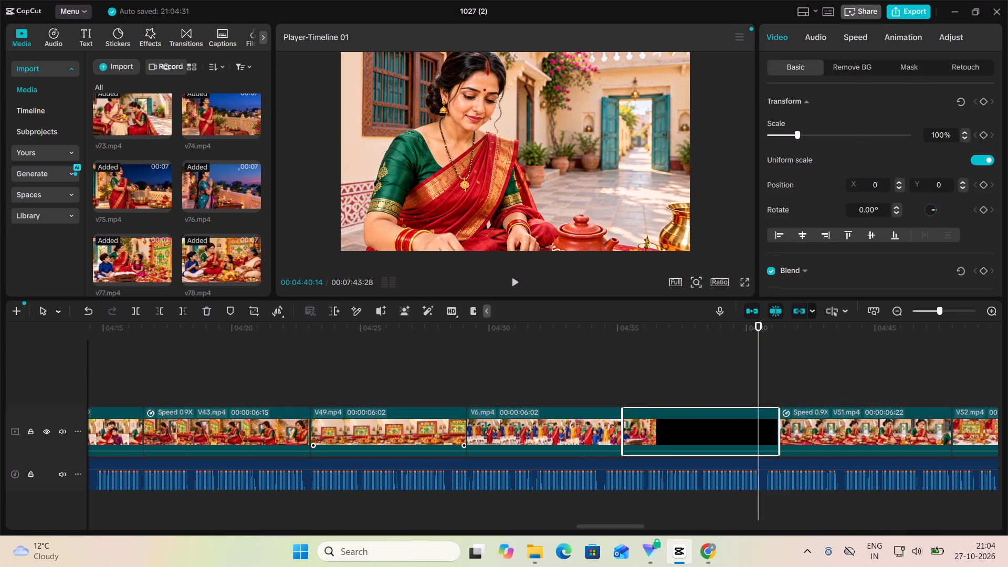
# Play the inserted v77 and bring its own clip audio down to silence.
pyautogui.click(512, 290)
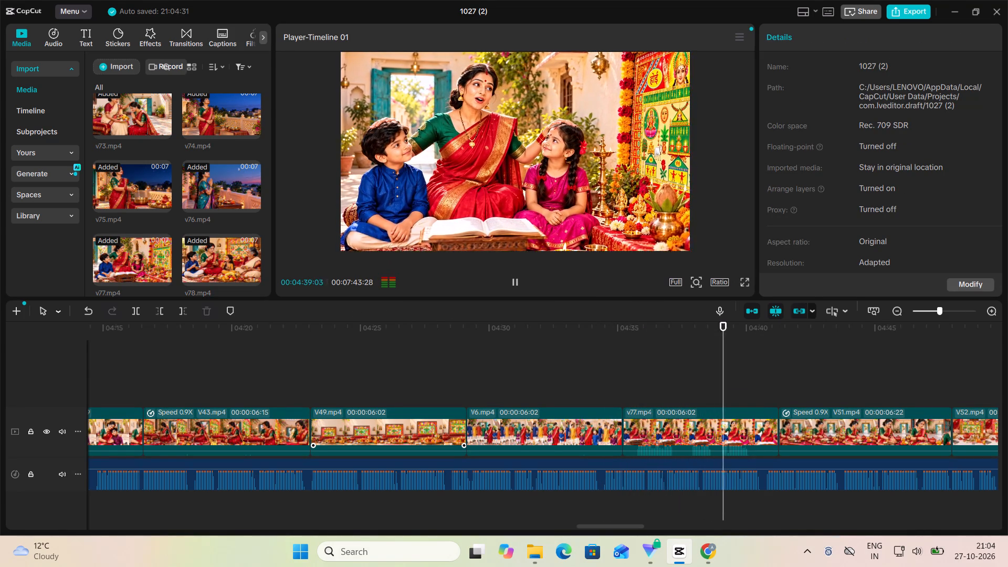
pyautogui.click(516, 281)
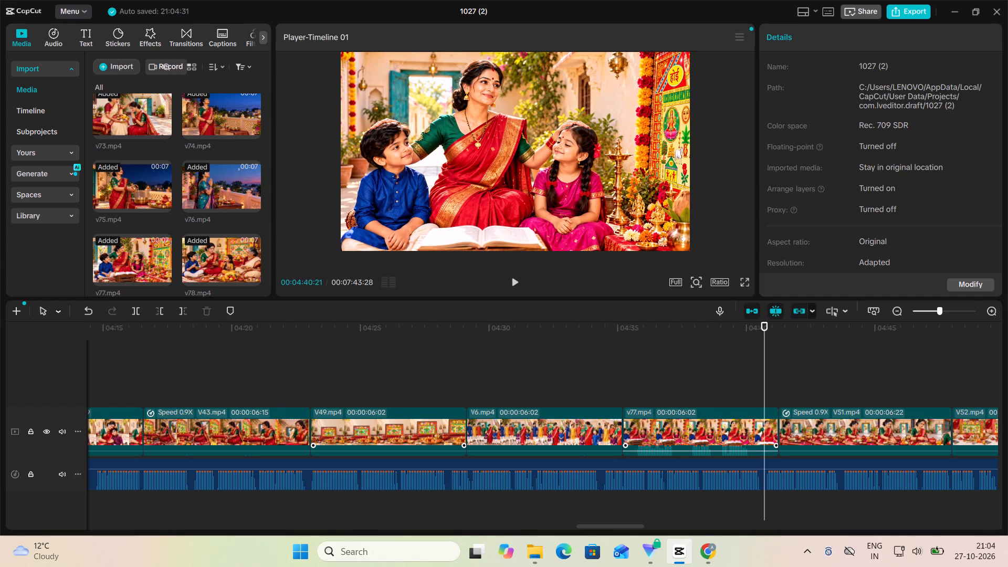
pyautogui.moveTo(692, 452); pyautogui.dragTo(693, 479)
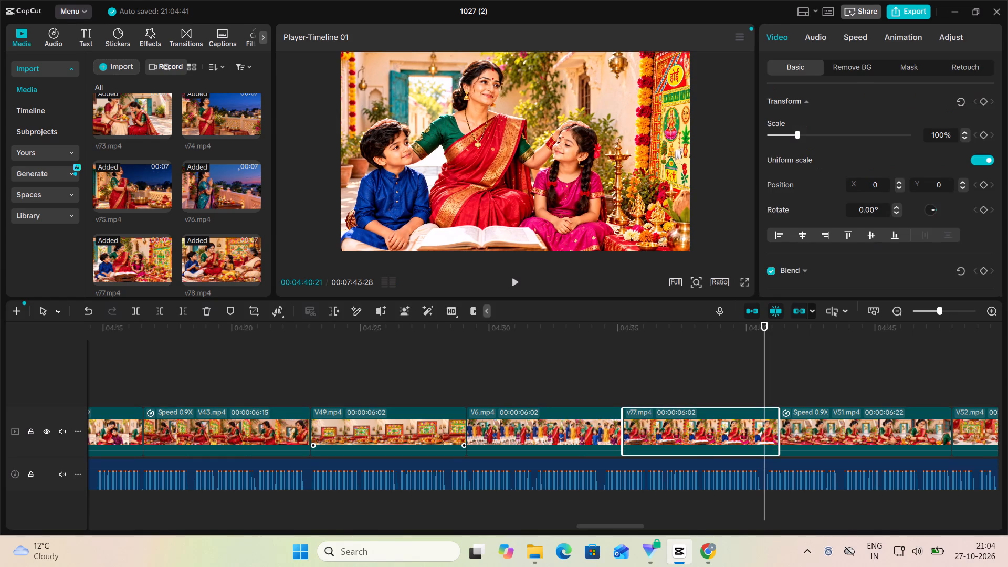
# Play v77 from its start at 00:04:35:06 into the beginning of V51 against the voiceover.
pyautogui.click(626, 385)
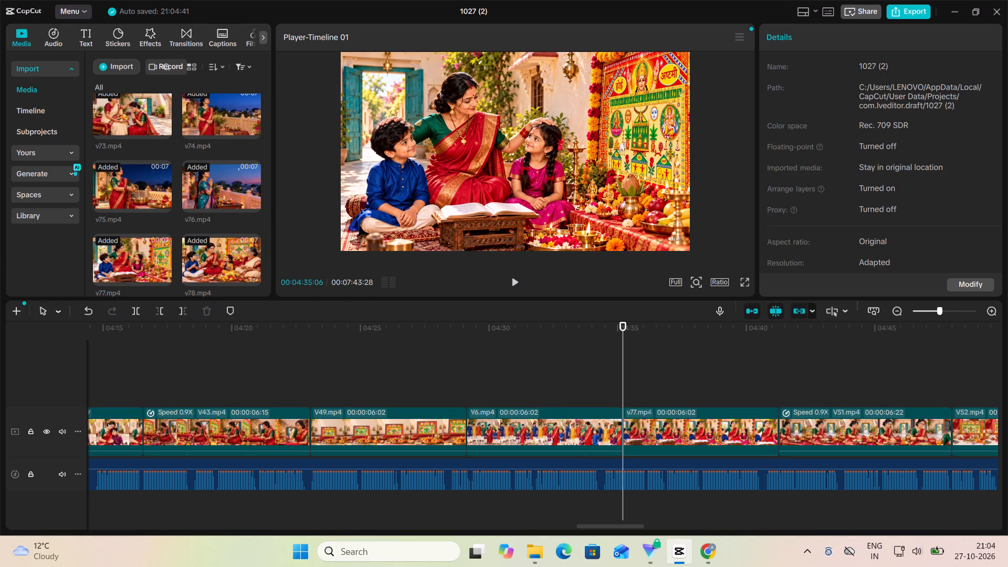
pyautogui.click(513, 279)
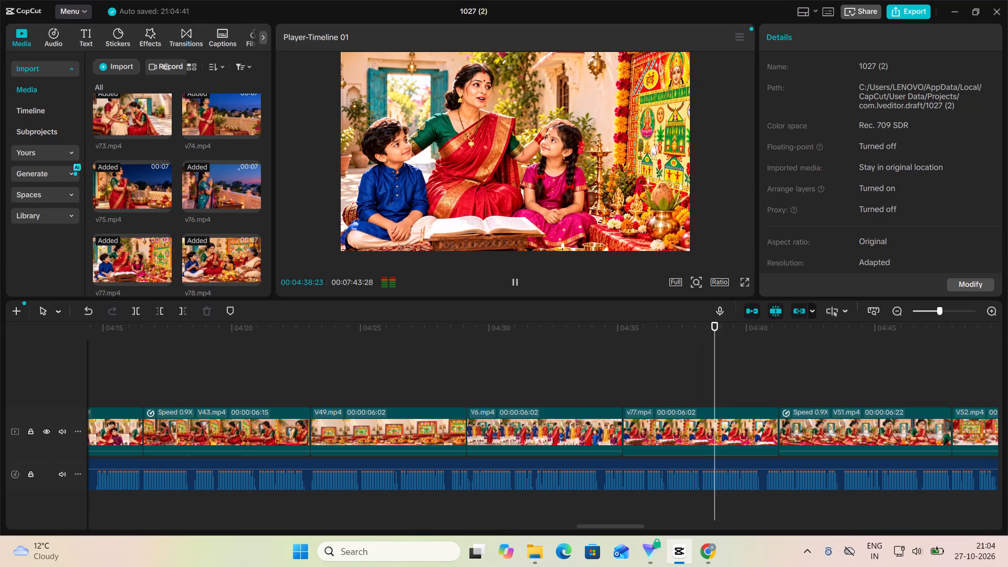
pyautogui.click(513, 280)
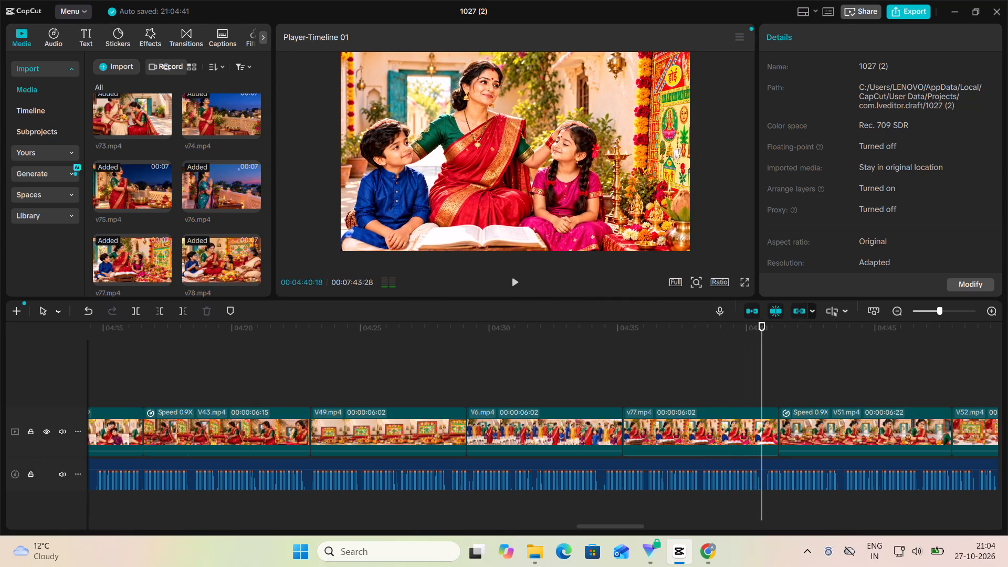
pyautogui.click(516, 284)
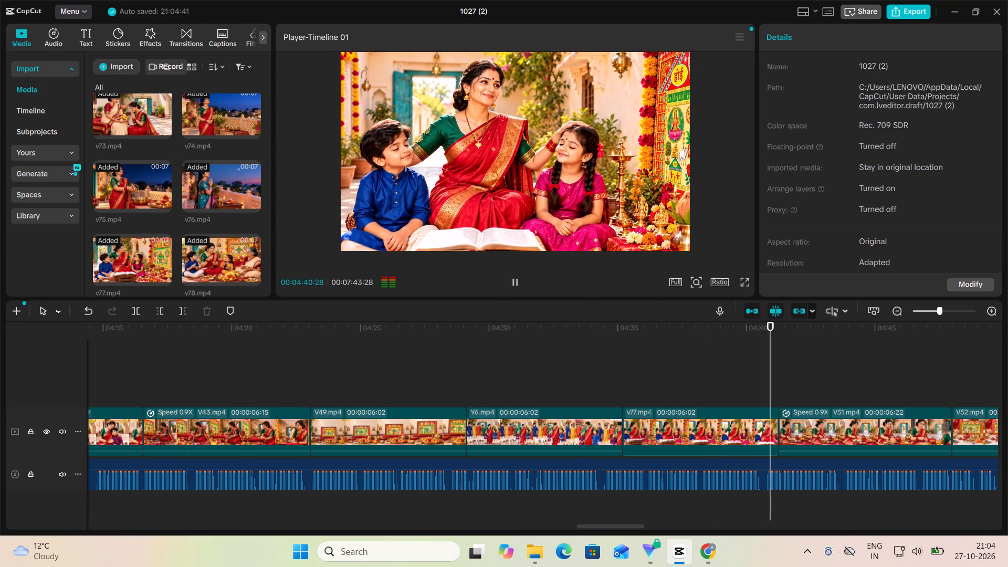
pyautogui.click(516, 284)
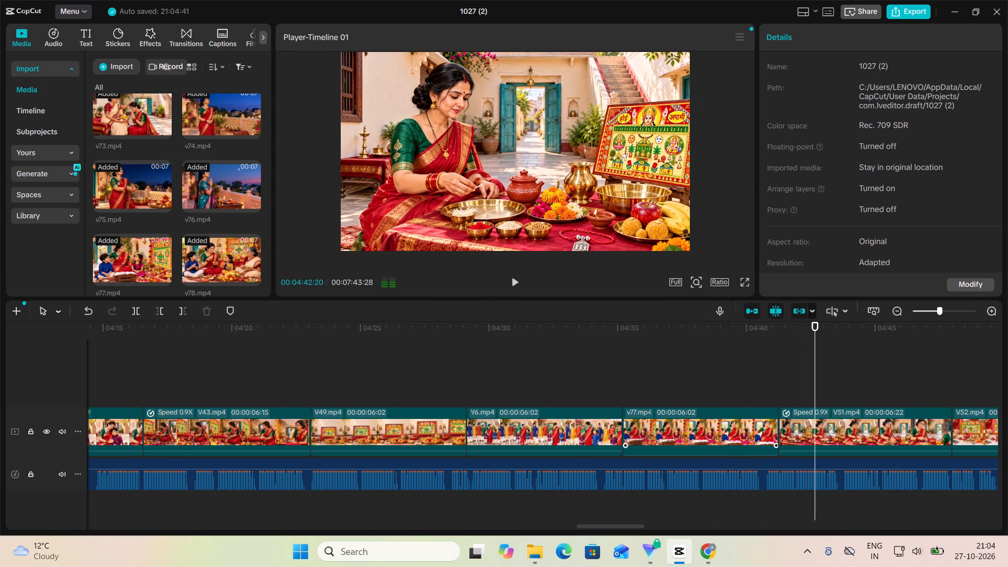
# Set the speed of v77 to 1.11x.
pyautogui.click(694, 431)
pyautogui.click(856, 38)
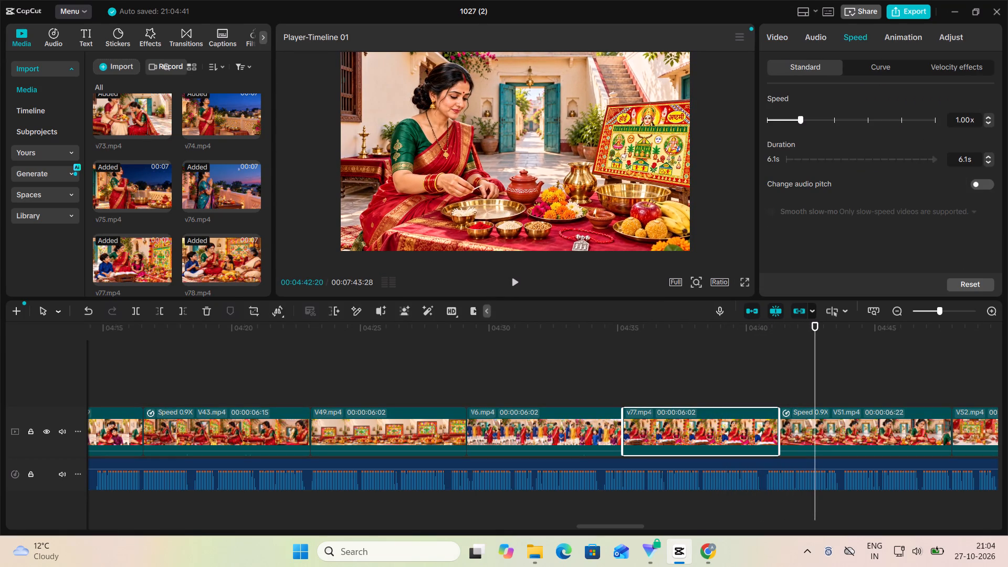
pyautogui.click(807, 119)
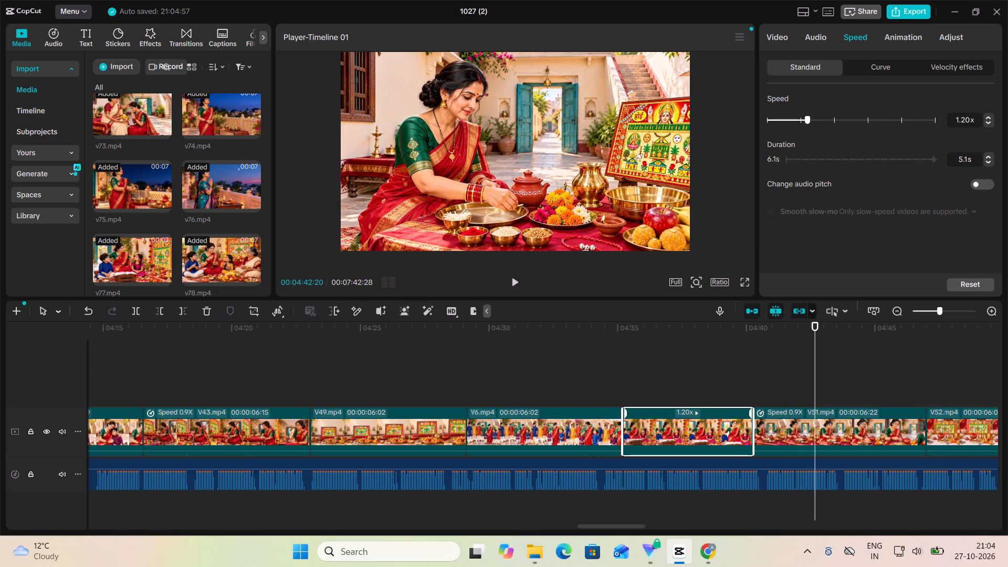
pyautogui.click(806, 119)
pyautogui.click(805, 120)
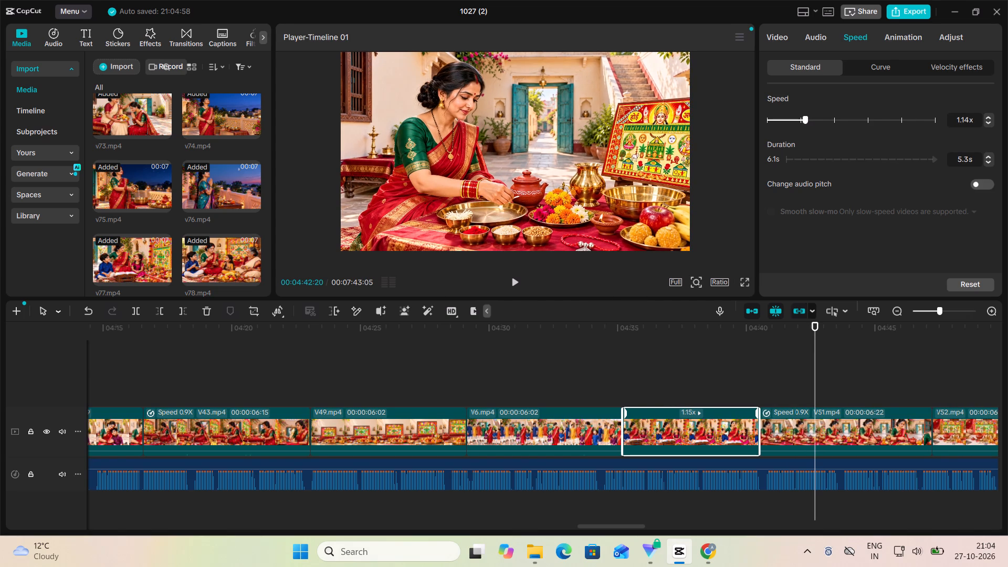
pyautogui.click(804, 120)
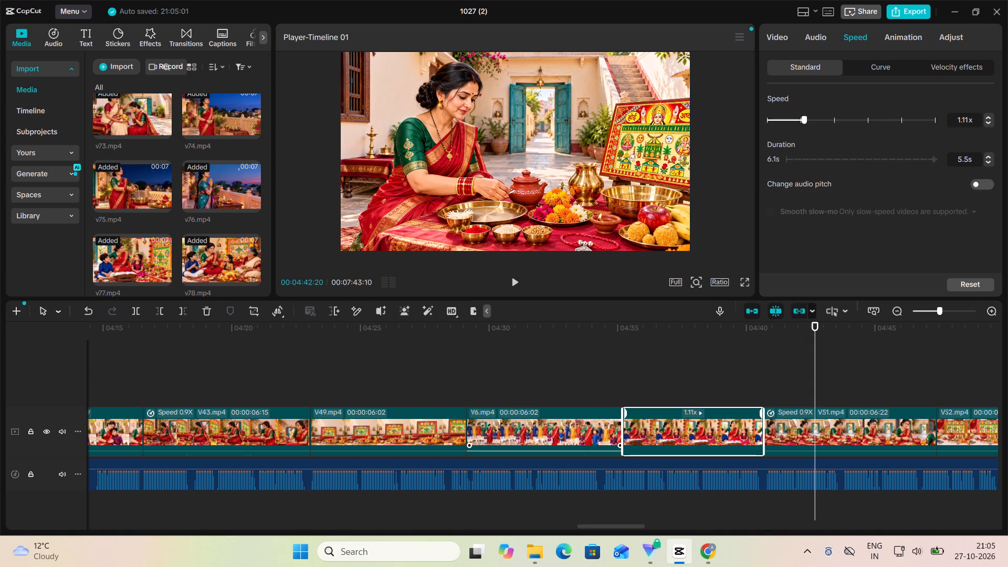
# Bring the clip audio of V6 and V49 down to silence on the main track.
pyautogui.moveTo(568, 451); pyautogui.dragTo(568, 467)
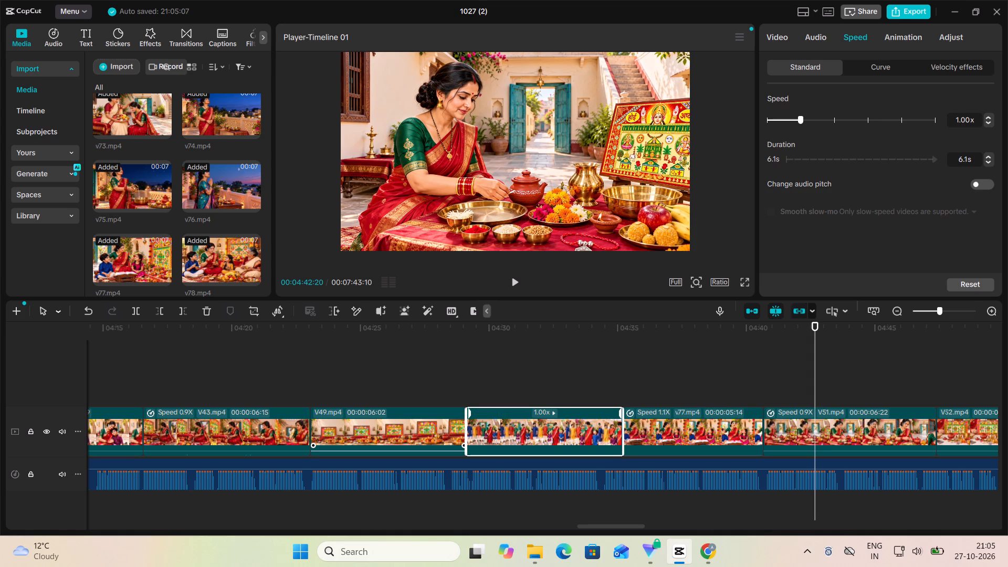
pyautogui.moveTo(419, 451); pyautogui.dragTo(419, 467)
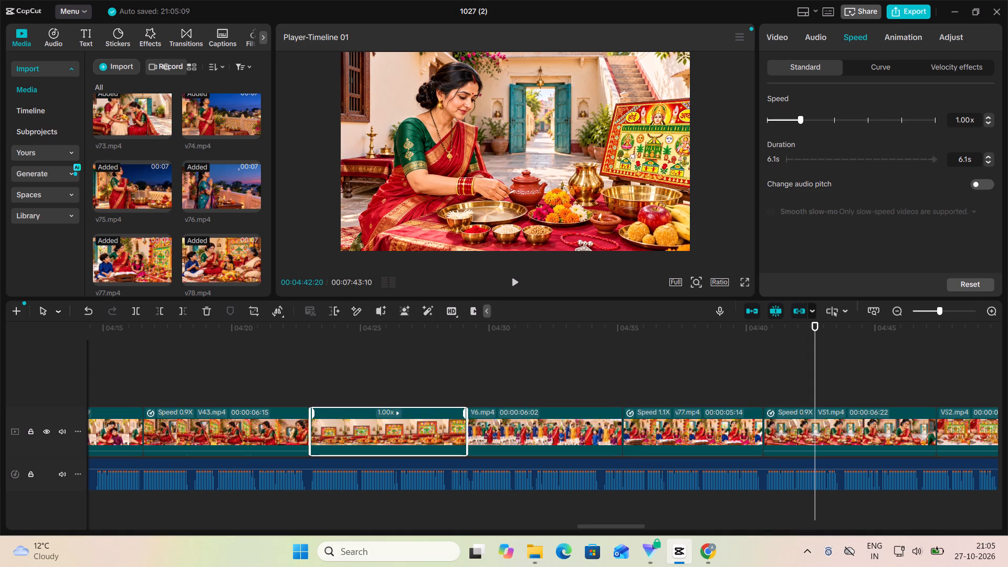
# Play from v77 into V51 against the voiceover to check how long V51 should stay on screen.
pyautogui.click(563, 370)
pyautogui.click(653, 366)
pyautogui.moveTo(732, 371); pyautogui.dragTo(737, 374)
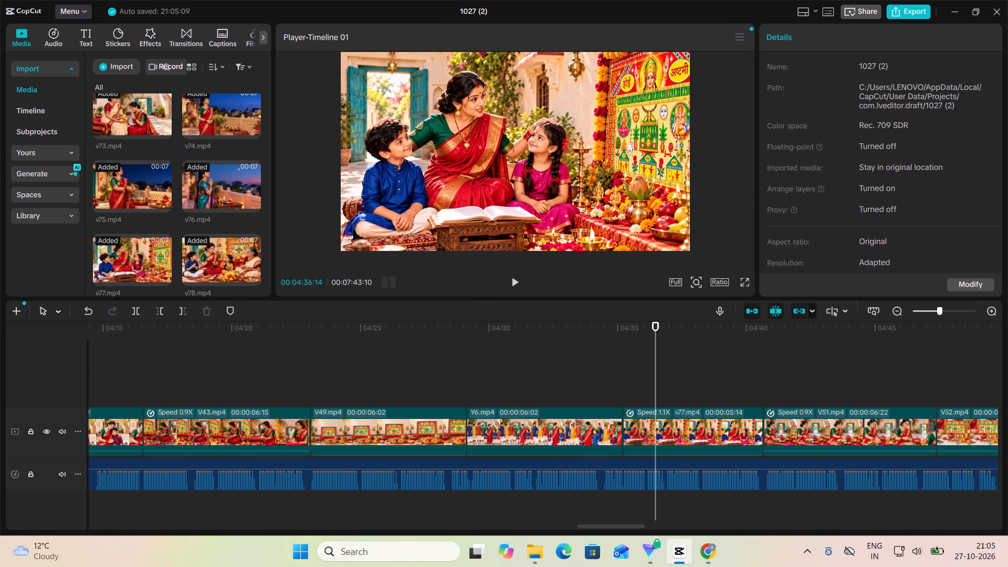
pyautogui.click(514, 279)
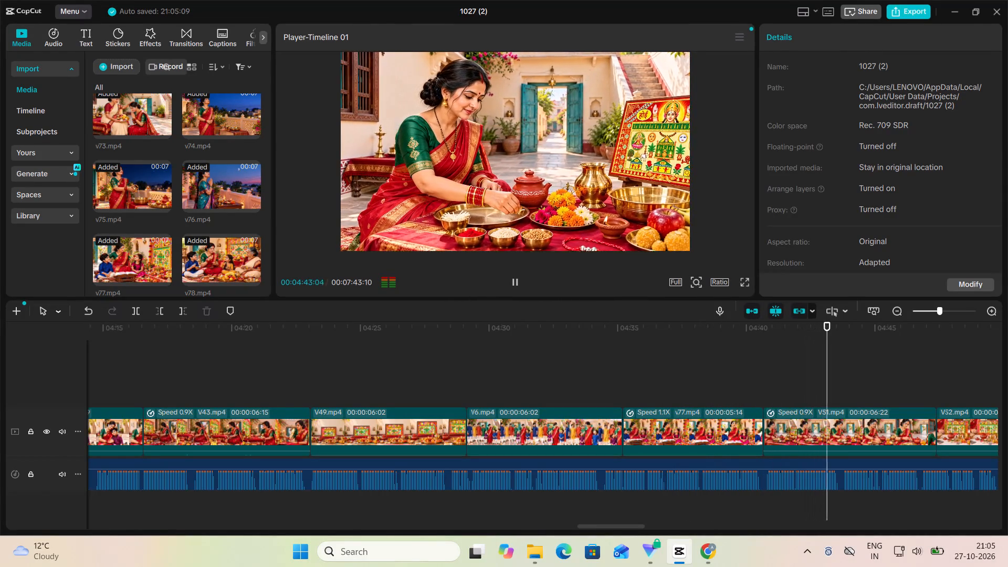
pyautogui.click(516, 282)
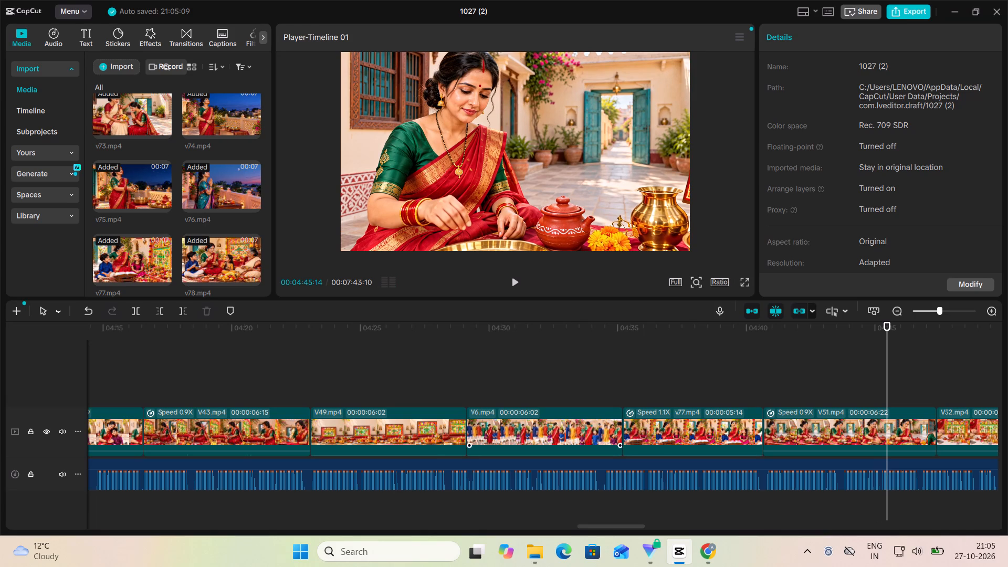
pyautogui.click(676, 393)
pyautogui.click(744, 390)
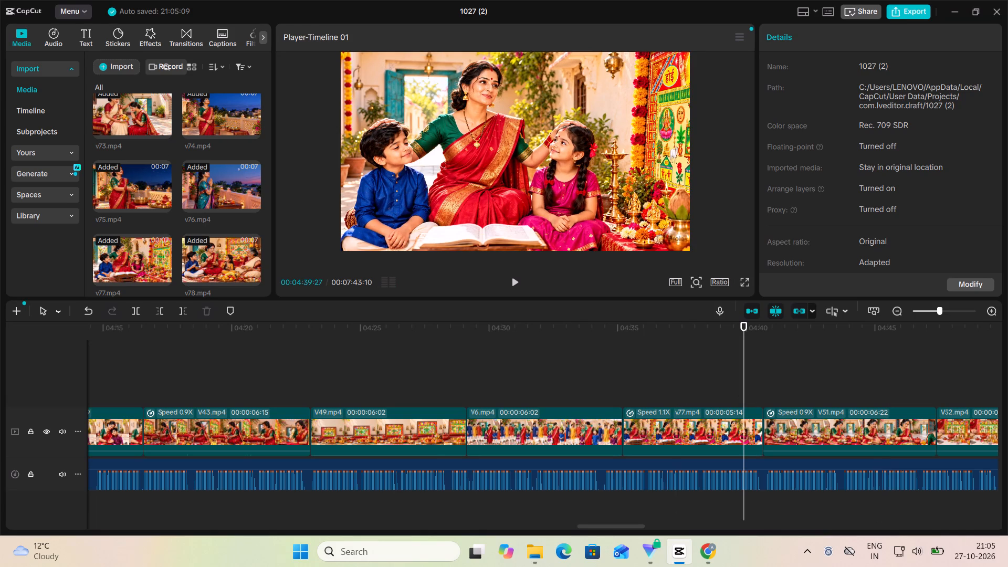
pyautogui.click(519, 286)
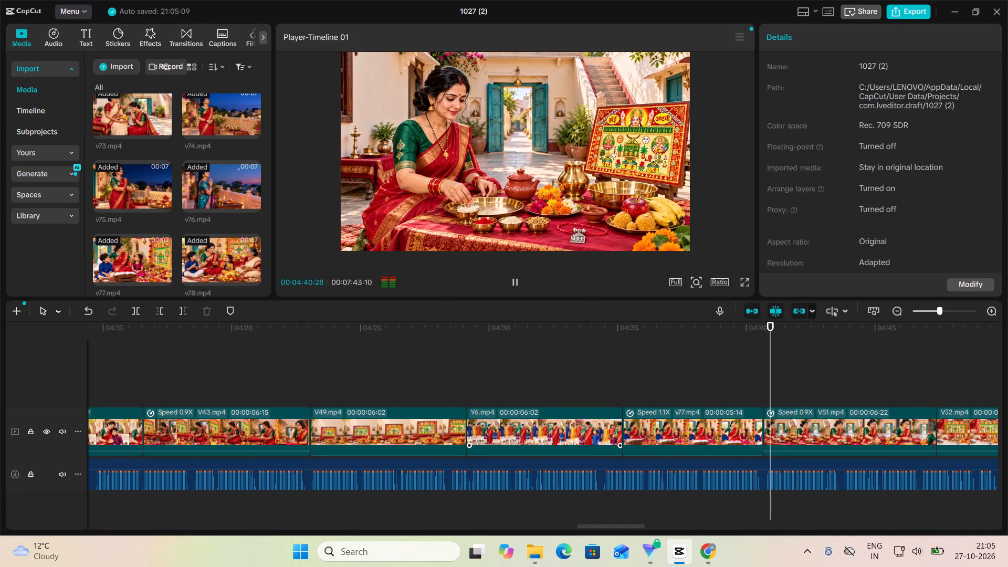
pyautogui.hscroll(-2, 544, 354)
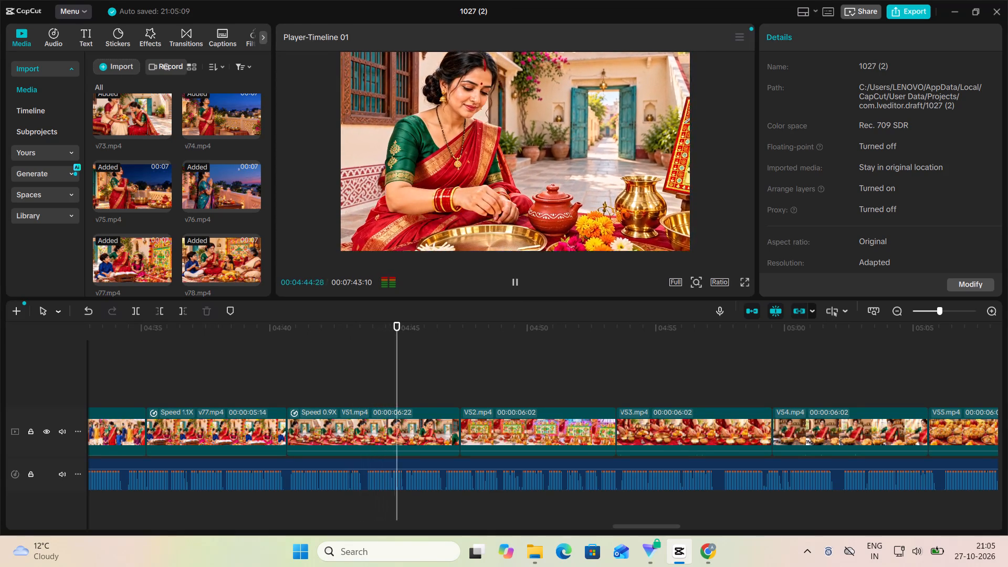
pyautogui.click(516, 283)
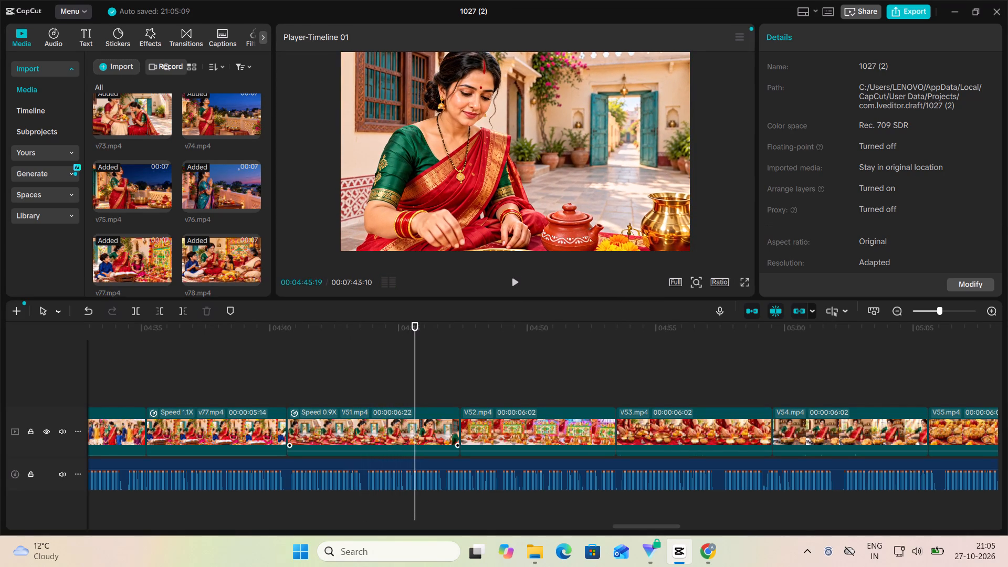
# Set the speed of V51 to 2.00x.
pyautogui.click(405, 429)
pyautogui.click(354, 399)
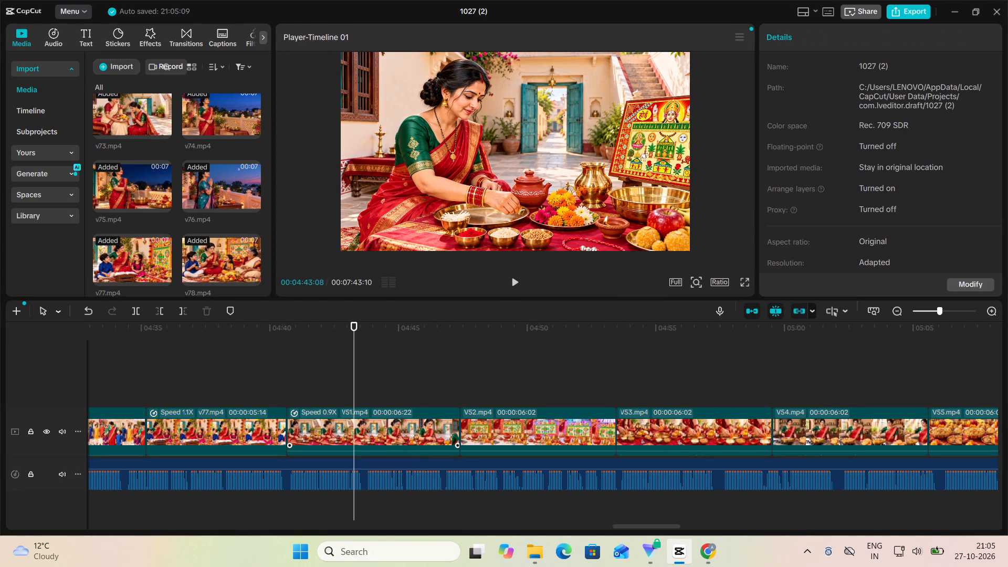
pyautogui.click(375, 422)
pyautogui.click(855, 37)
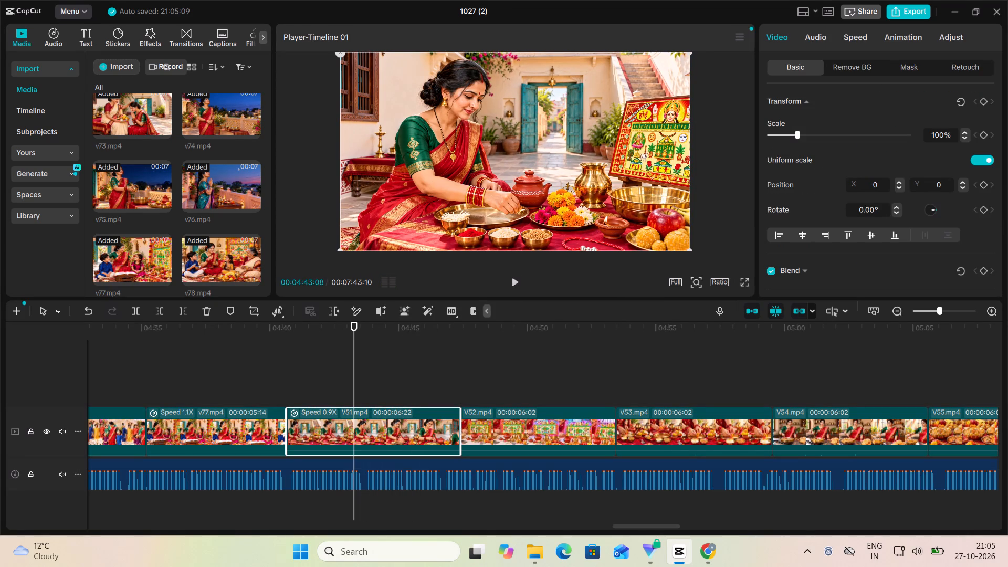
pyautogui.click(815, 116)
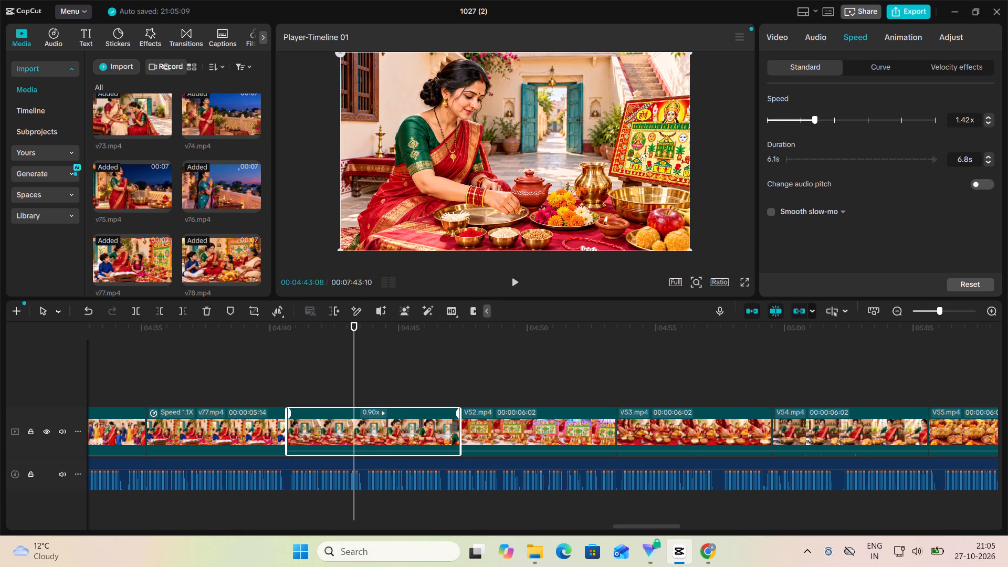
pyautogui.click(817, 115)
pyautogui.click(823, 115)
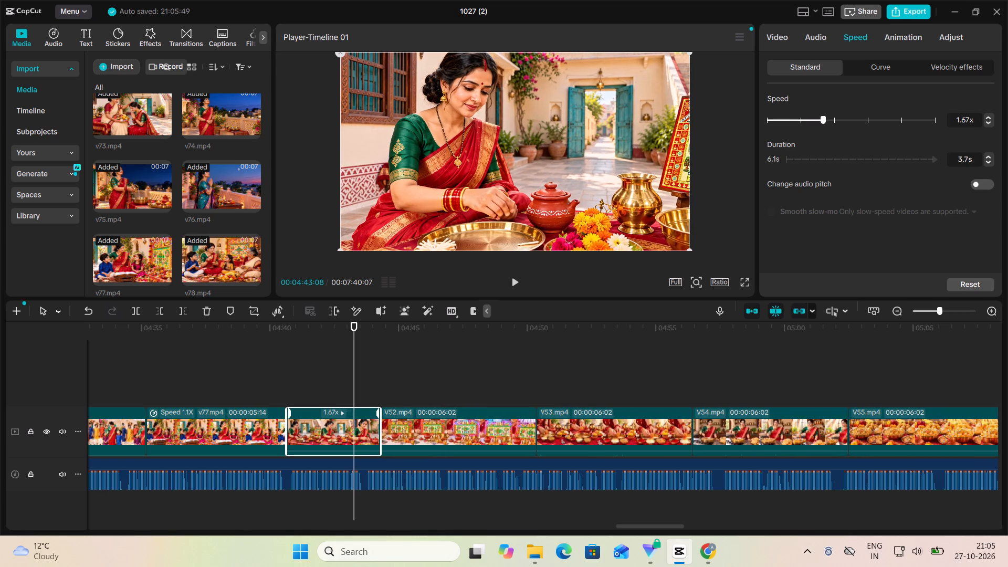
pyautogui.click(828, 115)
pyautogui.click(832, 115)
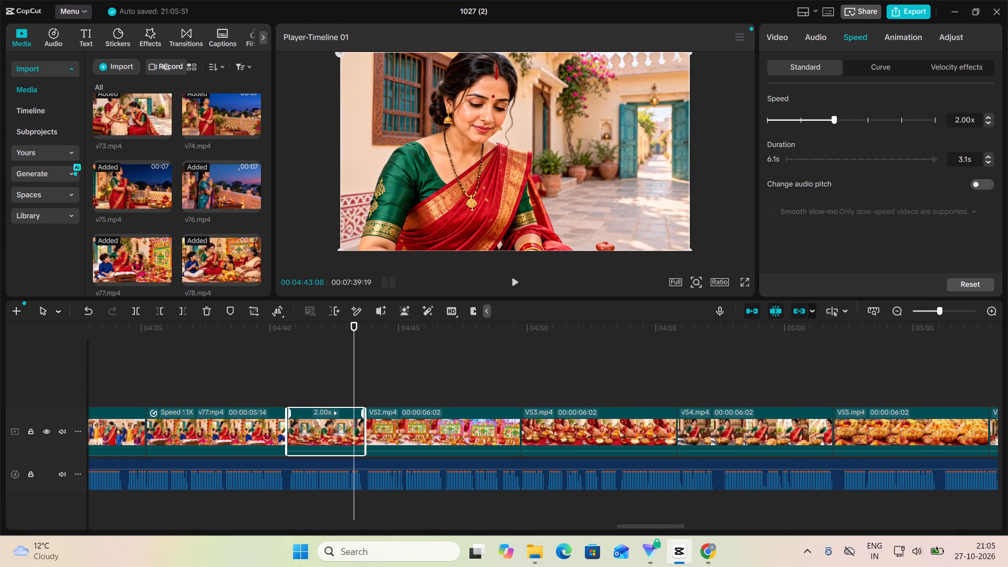
# Play the sped-up V51 through to the start of V52 against the voiceover.
pyautogui.click(307, 368)
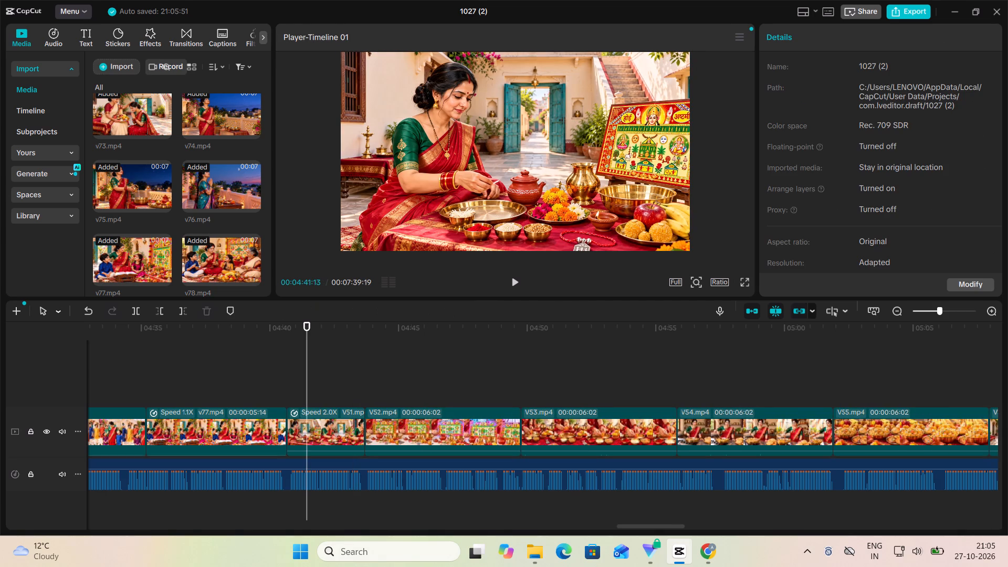
pyautogui.click(518, 277)
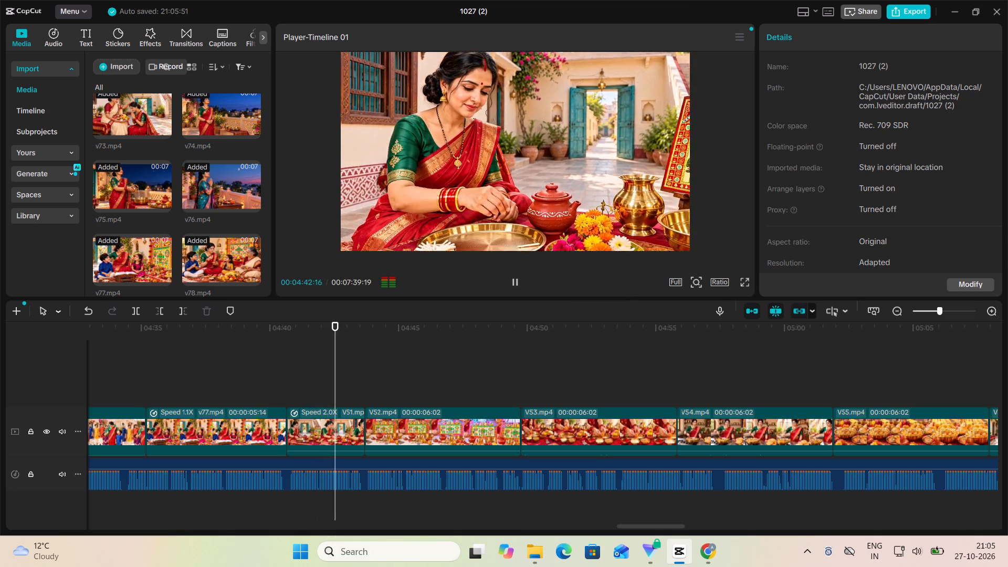
pyautogui.click(513, 279)
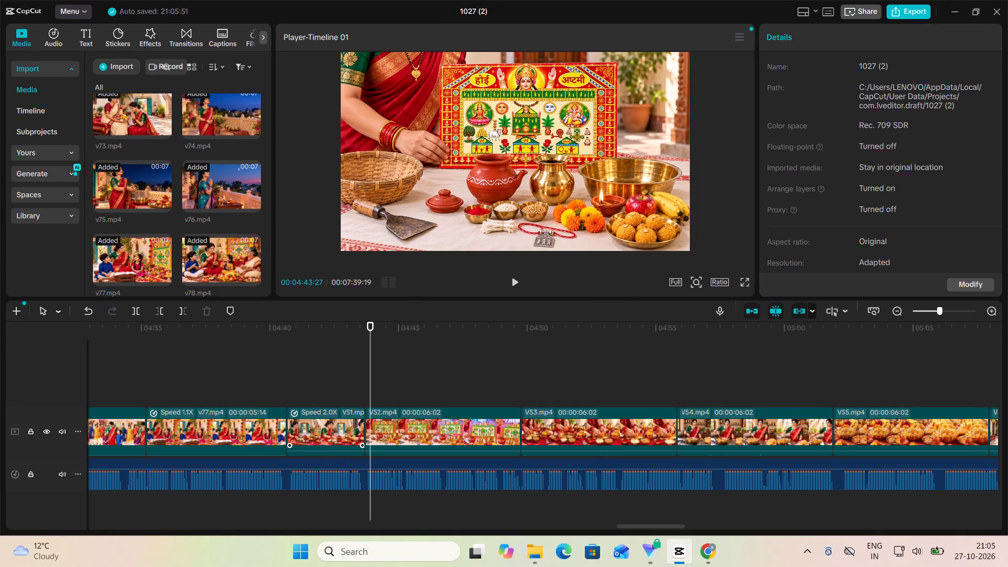
# Set the speed of V51 to 1.59x and trim its end back to about 00:04:43:22.
pyautogui.click(336, 431)
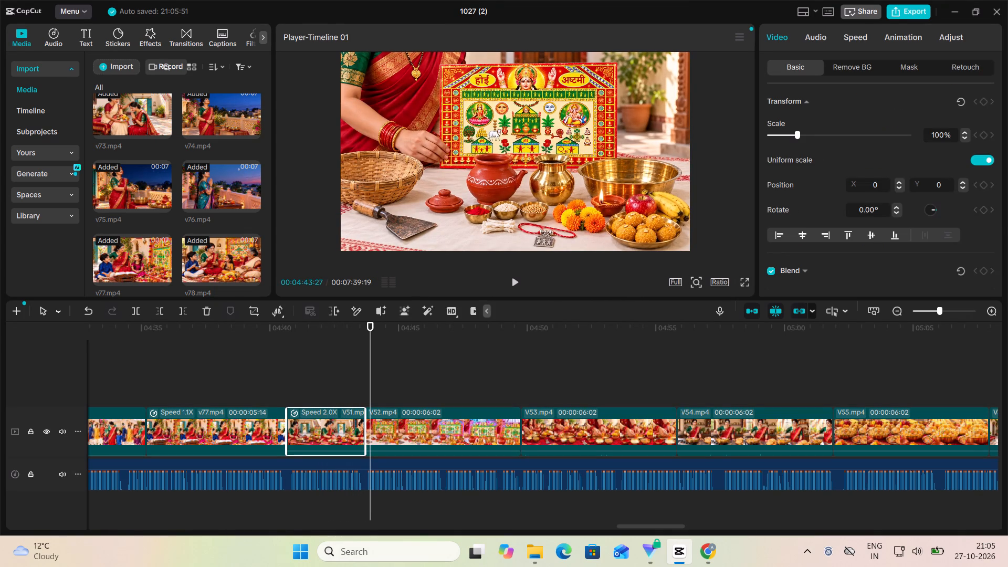
pyautogui.click(852, 34)
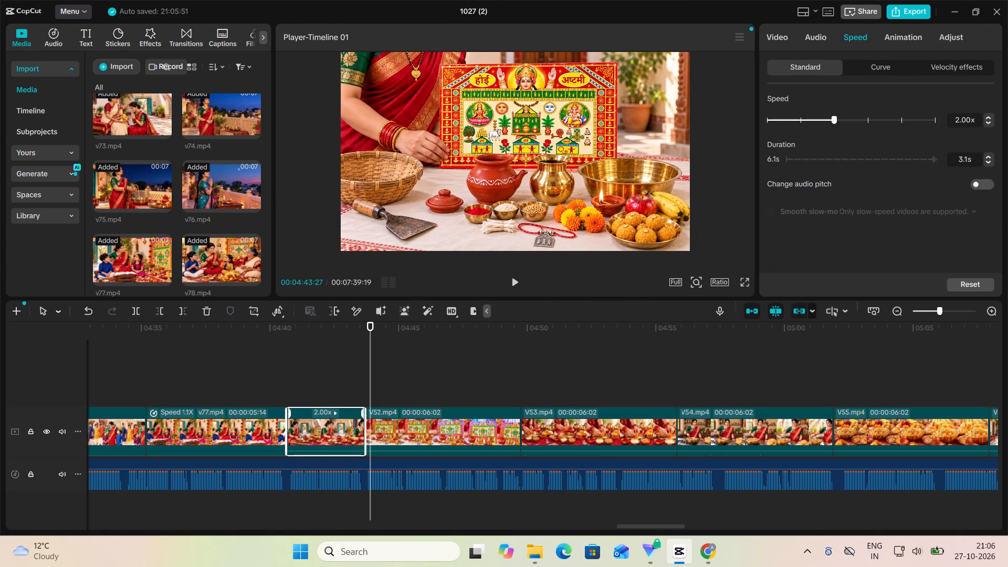
pyautogui.click(821, 120)
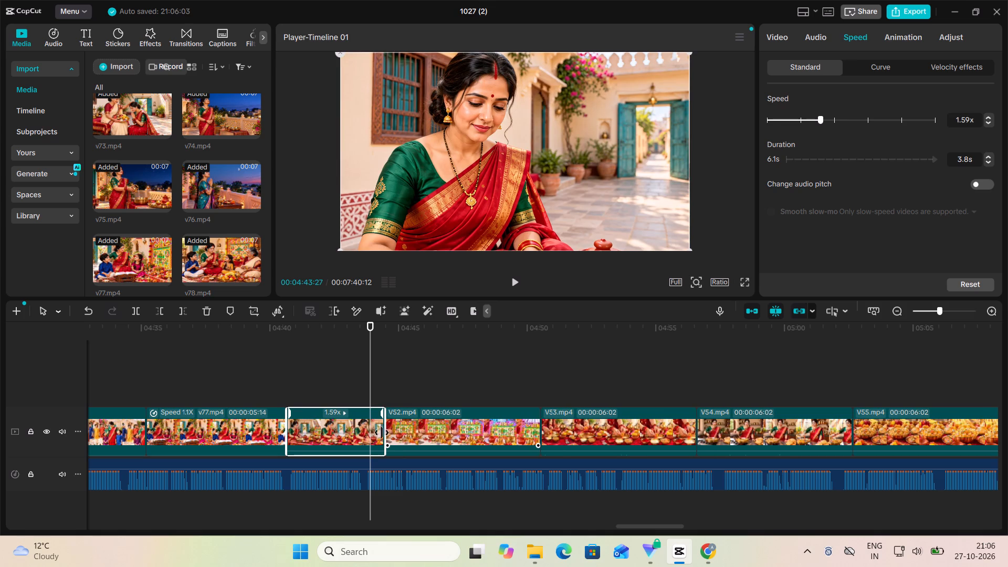
pyautogui.moveTo(385, 433); pyautogui.dragTo(358, 437)
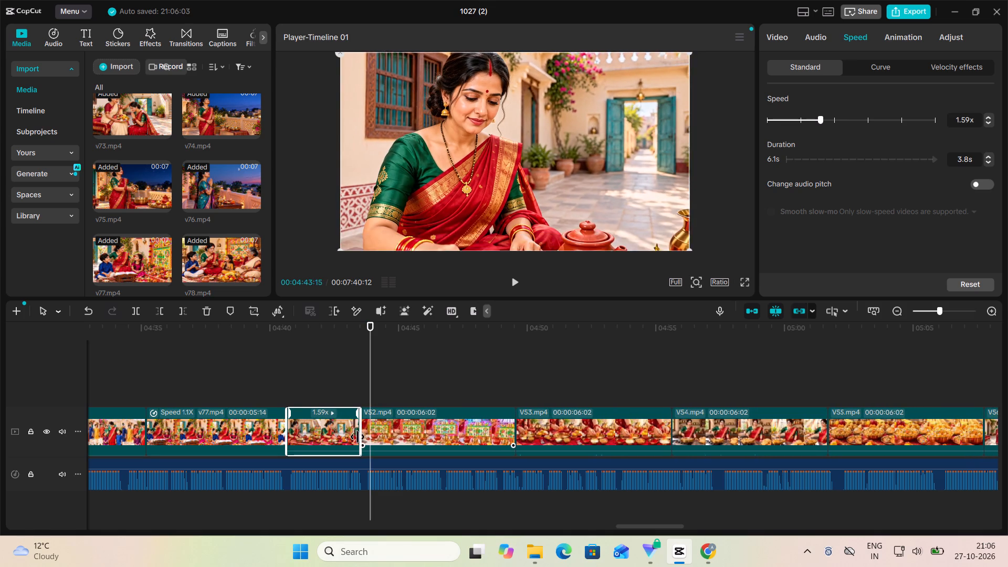
pyautogui.moveTo(358, 437); pyautogui.dragTo(363, 439)
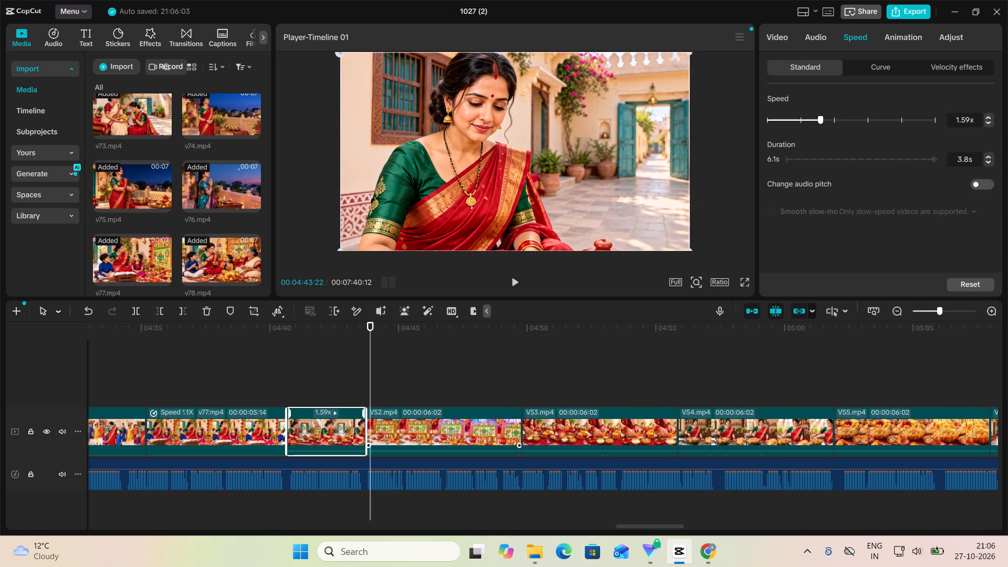
# Play from the start of V51 through V52 into V53, replaying the end of V52 against the voiceover.
pyautogui.click(335, 381)
pyautogui.click(297, 386)
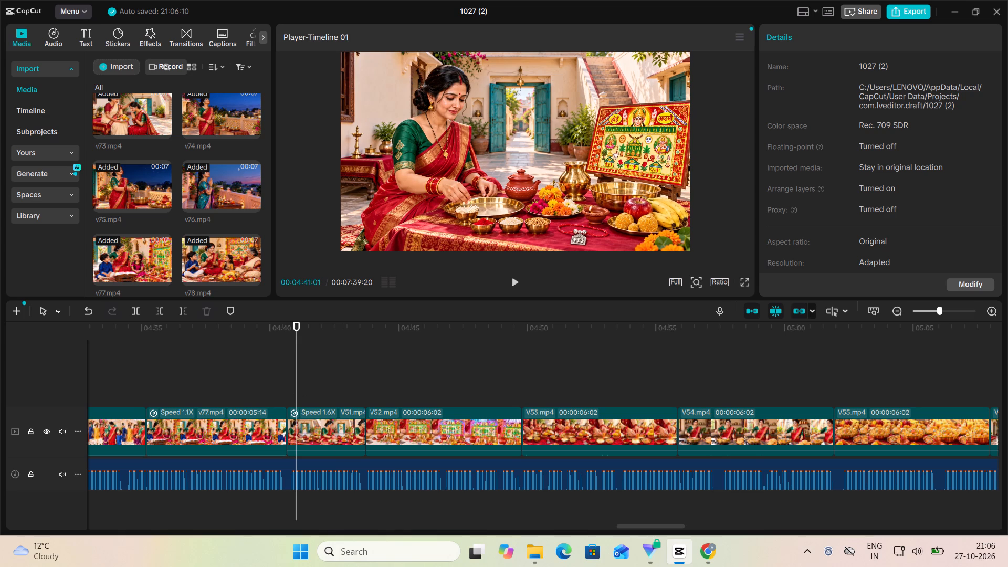
pyautogui.click(516, 286)
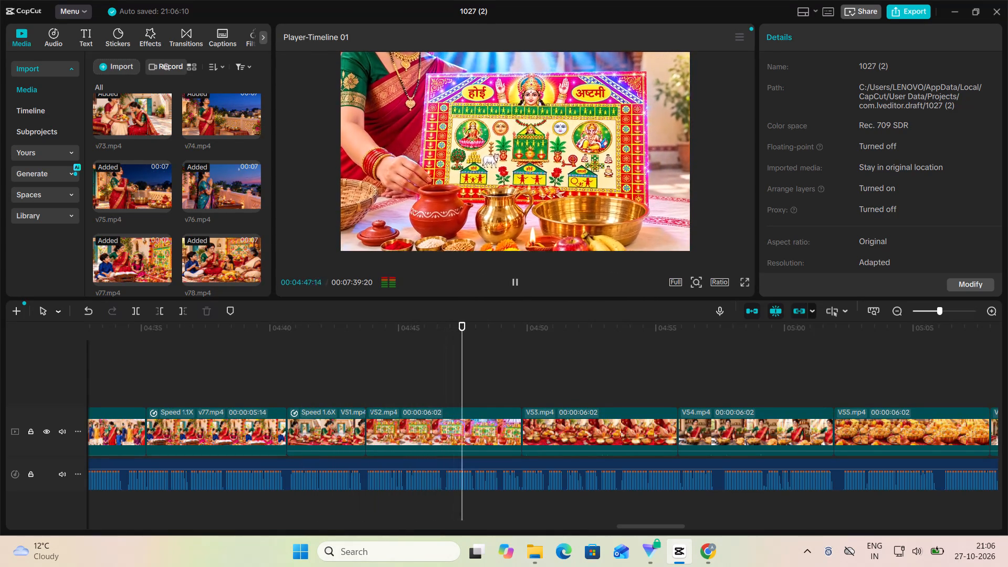
pyautogui.click(516, 283)
pyautogui.click(516, 283)
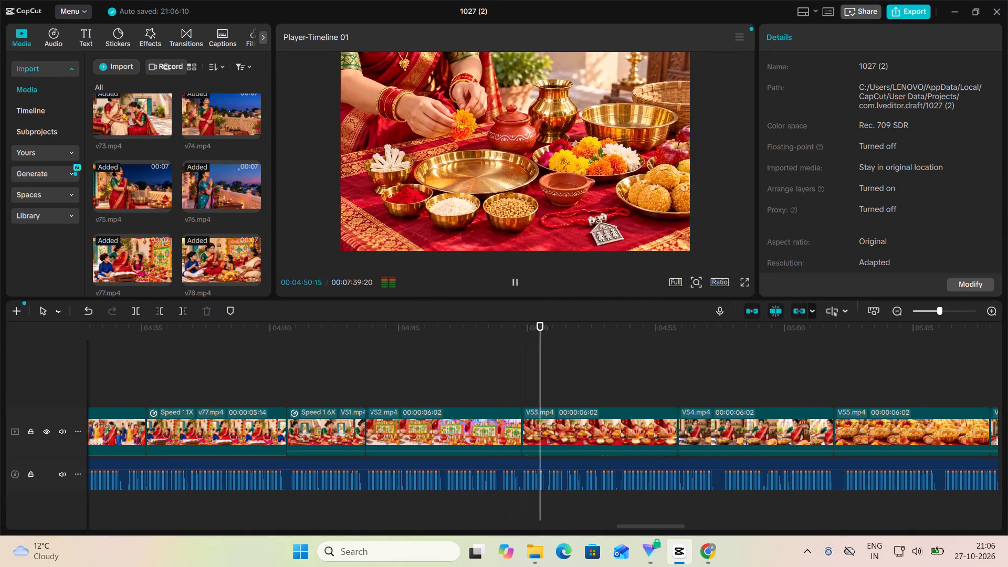
pyautogui.click(516, 283)
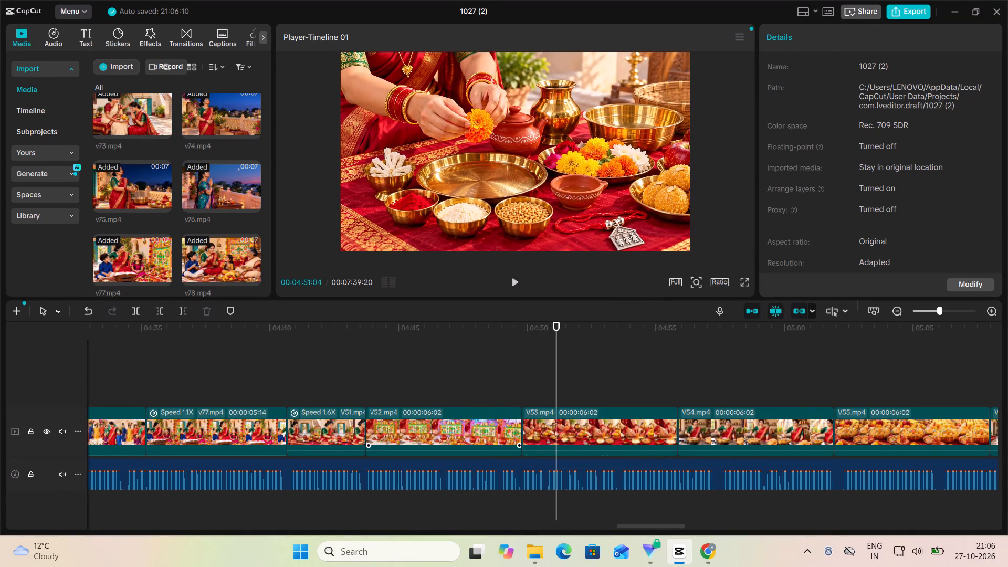
pyautogui.click(464, 388)
pyautogui.click(519, 285)
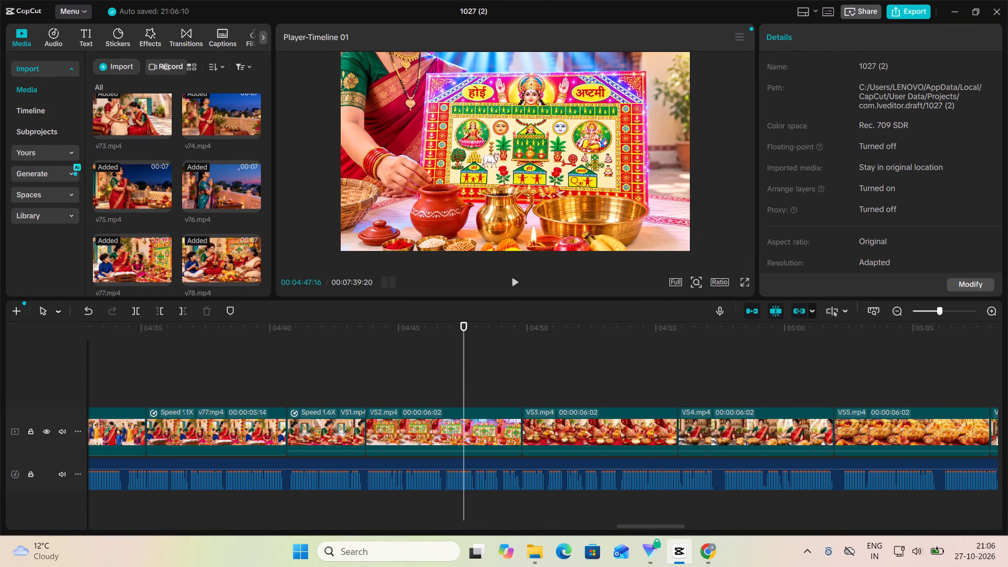
pyautogui.click(515, 285)
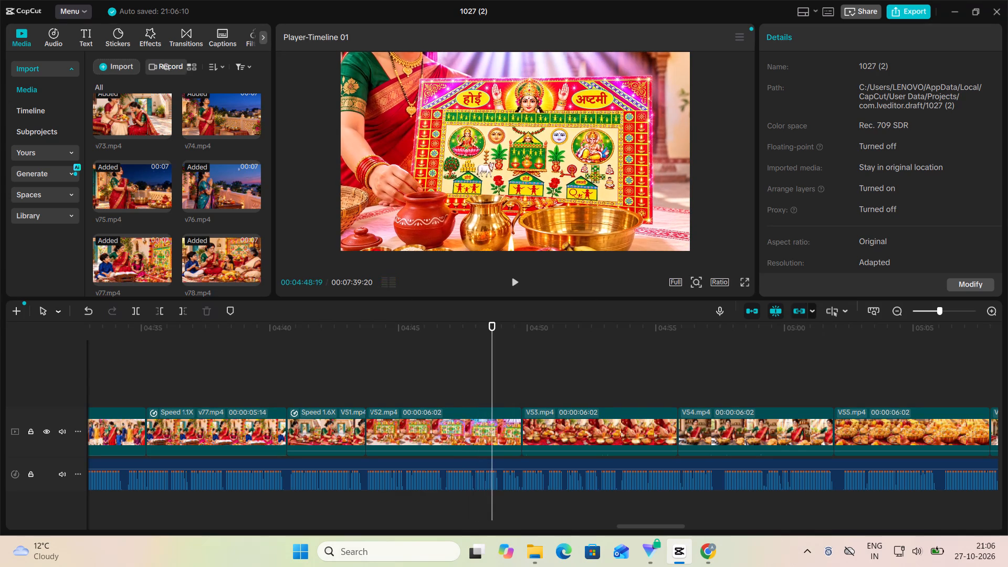
pyautogui.click(515, 285)
pyautogui.click(515, 285)
# Set the speed of V52 to 1.11x and trim its end to a clip duration of 00:00:05:09.
pyautogui.click(497, 422)
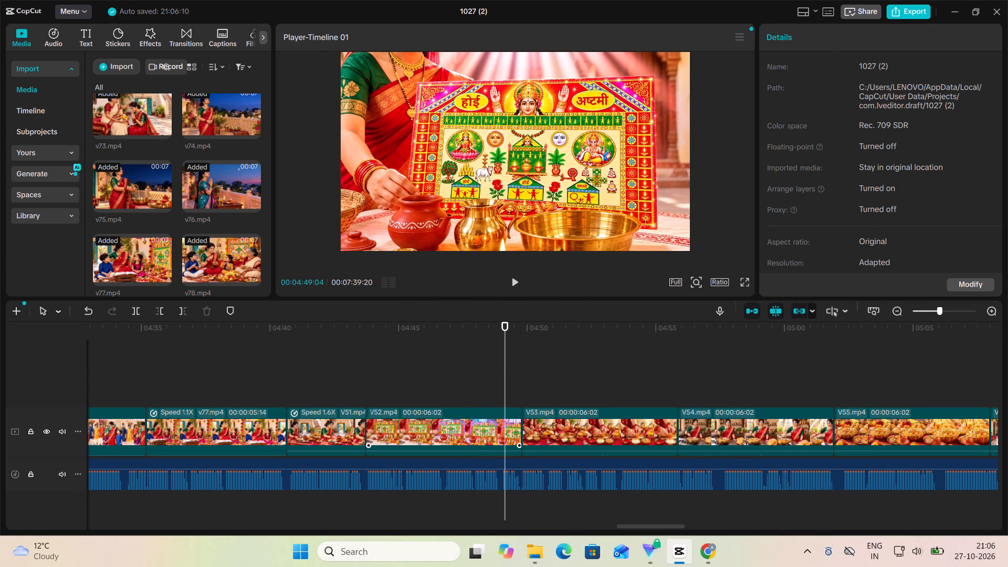
pyautogui.click(853, 41)
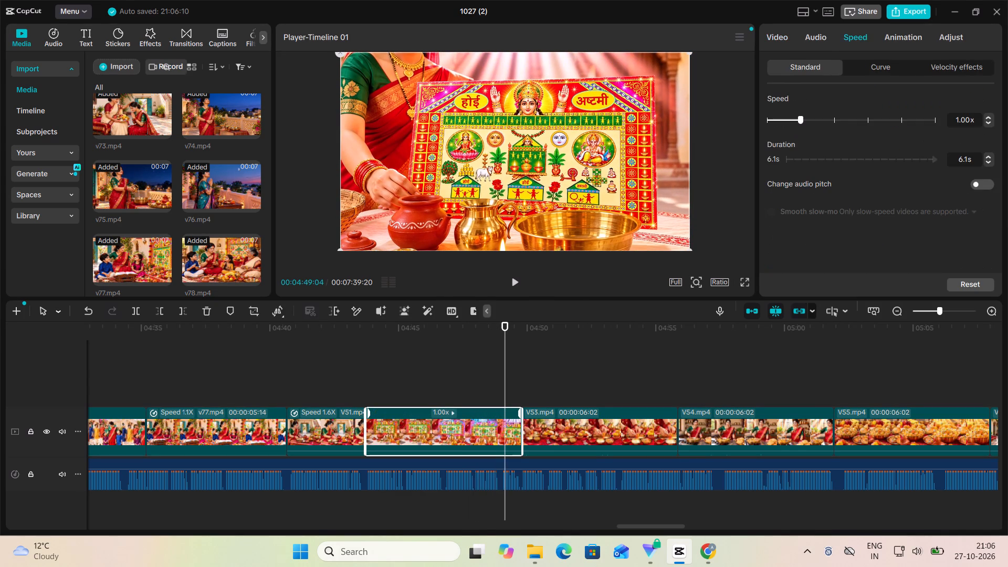
pyautogui.click(810, 120)
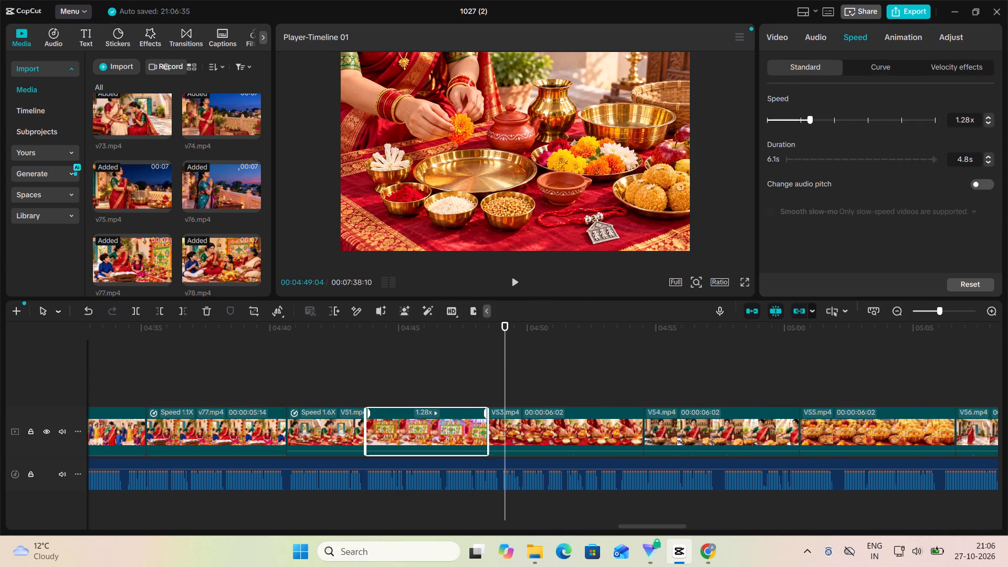
pyautogui.click(807, 120)
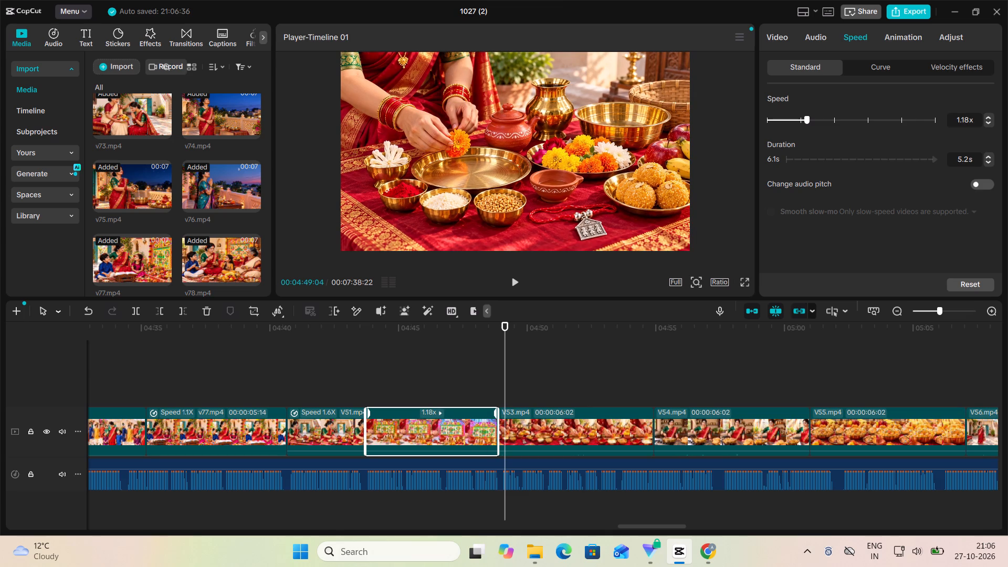
pyautogui.click(807, 120)
pyautogui.click(804, 120)
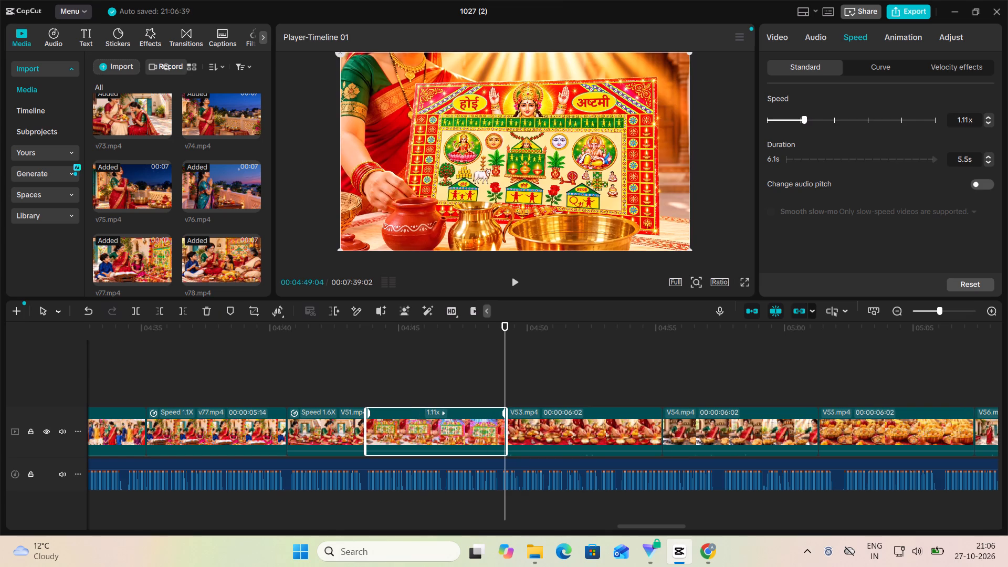
pyautogui.moveTo(507, 424); pyautogui.dragTo(507, 424)
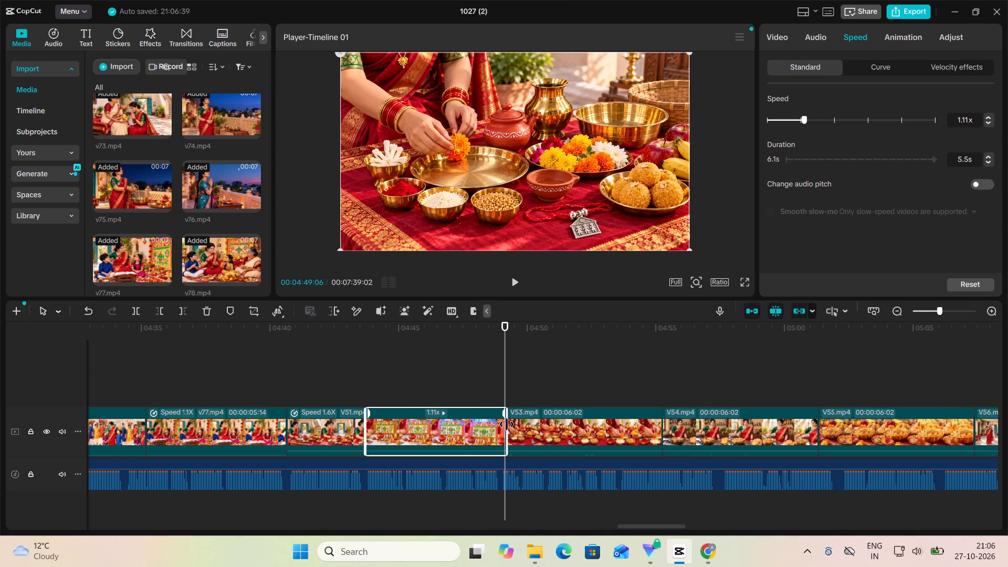
pyautogui.moveTo(507, 424); pyautogui.dragTo(501, 426)
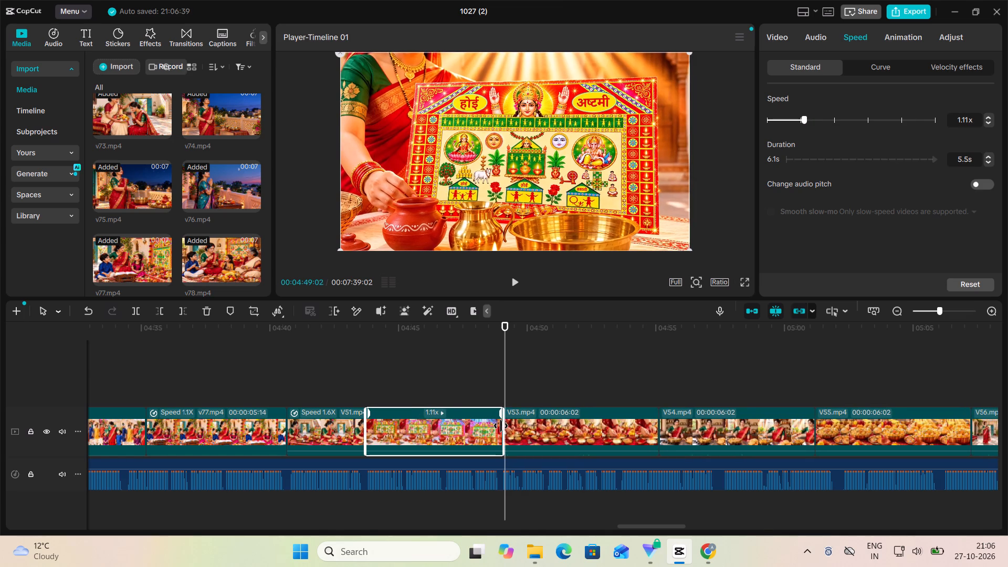
pyautogui.moveTo(501, 426); pyautogui.dragTo(500, 427)
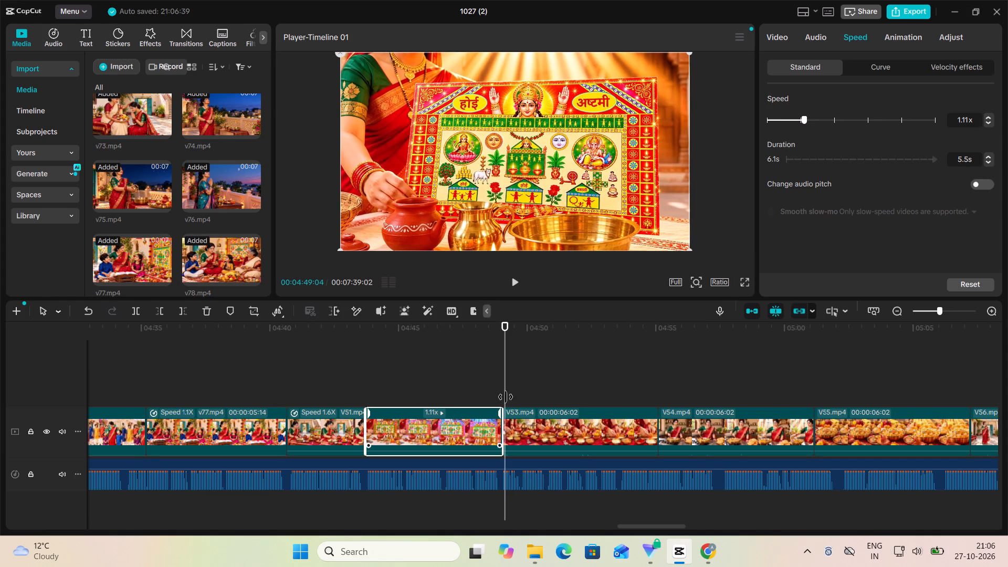
# Play from the end of V52 through V53 into the start of V54 against the voiceover.
pyautogui.click(491, 378)
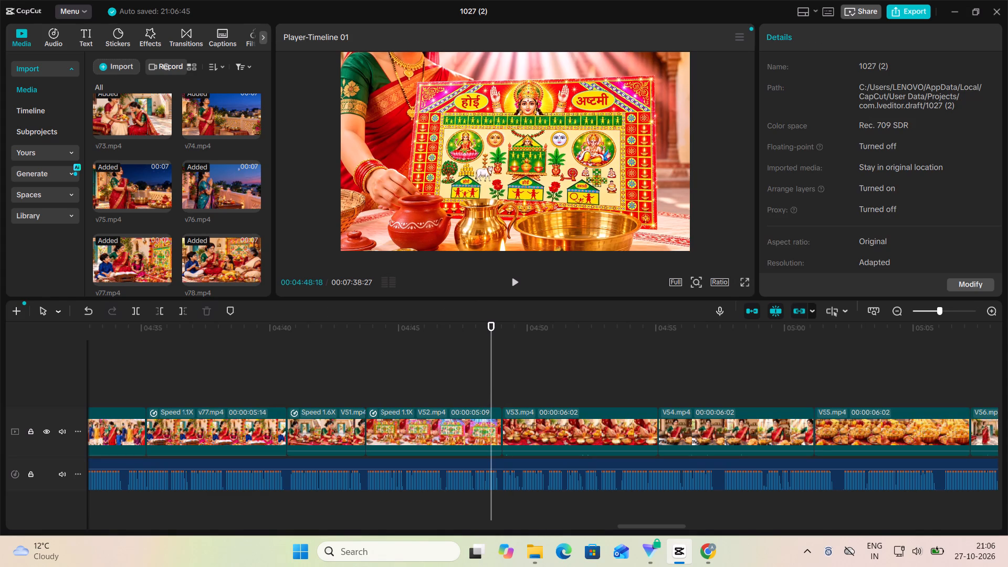
pyautogui.click(521, 284)
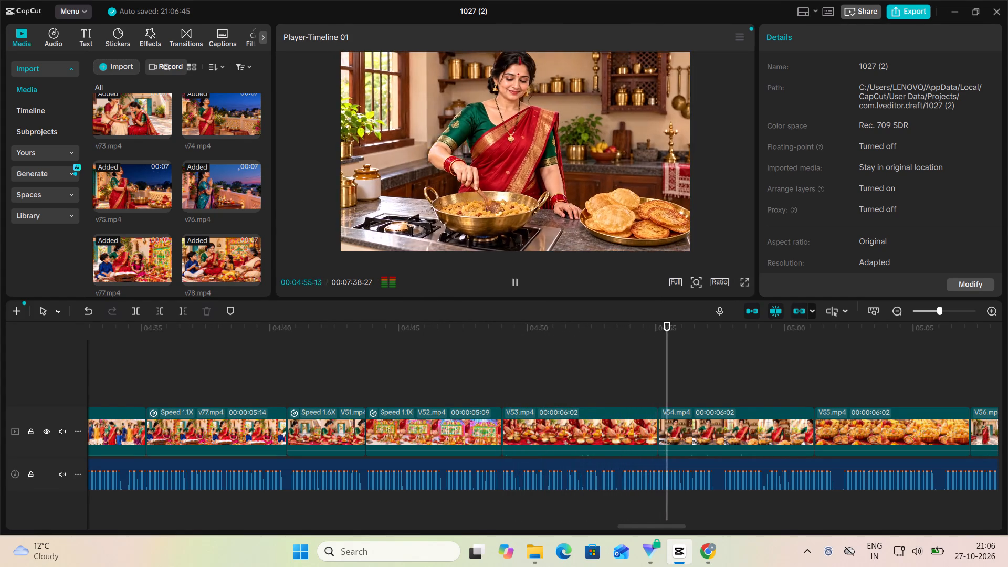
pyautogui.click(518, 285)
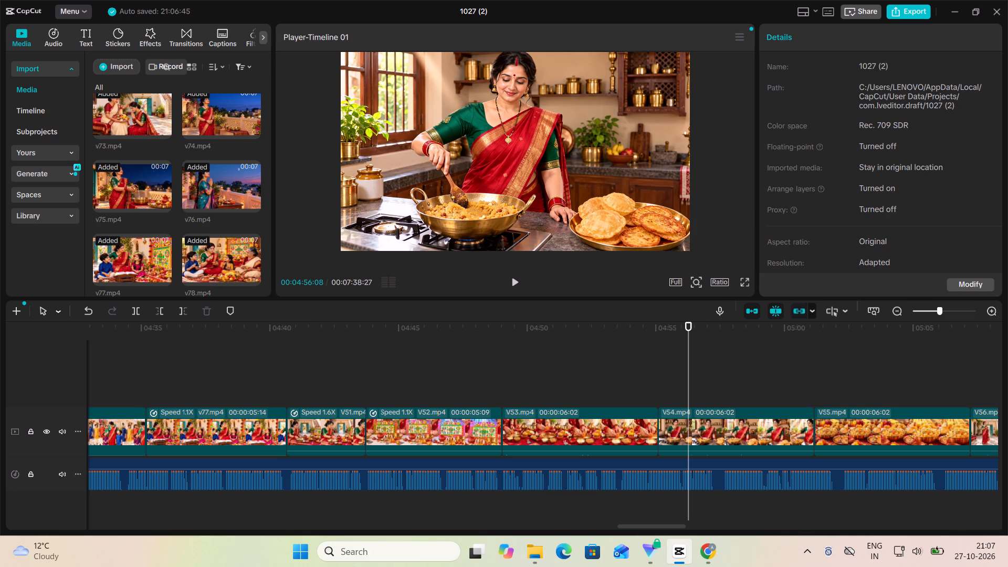
# Replay the last seconds of V53 repeatedly to judge where its voiceover line ends.
pyautogui.click(638, 400)
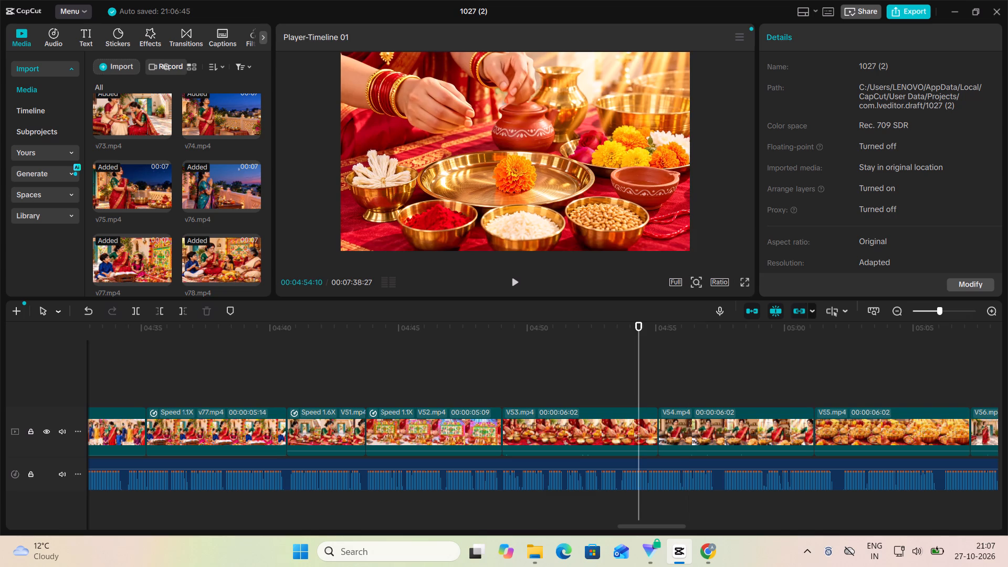
pyautogui.click(511, 279)
pyautogui.click(512, 277)
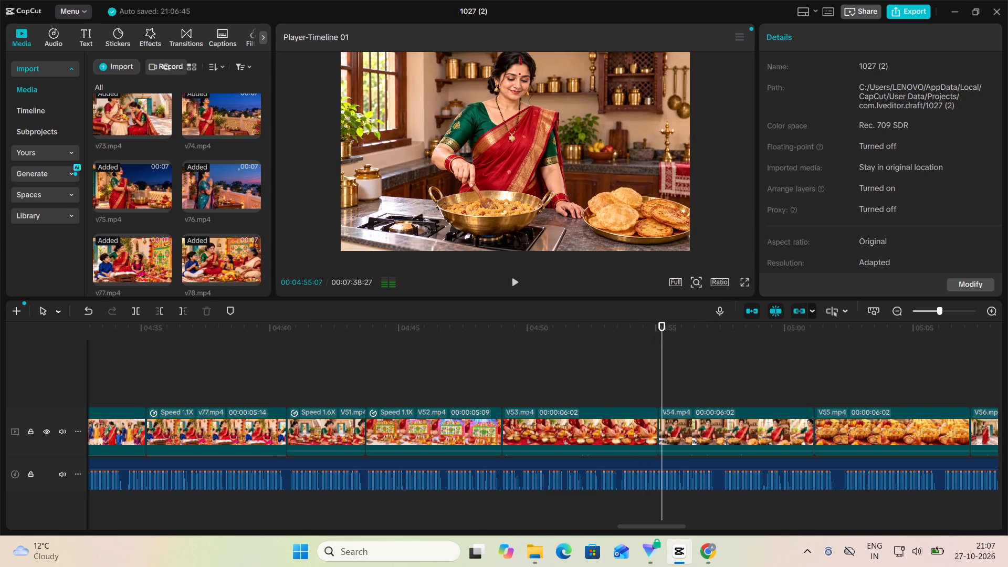
pyautogui.click(626, 401)
pyautogui.click(608, 386)
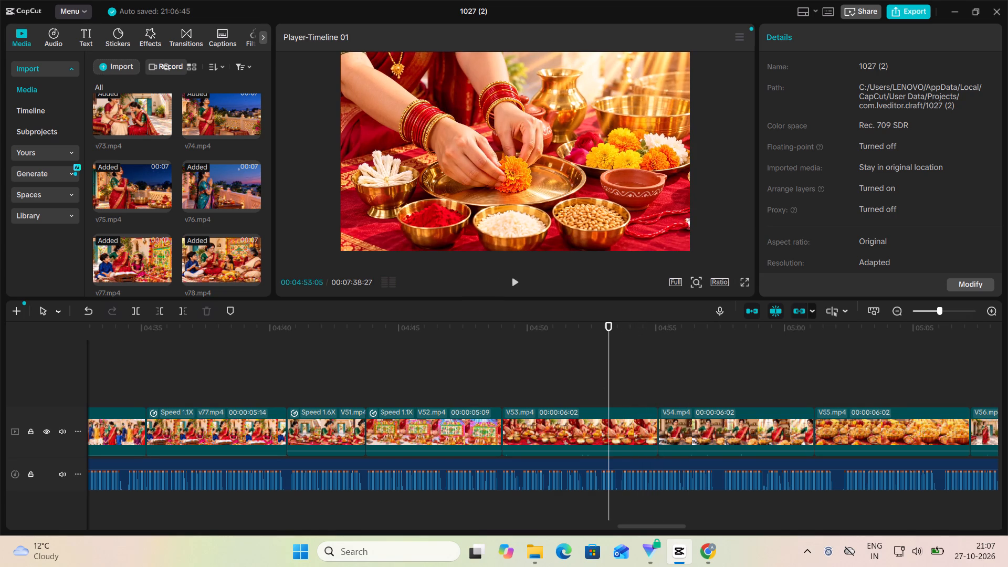
pyautogui.click(514, 282)
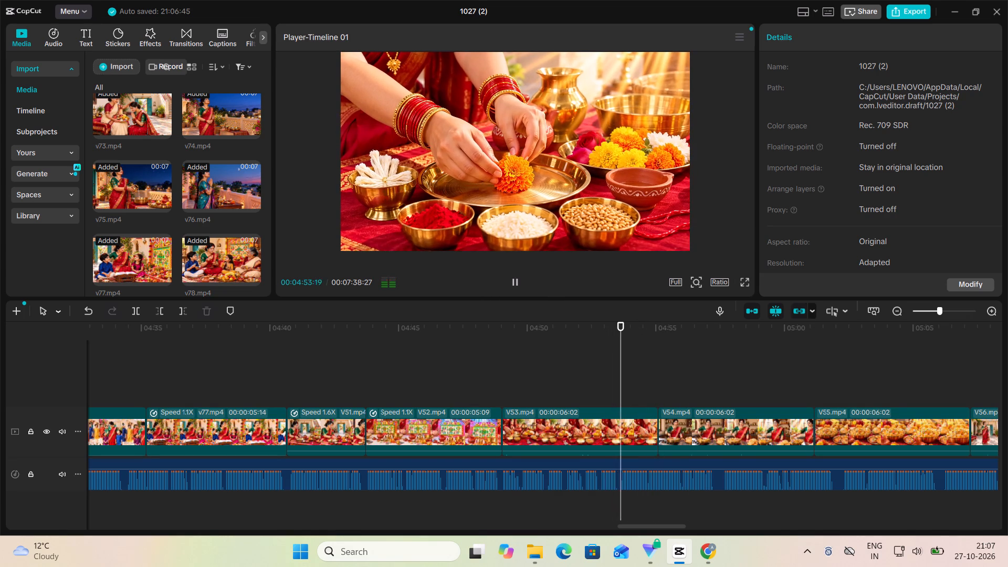
pyautogui.click(514, 282)
pyautogui.click(514, 282)
pyautogui.click(514, 282)
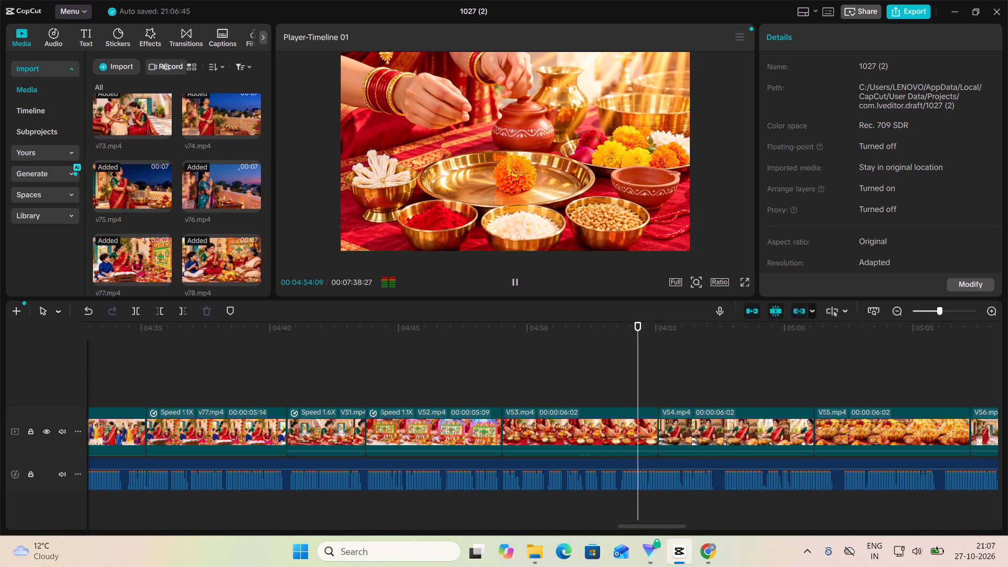
pyautogui.click(598, 378)
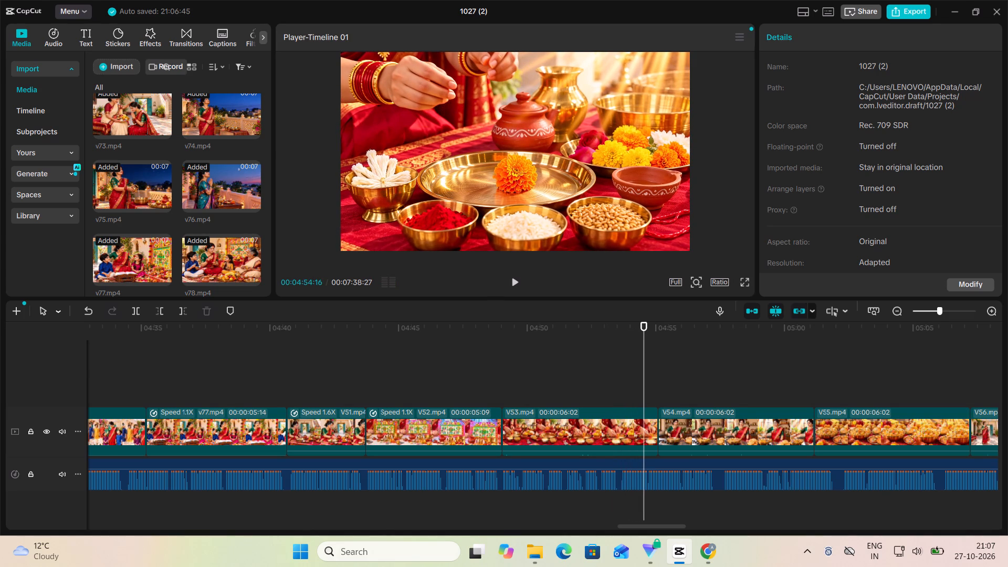
pyautogui.click(511, 285)
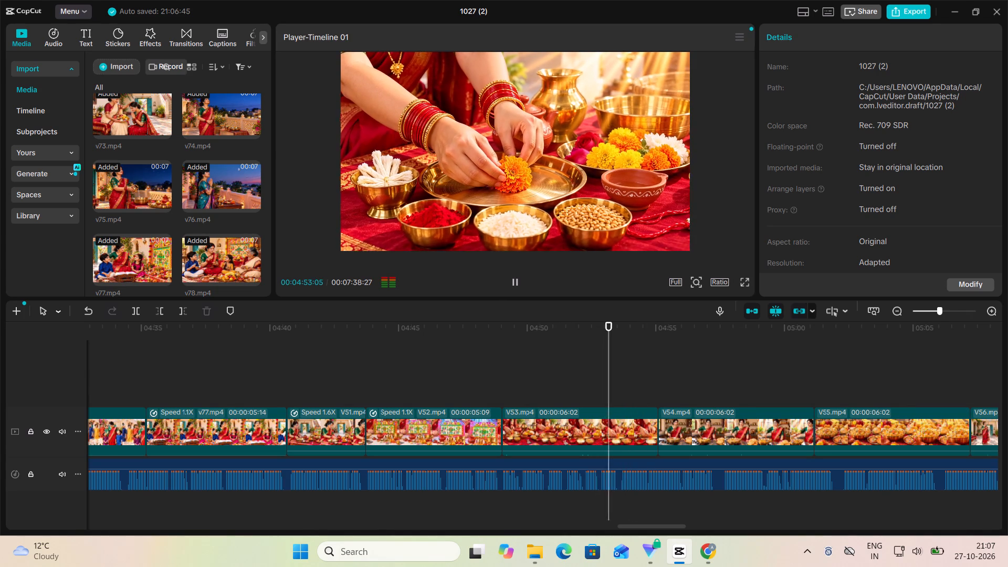
pyautogui.click(511, 285)
pyautogui.click(511, 285)
pyautogui.click(511, 285)
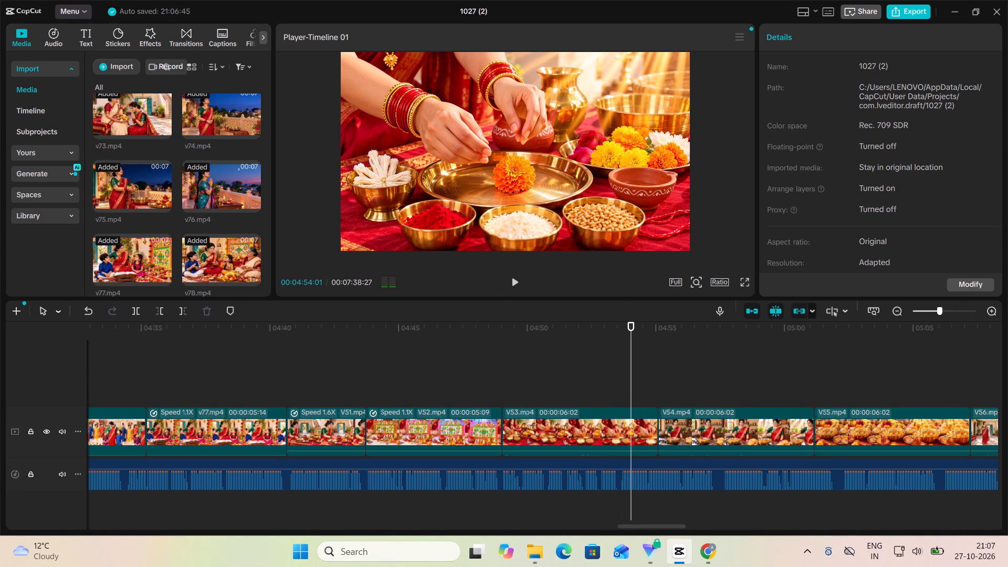
# Set the speed of V53 to 1.23x so the clip ends at about 00:04:54:01.
pyautogui.click(650, 427)
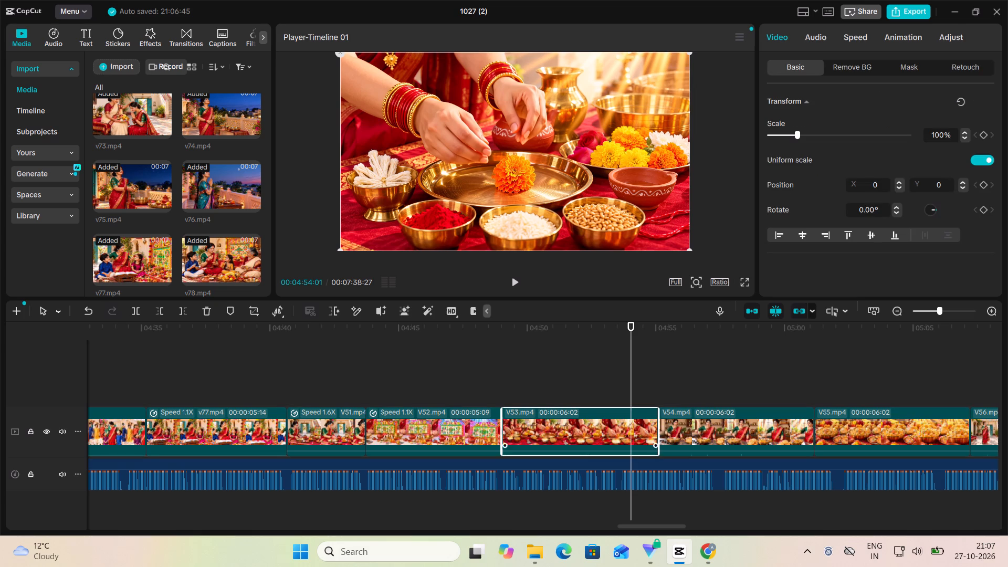
pyautogui.click(857, 40)
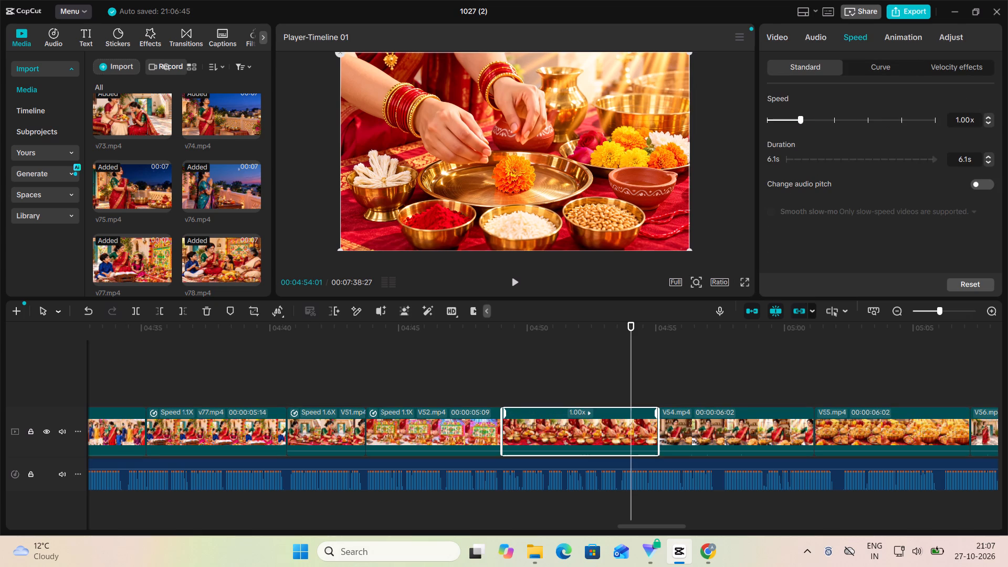
pyautogui.click(811, 122)
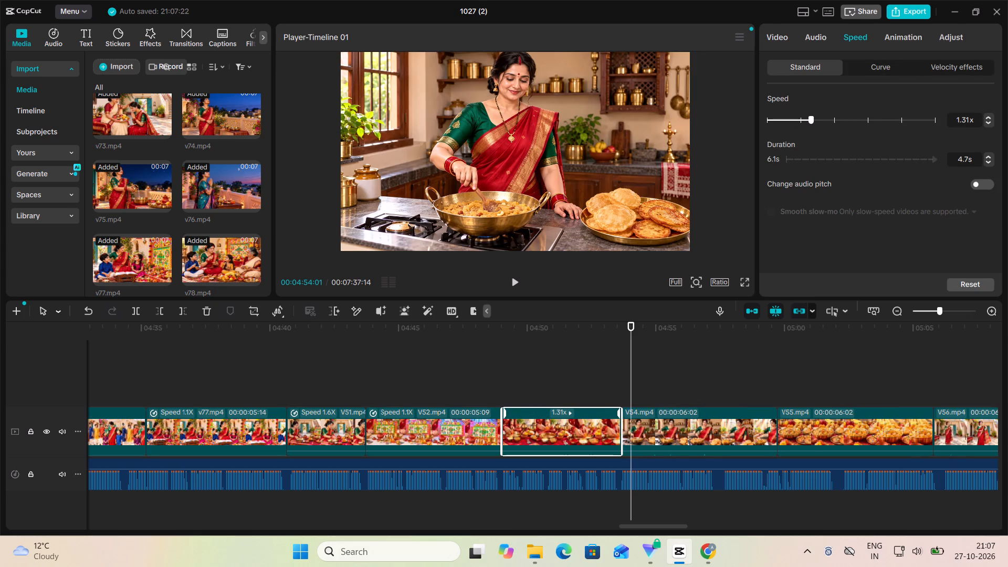
pyautogui.click(807, 121)
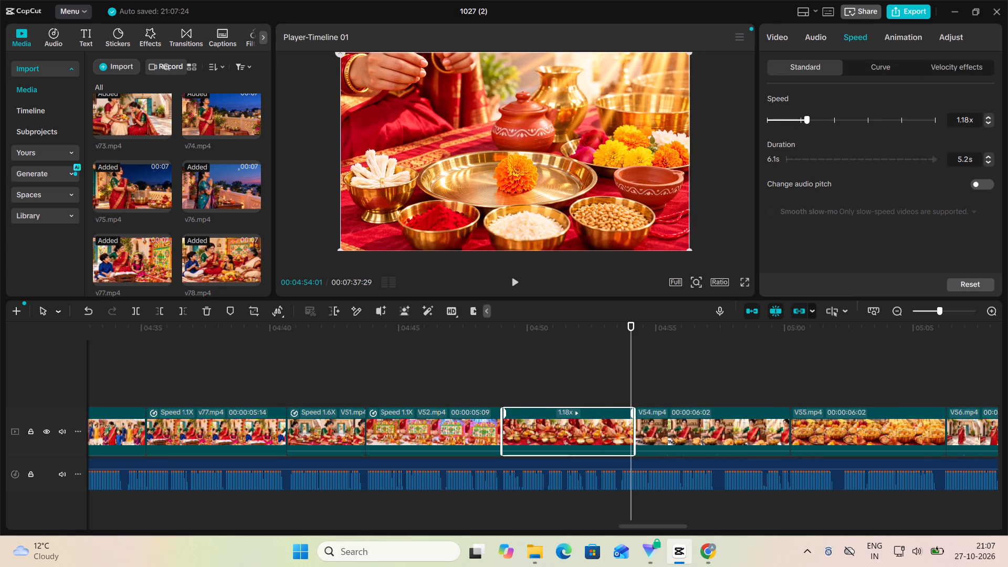
pyautogui.click(808, 119)
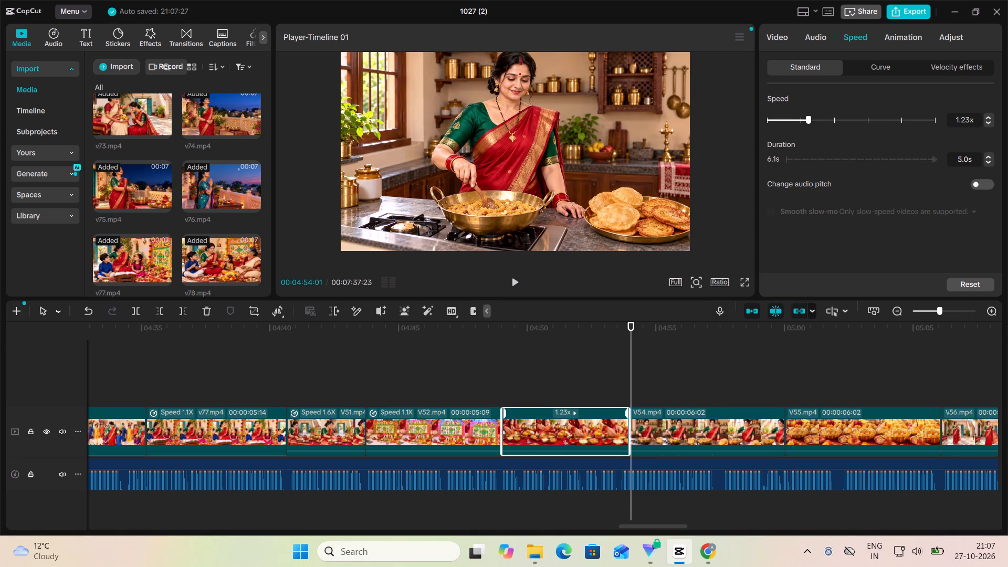
# Play from the last part of the sped-up V53 through most of V54 against the voiceover.
pyautogui.click(596, 382)
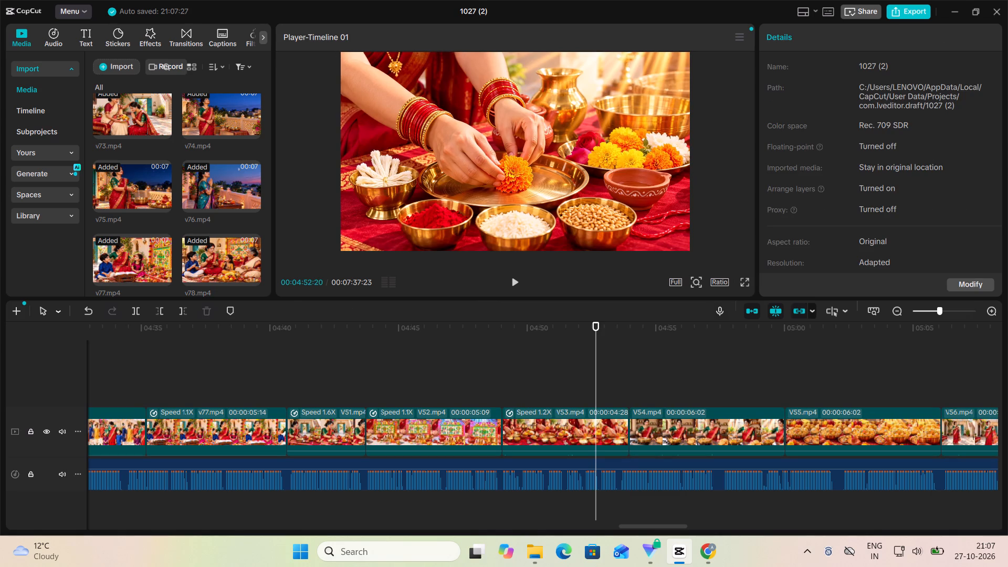
pyautogui.moveTo(556, 450); pyautogui.dragTo(556, 468)
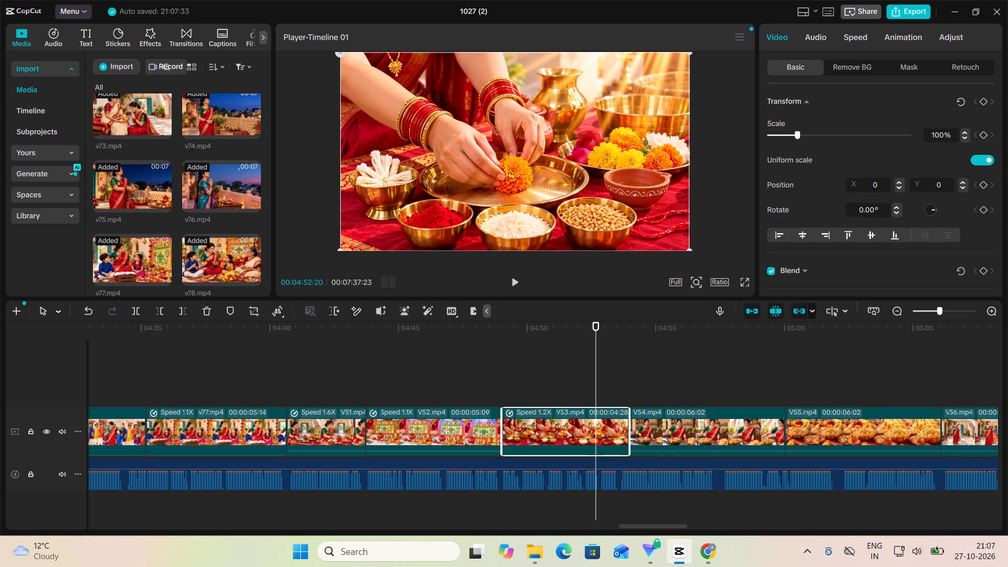
pyautogui.click(518, 276)
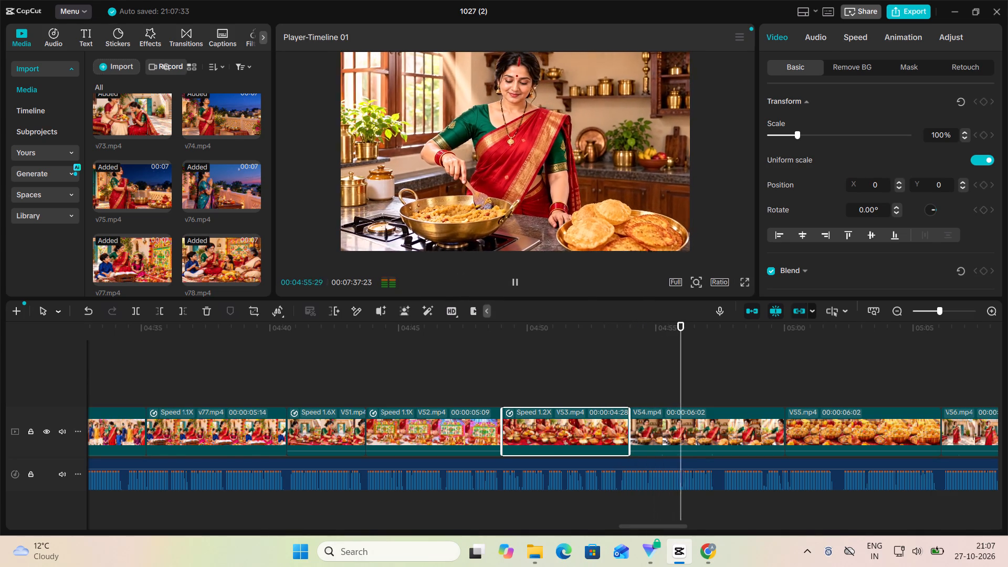
pyautogui.click(516, 285)
pyautogui.click(607, 389)
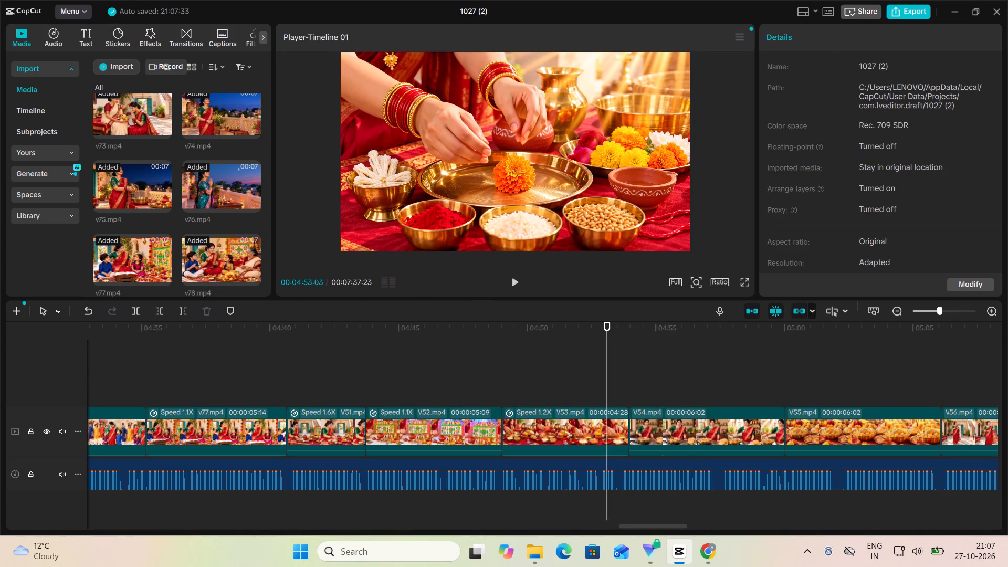
pyautogui.click(511, 282)
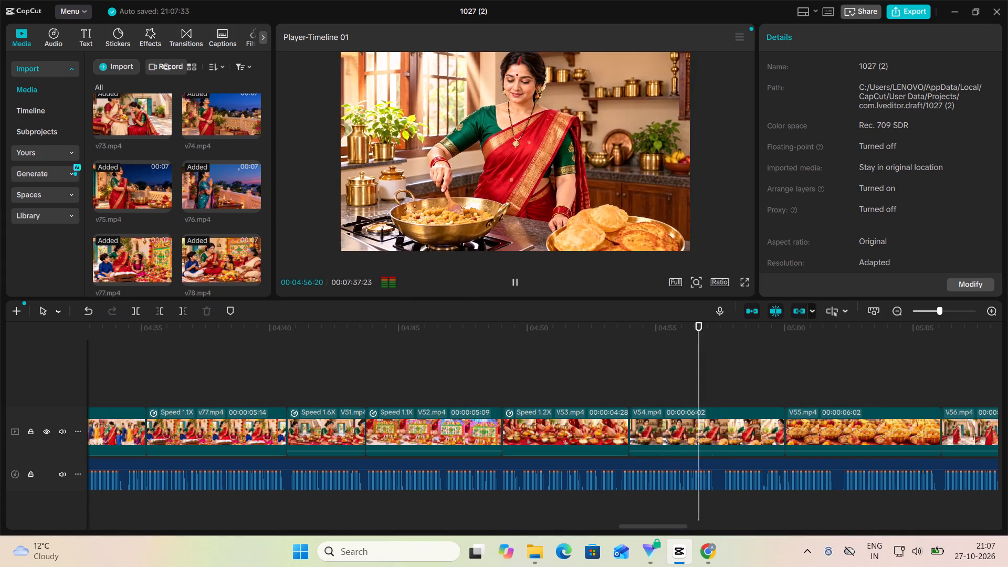
pyautogui.click(511, 282)
pyautogui.click(511, 282)
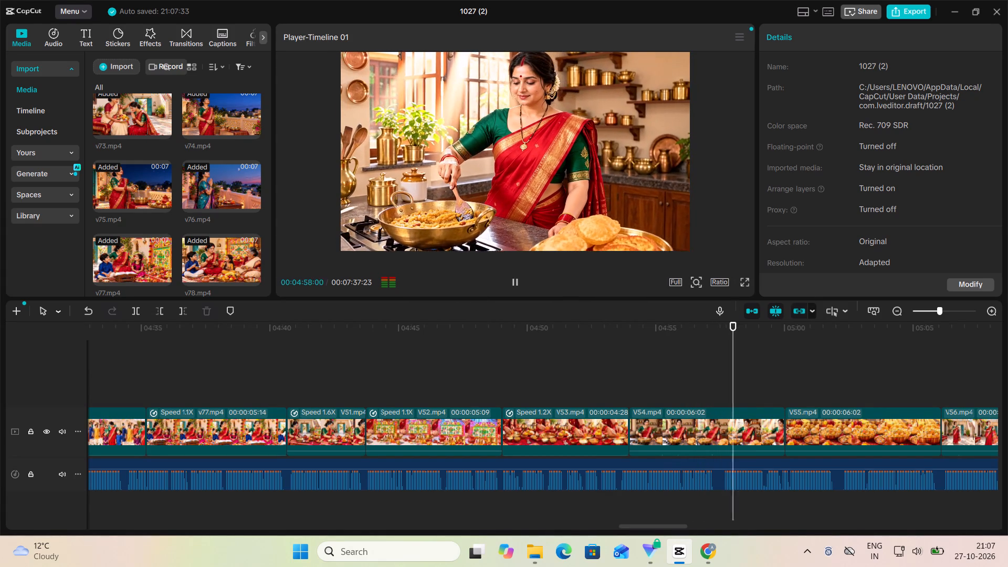
pyautogui.click(511, 282)
pyautogui.click(511, 282)
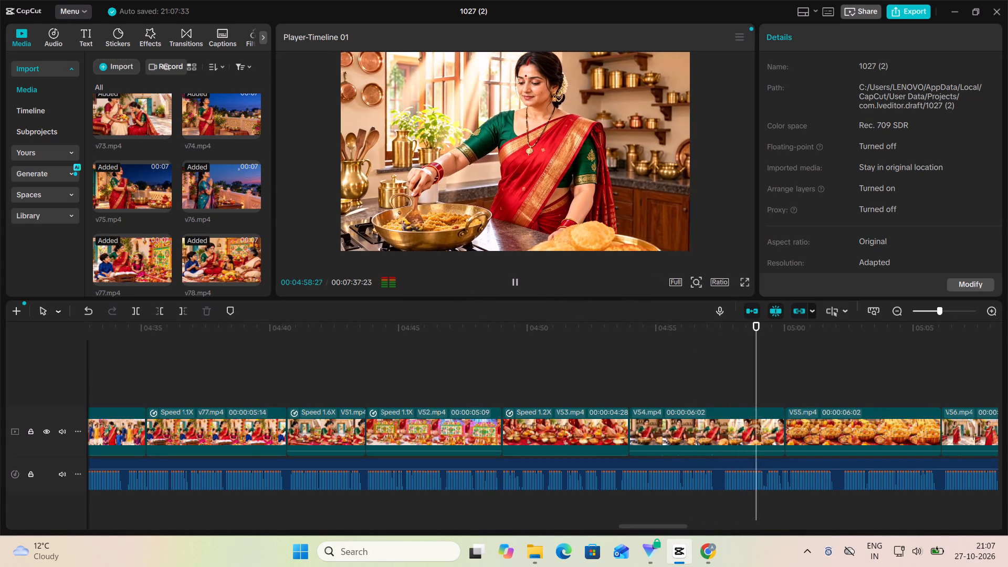
pyautogui.click(511, 282)
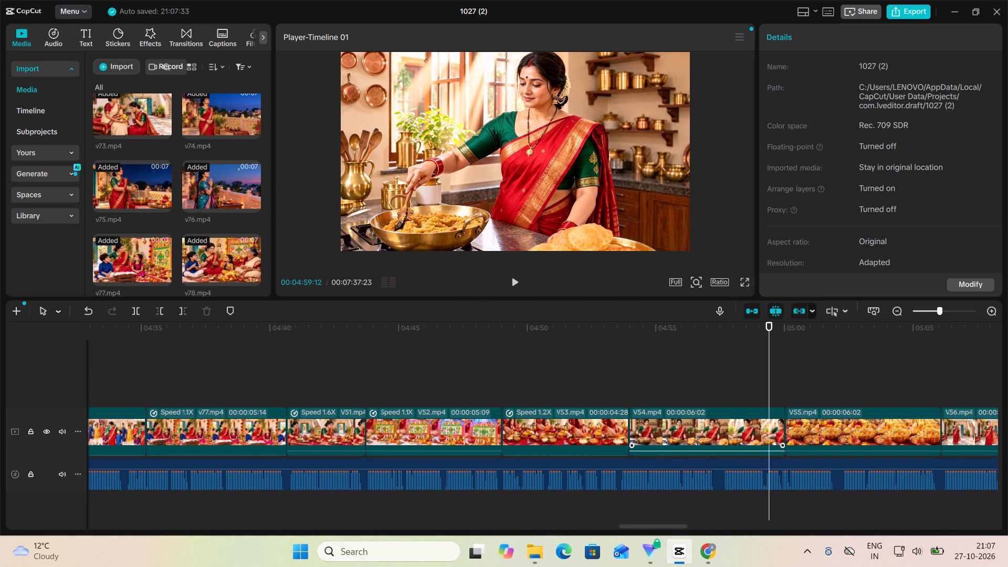
# Set the speed of V54 to 1.73x, giving a clip duration of 3.5 s.
pyautogui.click(718, 429)
pyautogui.click(857, 38)
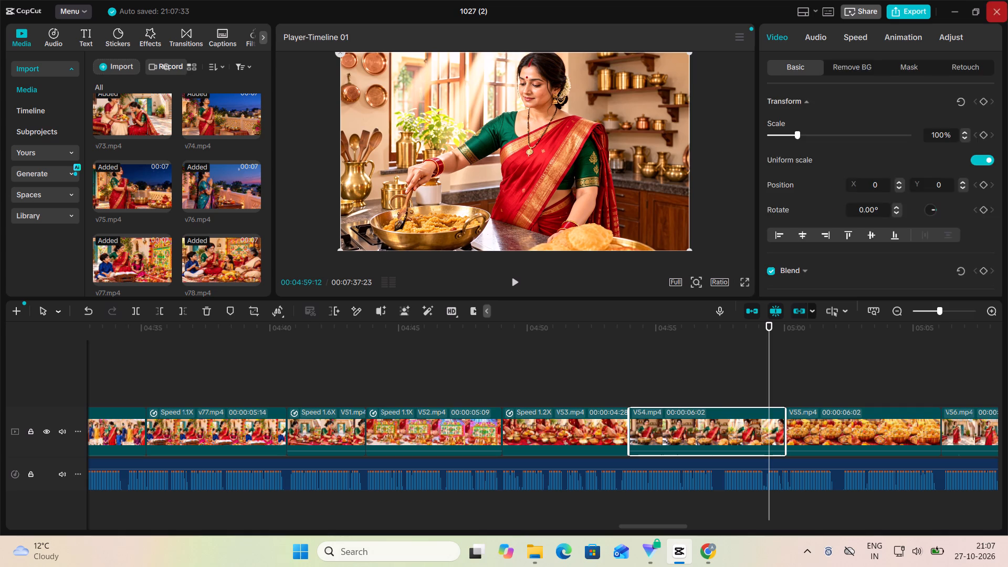
pyautogui.click(816, 114)
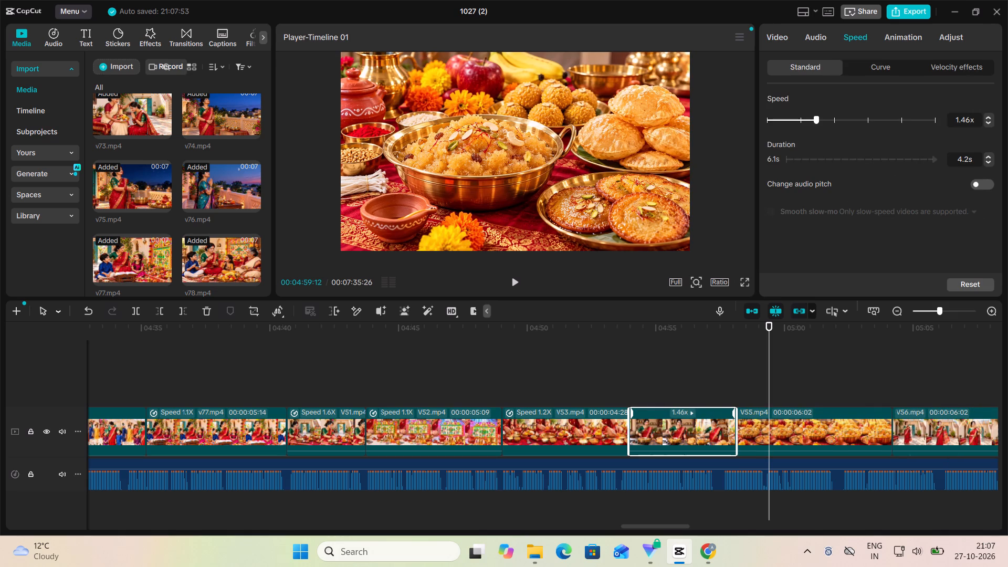
pyautogui.click(822, 113)
pyautogui.click(825, 115)
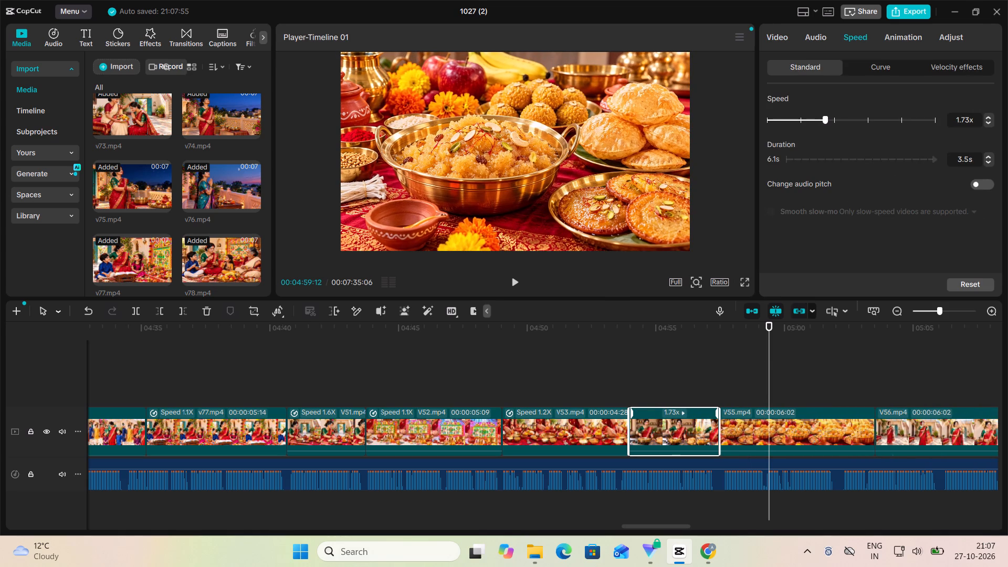
# Play from the end of V53 through the sped-up V54 and V55 to the start of V56 against the voiceover.
pyautogui.click(682, 392)
pyautogui.click(646, 390)
pyautogui.click(618, 390)
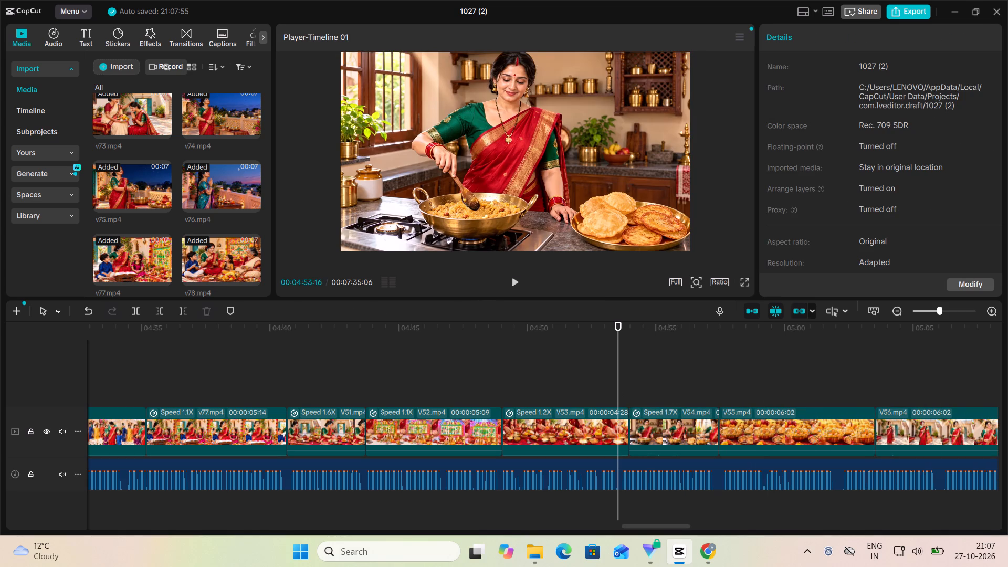
pyautogui.click(515, 277)
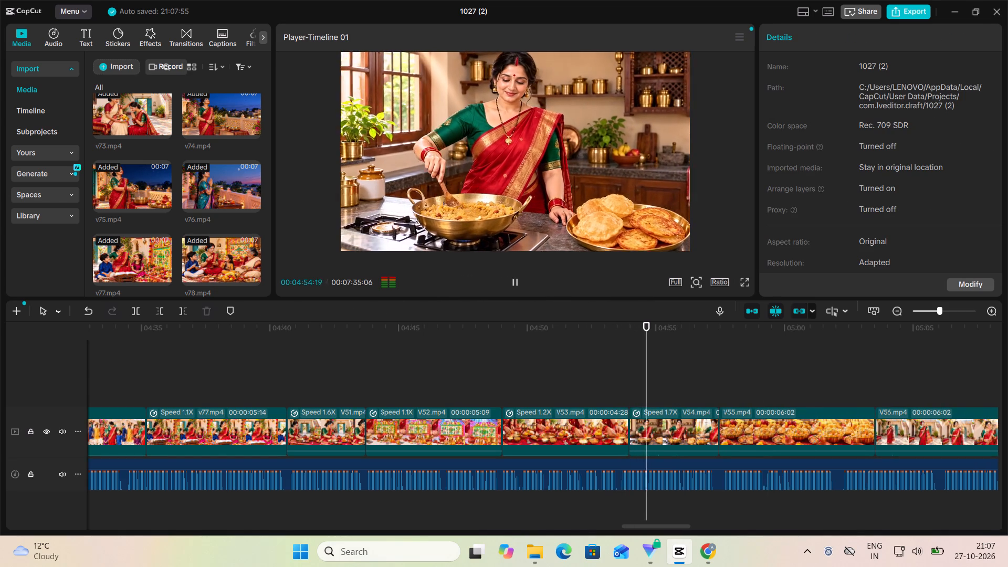
pyautogui.hscroll(-2, 854, 408)
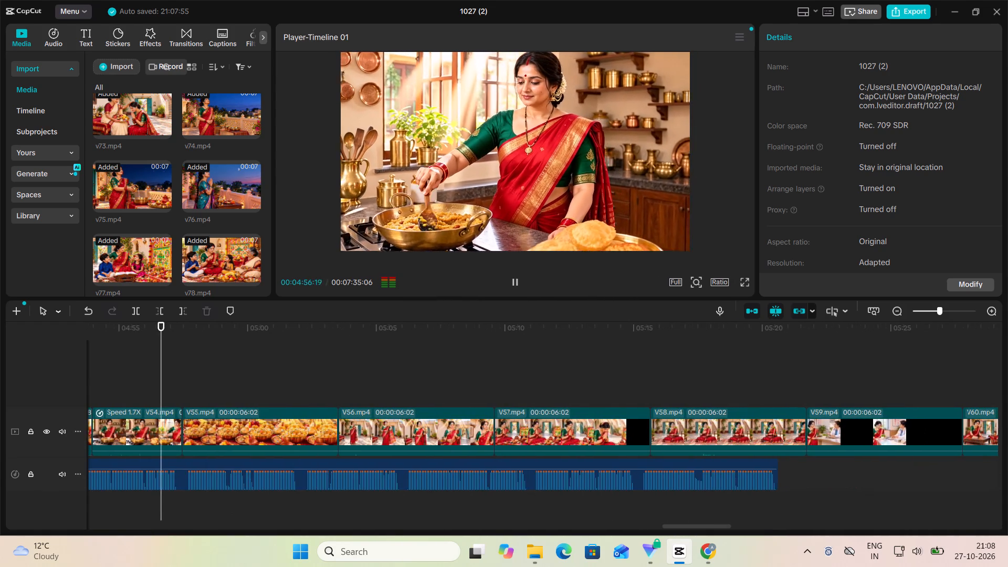
pyautogui.hscroll(-1, 209, 217)
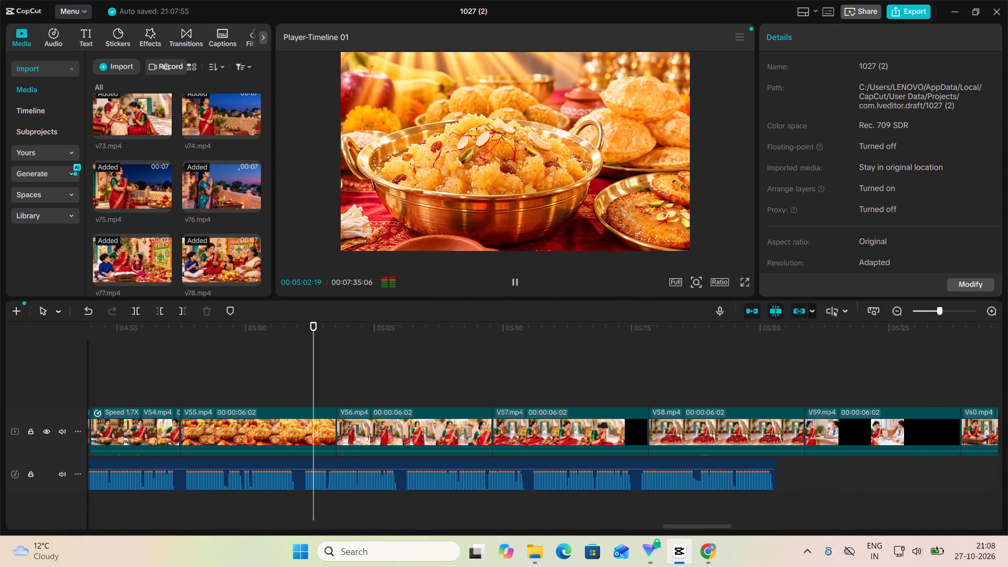
pyautogui.click(516, 283)
# Mark the end of V55's voiceover line with the playhead at 00:05:02:10 and set V55's speed to 1.34x.
pyautogui.moveTo(294, 375); pyautogui.dragTo(295, 375)
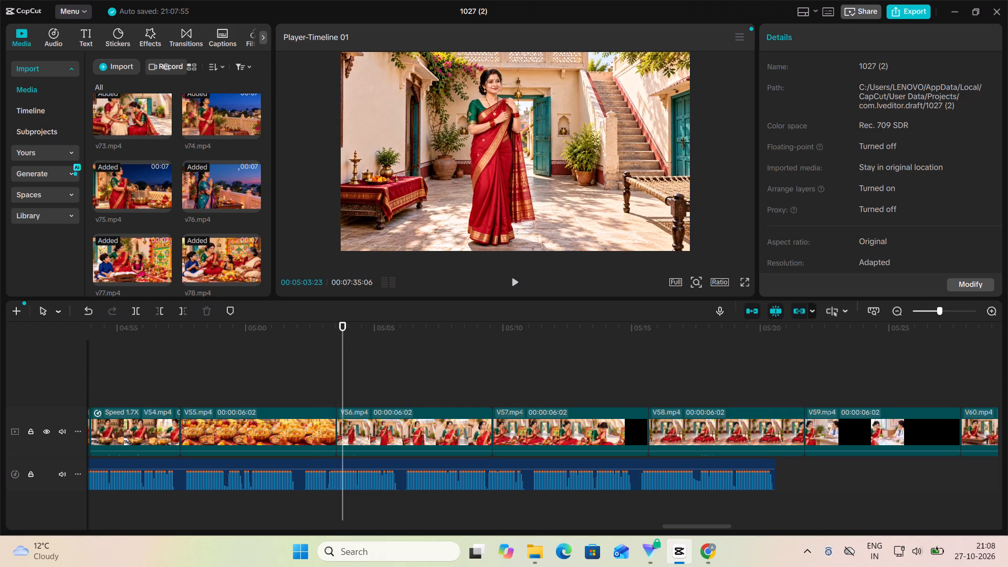
pyautogui.moveTo(295, 375); pyautogui.dragTo(299, 379)
pyautogui.click(306, 381)
pyautogui.click(293, 428)
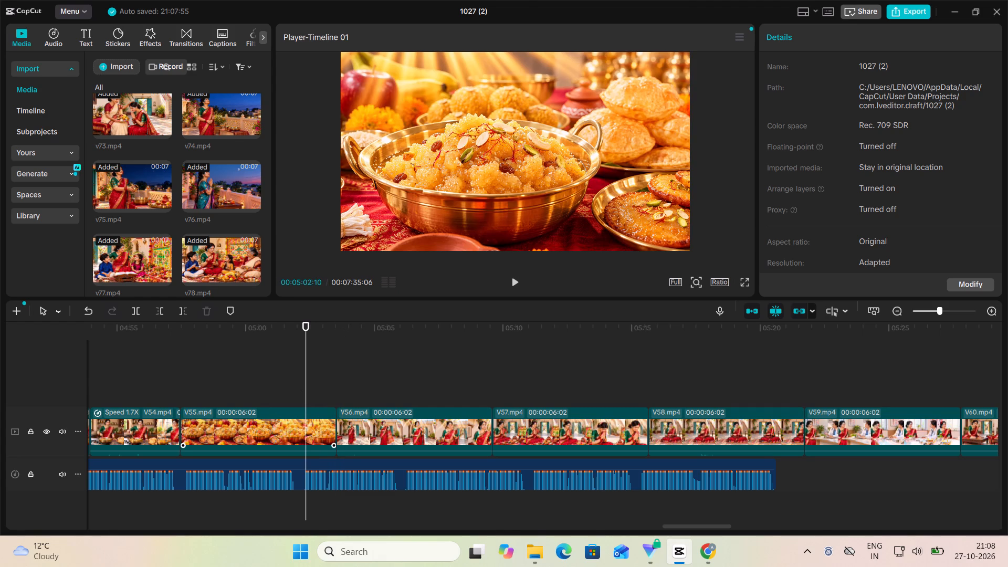
pyautogui.click(864, 36)
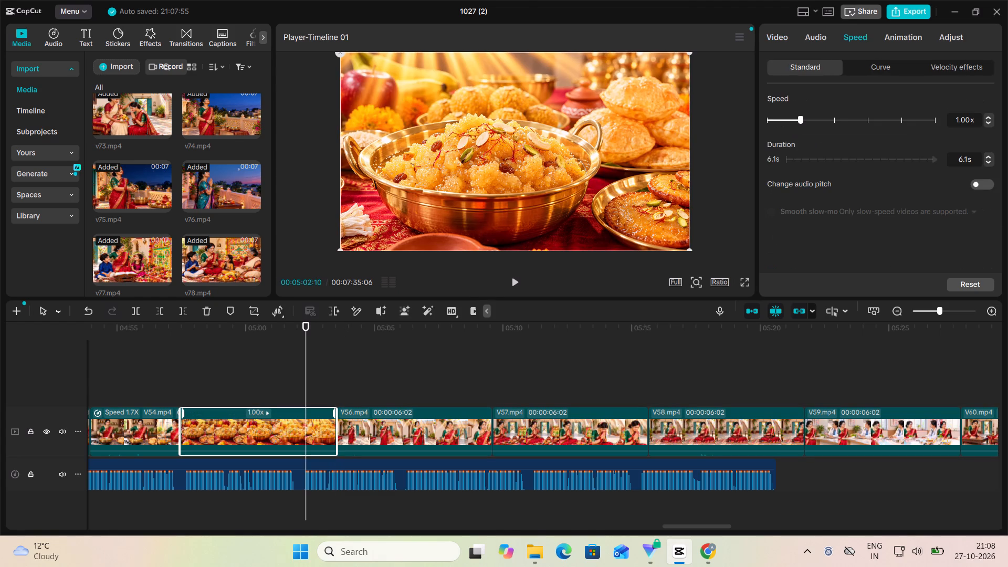
pyautogui.click(807, 121)
pyautogui.click(812, 119)
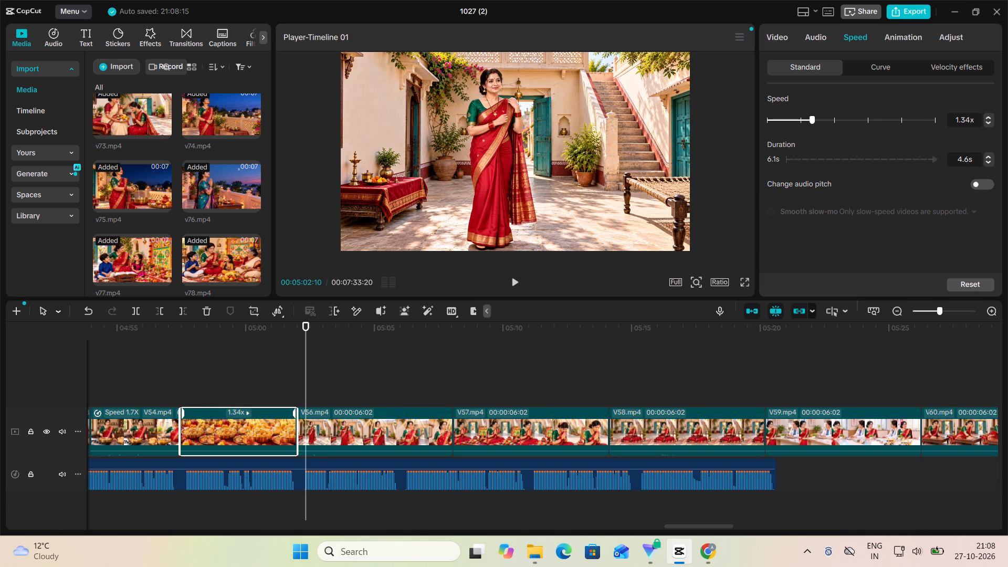
# Fine-tune the speed of V55 to 1.31x so its end sits closer to the end of its voiceover line.
pyautogui.click(813, 118)
pyautogui.click(812, 119)
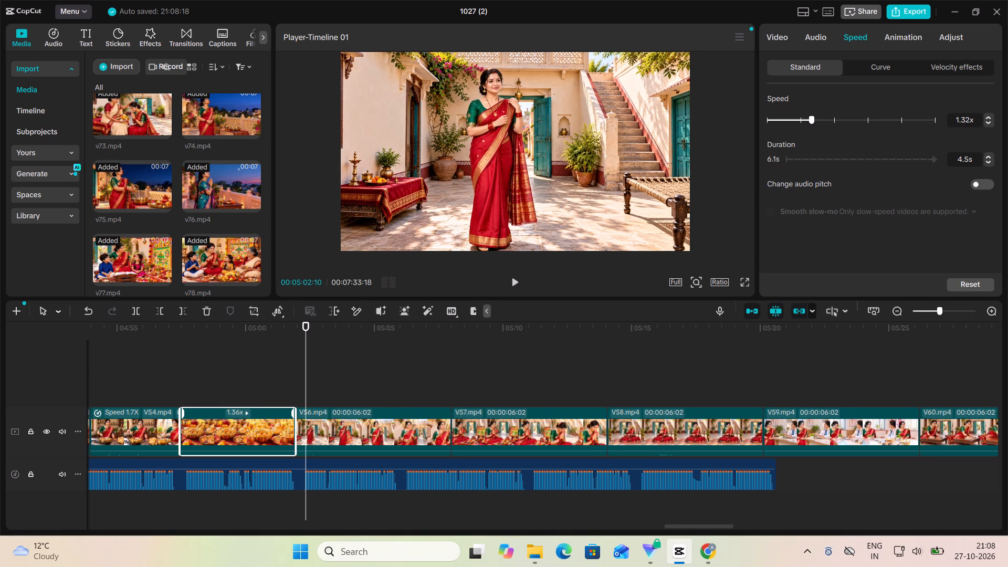
pyautogui.click(811, 120)
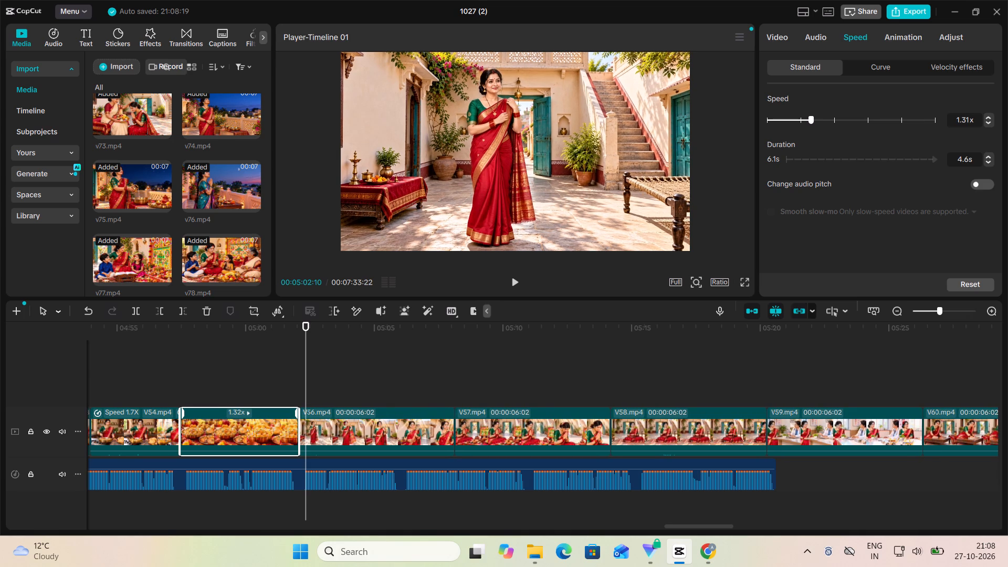
# Play from the middle of V55 through most of V56 against the voiceover, pausing at 00:05:07:06.
pyautogui.click(287, 386)
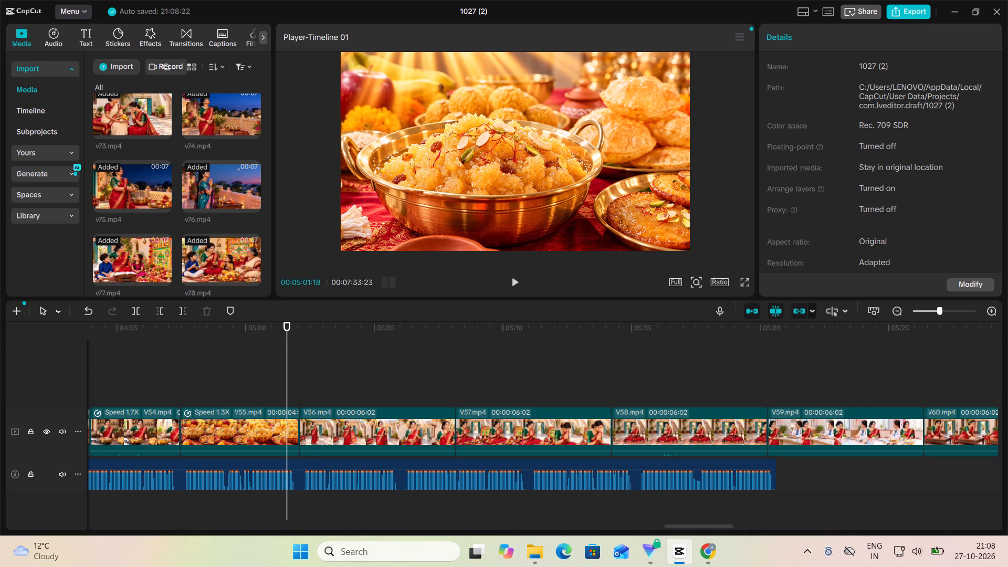
pyautogui.click(243, 389)
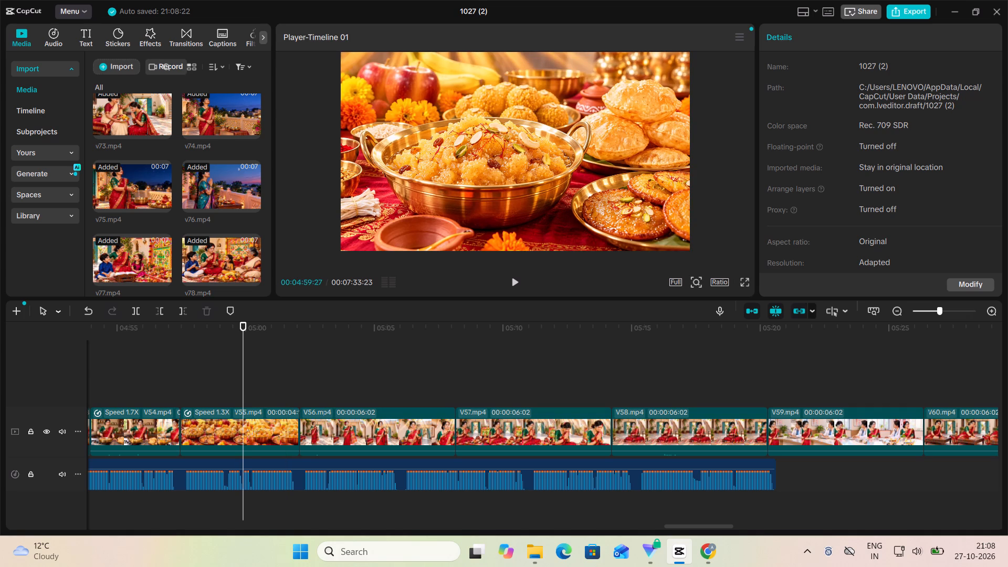
pyautogui.click(515, 279)
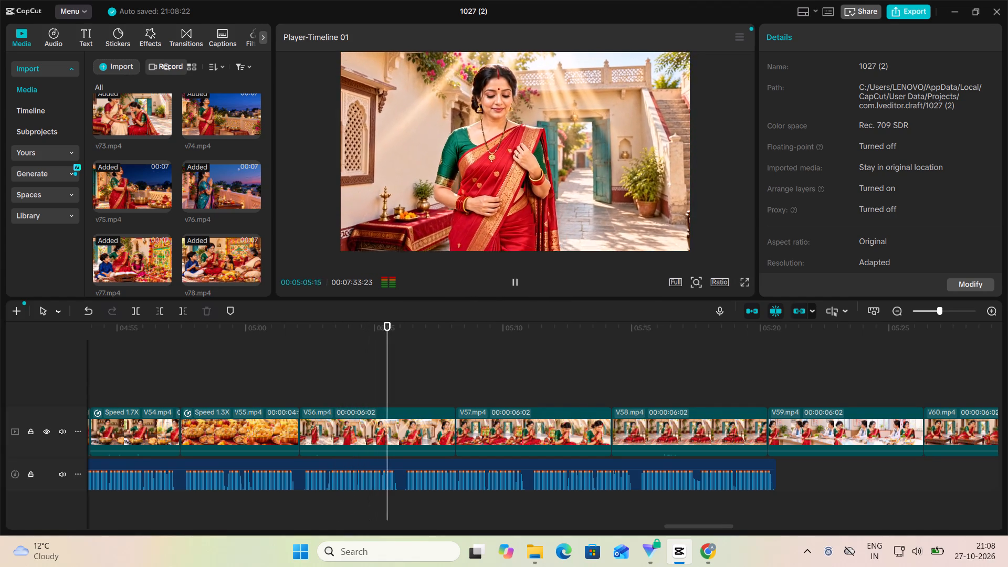
pyautogui.click(517, 284)
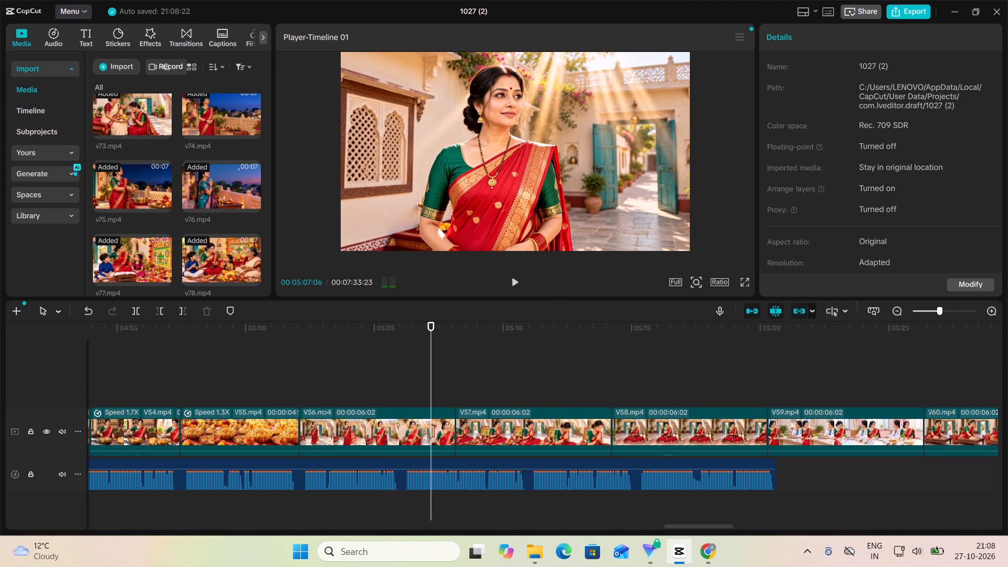
# Set the speed of V56 to 1.51x to fit the clip to its voiceover line.
pyautogui.click(422, 433)
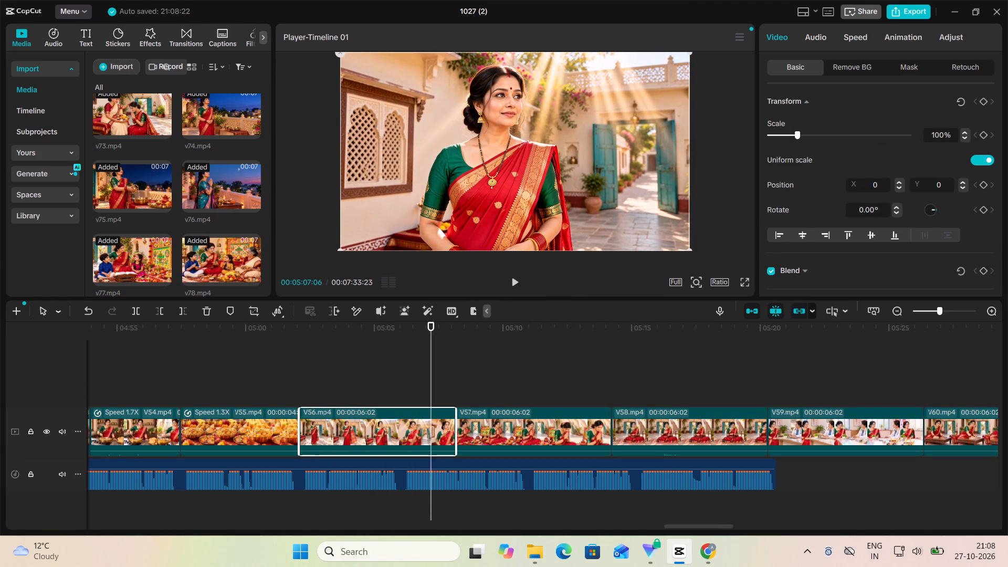
pyautogui.click(856, 33)
pyautogui.click(808, 118)
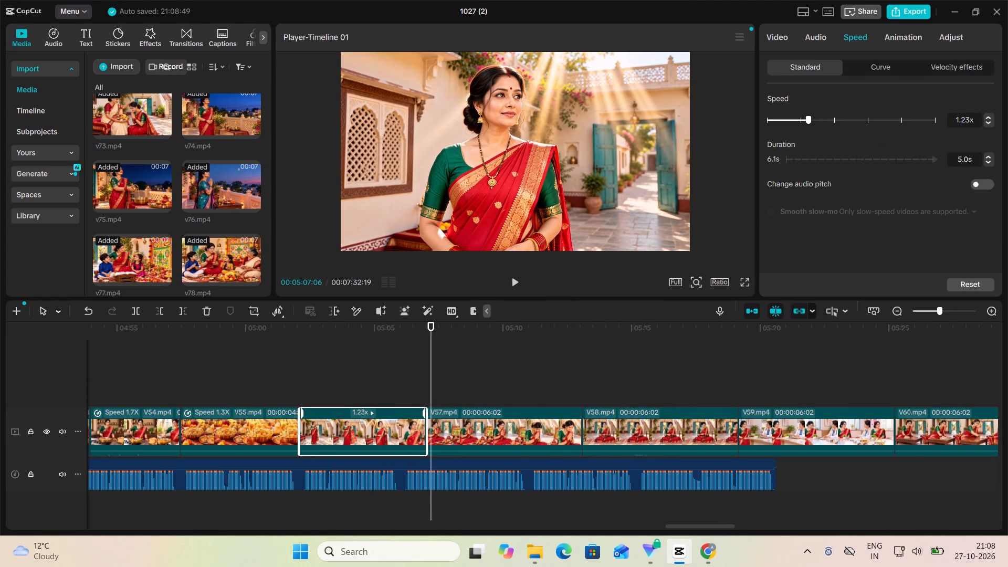
pyautogui.click(815, 117)
pyautogui.click(821, 117)
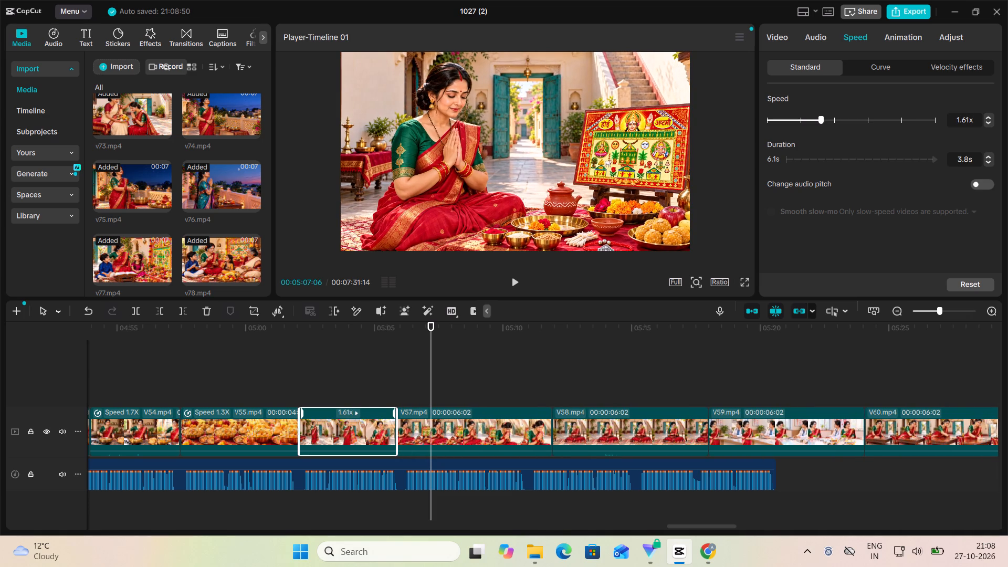
pyautogui.click(820, 120)
pyautogui.click(818, 120)
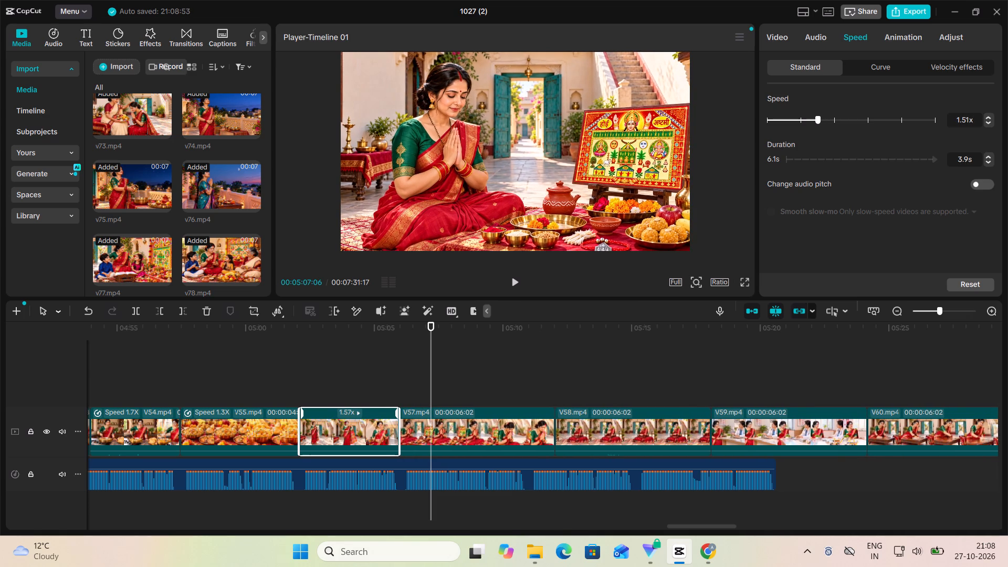
# Play from the start of the sped-up V56 through most of V57 against the voiceover, pausing at 00:05:11:06.
pyautogui.click(299, 383)
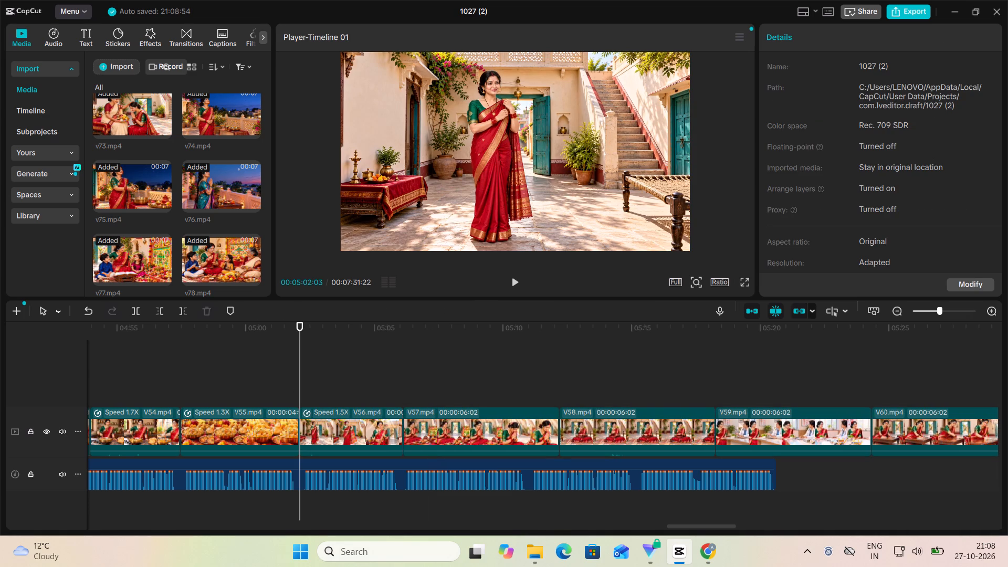
pyautogui.click(520, 286)
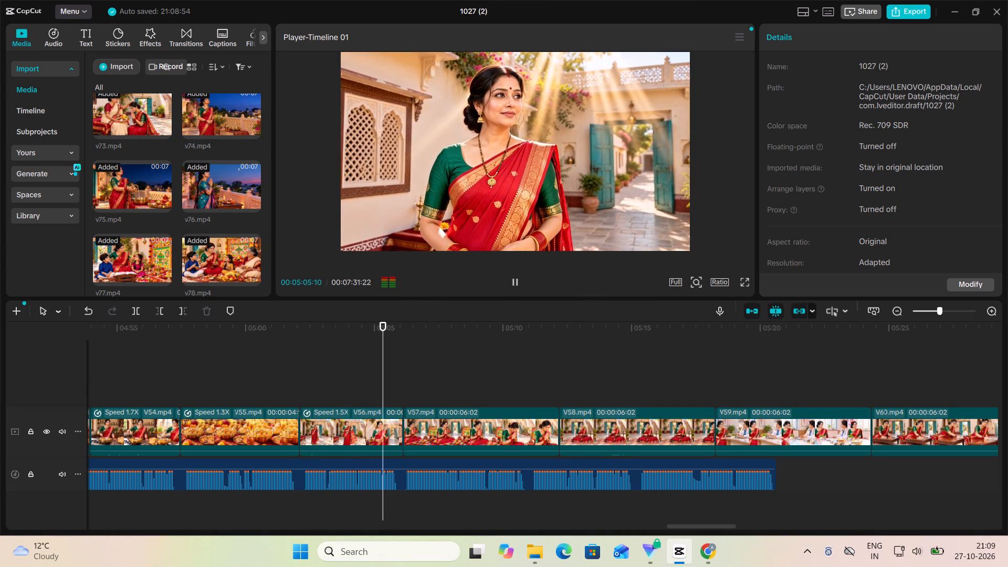
pyautogui.click(518, 286)
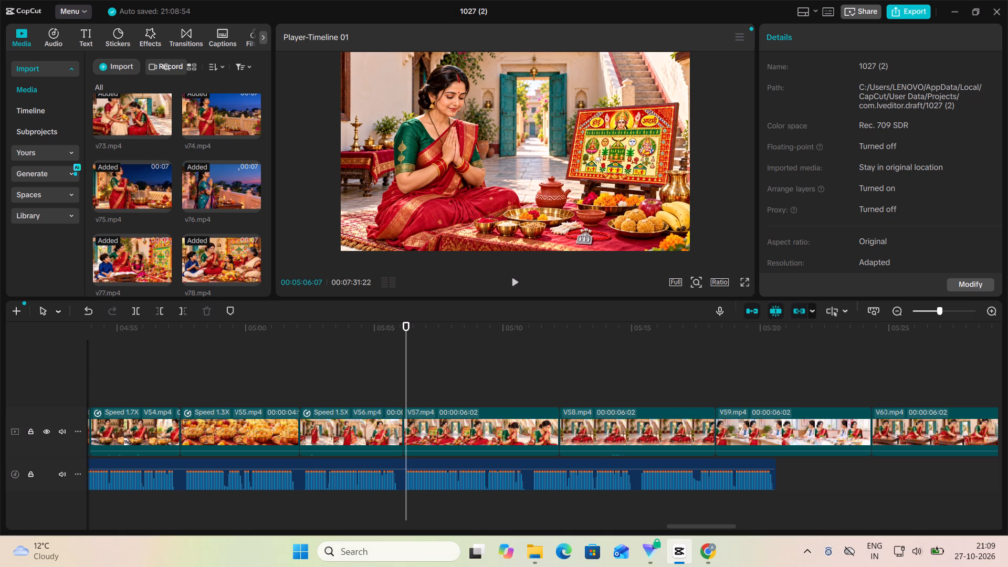
pyautogui.click(363, 364)
pyautogui.click(520, 284)
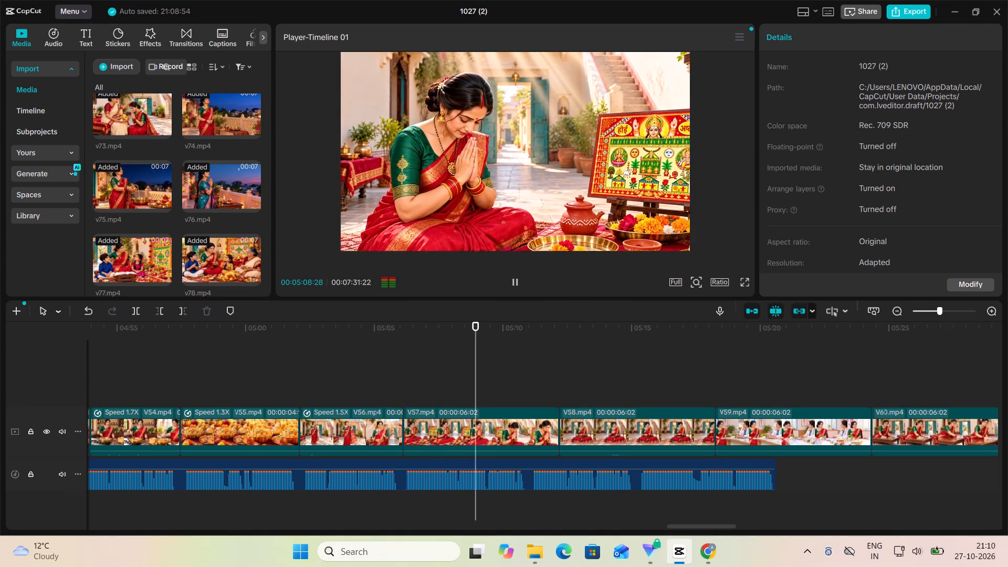
pyautogui.click(515, 285)
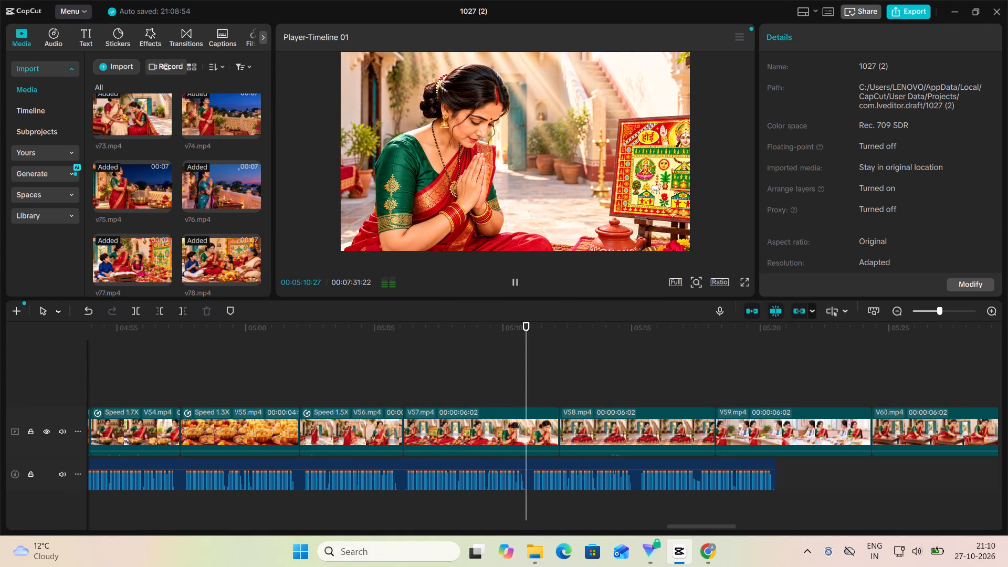
# Open the standard speed settings of V57.
pyautogui.click(543, 430)
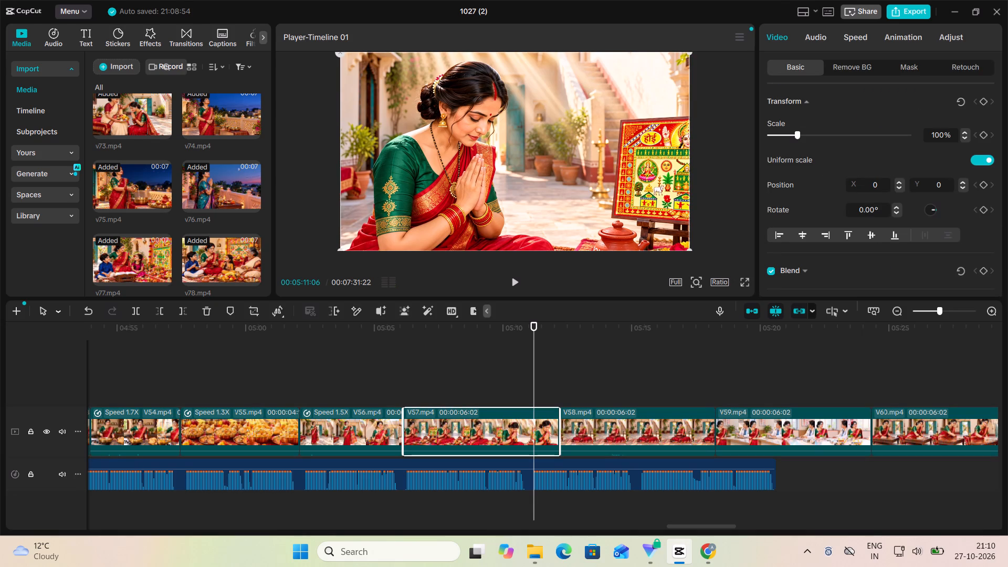
pyautogui.click(866, 39)
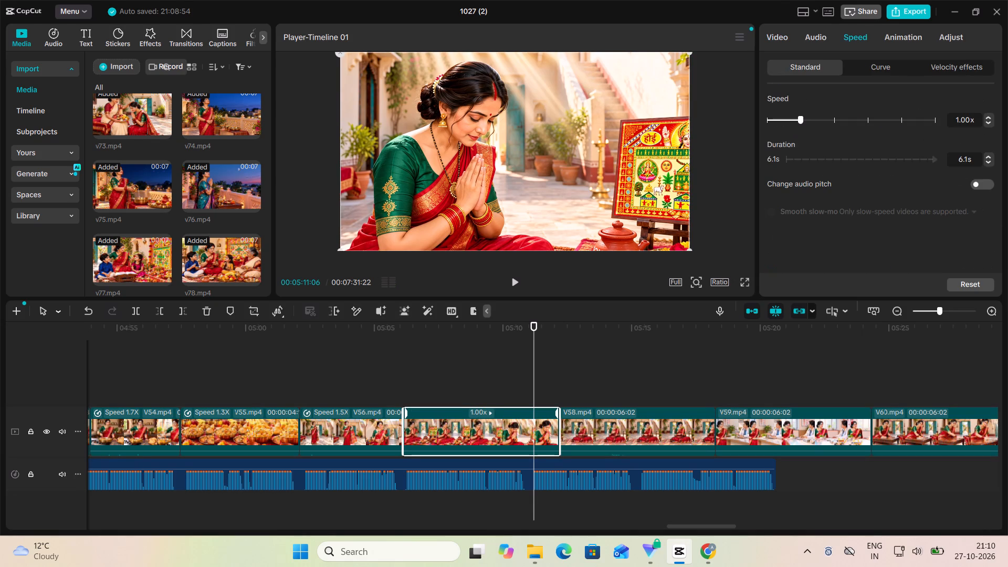
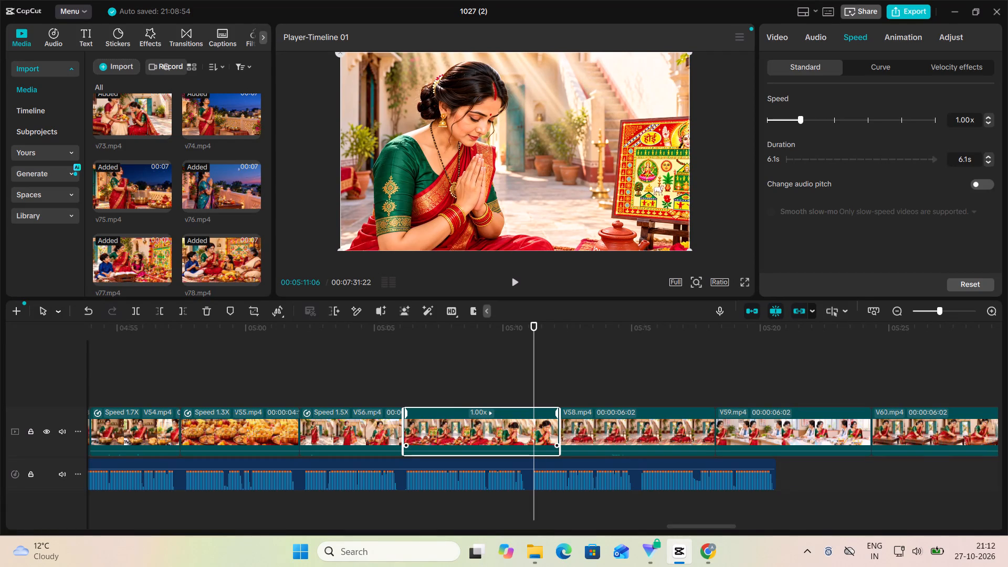
# Play from near the start of V57 through most of V58 against the voiceover, pausing at 00:05:17:02.
pyautogui.click(435, 390)
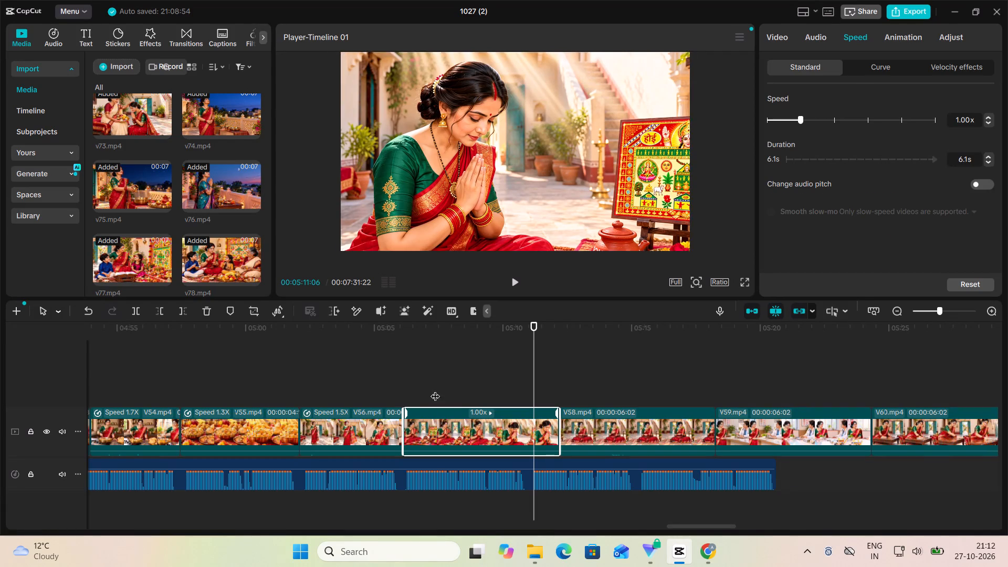
pyautogui.click(517, 281)
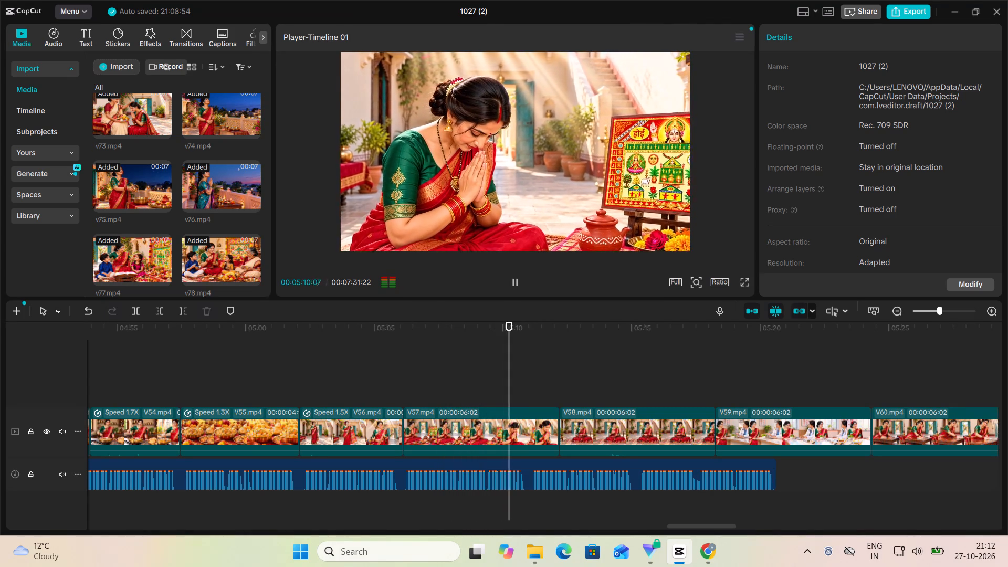
pyautogui.click(515, 283)
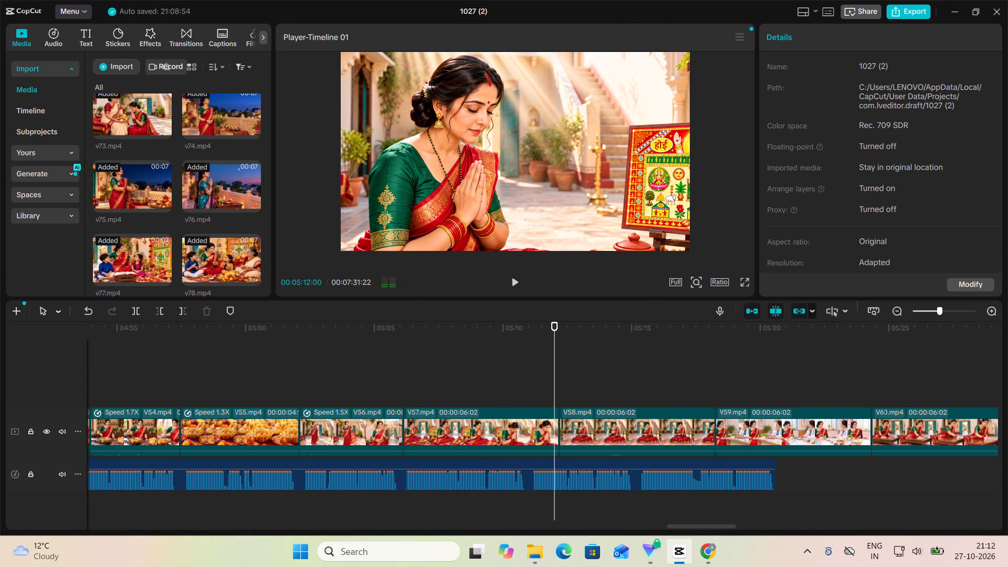
pyautogui.click(515, 285)
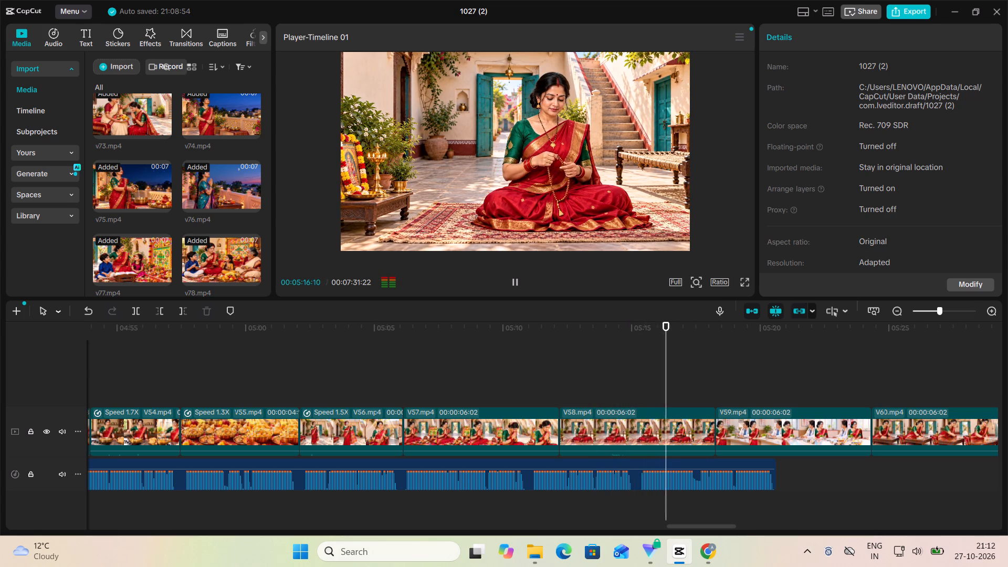
pyautogui.click(516, 286)
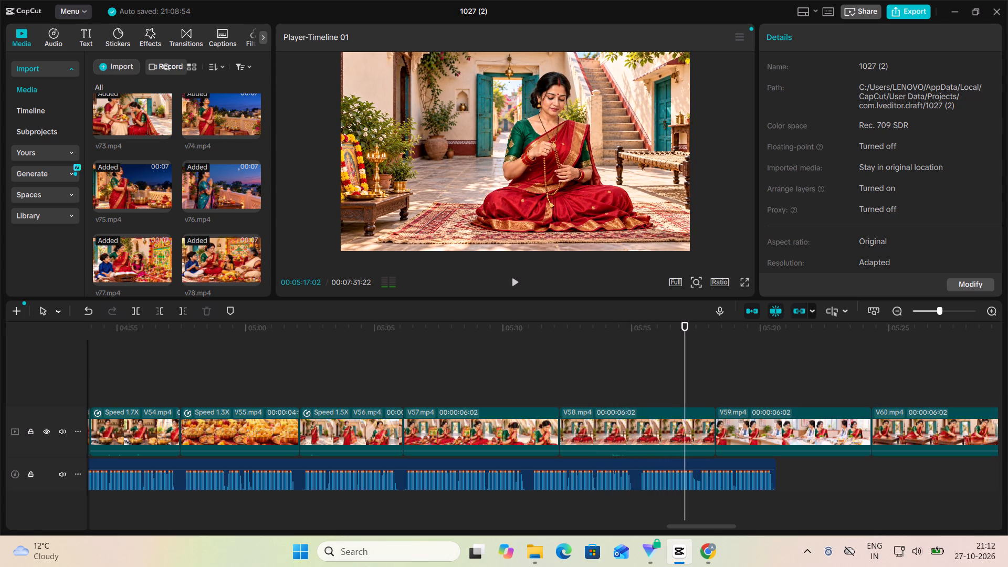
# Set the speed of V57 to 1.21x to fit the clip to its voiceover line.
pyautogui.click(541, 423)
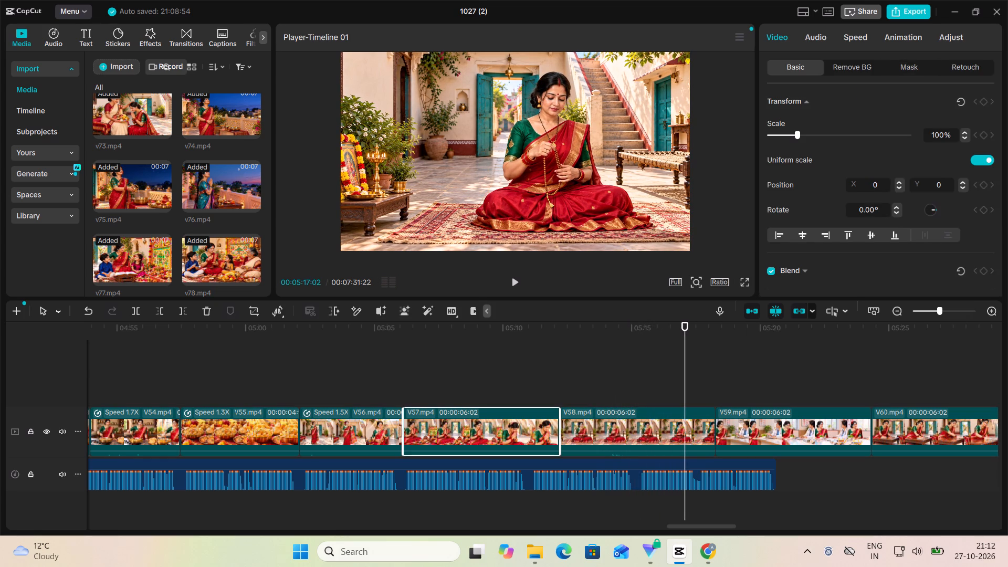
pyautogui.click(859, 37)
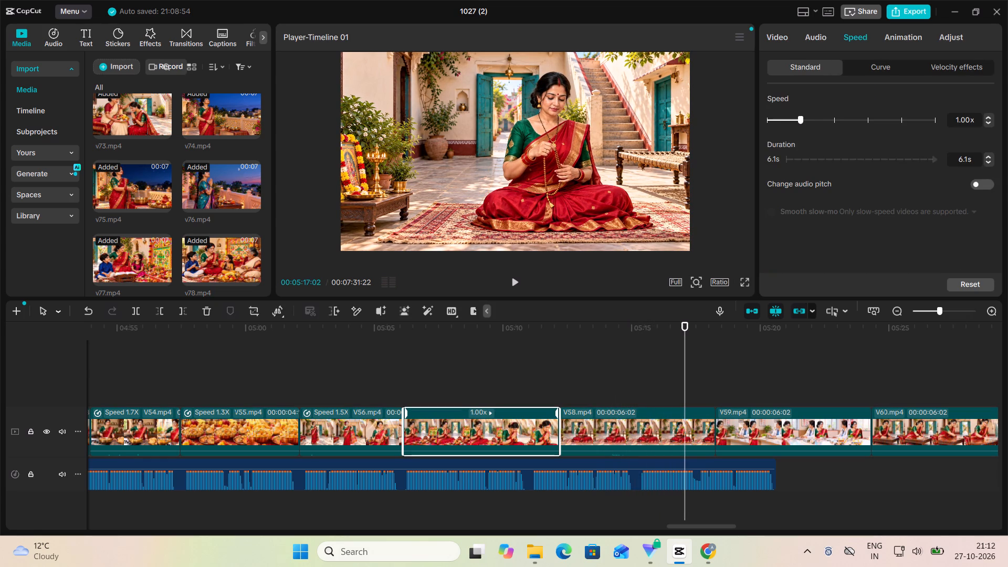
pyautogui.click(808, 120)
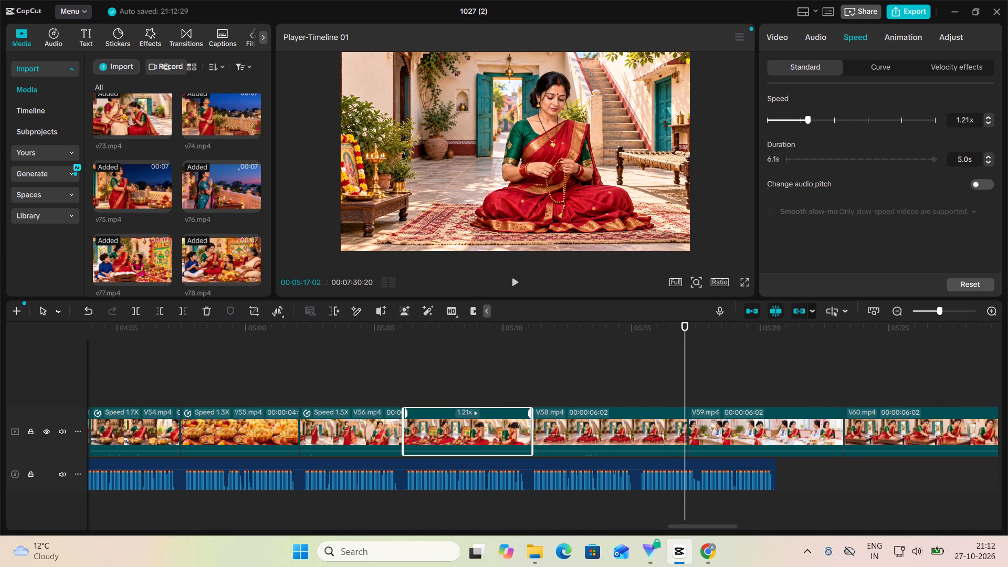
# Play from the end of the sped-up V57 through most of V58 against the voiceover, pausing at 00:05:15:05.
pyautogui.click(516, 385)
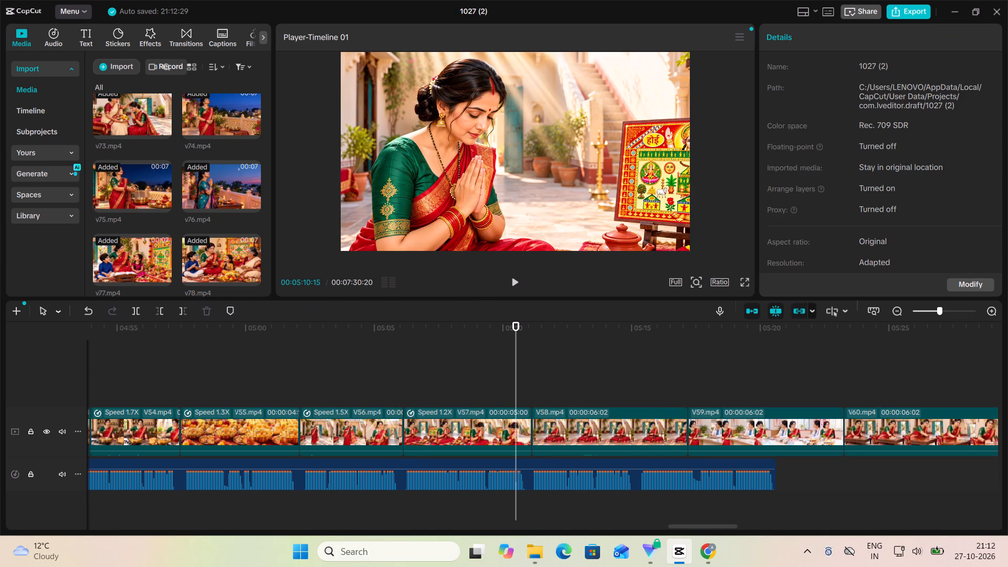
pyautogui.click(512, 285)
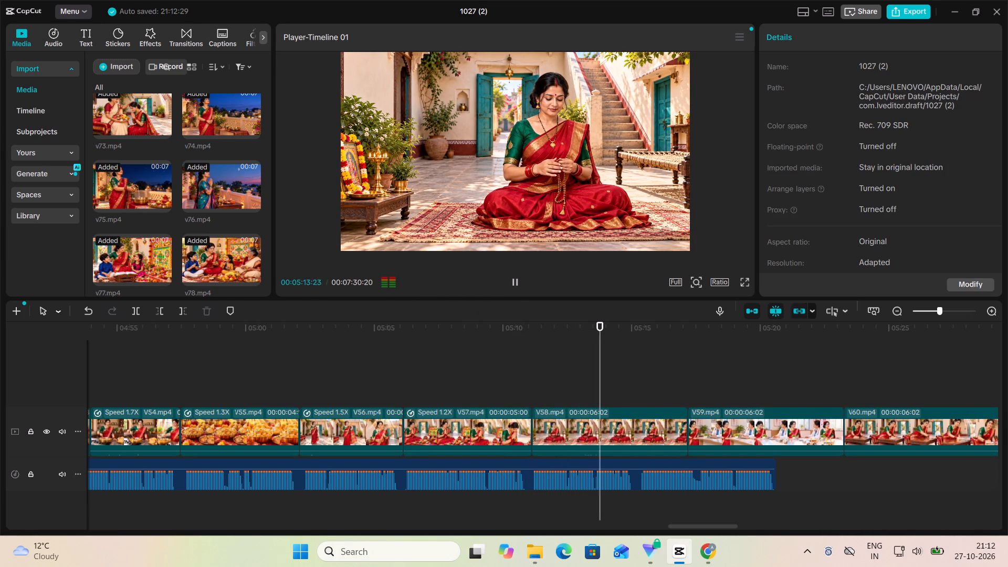
pyautogui.click(514, 285)
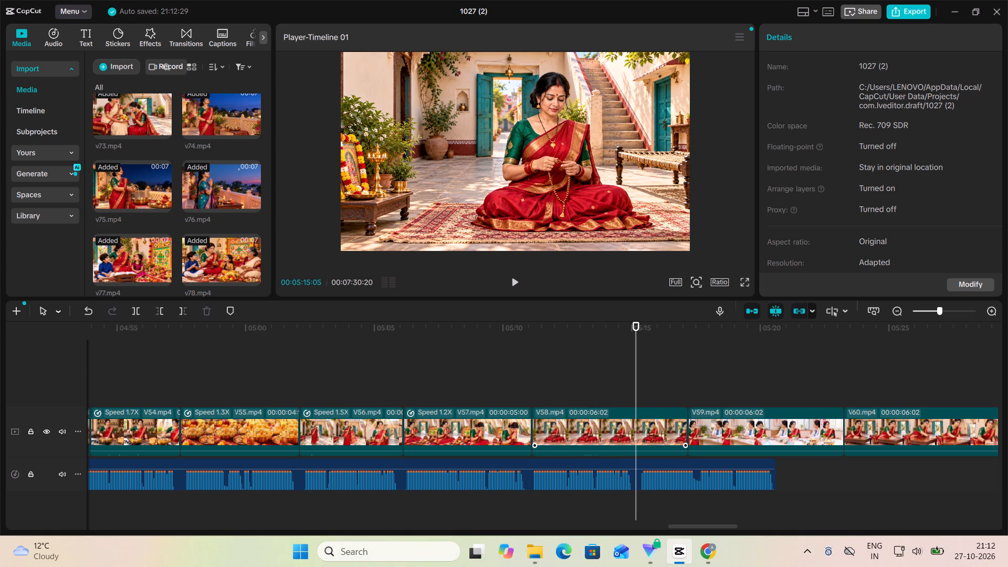
# Set the speed of V58 to 1.28x and trim its end back to the voiceover pause at about 00:05:15.
pyautogui.click(621, 443)
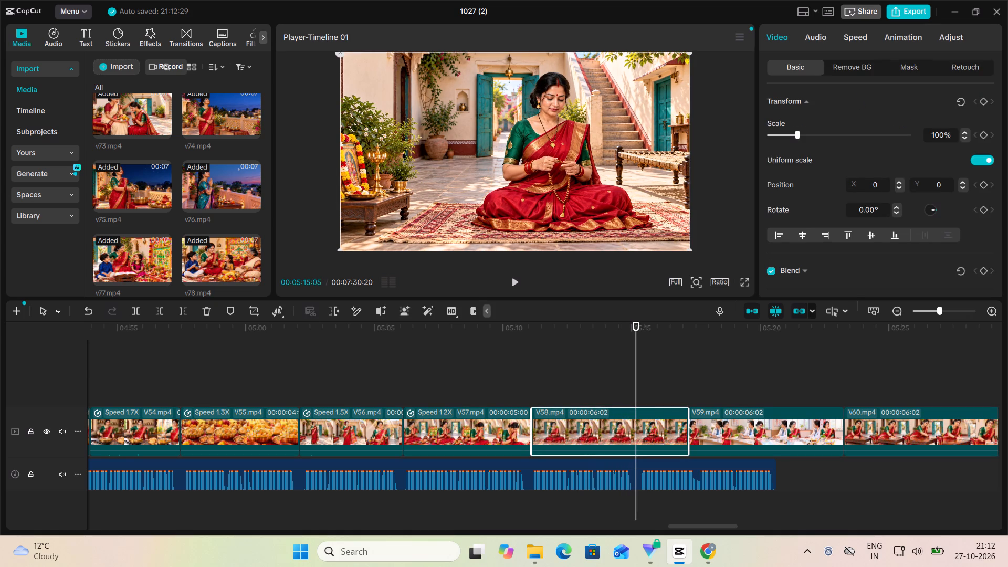
pyautogui.click(860, 33)
pyautogui.click(810, 119)
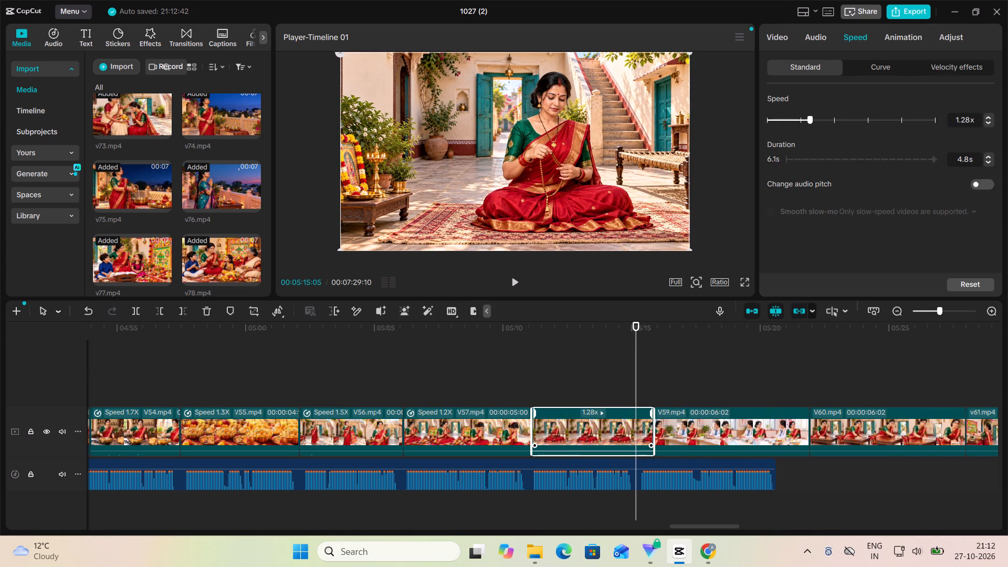
pyautogui.moveTo(655, 425); pyautogui.dragTo(633, 435)
# Play from the start of the shortened V58 through V59 against the voiceover, pausing at 00:05:20:25.
pyautogui.click(532, 375)
pyautogui.click(518, 279)
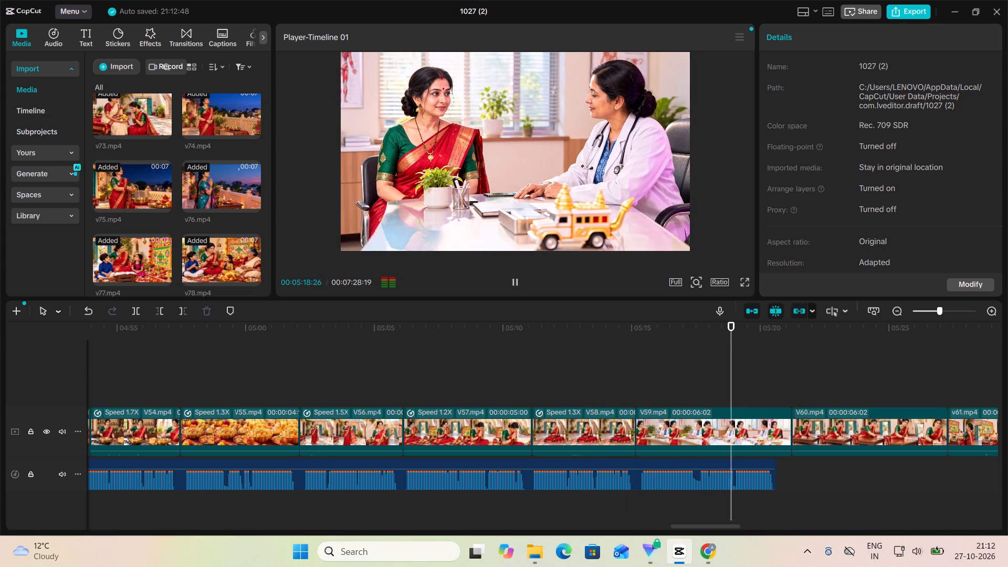
pyautogui.click(512, 285)
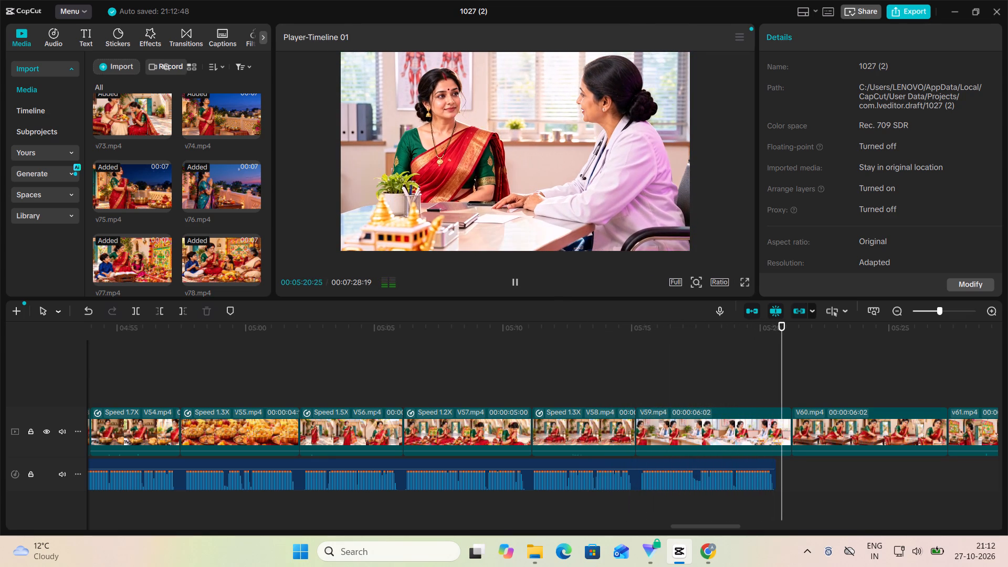
# Set the speed of V59 to 1.14x so it ends with the first voiceover.
pyautogui.click(750, 435)
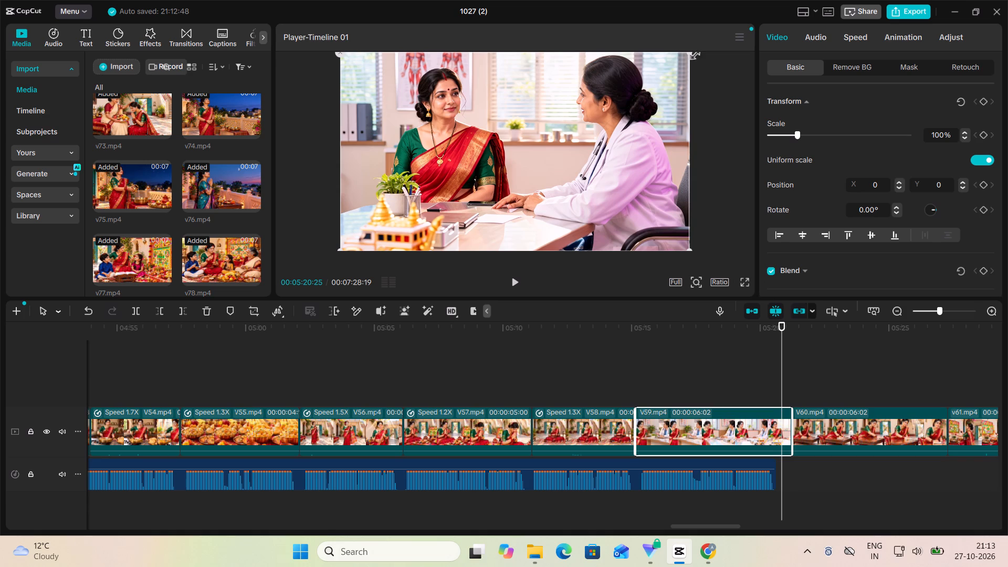
pyautogui.click(866, 38)
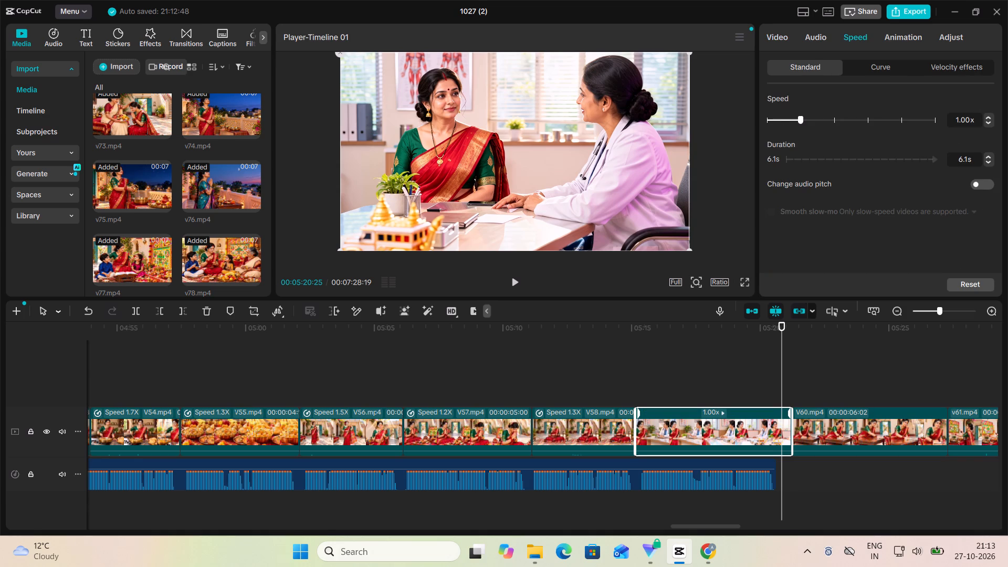
pyautogui.click(805, 119)
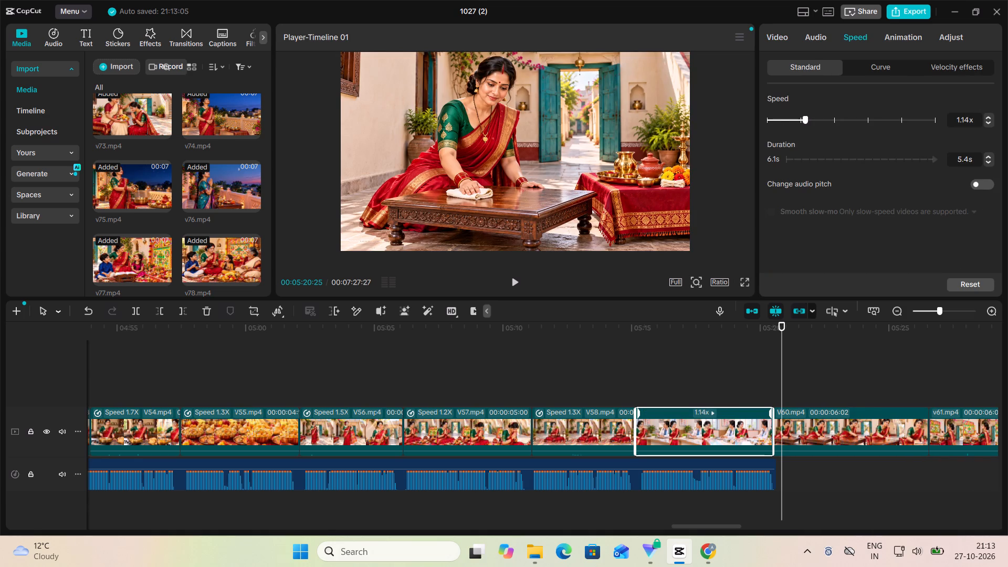
# Move Voice 2.mp3 earlier on the audio track so it starts directly after the preceding voiceover, near the start of V60.
pyautogui.hscroll(-1, 765, 358)
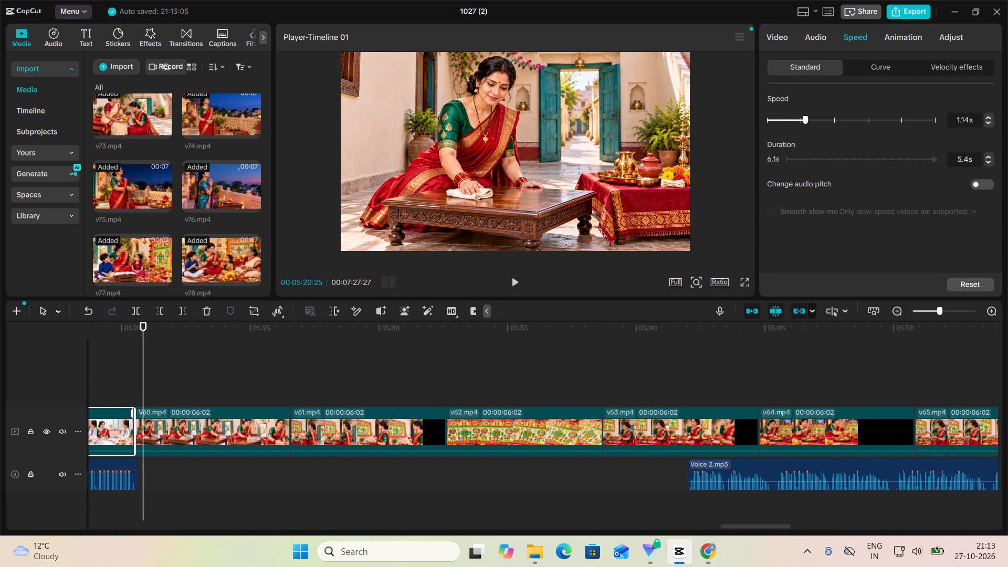
pyautogui.hscroll(-1, 835, 413)
pyautogui.moveTo(769, 464); pyautogui.dragTo(549, 487)
pyautogui.hscroll(-1, 549, 487)
pyautogui.moveTo(549, 486); pyautogui.dragTo(388, 479)
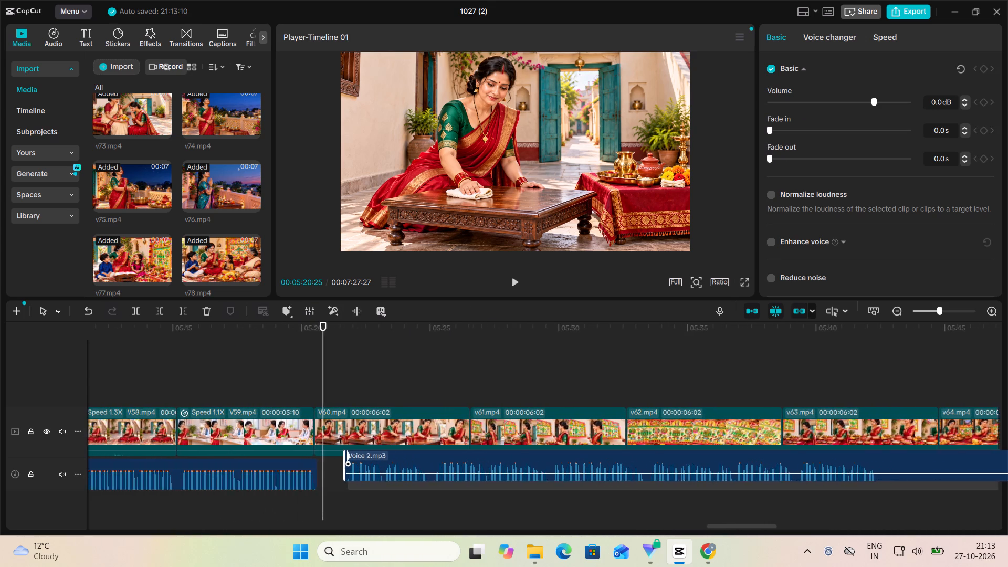
pyautogui.hscroll(-1, 388, 479)
pyautogui.moveTo(388, 479); pyautogui.dragTo(386, 483)
pyautogui.hscroll(-1, 385, 480)
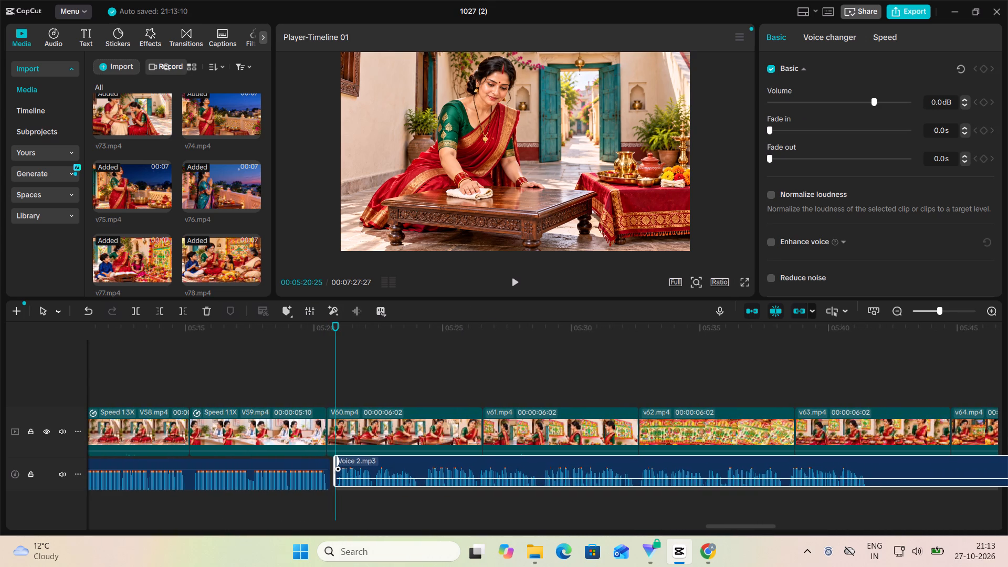
pyautogui.moveTo(386, 483); pyautogui.dragTo(382, 484)
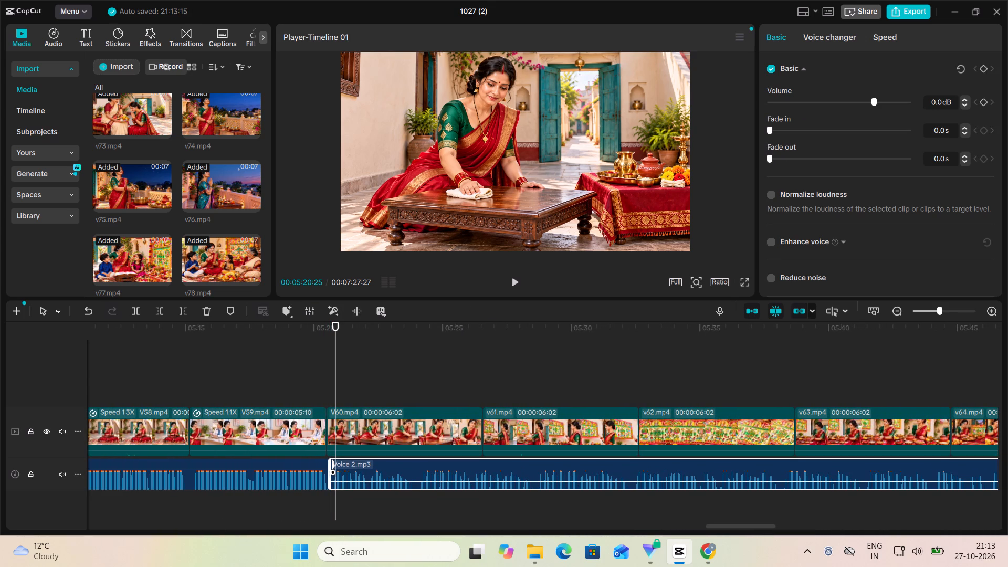
# Raise the volume of Voice 2.mp3 to 20.0 dB.
pyautogui.moveTo(359, 482); pyautogui.dragTo(376, 438)
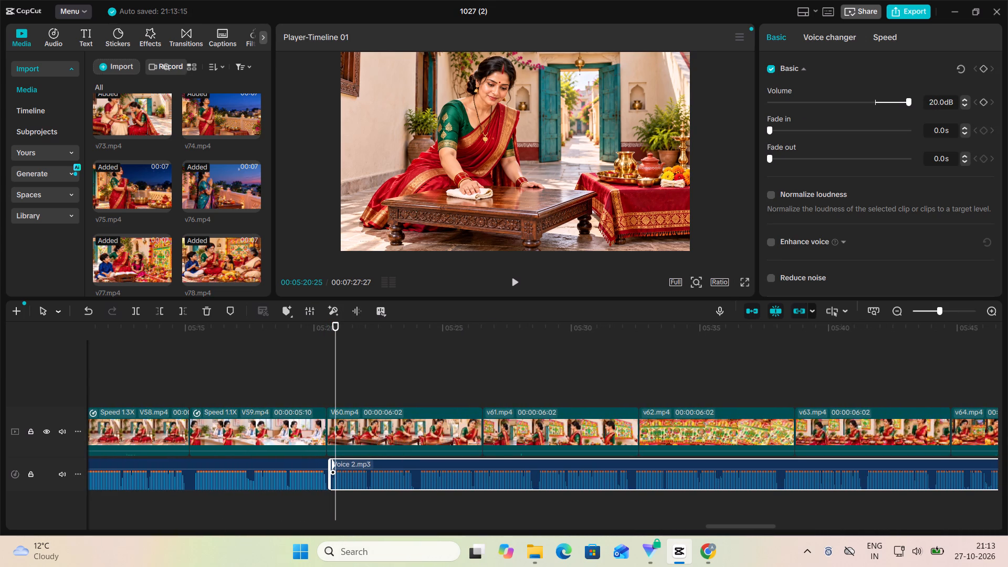
# Play from the end of V59 into V60 across the join between the two voiceovers, pausing at 00:05:24:03.
pyautogui.click(300, 357)
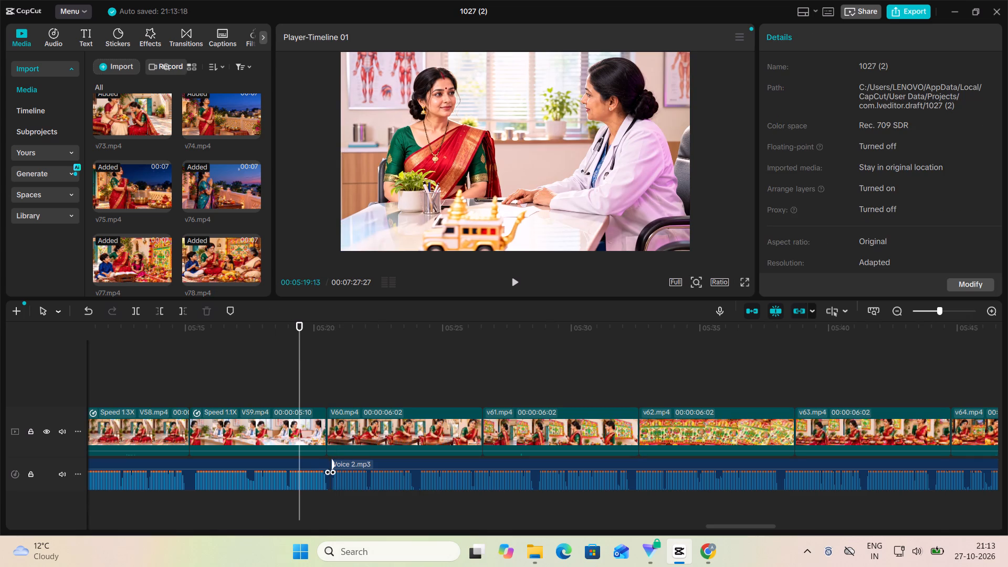
pyautogui.moveTo(316, 469); pyautogui.dragTo(324, 455)
pyautogui.click(517, 282)
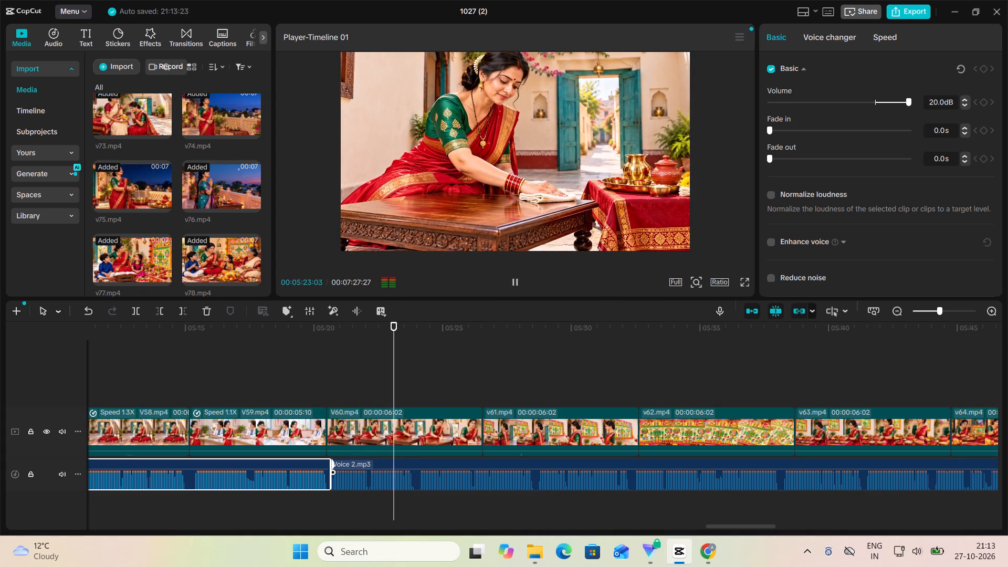
pyautogui.click(516, 280)
# Set the speed of V60 to 1.67x to fit the clip to the first line of Voice 2.mp3.
pyautogui.click(418, 425)
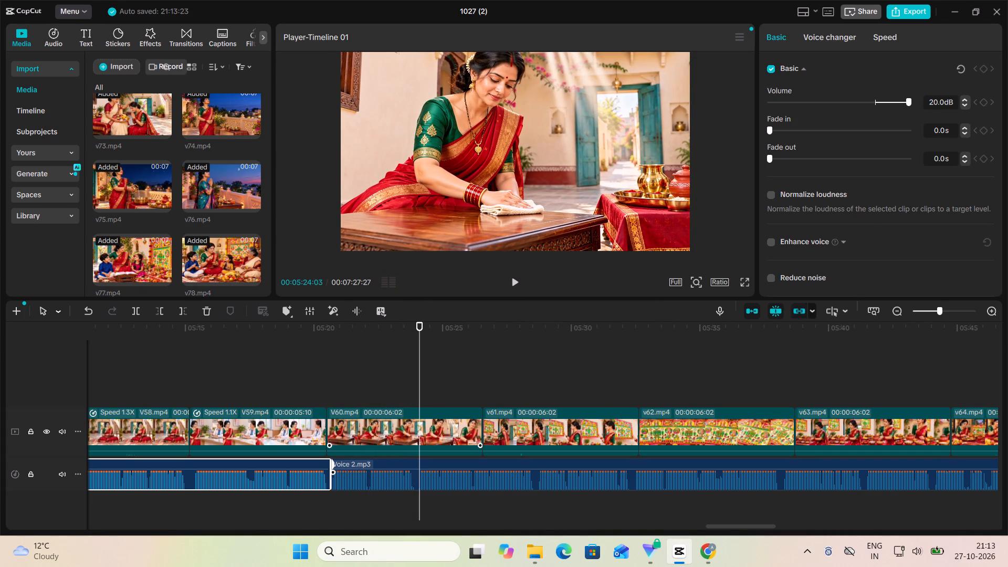
pyautogui.click(867, 32)
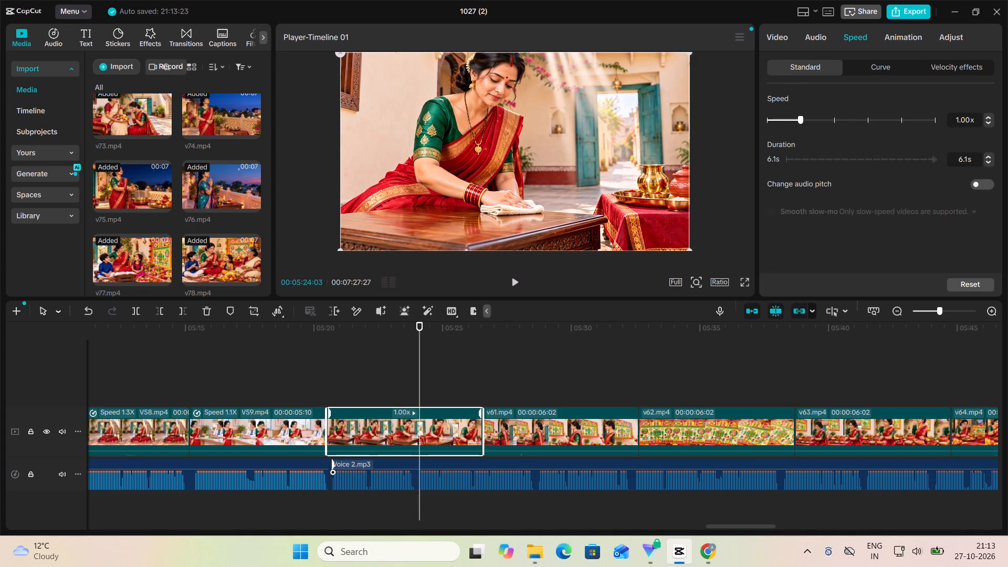
pyautogui.click(813, 120)
pyautogui.click(818, 118)
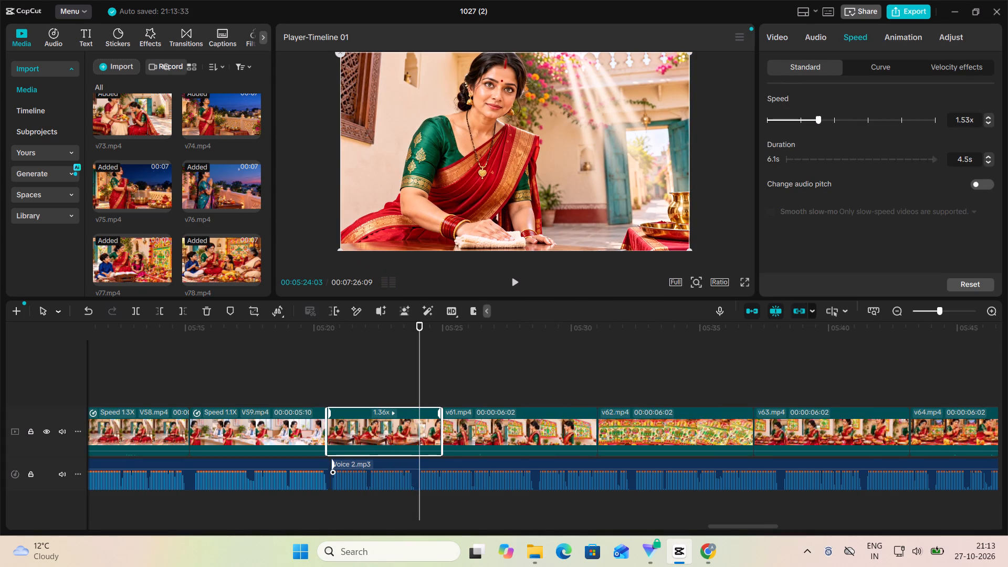
pyautogui.click(823, 117)
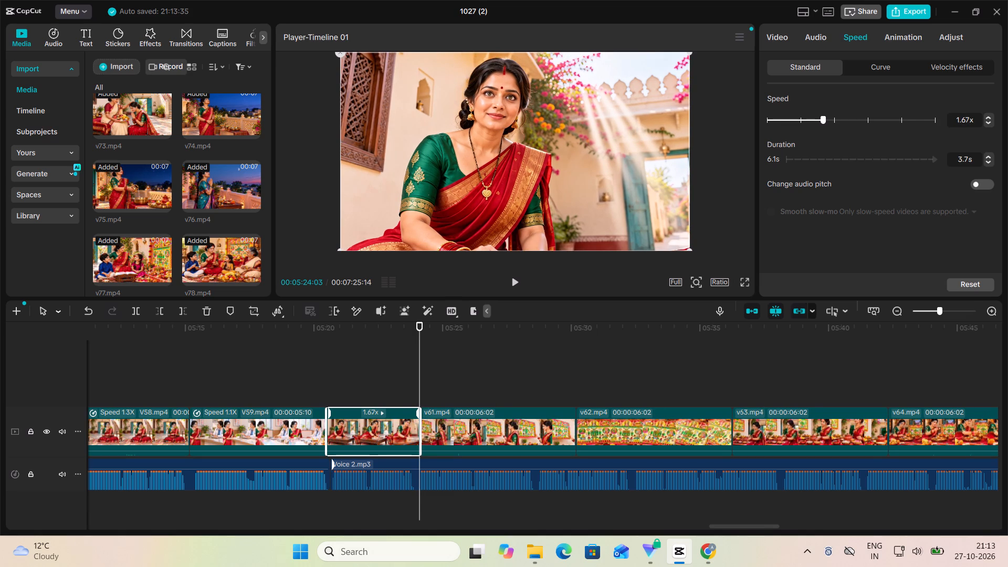
# Play from the end of V59 through V60 and V61 into V62 against the voiceover, pausing at 00:05:32:17.
pyautogui.click(321, 387)
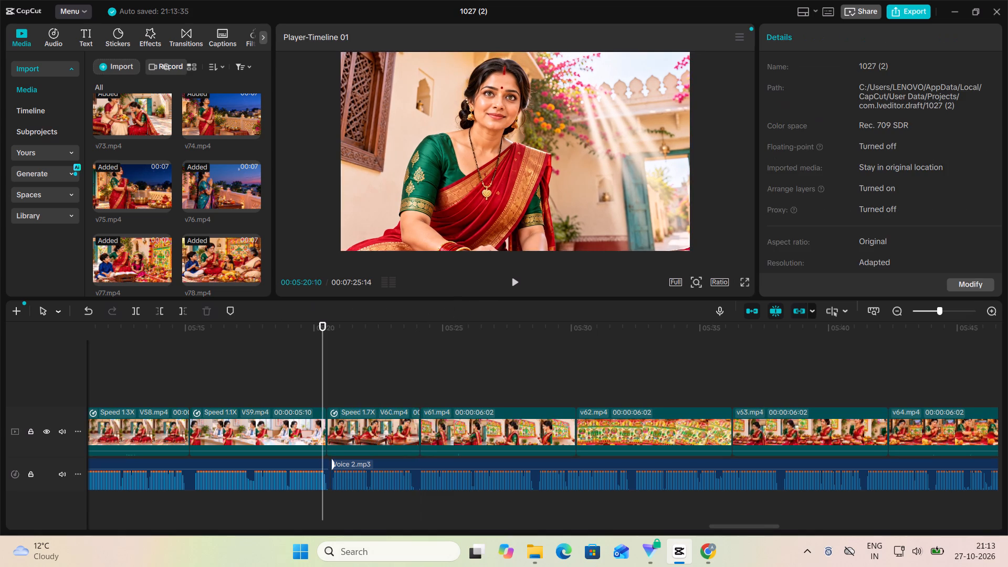
pyautogui.click(516, 276)
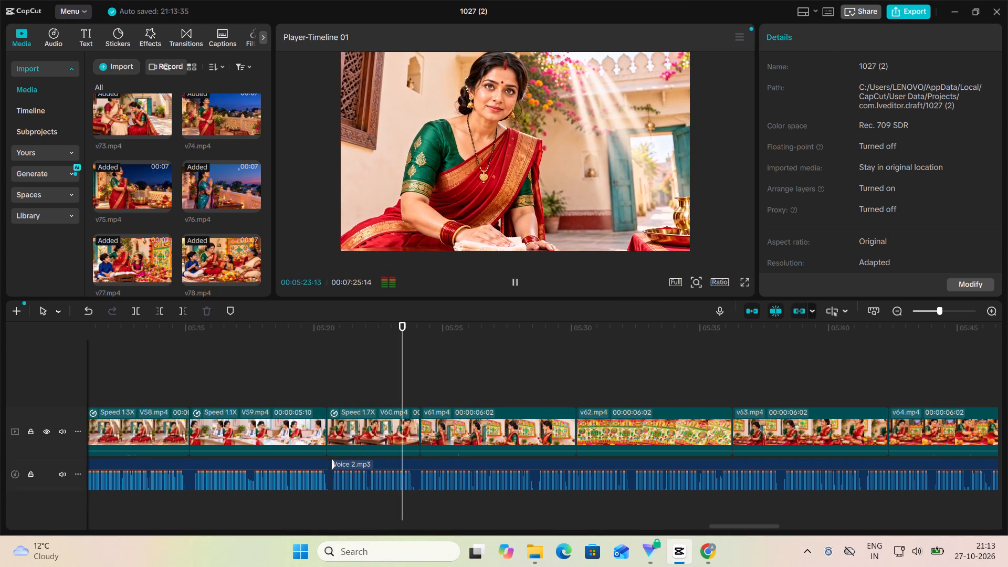
pyautogui.click(513, 283)
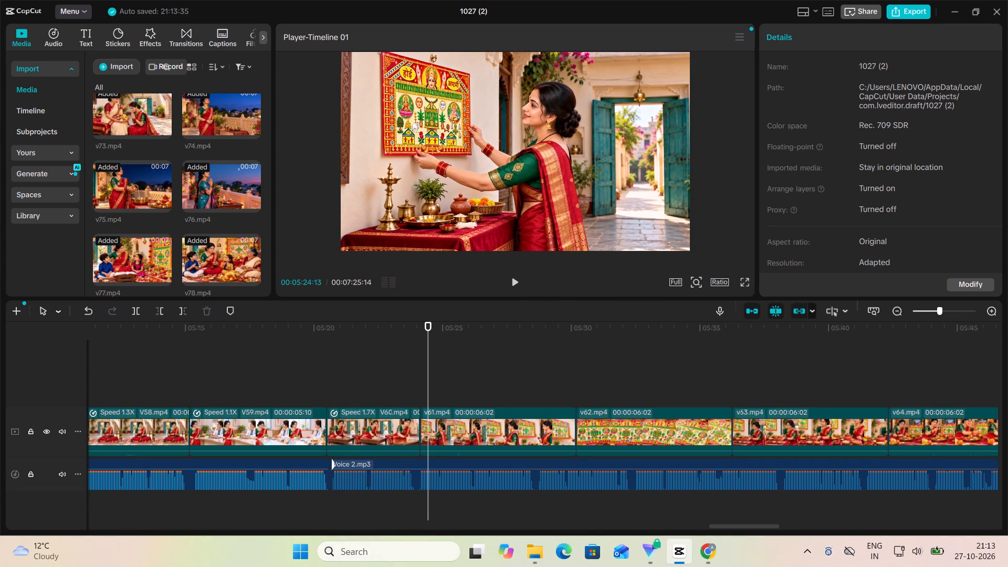
pyautogui.click(514, 285)
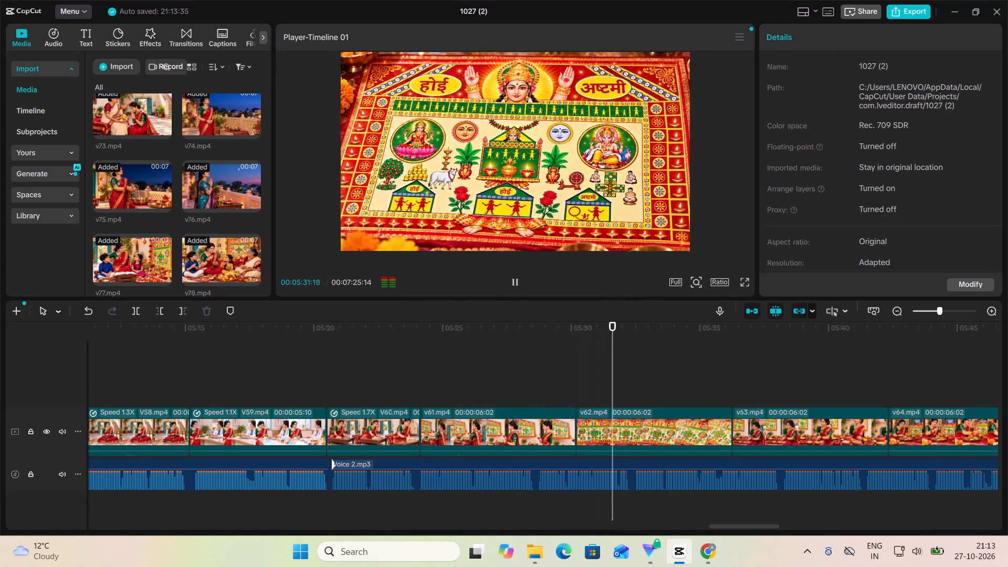
pyautogui.click(514, 285)
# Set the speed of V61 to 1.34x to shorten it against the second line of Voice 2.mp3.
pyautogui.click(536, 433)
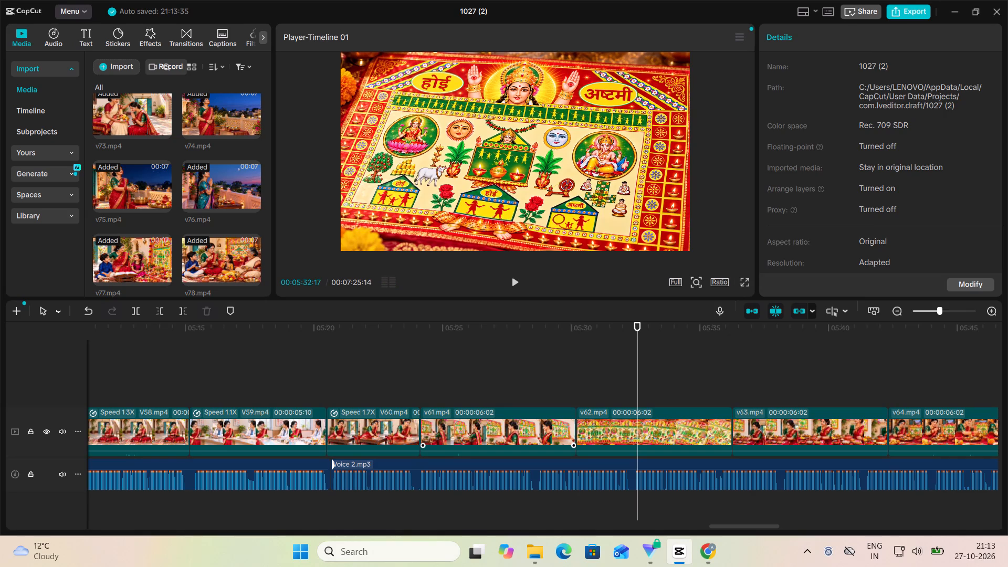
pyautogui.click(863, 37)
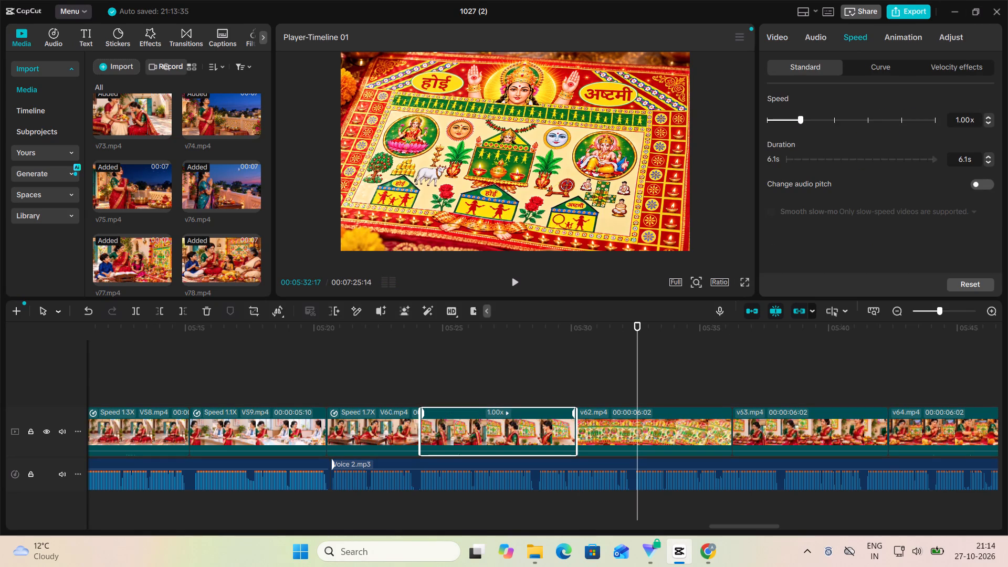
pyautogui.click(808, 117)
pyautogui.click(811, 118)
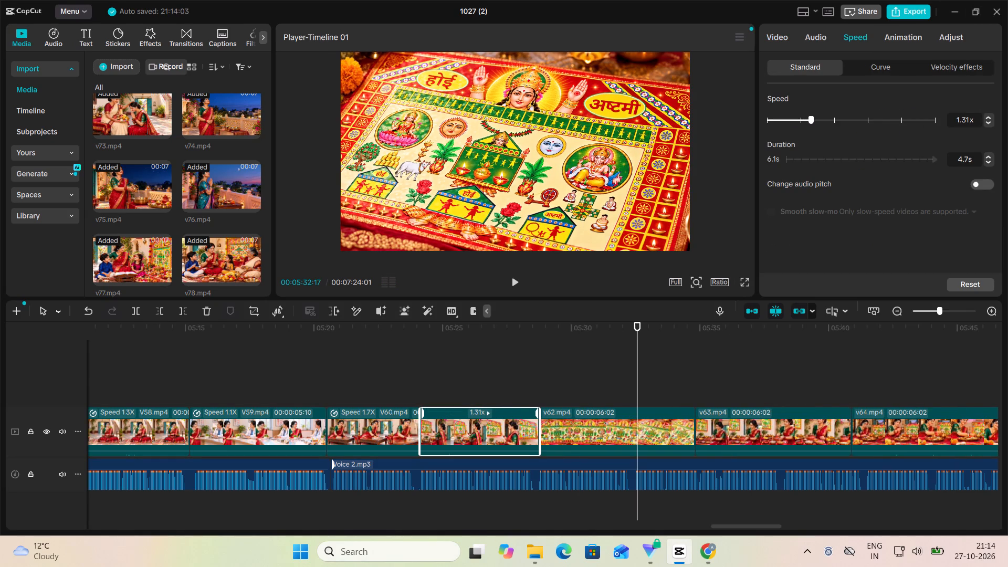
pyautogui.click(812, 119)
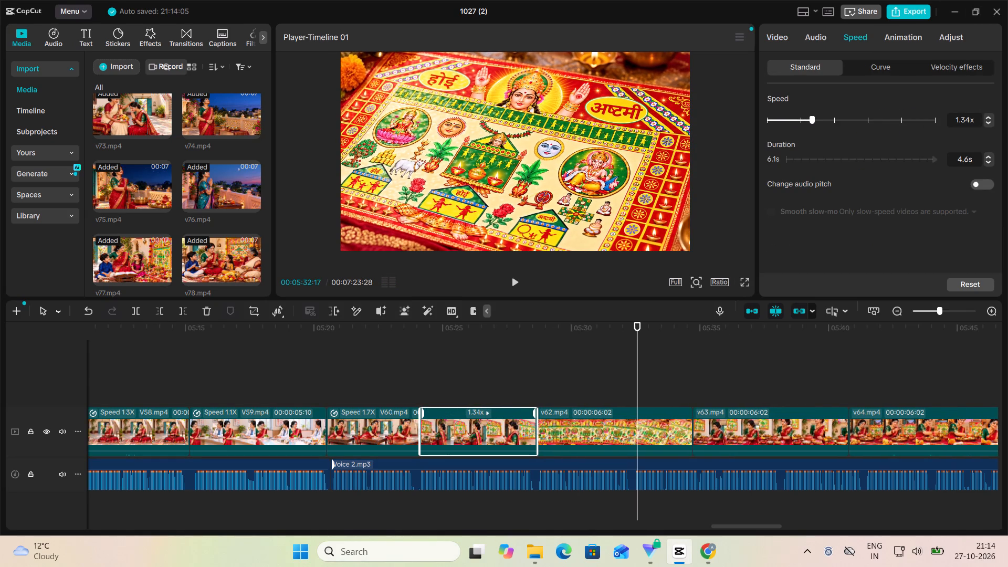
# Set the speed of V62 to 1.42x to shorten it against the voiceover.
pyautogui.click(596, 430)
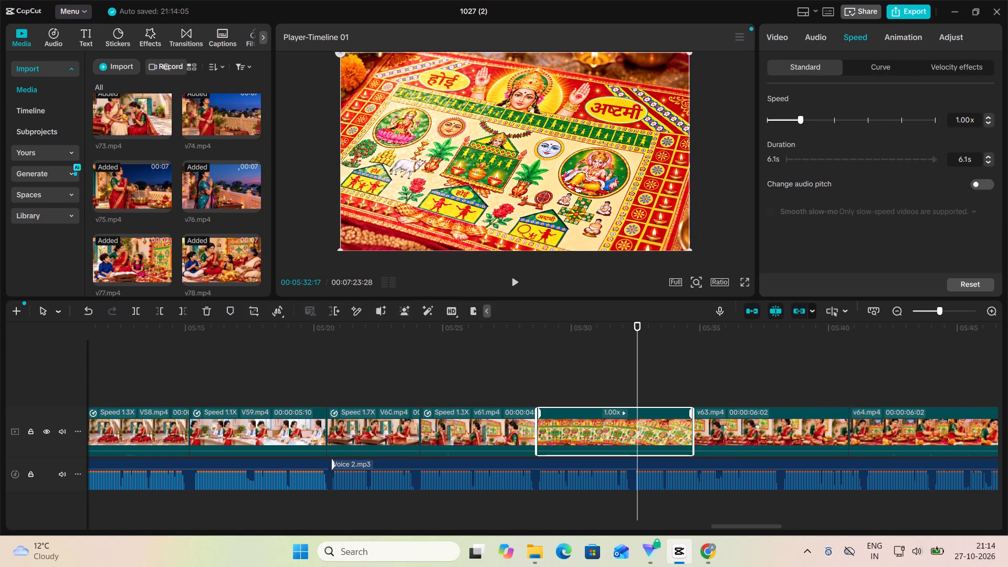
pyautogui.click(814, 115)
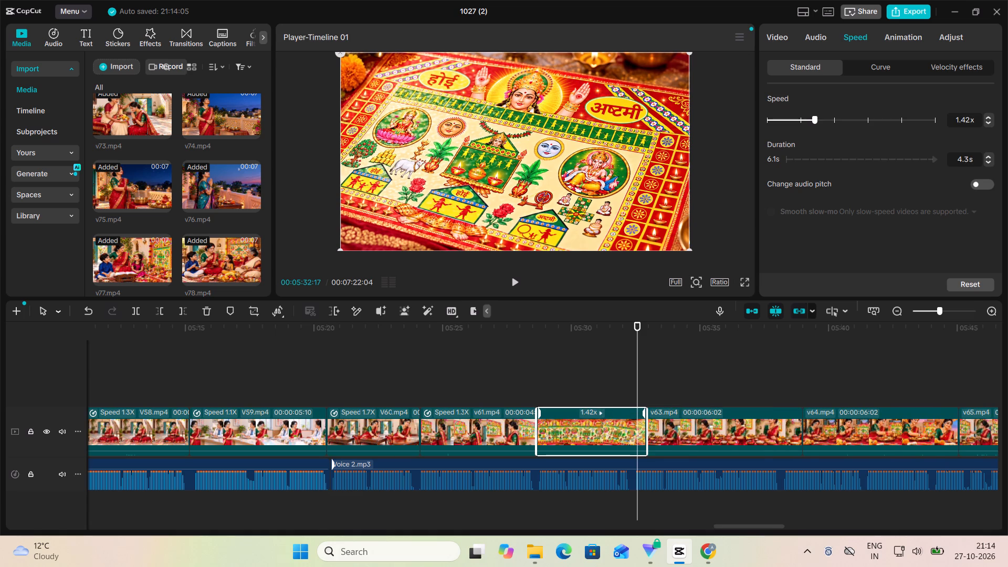
# Play from the end of V61 into V62 against the voiceover, pausing at 00:05:32:01.
pyautogui.click(534, 388)
pyautogui.click(516, 288)
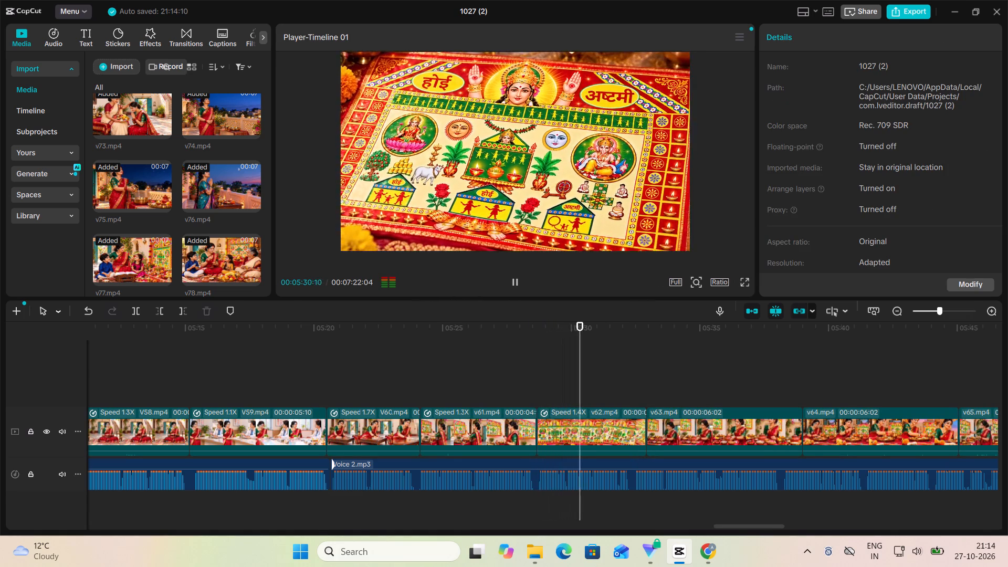
pyautogui.click(517, 288)
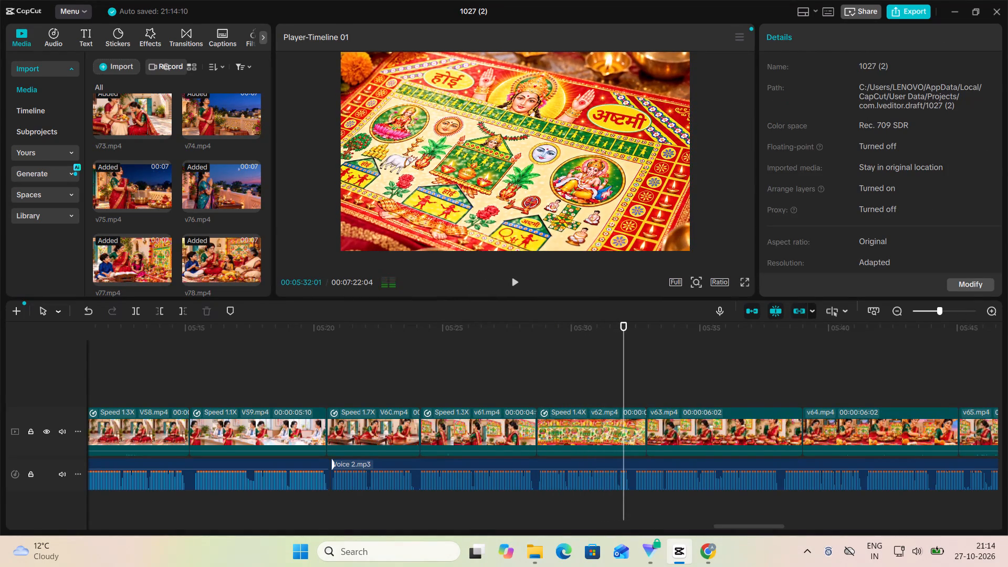
# Trim the end of V62 back to the voiceover pause at about 00:05:32.
pyautogui.click(632, 431)
pyautogui.moveTo(648, 433); pyautogui.dragTo(627, 436)
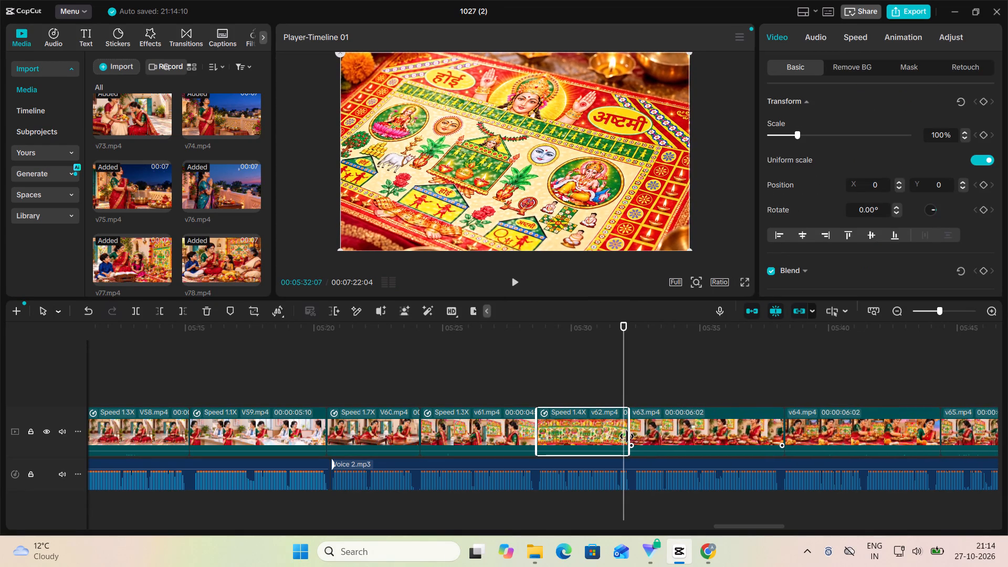
pyautogui.moveTo(627, 436); pyautogui.dragTo(630, 437)
pyautogui.moveTo(654, 451); pyautogui.dragTo(657, 469)
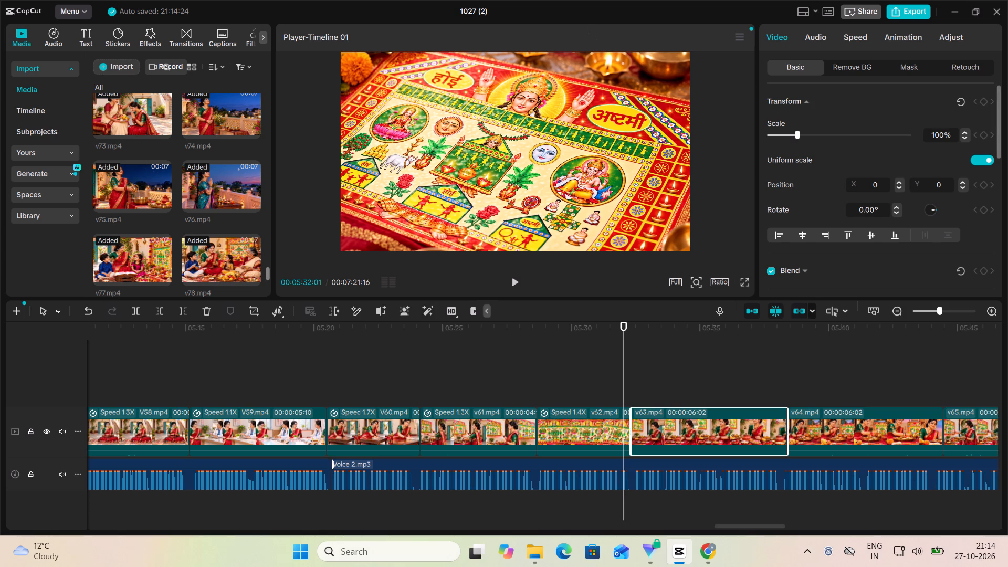
# Play from 00:05:27:18 in V61 through V62 and V63 against the voiceover, pausing at 00:05:38:15.
pyautogui.click(509, 374)
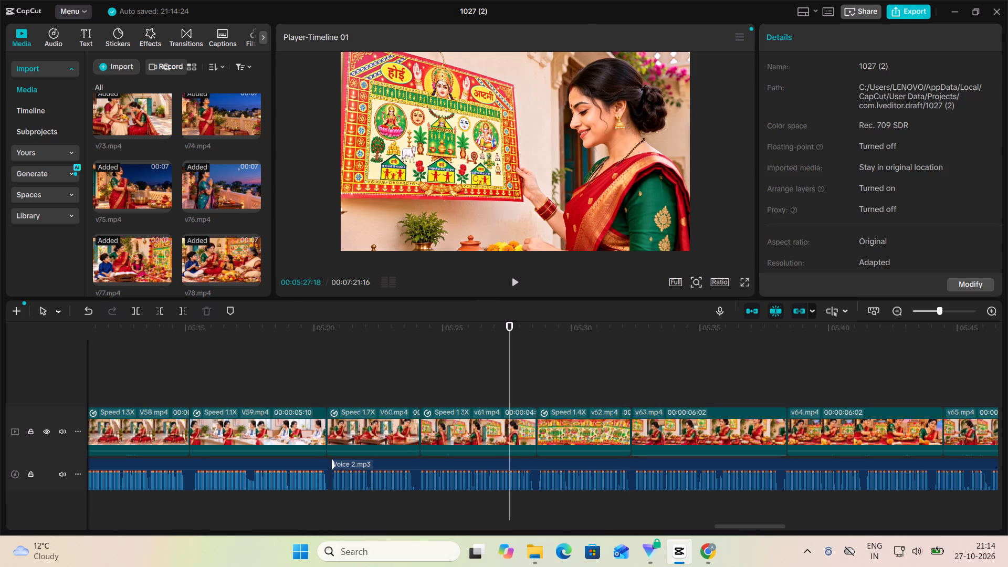
pyautogui.click(513, 285)
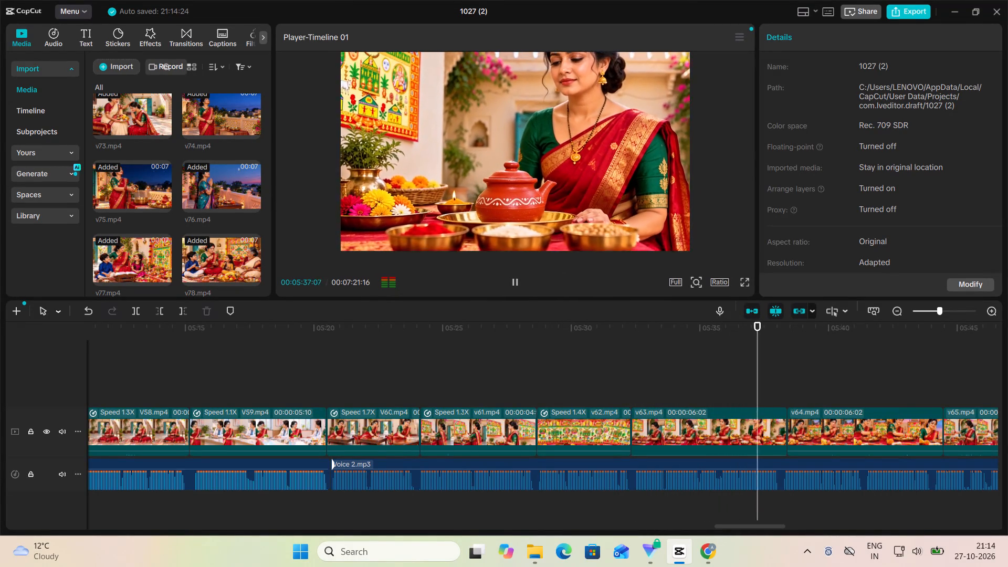
pyautogui.click(514, 282)
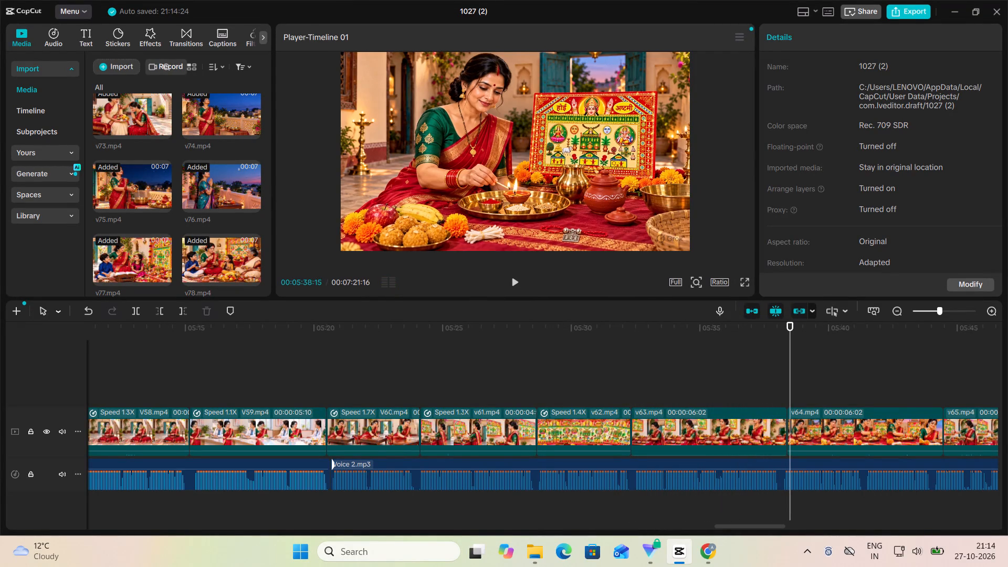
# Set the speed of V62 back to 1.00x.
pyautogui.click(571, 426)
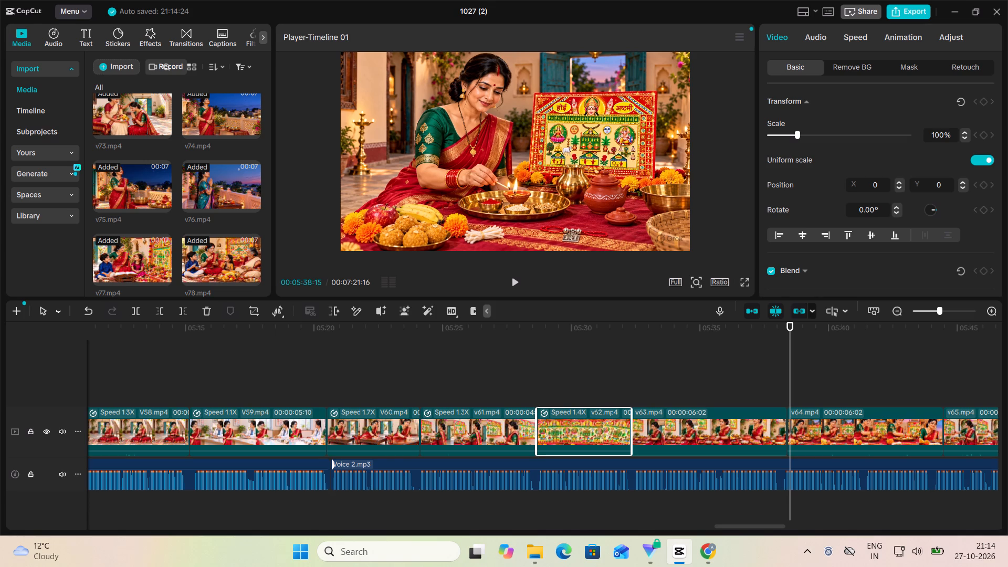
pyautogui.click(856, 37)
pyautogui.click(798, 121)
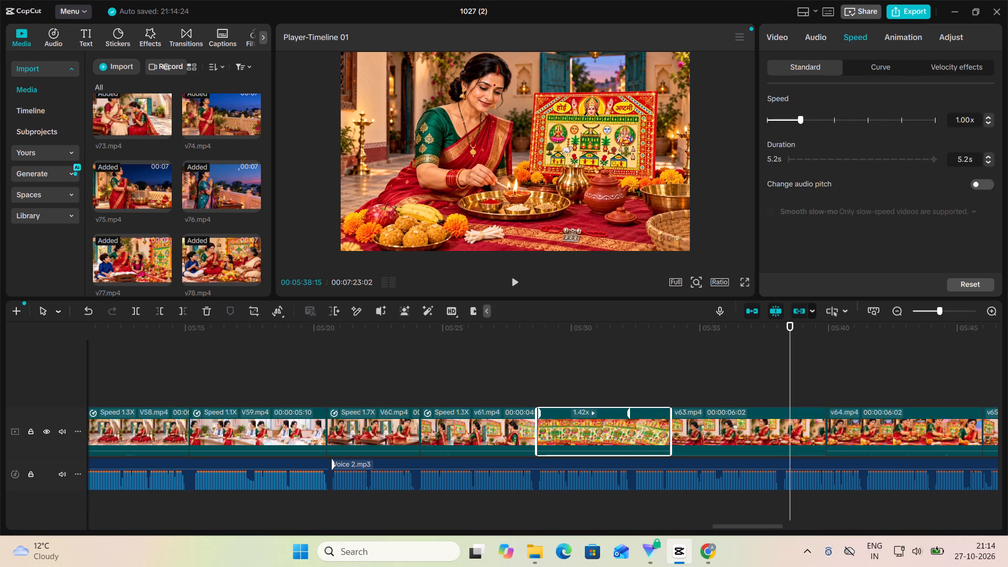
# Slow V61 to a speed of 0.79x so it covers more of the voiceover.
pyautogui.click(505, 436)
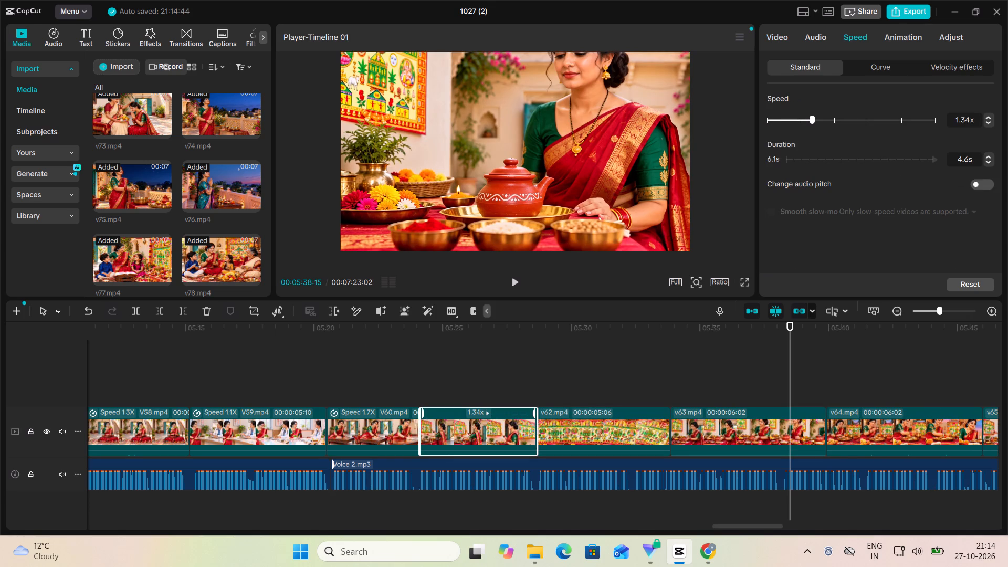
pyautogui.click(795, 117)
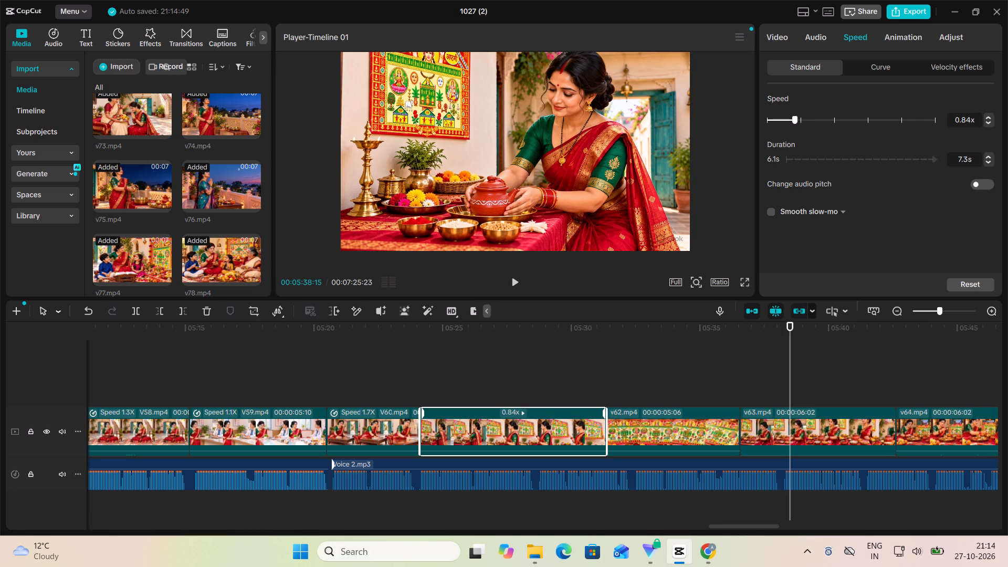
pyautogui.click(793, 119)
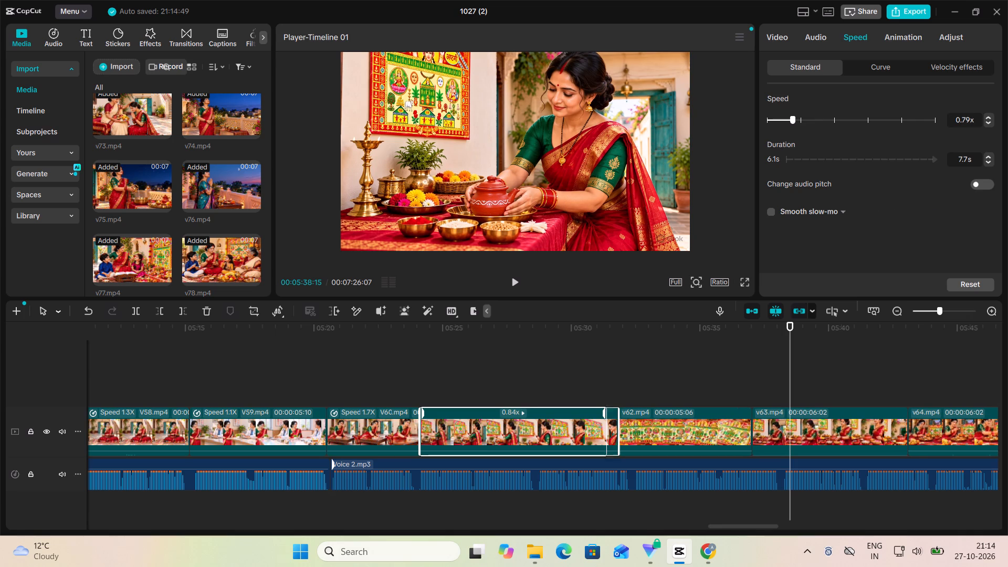
# Play from 00:05:25:29 in V61 into V62 against the voiceover, pausing at 00:05:33:00.
pyautogui.click(468, 390)
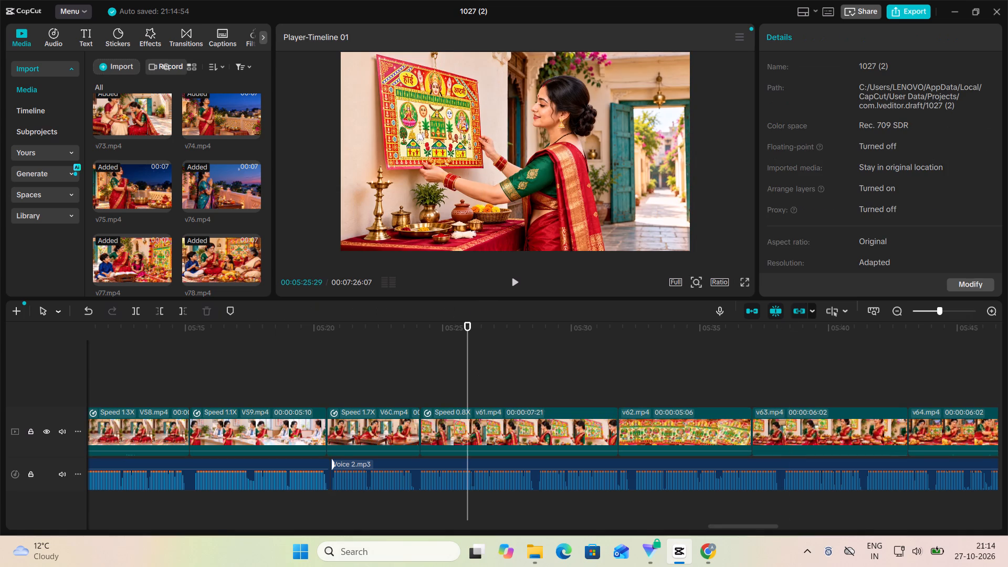
pyautogui.click(516, 285)
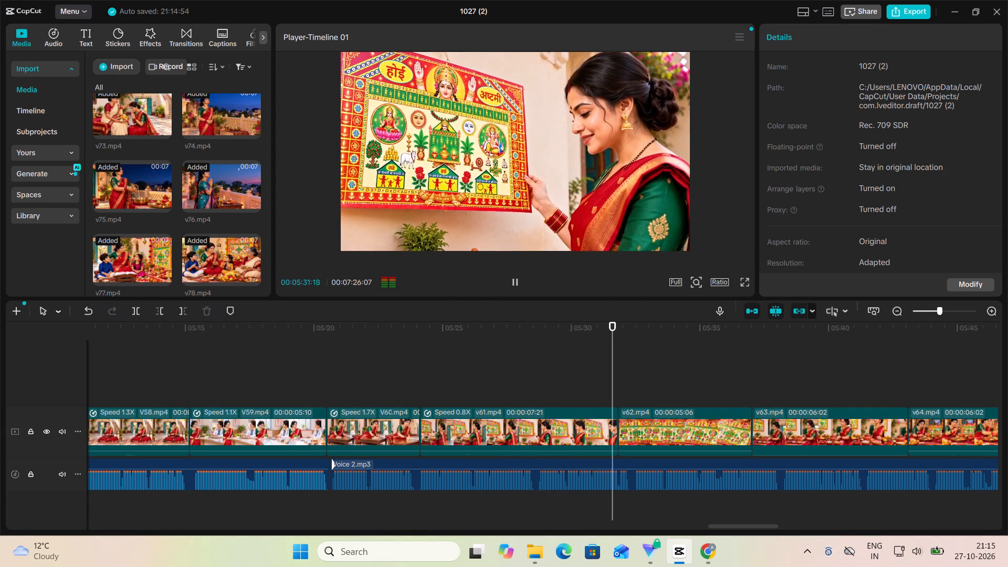
pyautogui.click(518, 283)
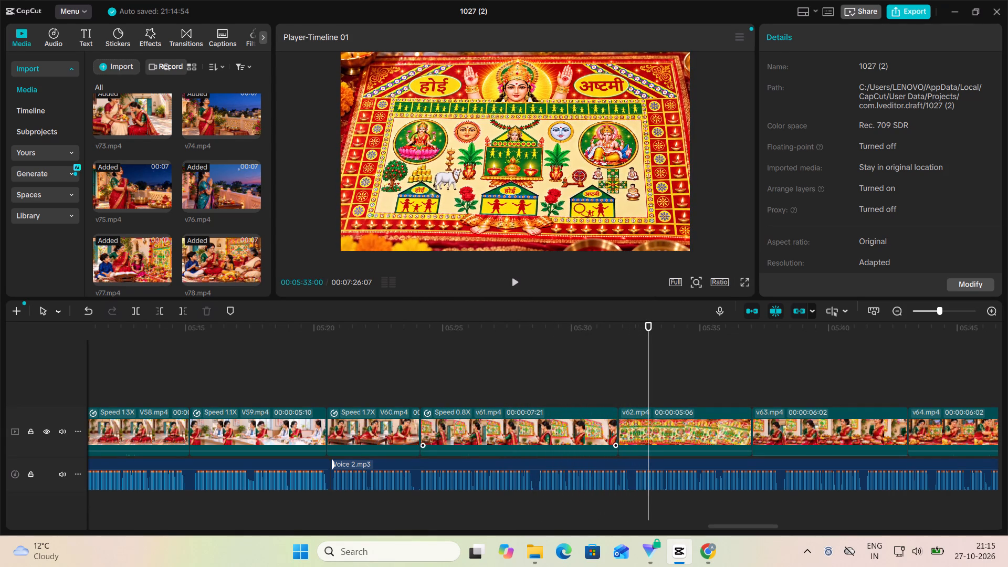
# Set the speed of V61 to 0.76x so its end meets the pause in the voiceover.
pyautogui.click(604, 426)
pyautogui.click(851, 34)
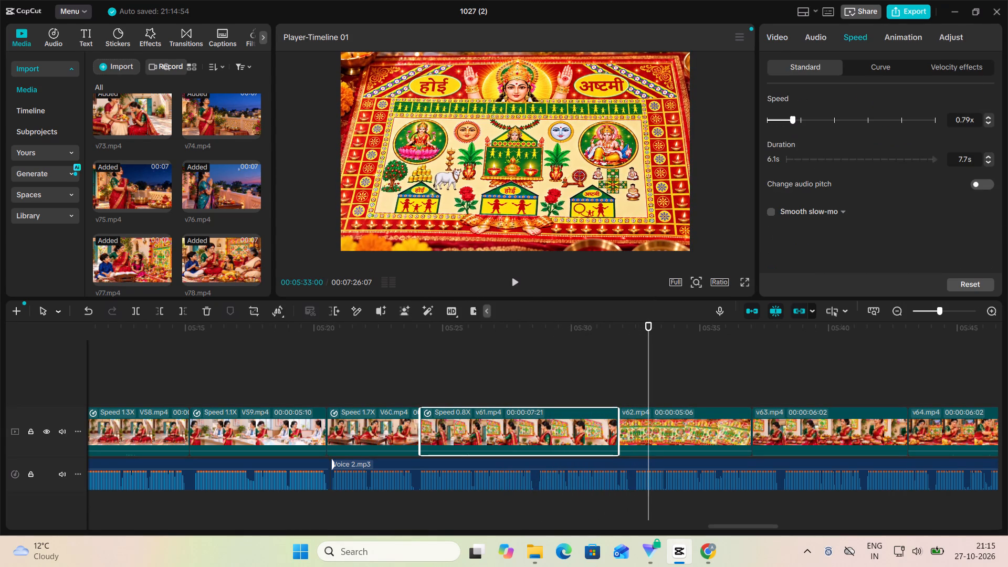
pyautogui.click(792, 120)
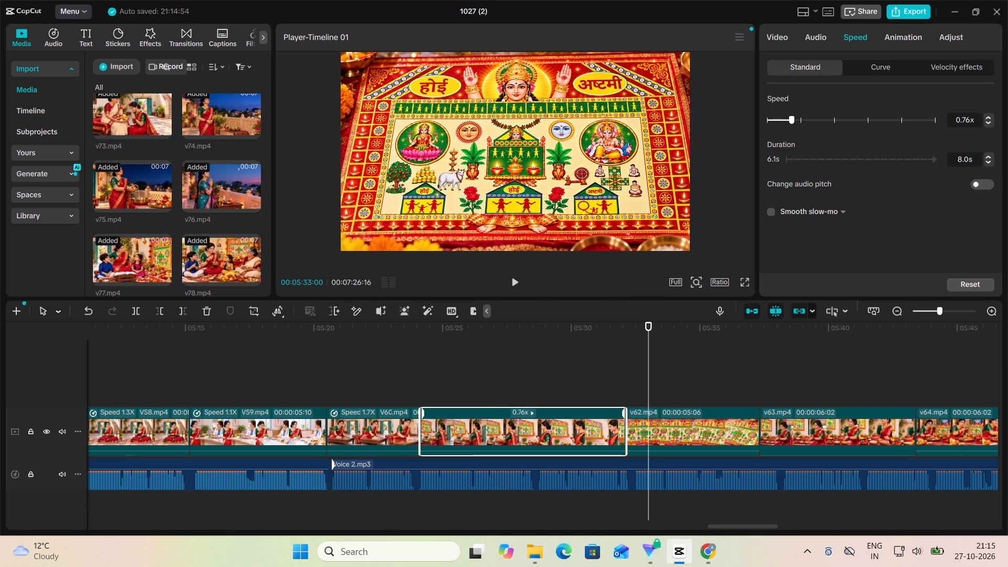
# Play from the end of V61 through V62 into V63 against the voiceover, pausing at 00:05:38:14.
pyautogui.click(603, 384)
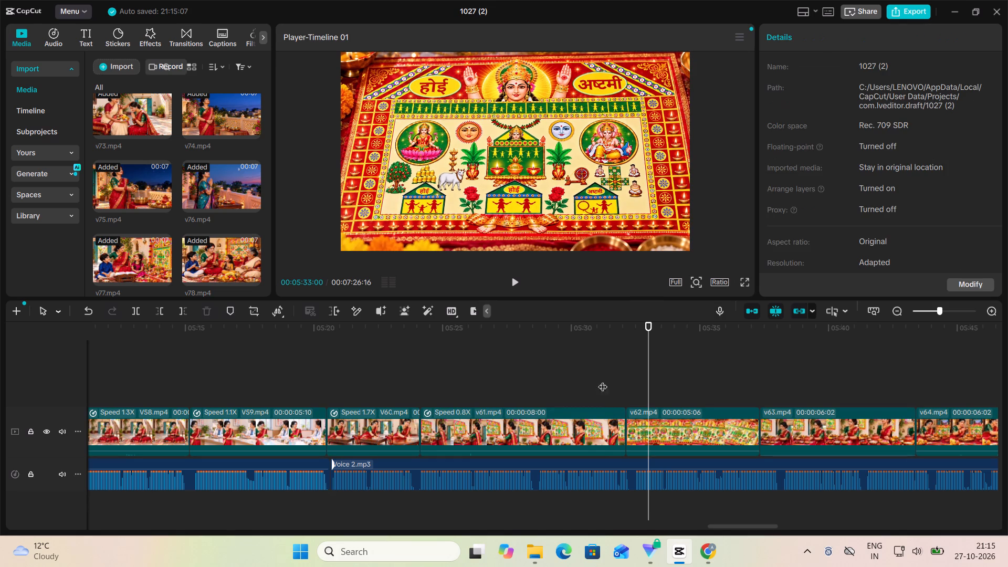
pyautogui.click(516, 287)
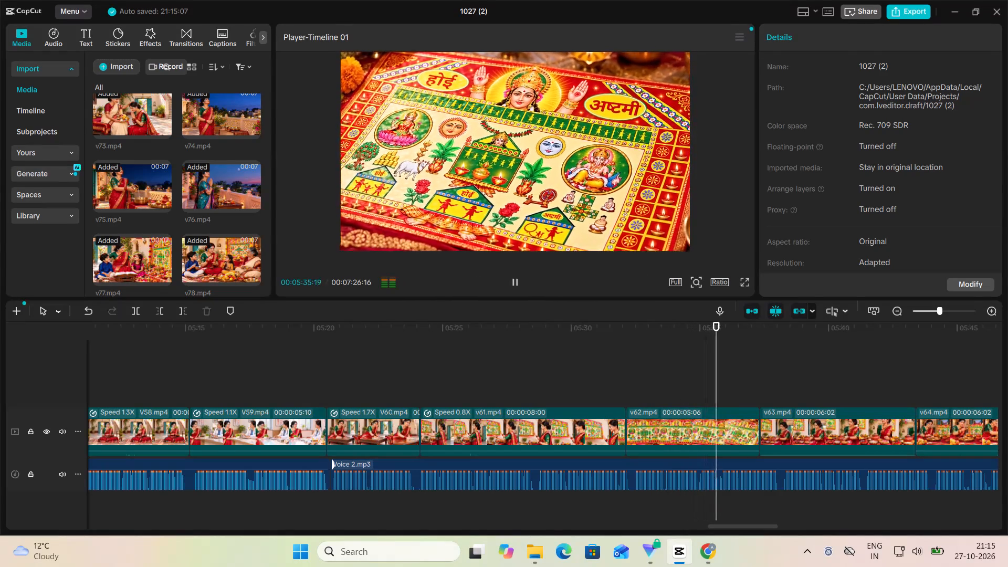
pyautogui.click(516, 287)
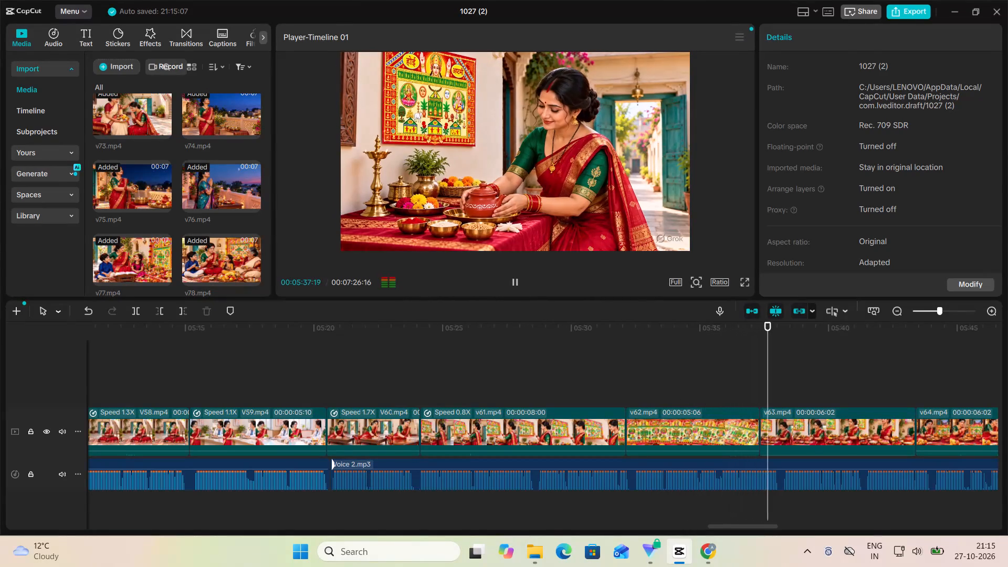
pyautogui.click(516, 287)
pyautogui.click(516, 287)
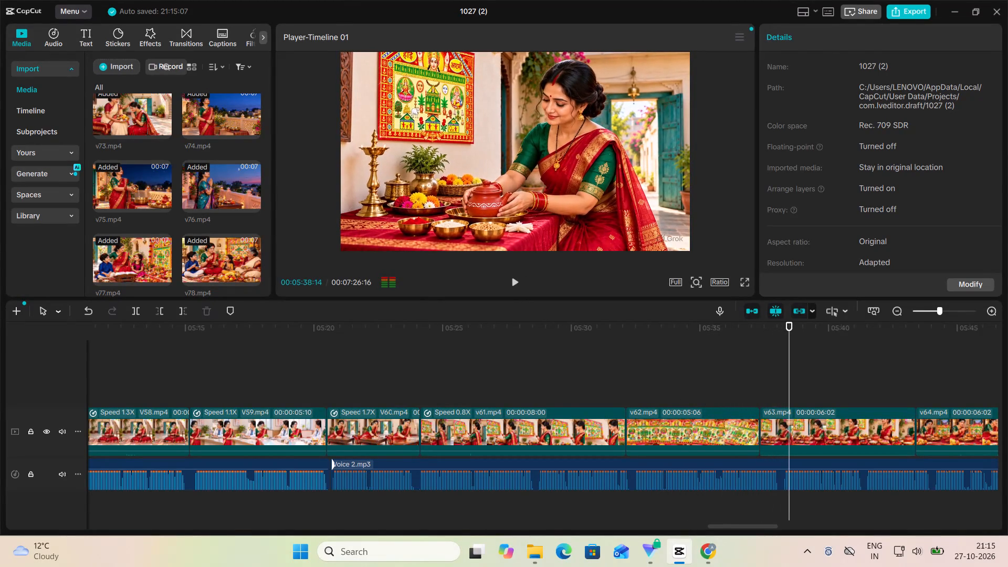
# Set the speed of V62 to 0.87x so its end meets the pause in the voiceover.
pyautogui.click(724, 424)
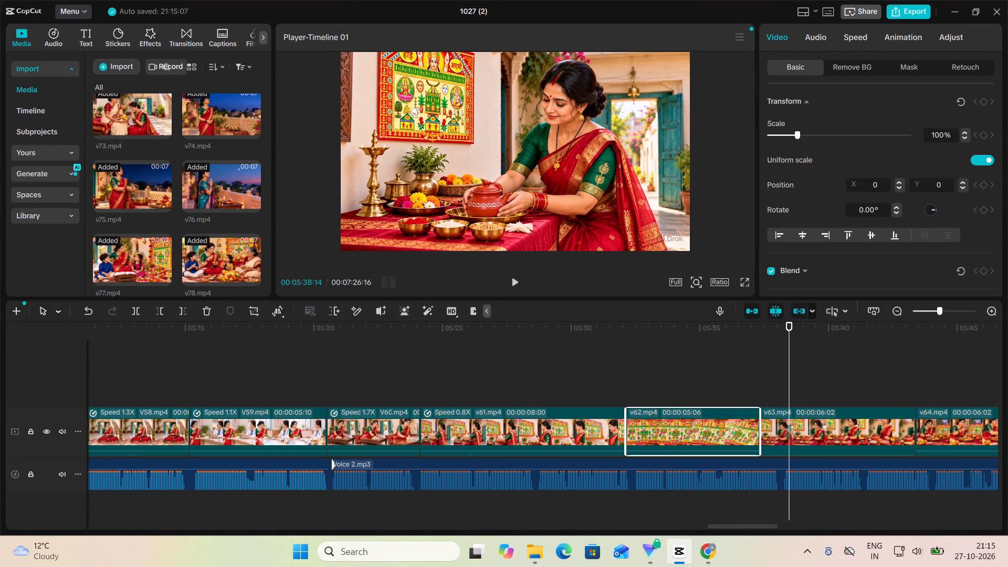
pyautogui.click(862, 36)
pyautogui.click(794, 119)
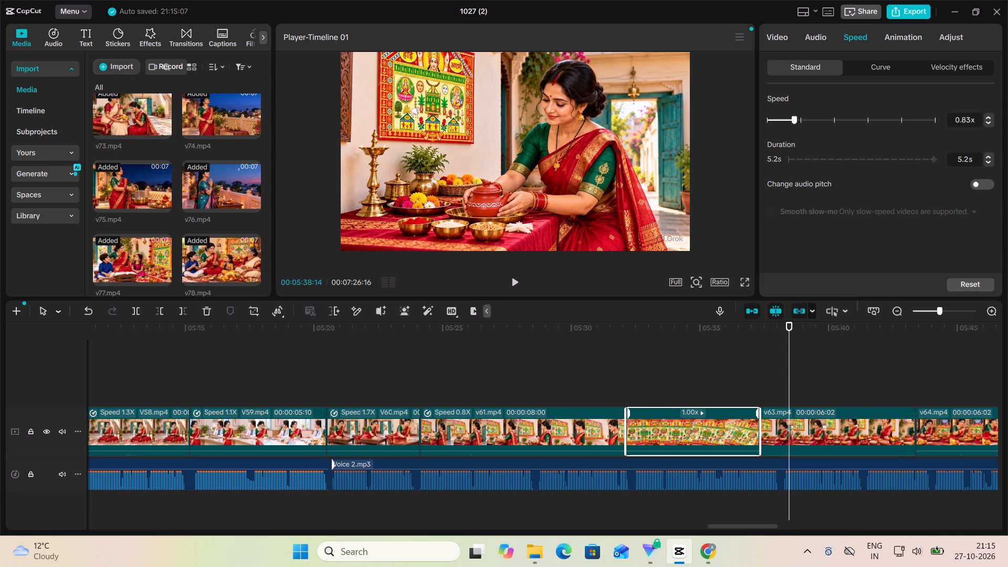
pyautogui.click(797, 115)
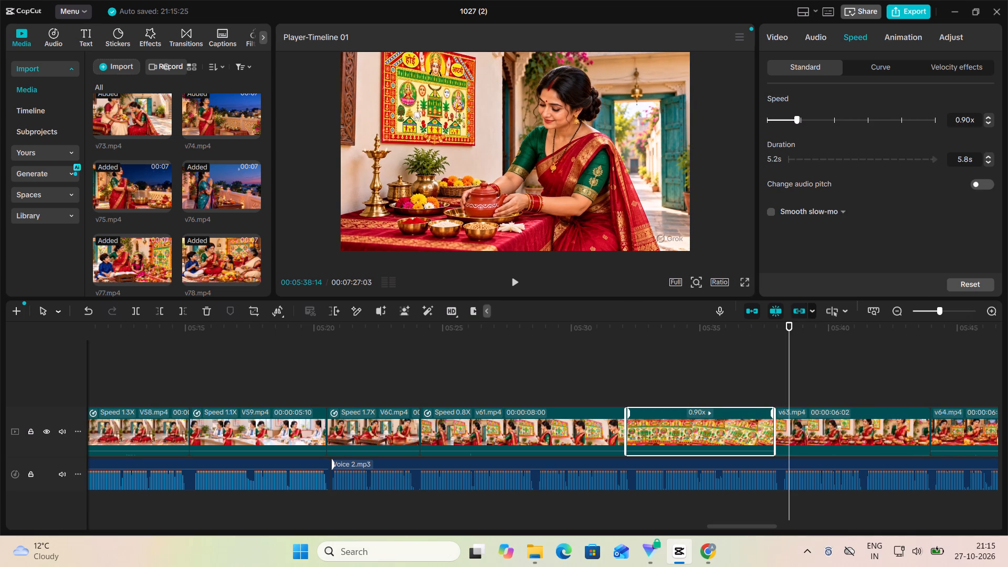
pyautogui.click(796, 122)
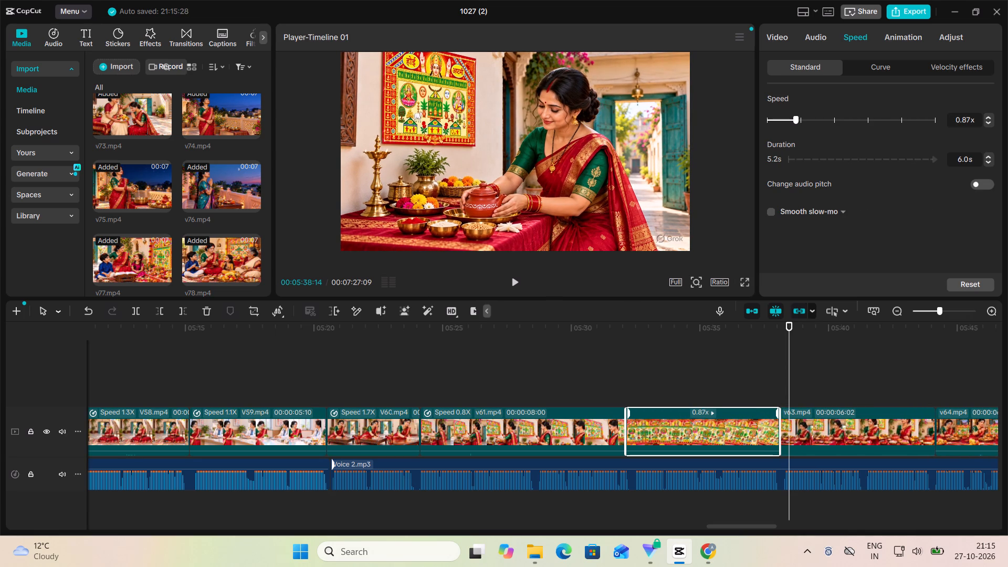
# Play from 00:05:30:04 in V61 across the cut into V62 against the voiceover, pausing at 00:05:33:12.
pyautogui.click(574, 385)
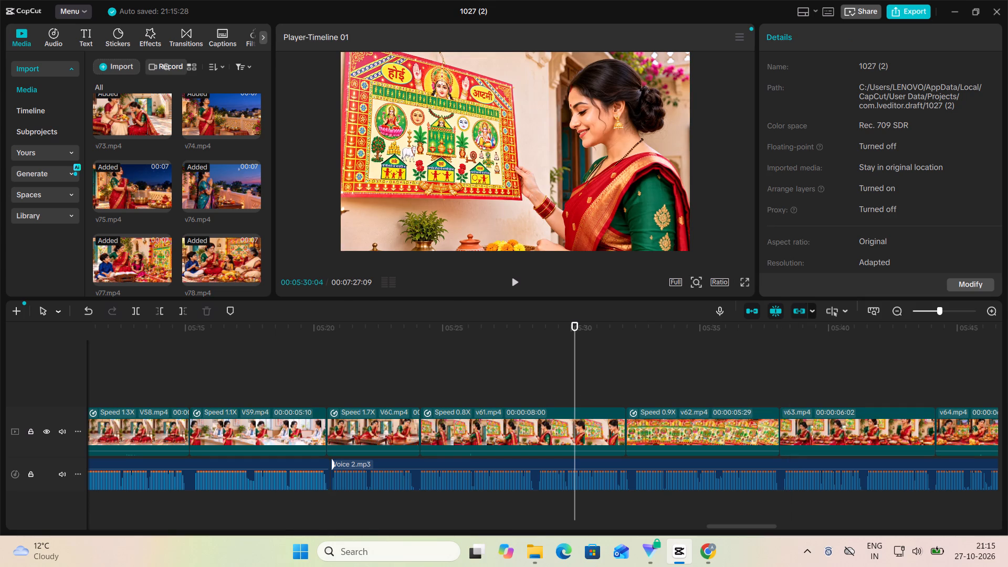
pyautogui.click(512, 286)
pyautogui.hscroll(-1, 768, 317)
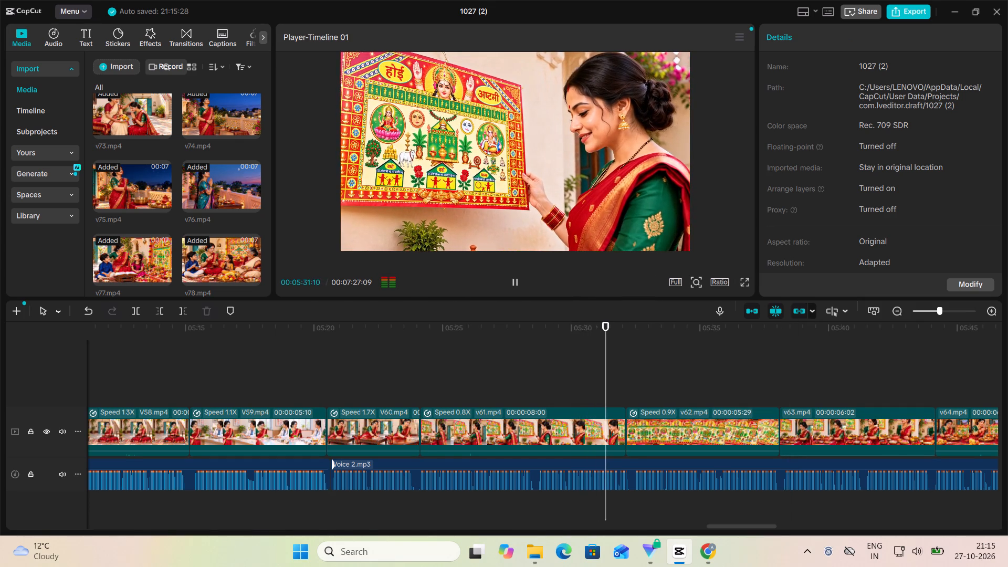
pyautogui.hscroll(-1, 594, 298)
pyautogui.hscroll(-2, 518, 278)
pyautogui.click(516, 281)
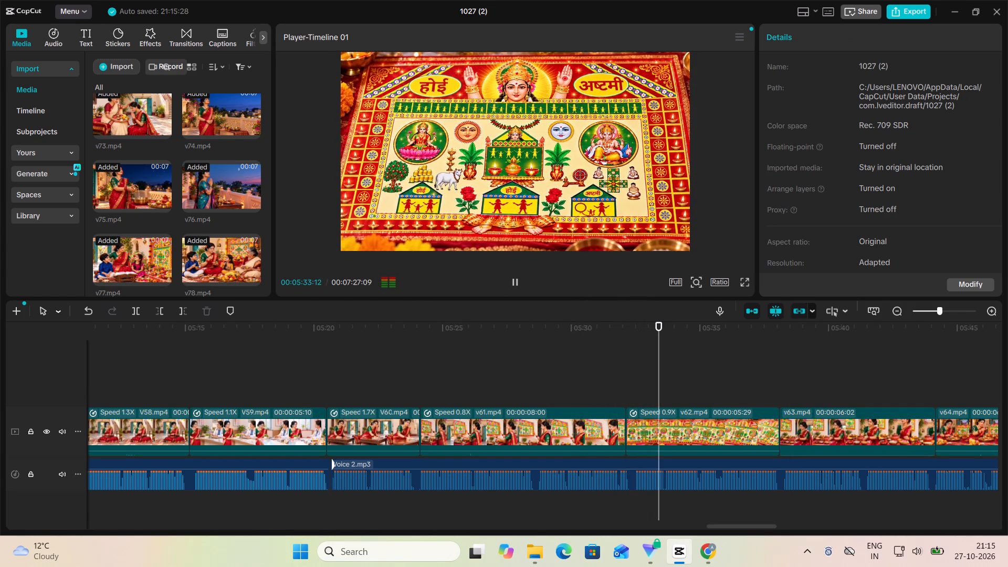
pyautogui.hscroll(-3, 685, 382)
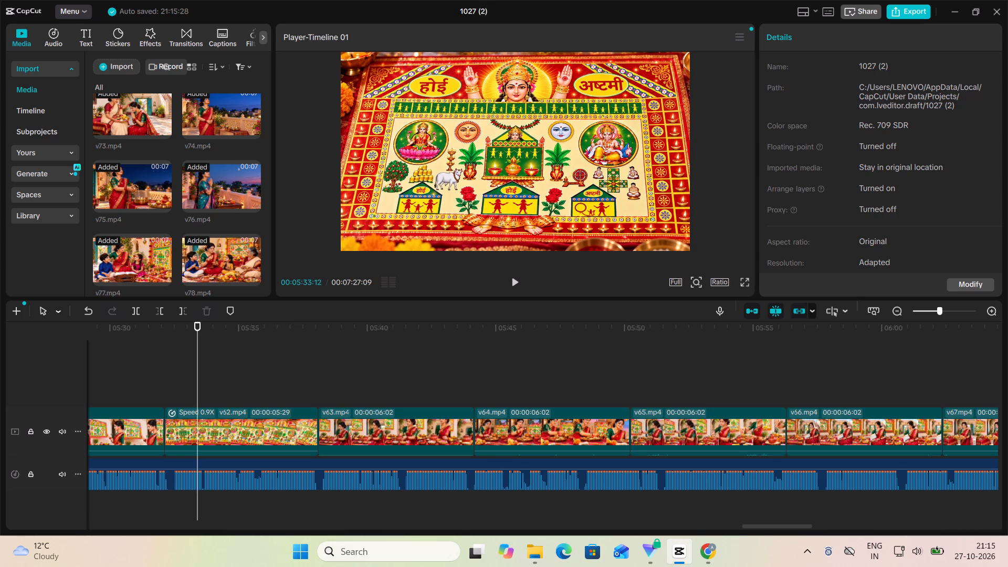
# Play from 00:05:33:12 in V62 through V63 to the start of V64 against the voiceover, pausing at 00:05:44:09.
pyautogui.click(516, 281)
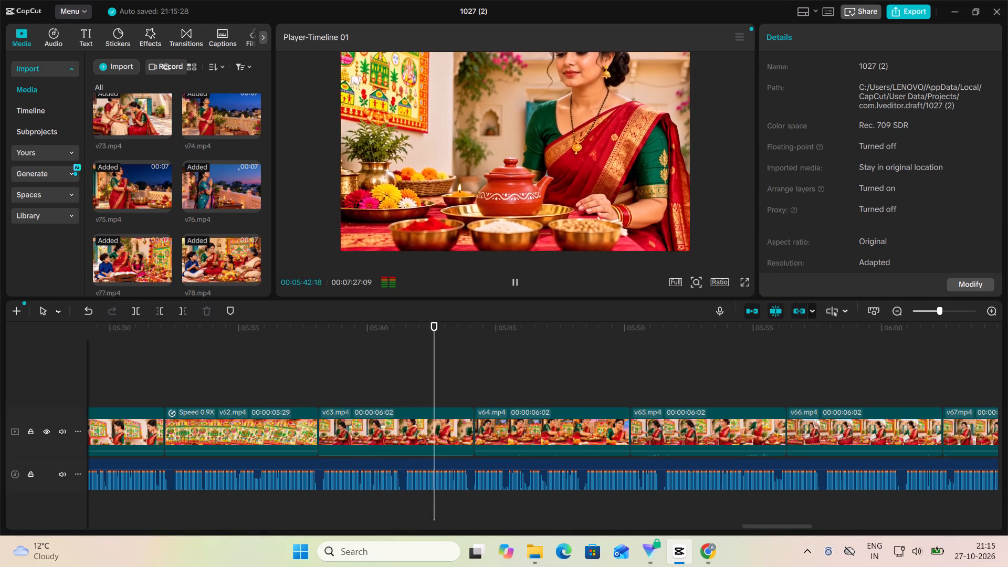
pyautogui.click(516, 286)
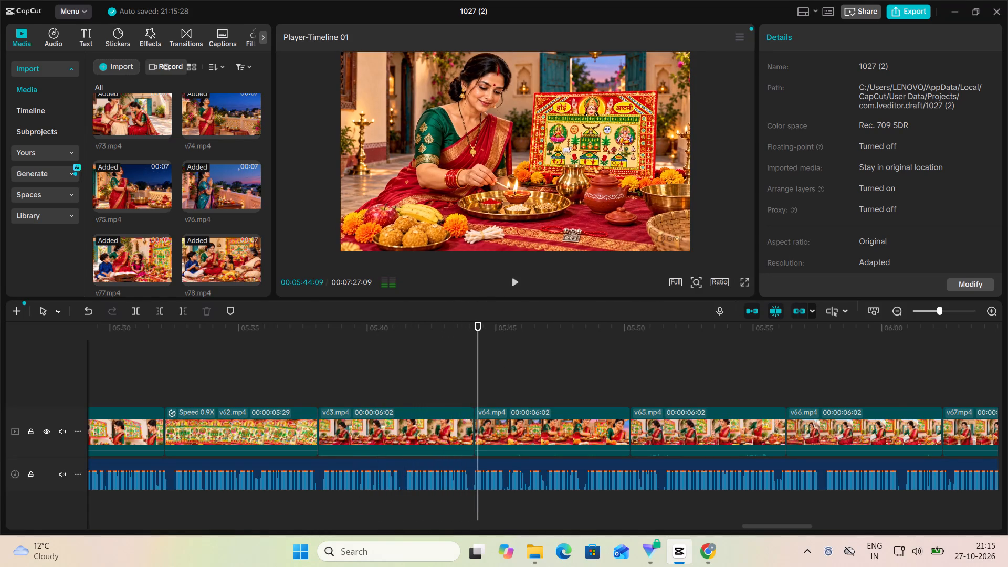
# Set the speed of V63 to 1.86x so its end meets the pause in the voiceover.
pyautogui.click(410, 432)
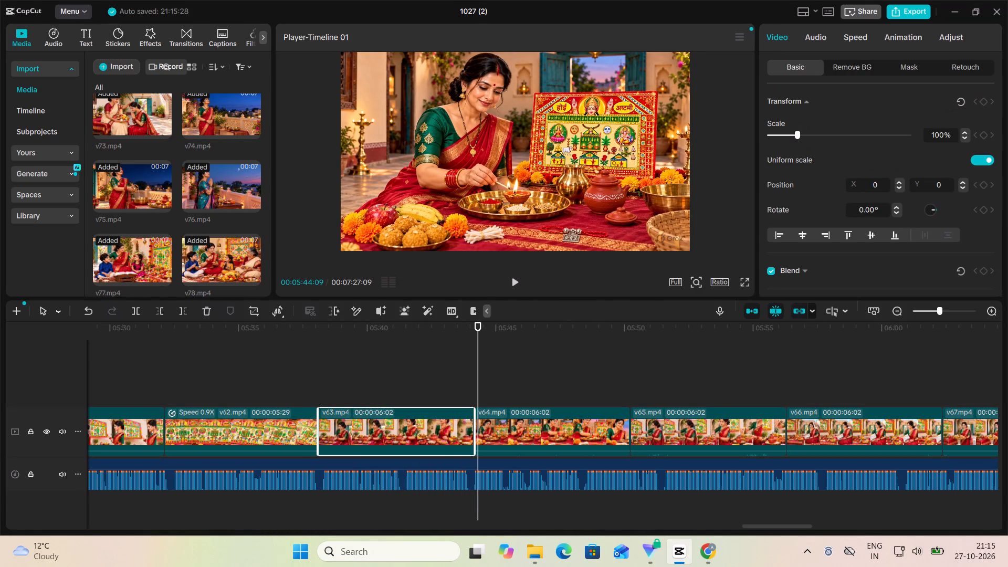
pyautogui.click(867, 36)
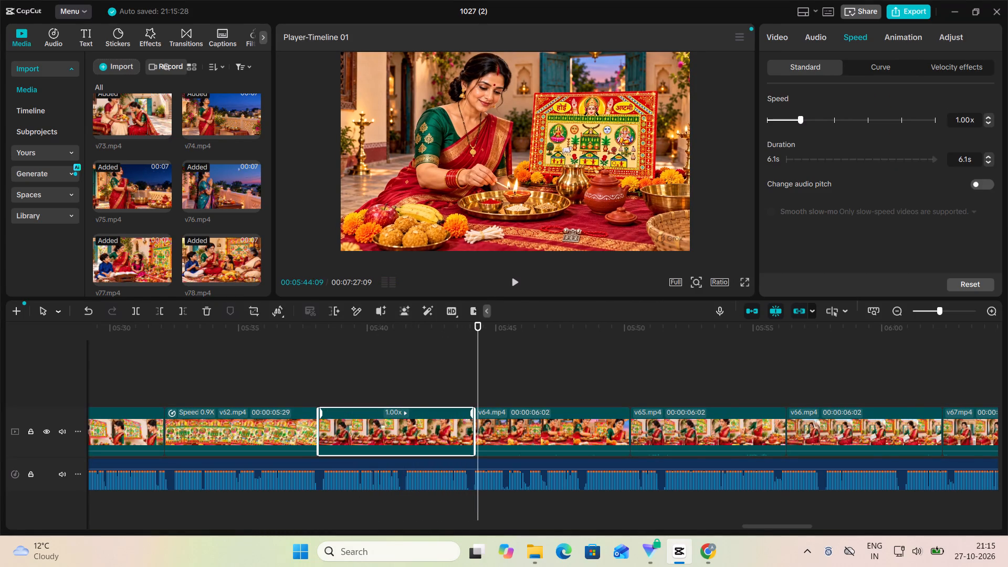
pyautogui.click(820, 121)
pyautogui.click(821, 120)
pyautogui.click(826, 120)
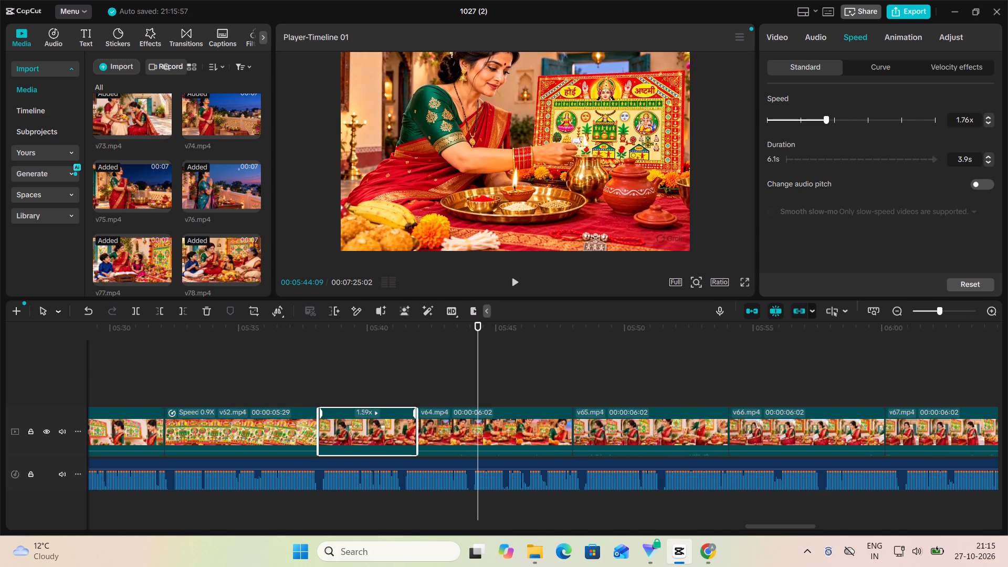
pyautogui.click(829, 120)
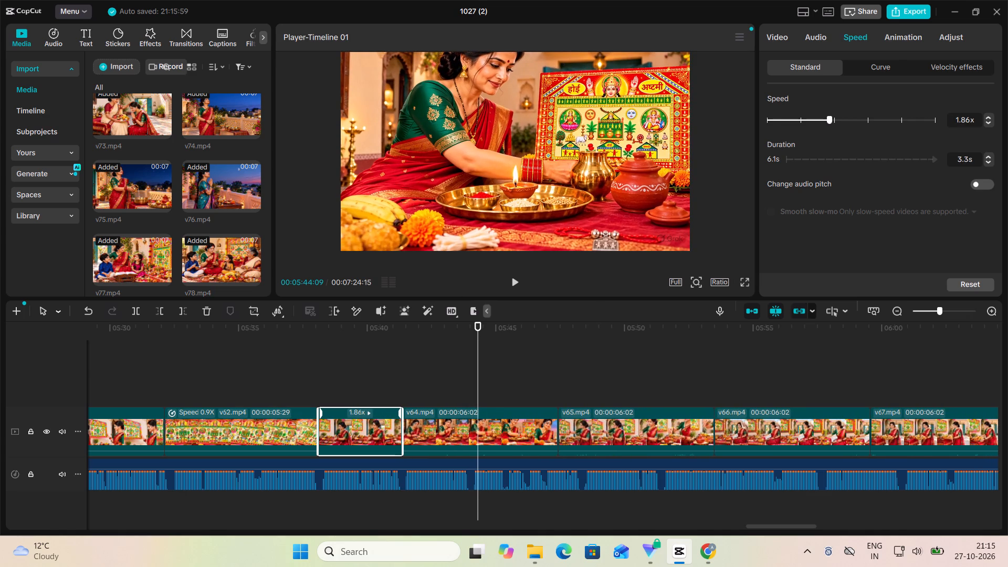
# Play from 00:05:39:19 in V63 across the cut into V64 against the voiceover, pausing at 00:05:44:02.
pyautogui.click(358, 370)
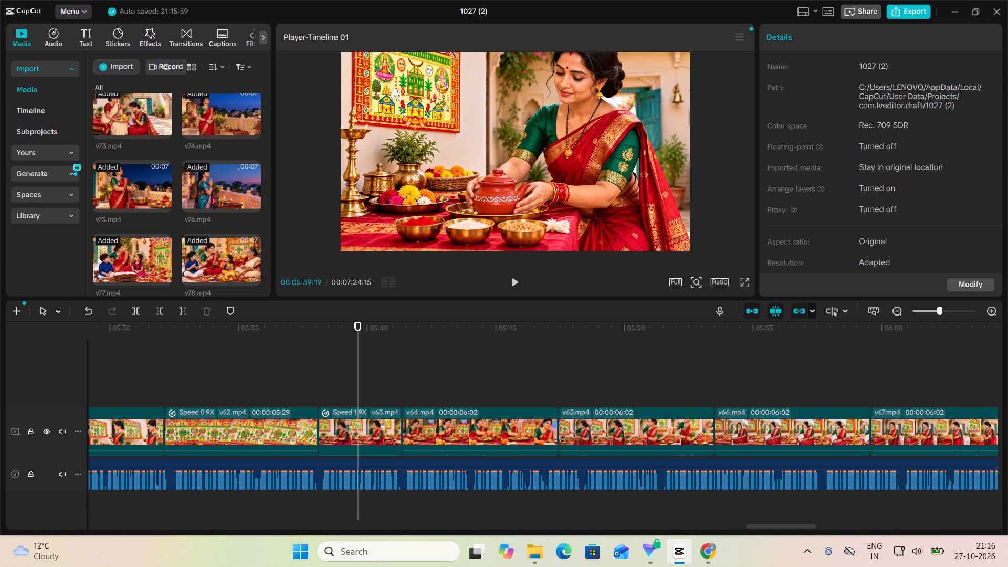
pyautogui.click(517, 286)
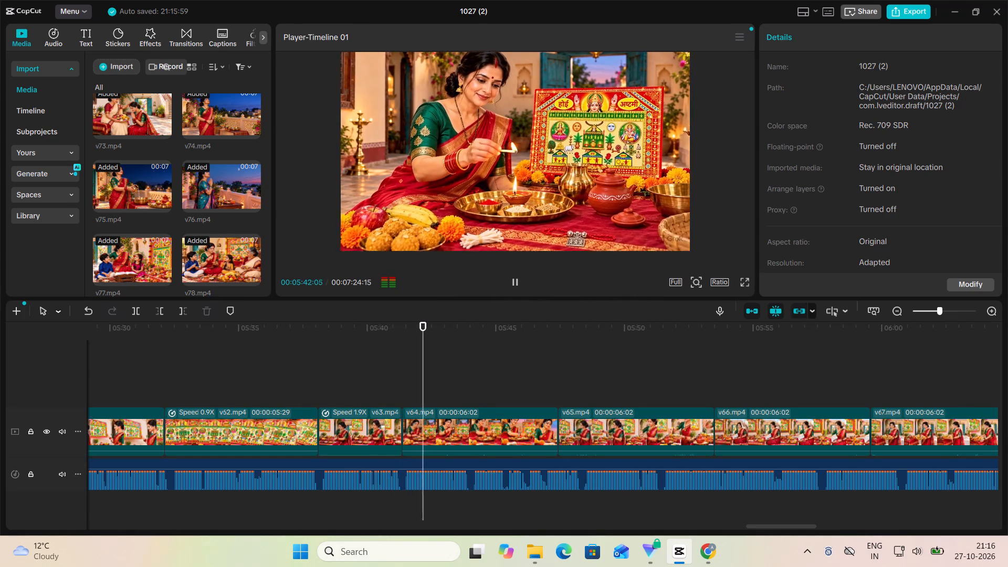
pyautogui.click(517, 286)
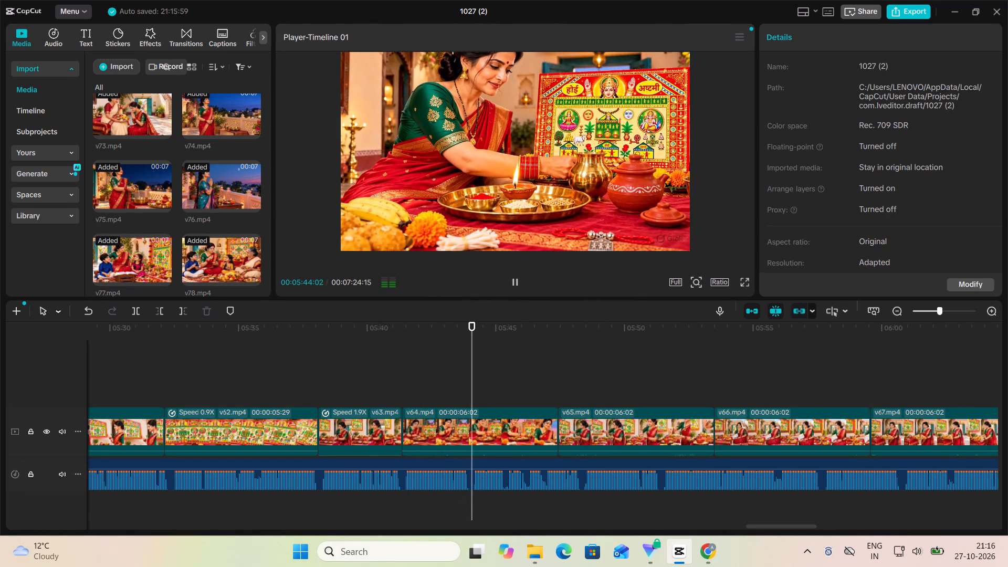
# Trim the end of V64 to shorten the clip to 00:00:03:04.
pyautogui.click(522, 430)
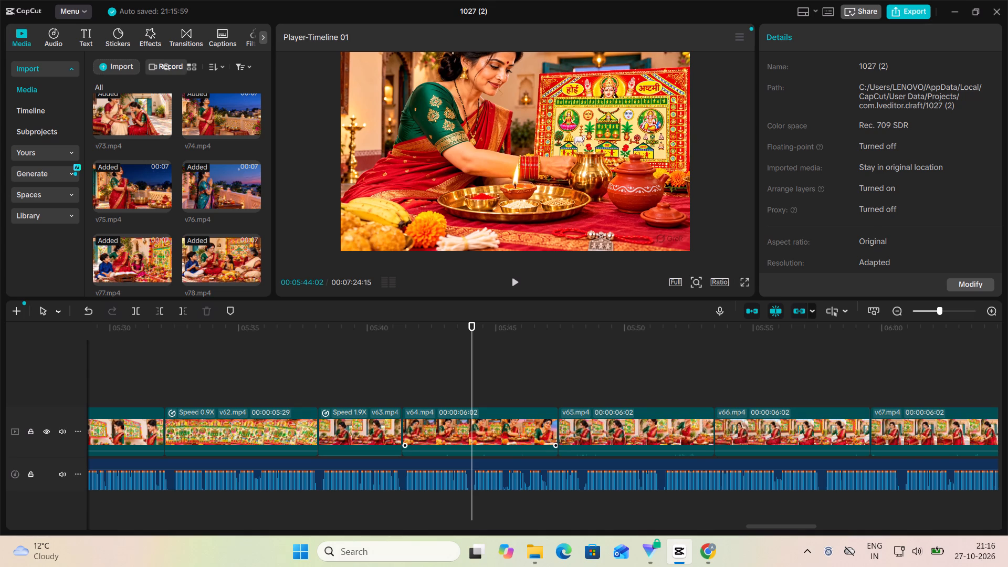
pyautogui.moveTo(557, 428); pyautogui.dragTo(501, 441)
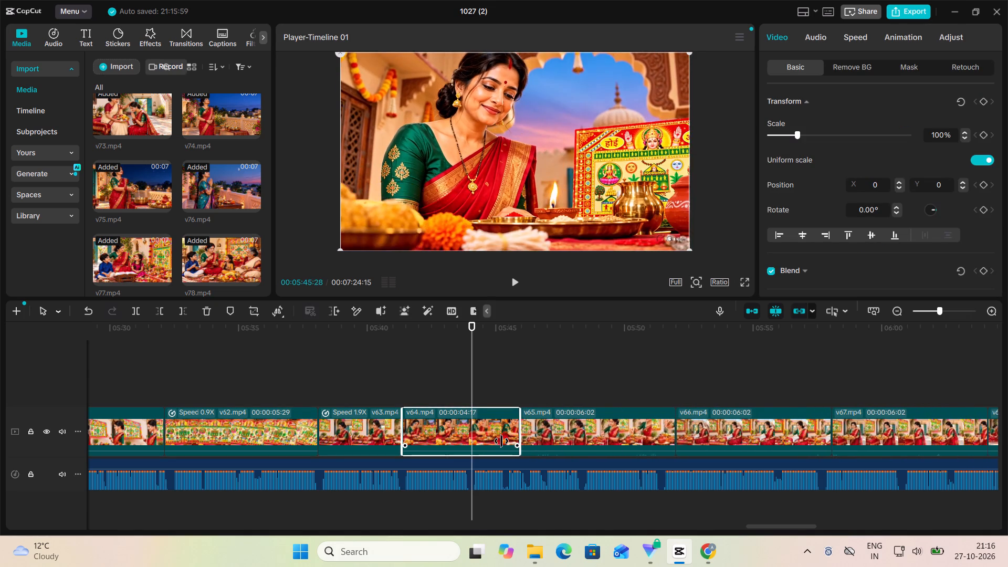
pyautogui.moveTo(501, 441); pyautogui.dragTo(482, 446)
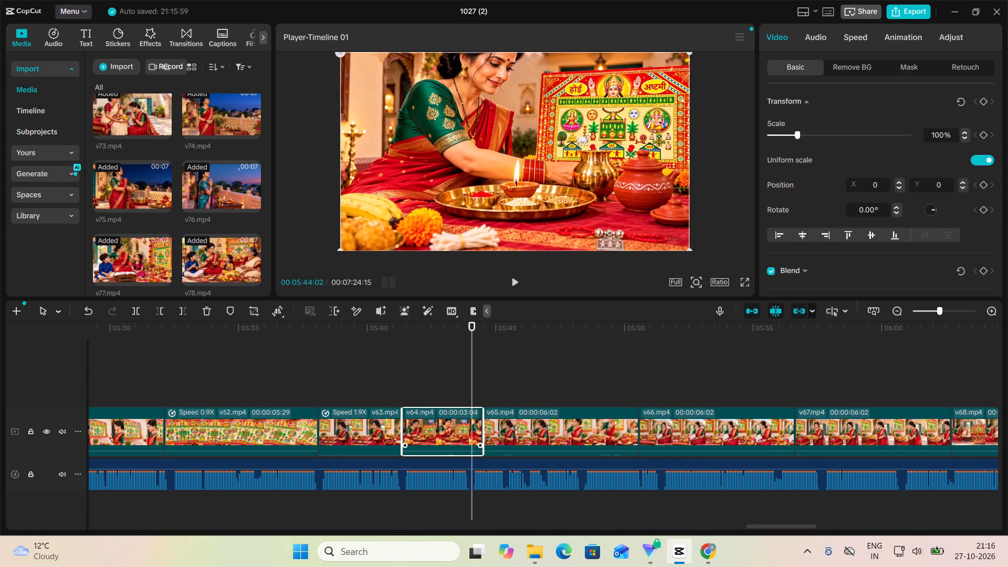
# Set the speed of V64 to 1.21x so its end meets the pause in the voiceover.
pyautogui.click(427, 437)
pyautogui.click(402, 434)
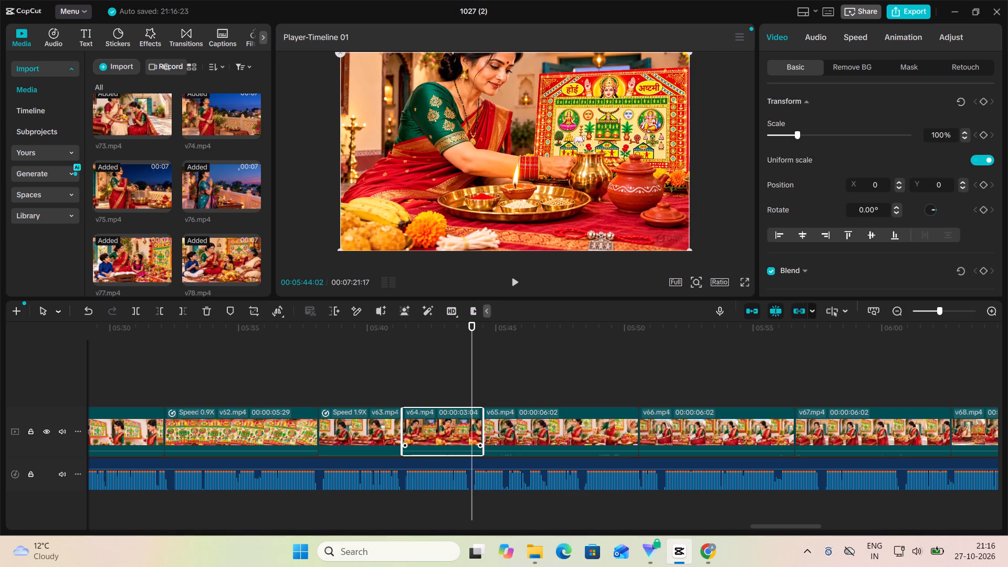
pyautogui.click(856, 38)
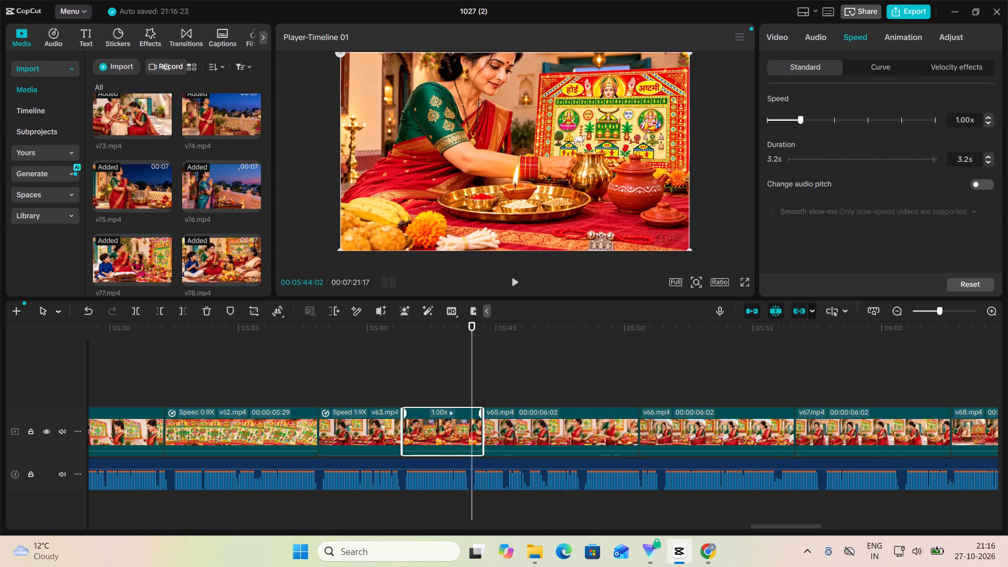
pyautogui.click(804, 121)
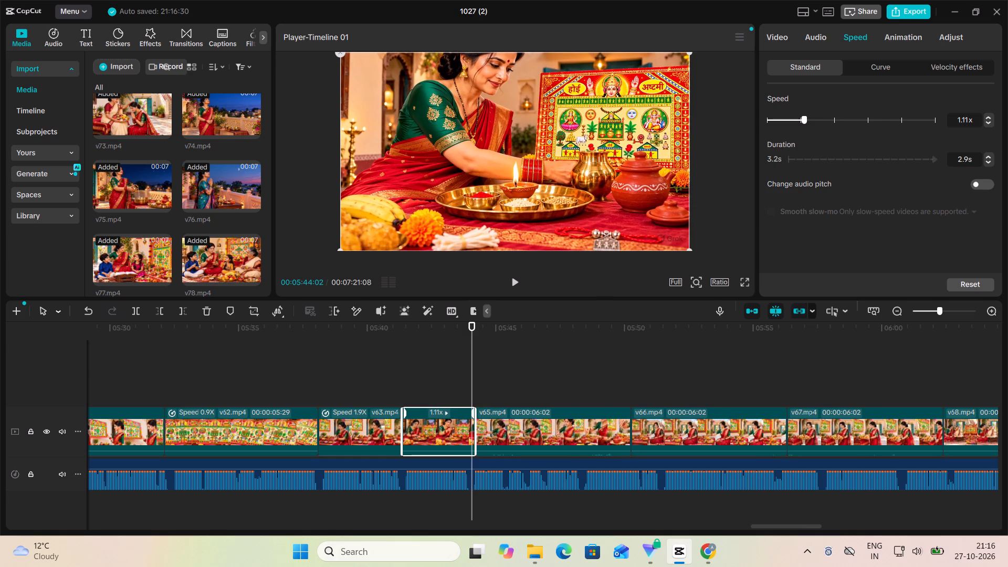
pyautogui.click(808, 120)
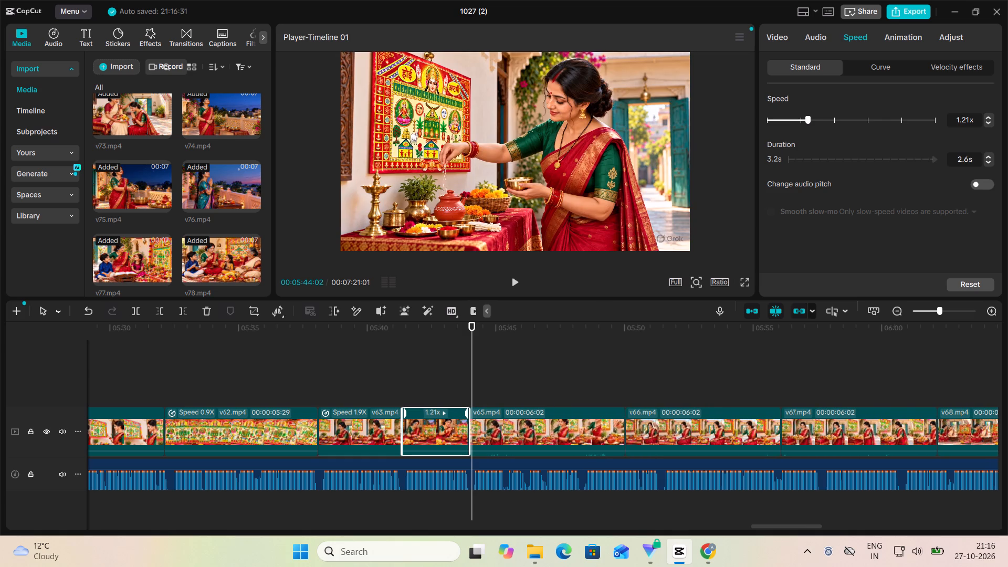
# Play in short stretches from 00:05:40:25 in V63 through V64 and V65 against the voiceover, pausing at 00:05:50:24 in V66.
pyautogui.click(410, 382)
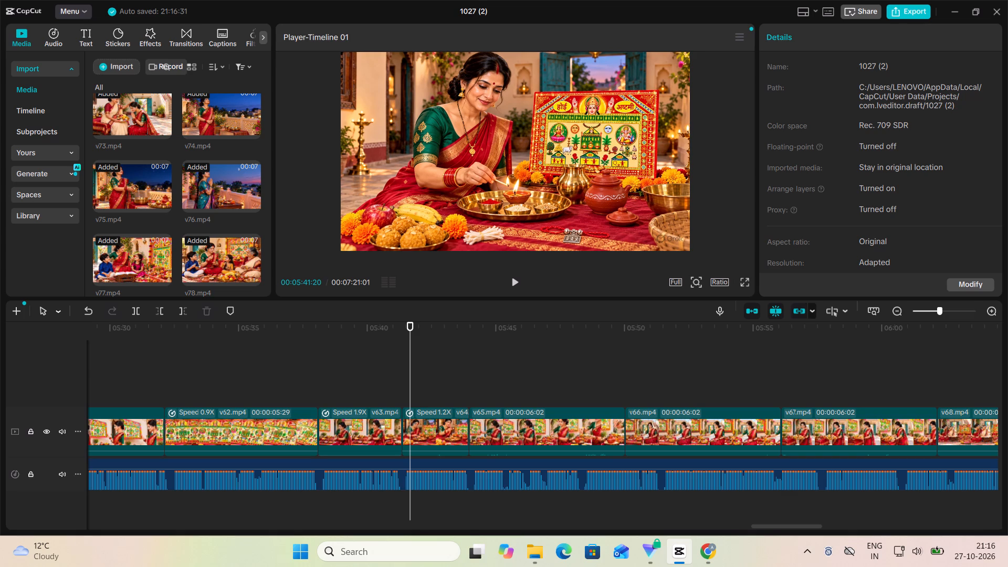
pyautogui.click(388, 381)
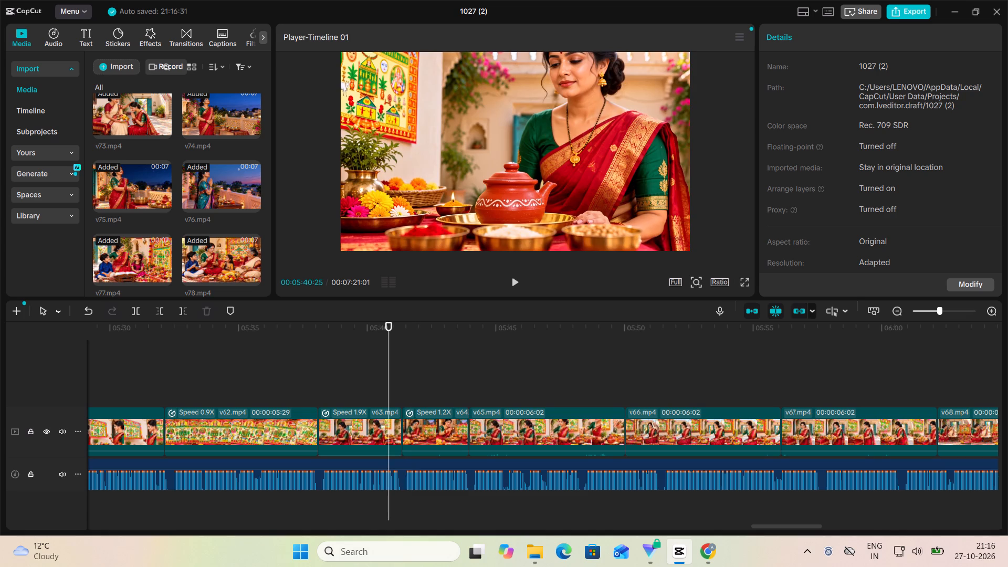
pyautogui.click(517, 287)
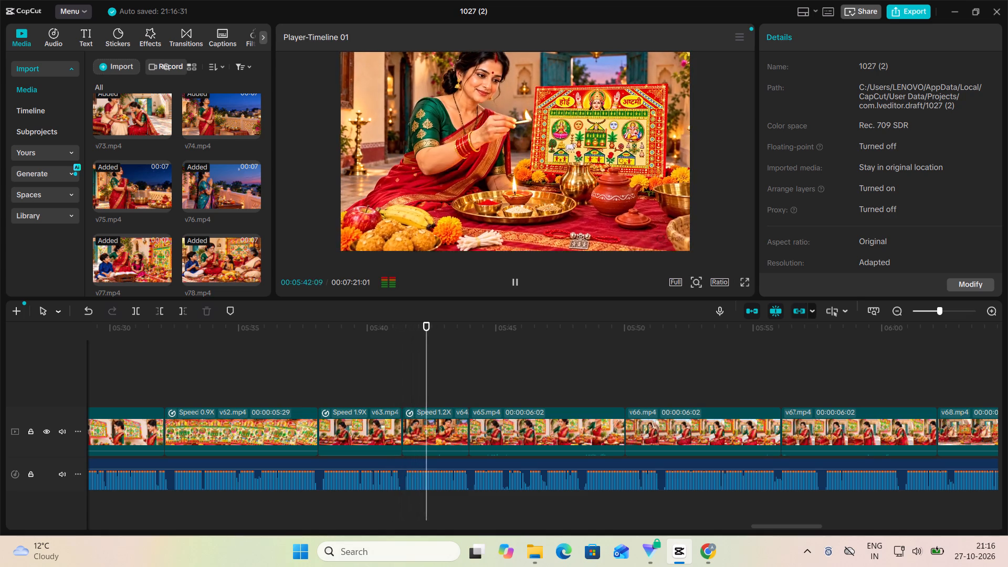
pyautogui.click(517, 287)
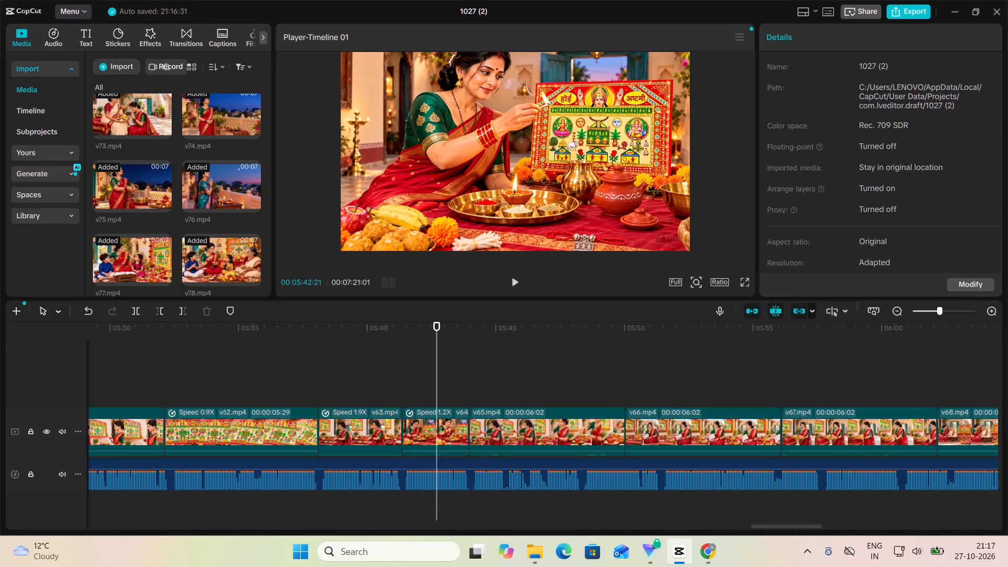
pyautogui.click(517, 287)
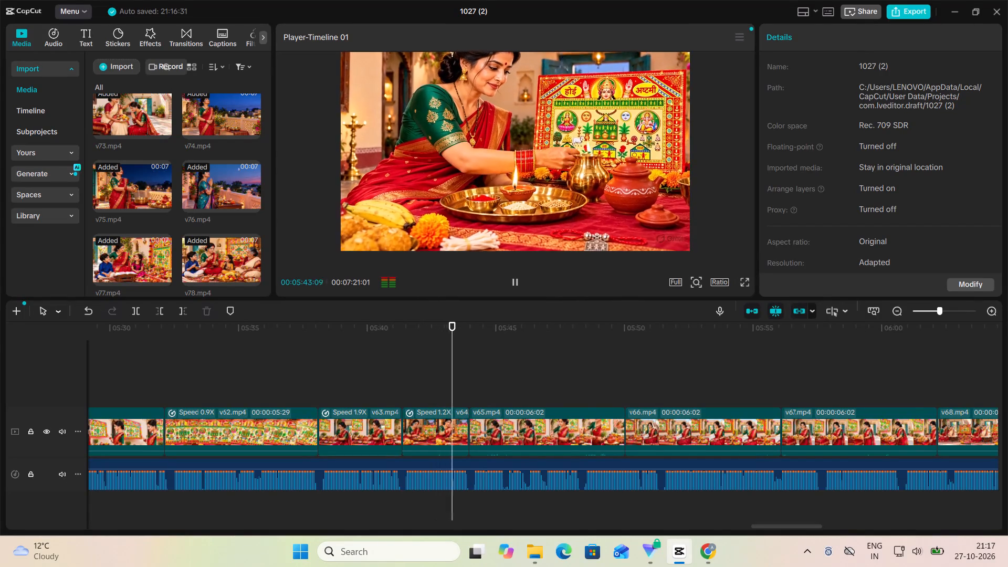
pyautogui.click(517, 287)
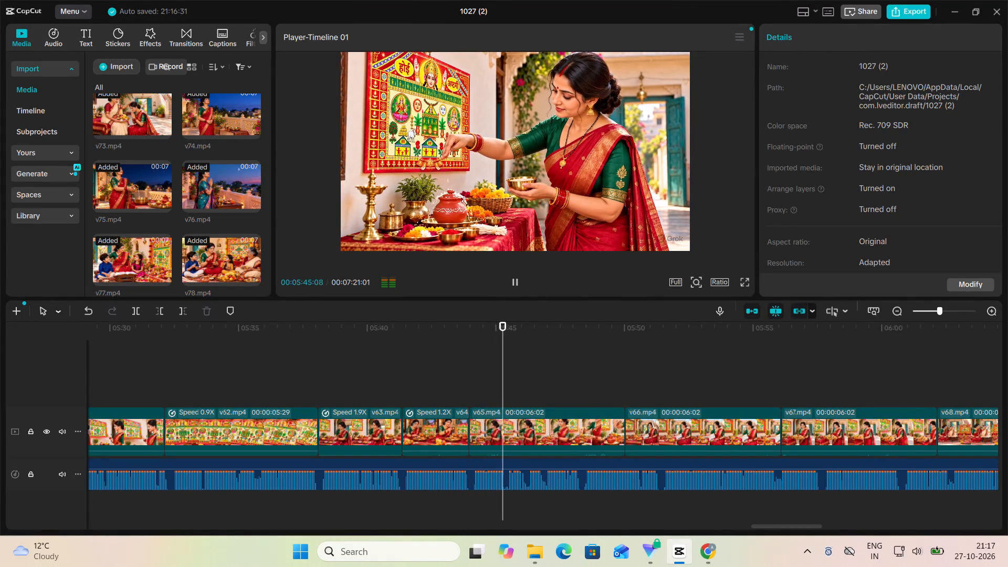
pyautogui.click(517, 287)
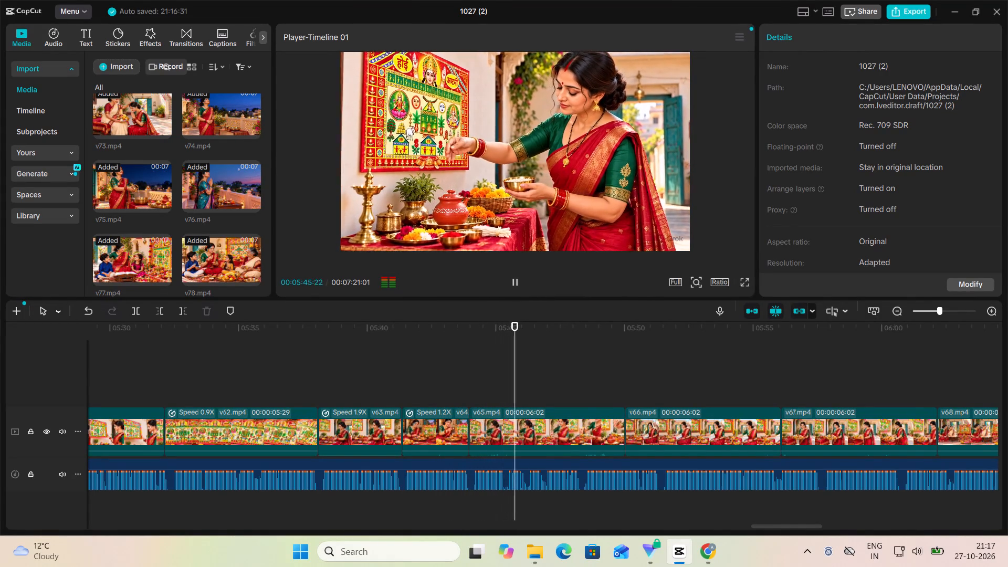
pyautogui.click(517, 287)
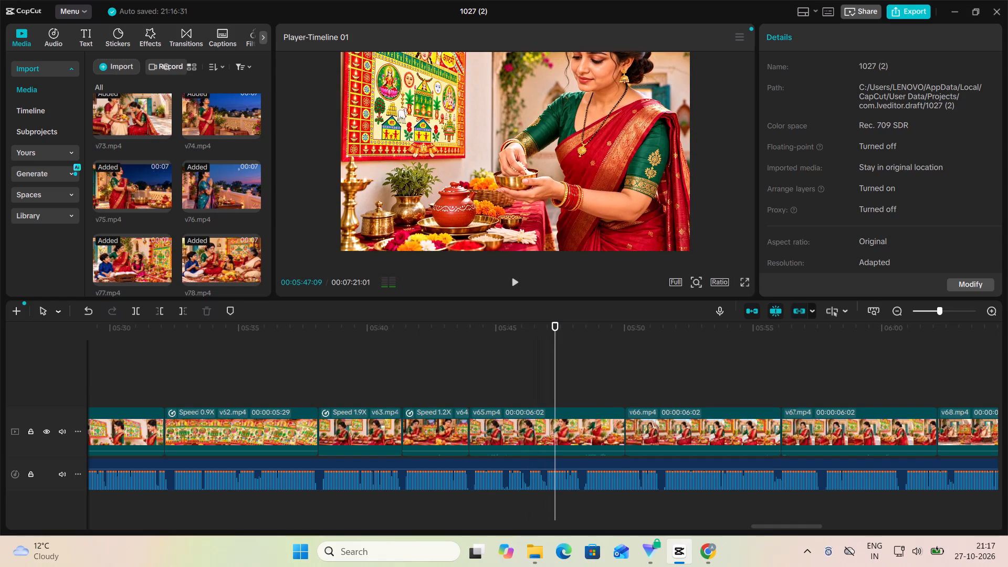
pyautogui.click(517, 287)
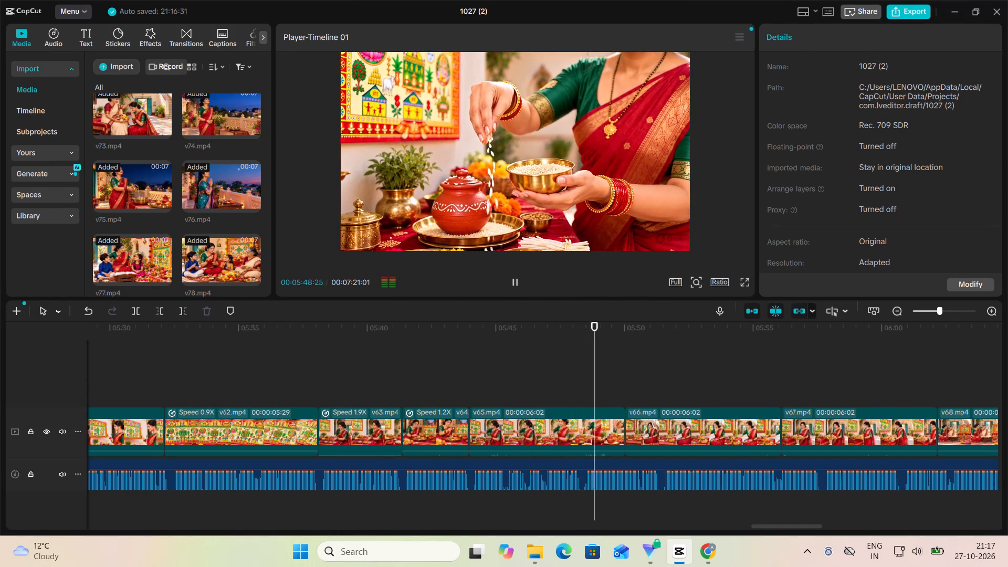
pyautogui.click(517, 287)
pyautogui.click(517, 287)
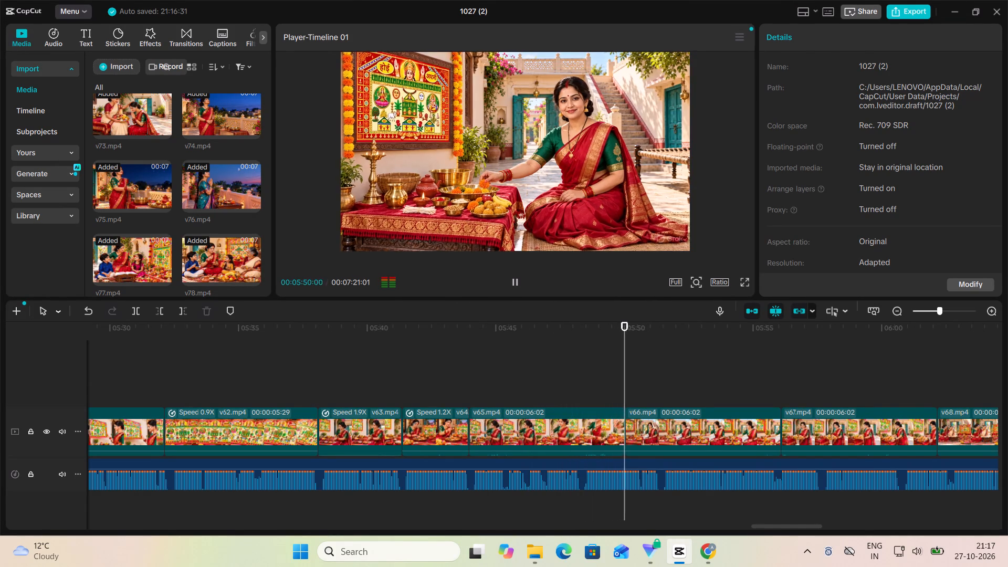
pyautogui.click(517, 287)
# Replay the beginning of V65 against the voiceover from 00:05:43:29 and again from 00:05:44:15, stopping at about 00:05:46:12.
pyautogui.hscroll(-1, 573, 393)
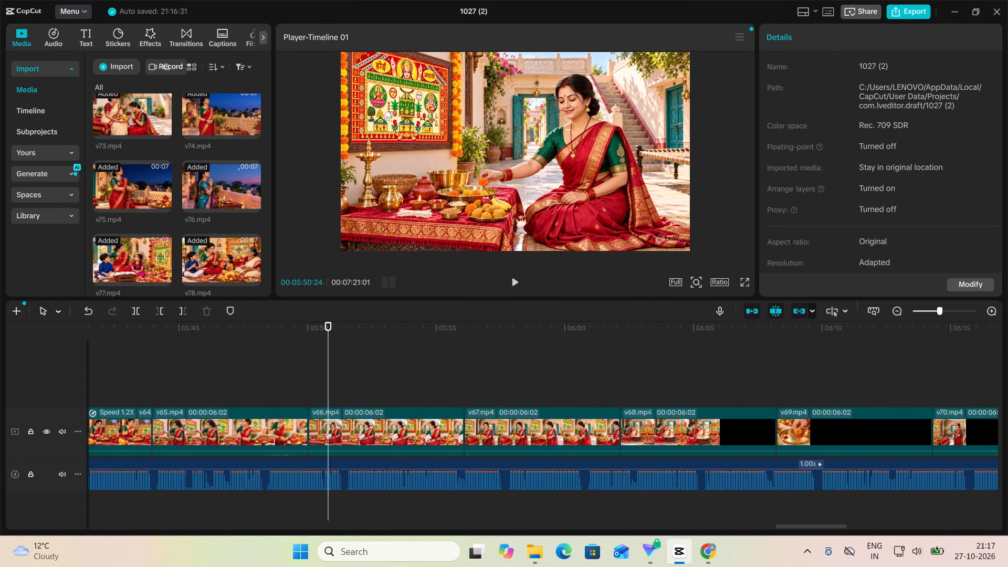
pyautogui.hscroll(-1, 412, 379)
pyautogui.click(181, 381)
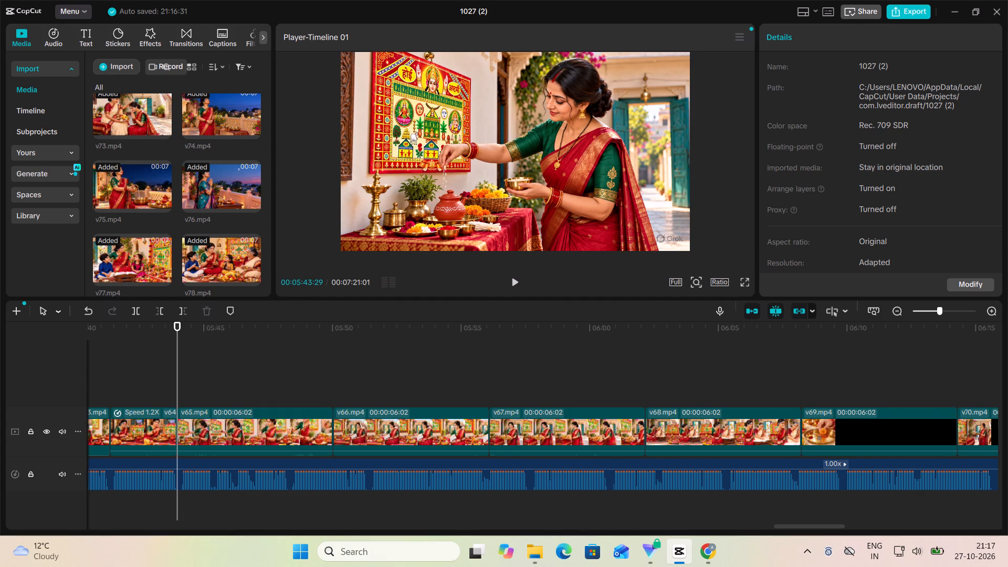
pyautogui.click(511, 278)
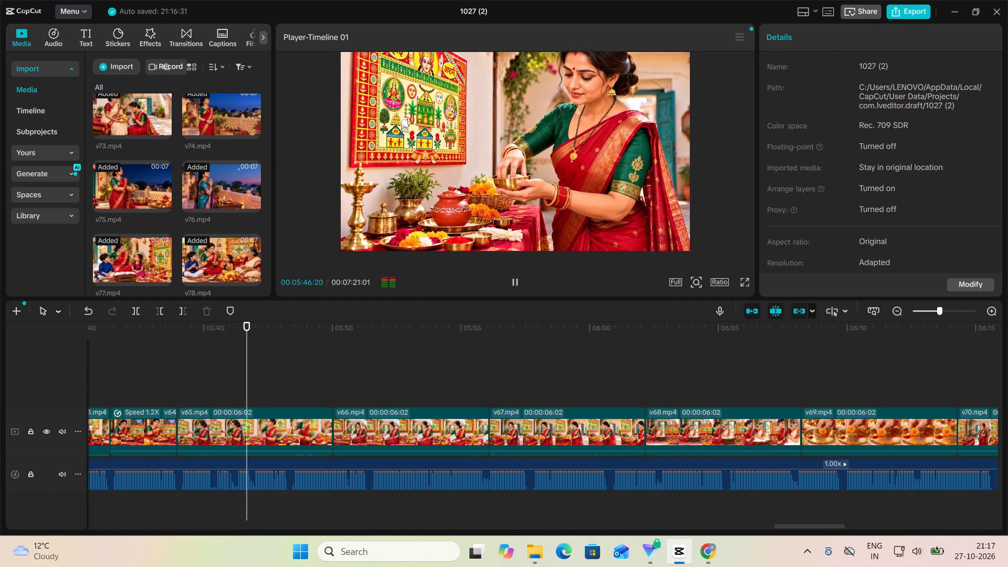
pyautogui.click(512, 279)
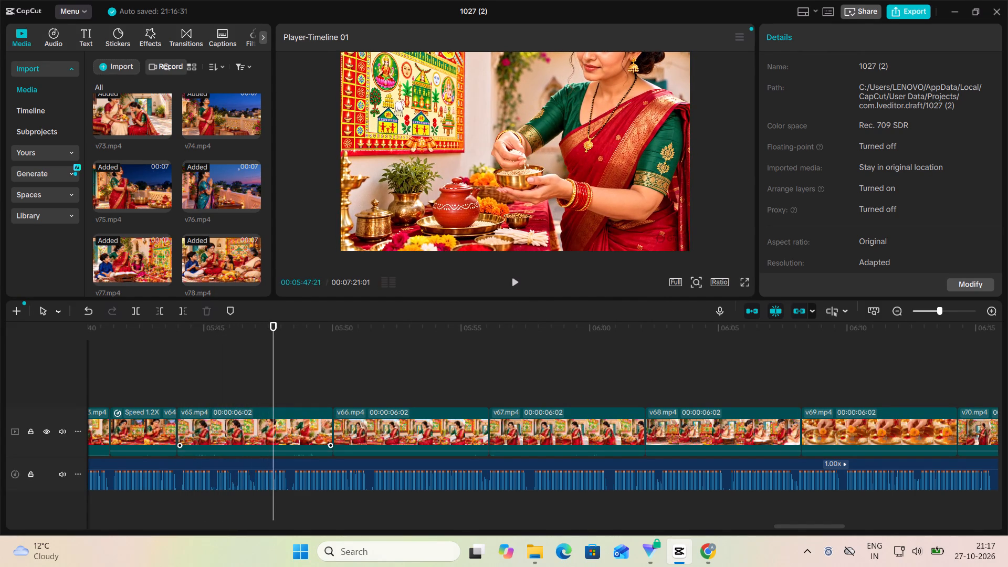
pyautogui.click(191, 397)
pyautogui.click(509, 290)
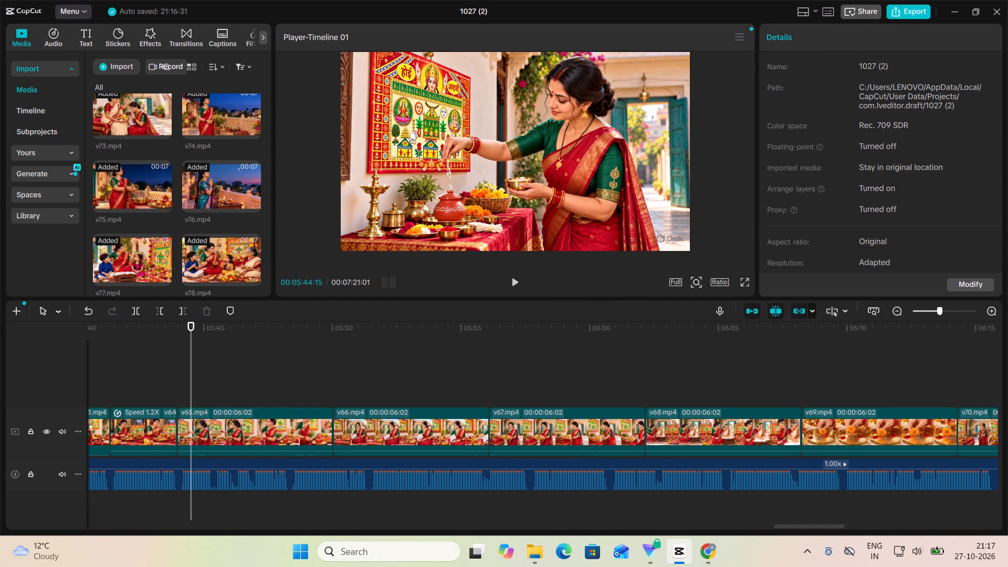
pyautogui.click(513, 288)
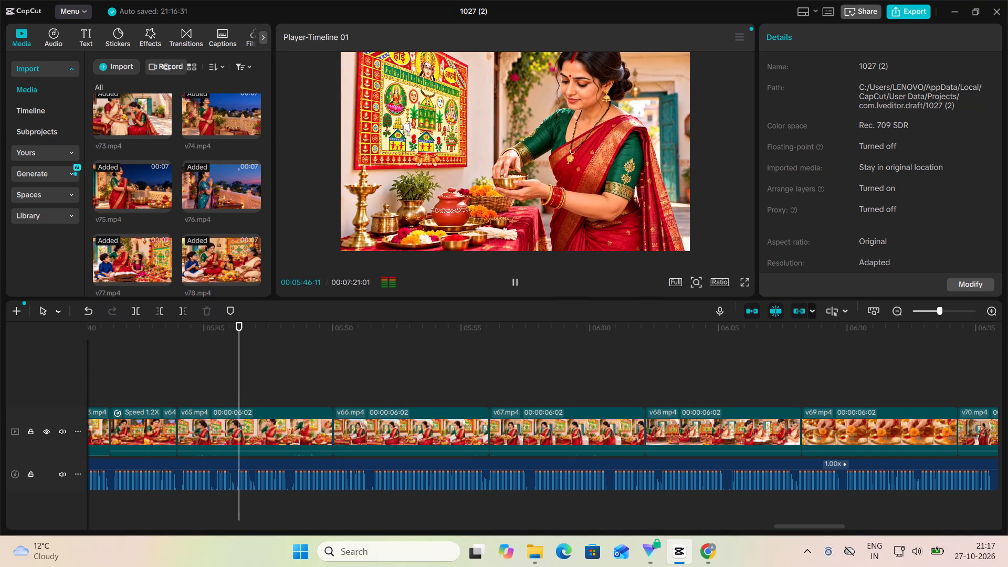
# Trim the end of V65 to shorten the clip to about 2 seconds, fitting the voiceover.
pyautogui.click(291, 428)
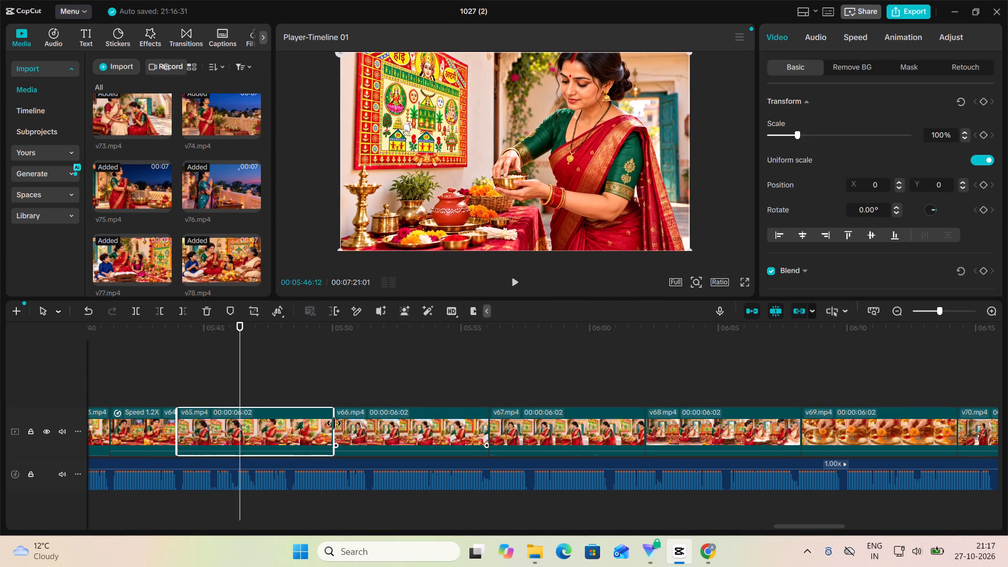
pyautogui.moveTo(334, 423); pyautogui.dragTo(224, 434)
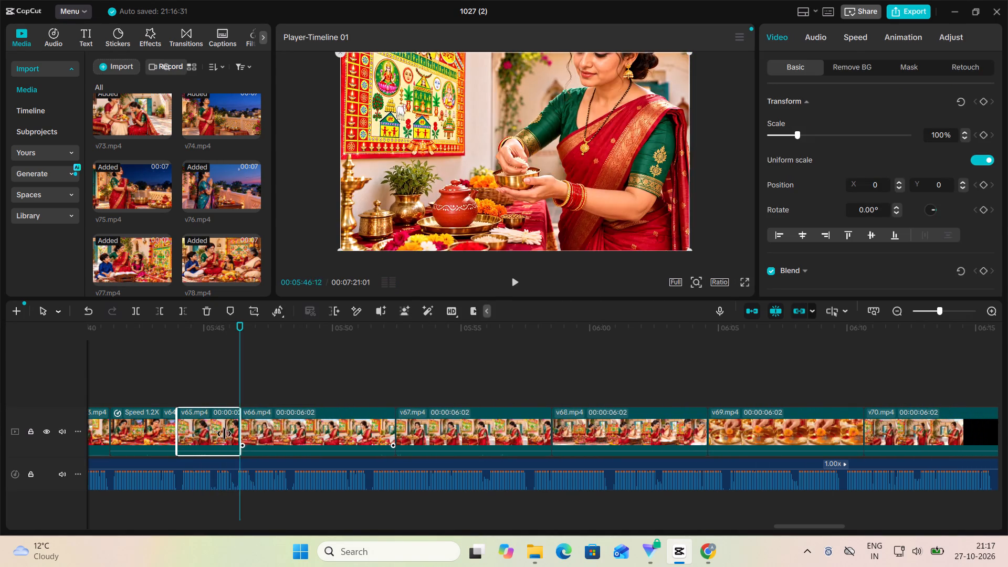
pyautogui.moveTo(224, 434); pyautogui.dragTo(205, 440)
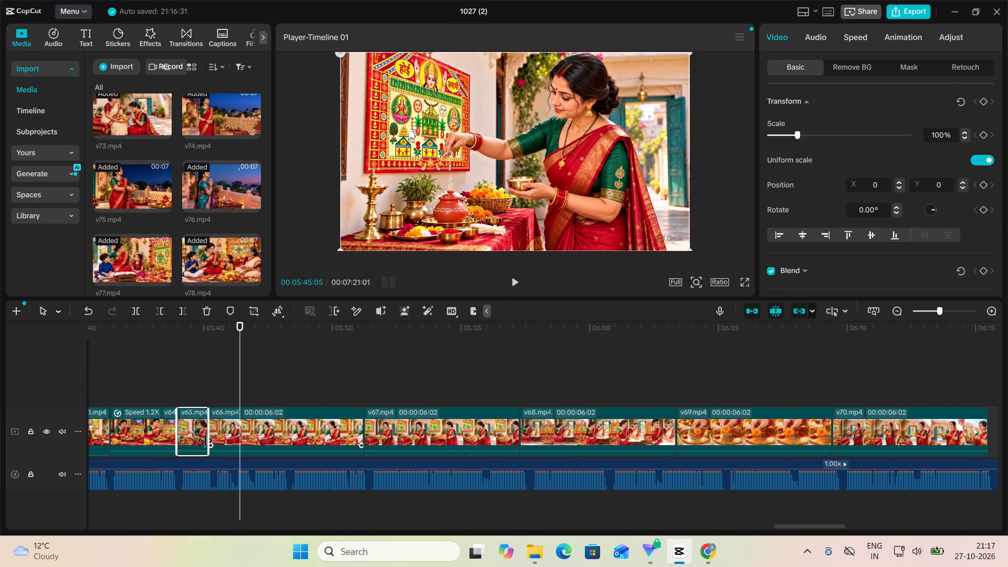
pyautogui.moveTo(205, 440); pyautogui.dragTo(229, 447)
# Play in short stretches from 00:05:45:24 at the end of V65 into V66 against the voiceover, pausing at 00:05:50:08.
pyautogui.click(225, 389)
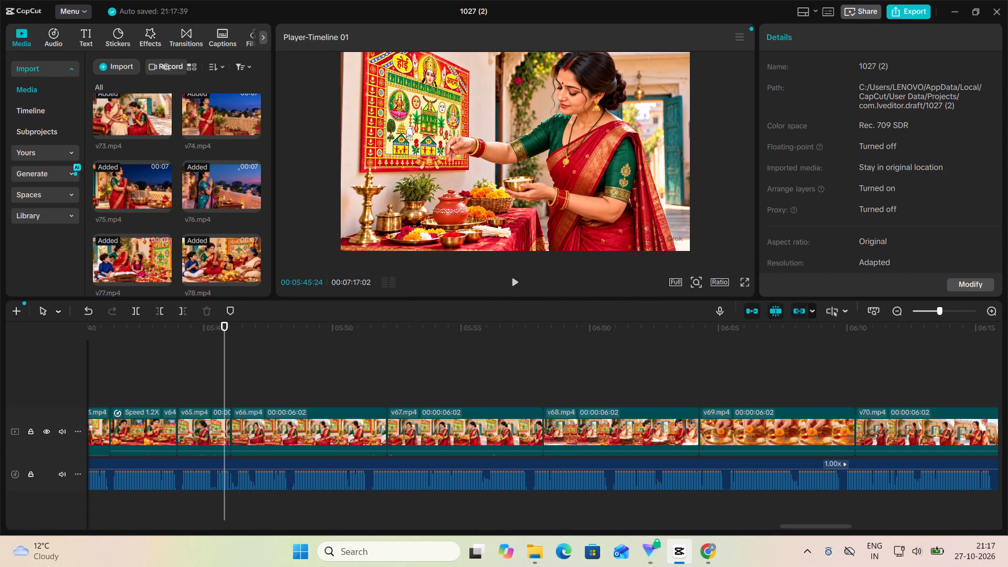
pyautogui.click(519, 282)
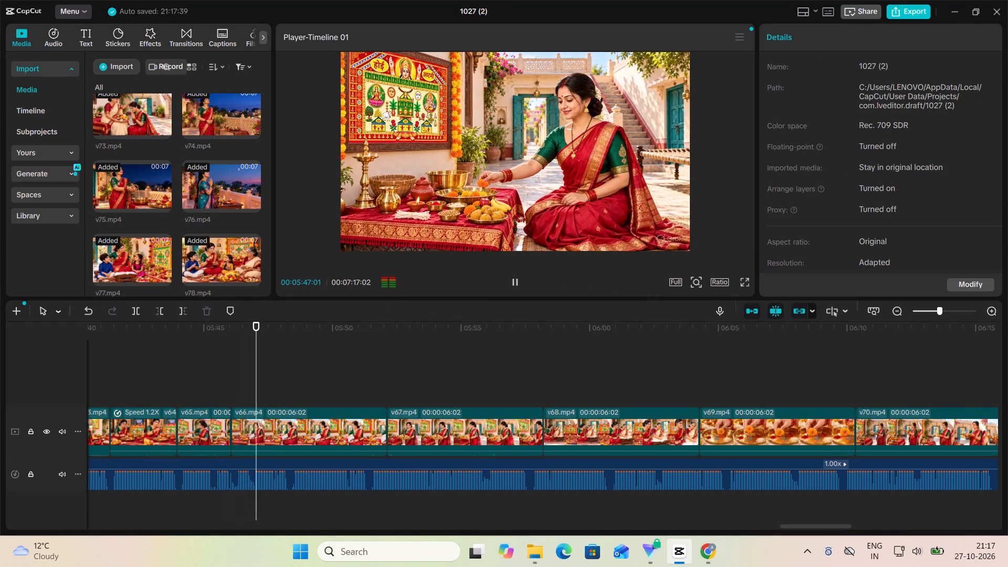
pyautogui.click(516, 282)
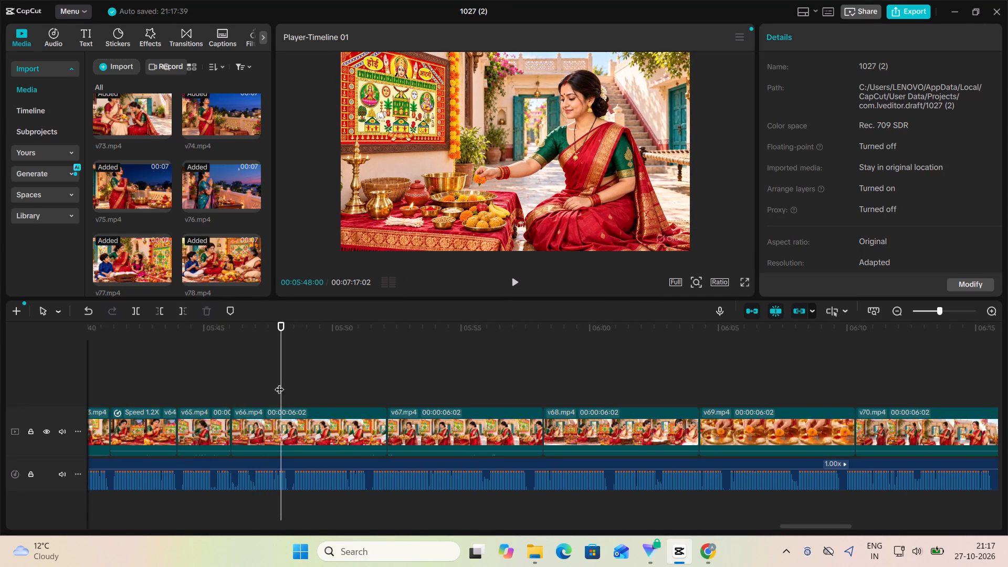
pyautogui.click(515, 280)
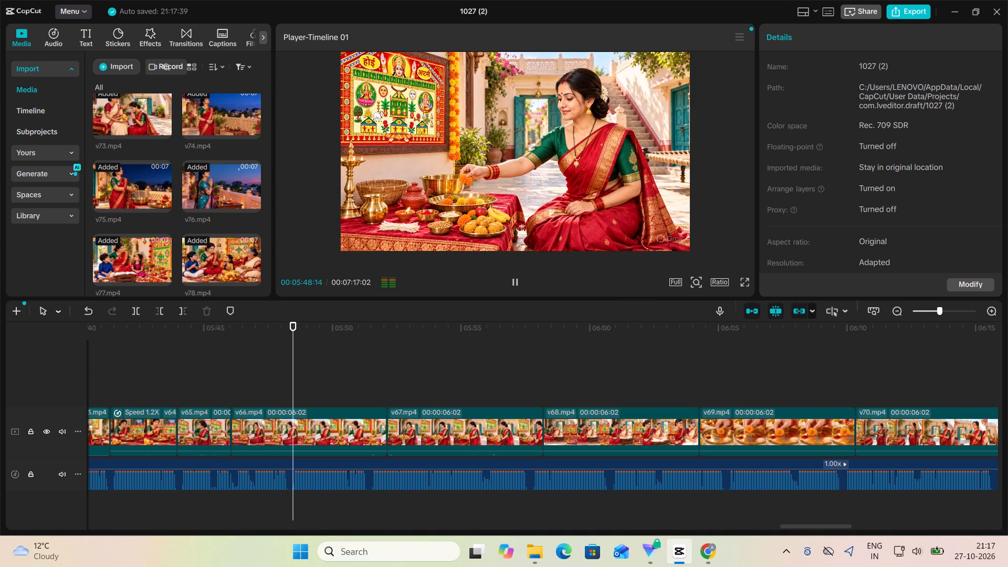
pyautogui.click(515, 280)
pyautogui.click(515, 280)
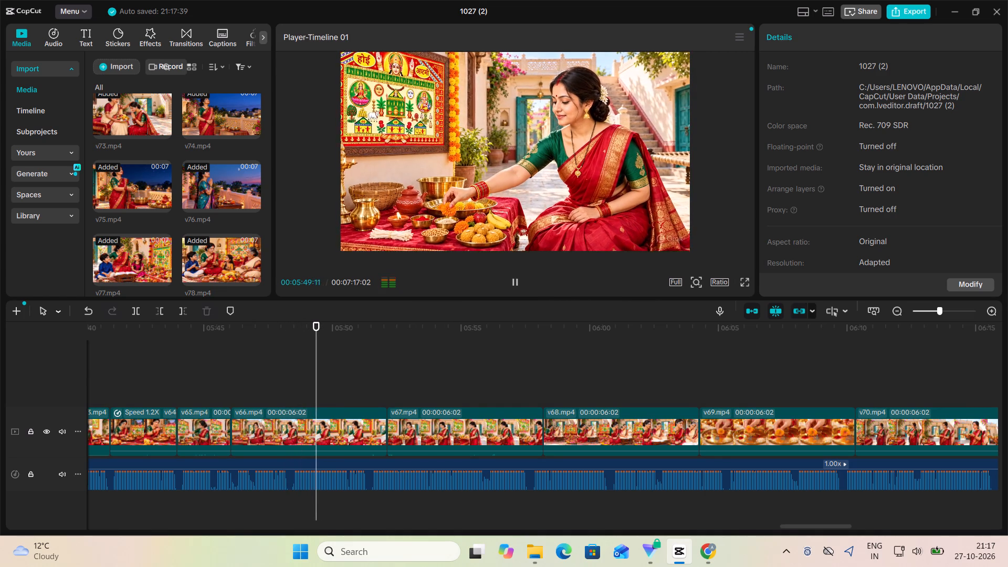
pyautogui.click(515, 280)
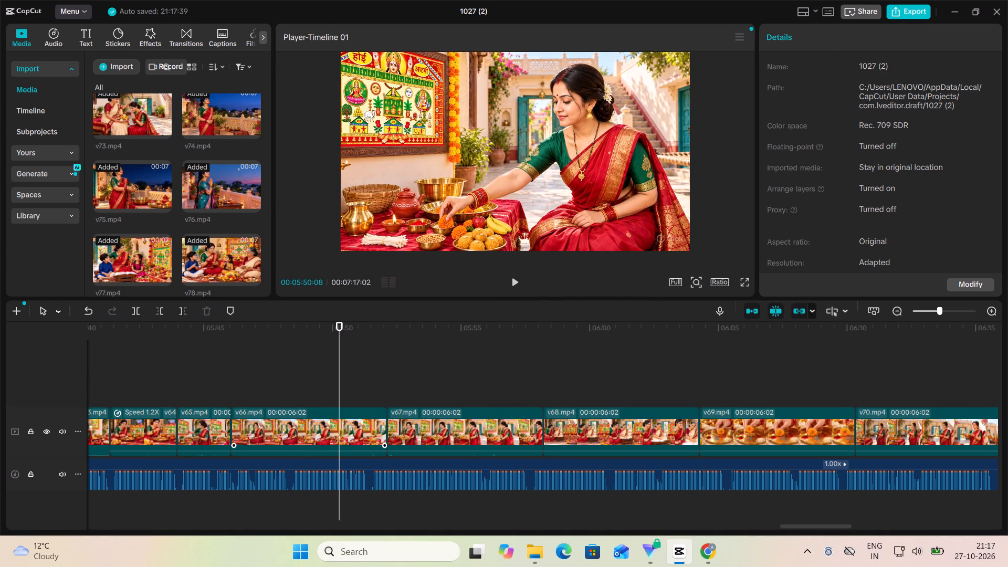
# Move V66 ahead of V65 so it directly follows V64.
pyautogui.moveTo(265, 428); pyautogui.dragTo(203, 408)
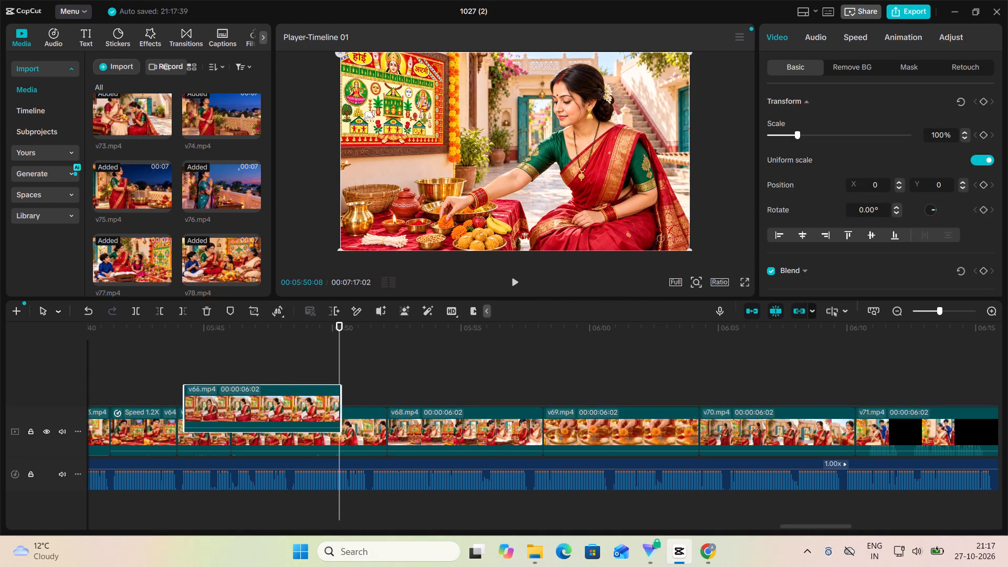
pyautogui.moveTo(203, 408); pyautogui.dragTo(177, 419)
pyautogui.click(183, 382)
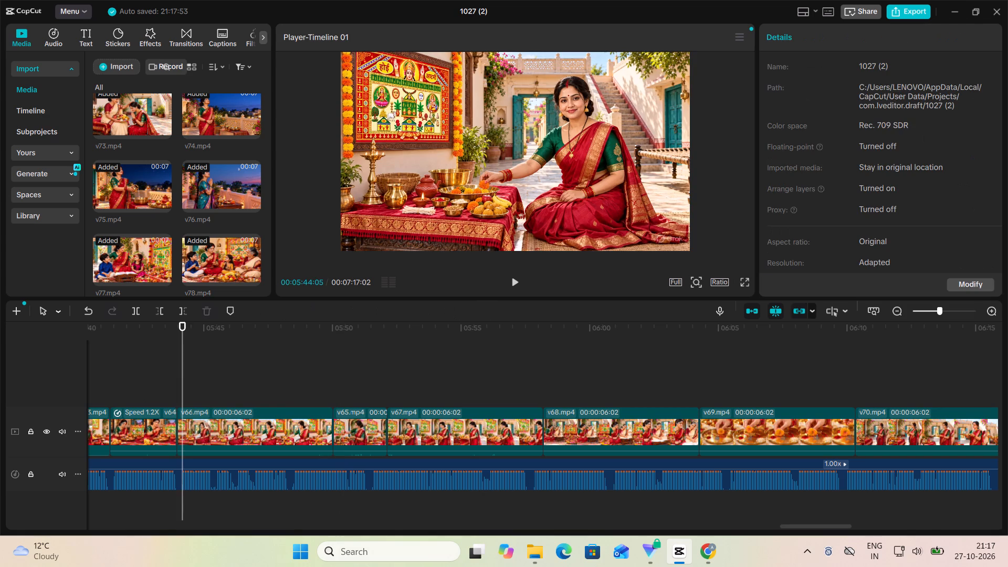
# Set the speed of V66 to 2.00x.
pyautogui.click(246, 429)
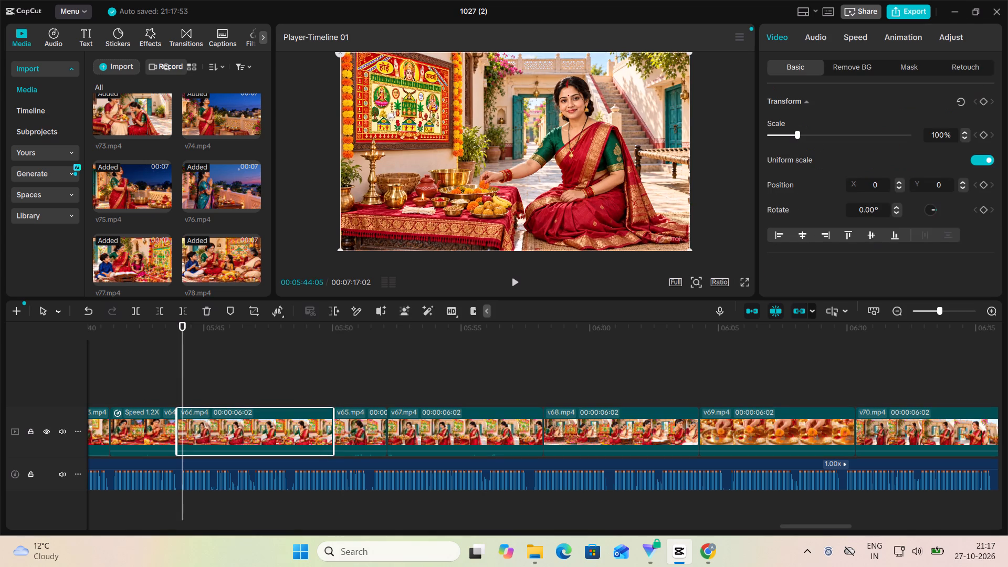
pyautogui.click(866, 37)
pyautogui.click(825, 118)
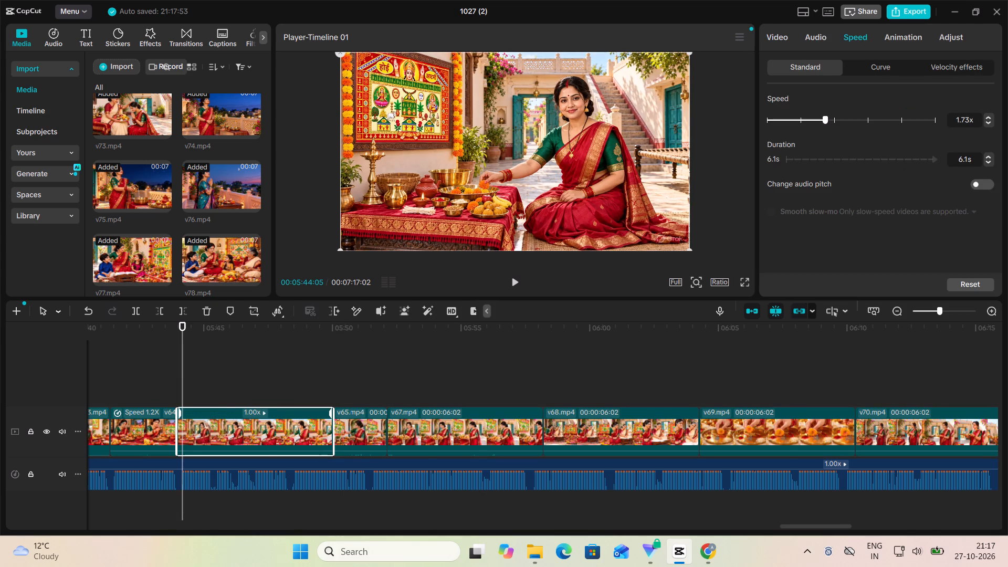
pyautogui.click(836, 121)
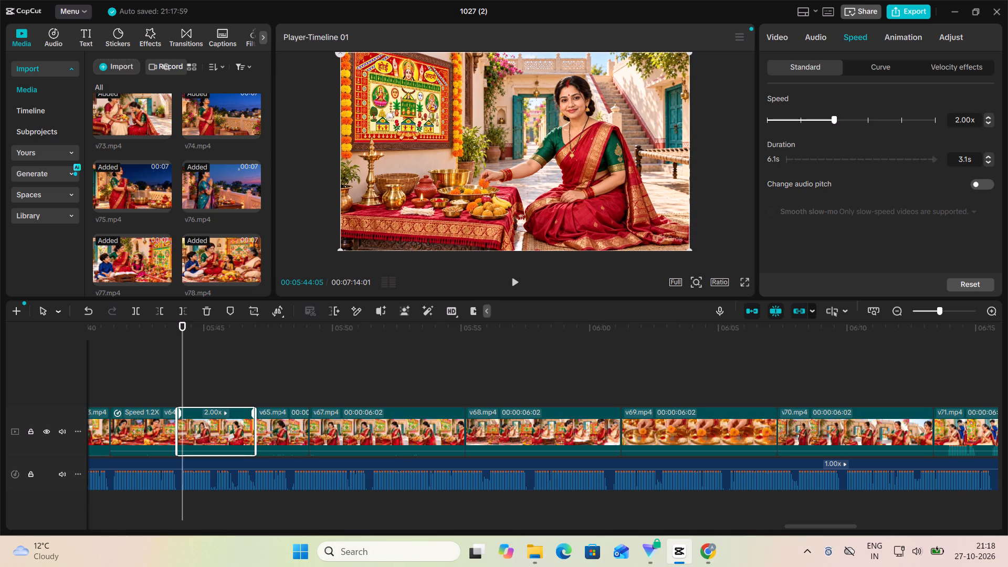
# Check V66 and V65 against the voiceover from 00:05:43:29, and trim the end of V66 to about 1.4 seconds.
pyautogui.click(177, 380)
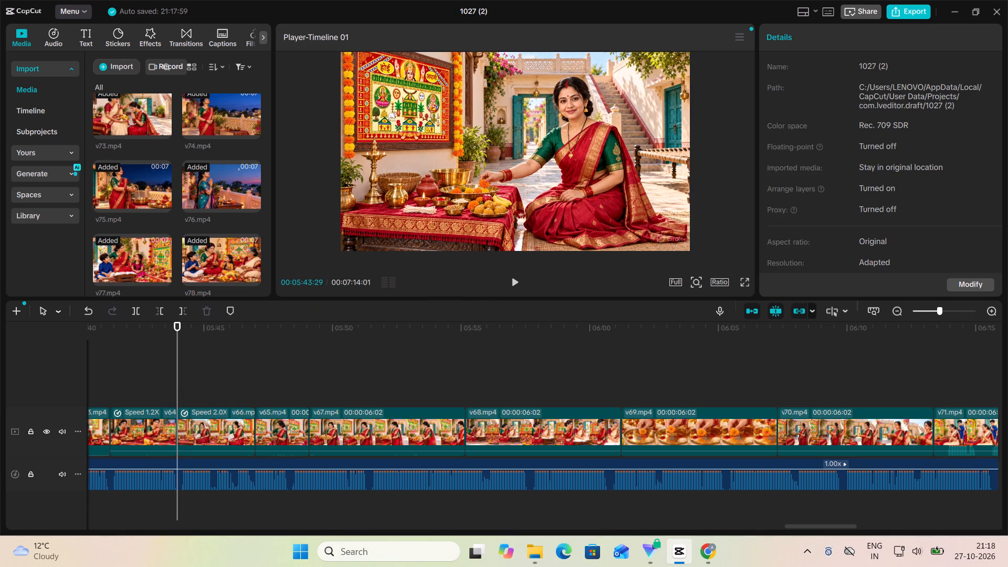
pyautogui.click(517, 291)
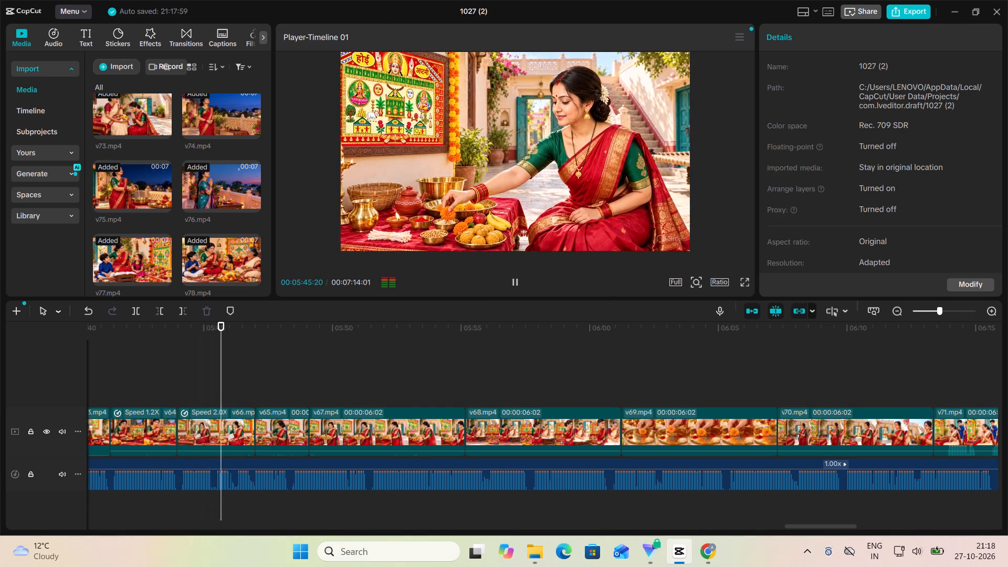
pyautogui.click(518, 285)
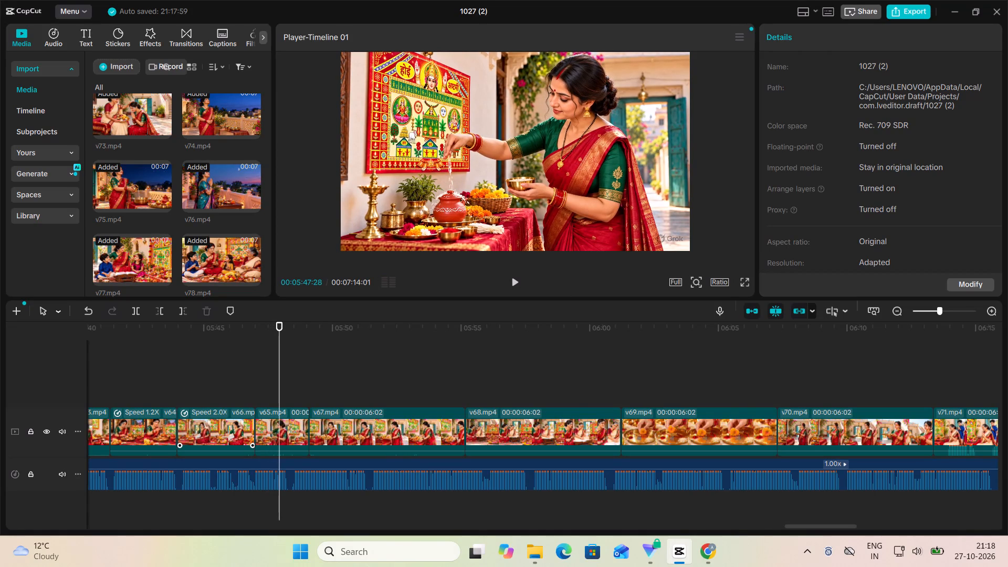
pyautogui.click(213, 423)
pyautogui.moveTo(256, 427); pyautogui.dragTo(251, 427)
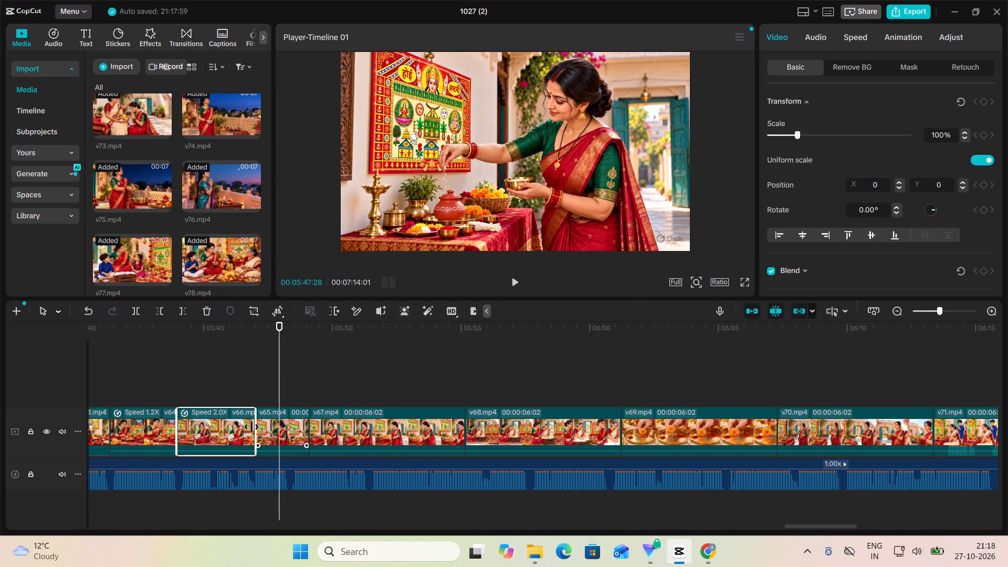
pyautogui.moveTo(251, 427); pyautogui.dragTo(246, 430)
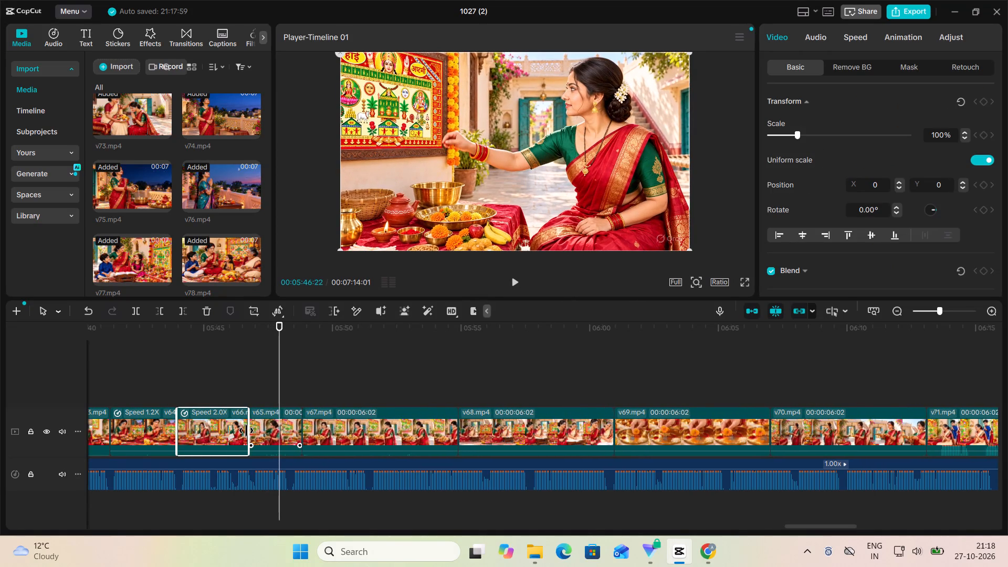
pyautogui.moveTo(246, 430); pyautogui.dragTo(221, 432)
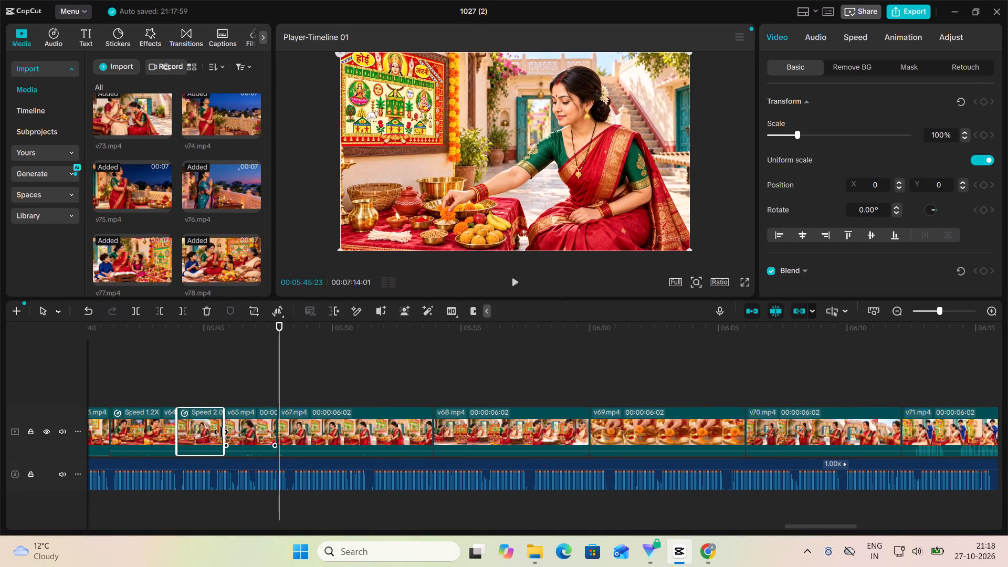
pyautogui.moveTo(221, 432); pyautogui.dragTo(213, 434)
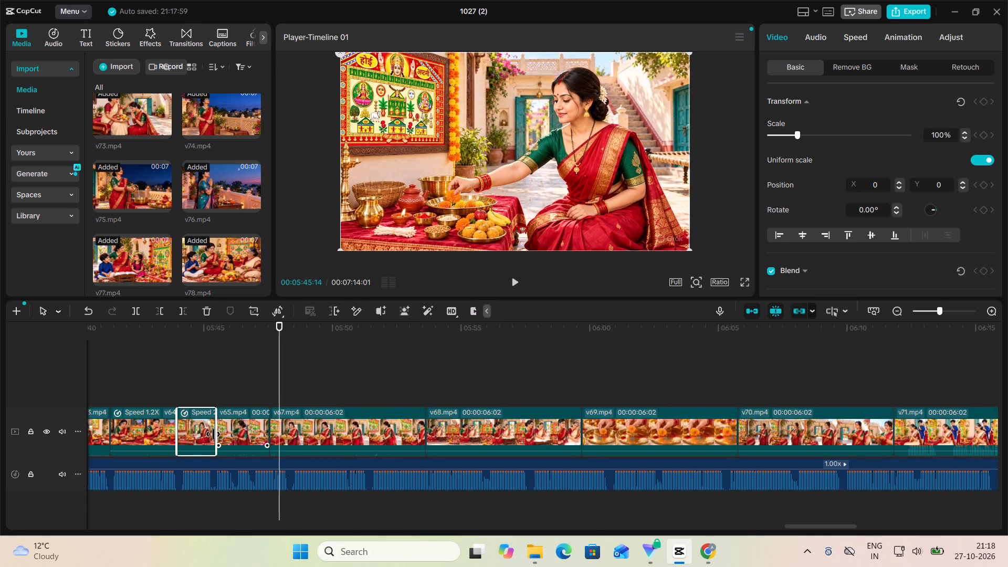
pyautogui.moveTo(213, 434); pyautogui.dragTo(211, 434)
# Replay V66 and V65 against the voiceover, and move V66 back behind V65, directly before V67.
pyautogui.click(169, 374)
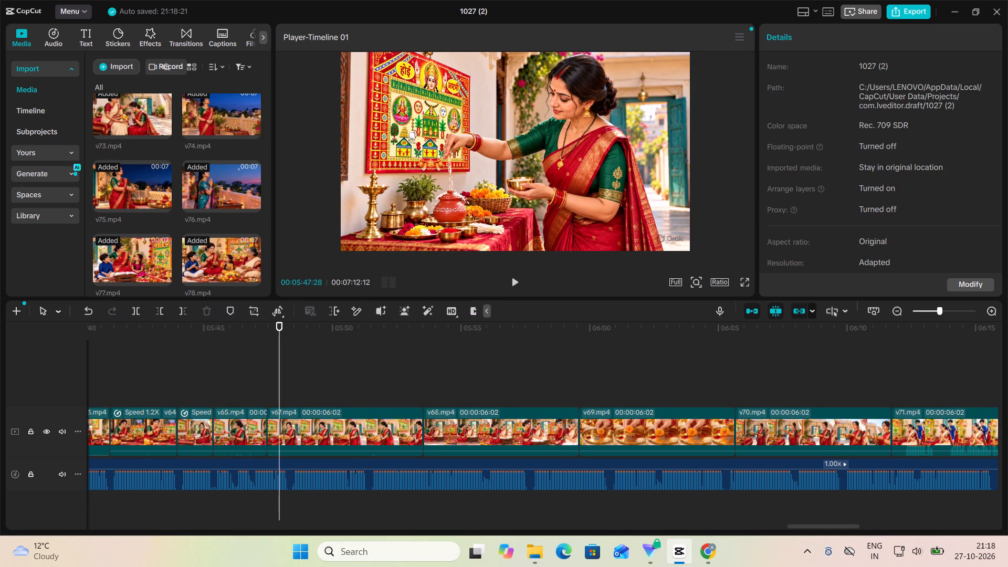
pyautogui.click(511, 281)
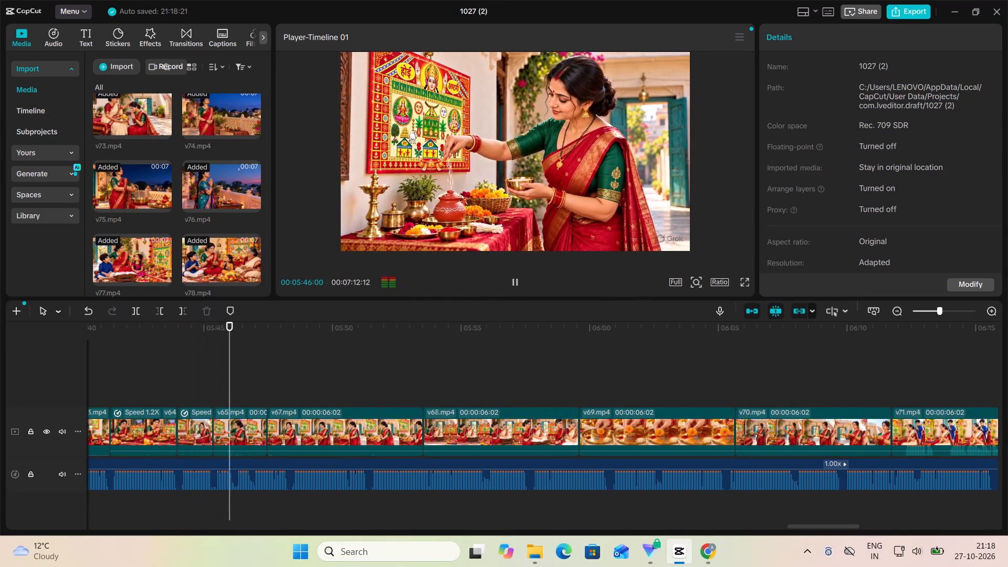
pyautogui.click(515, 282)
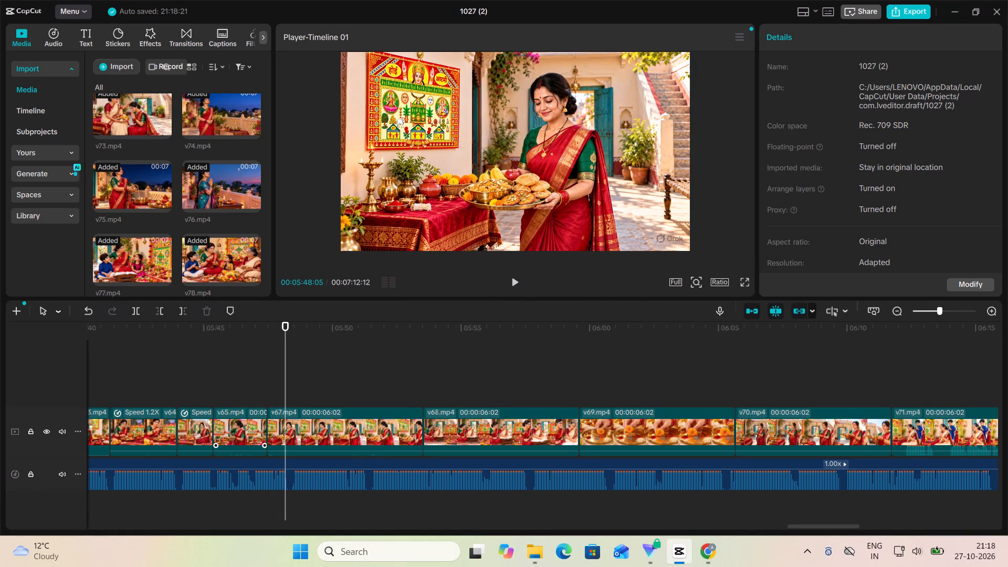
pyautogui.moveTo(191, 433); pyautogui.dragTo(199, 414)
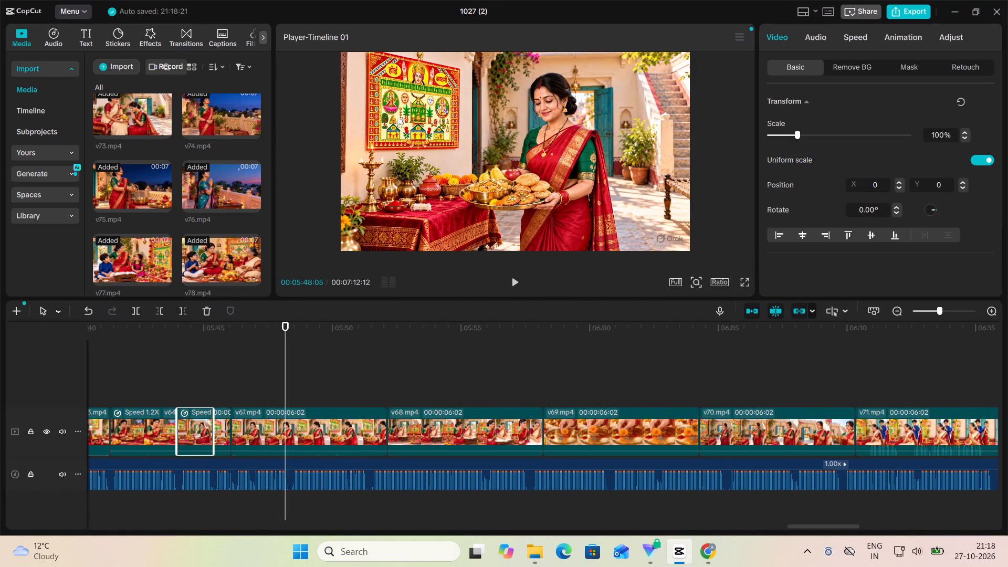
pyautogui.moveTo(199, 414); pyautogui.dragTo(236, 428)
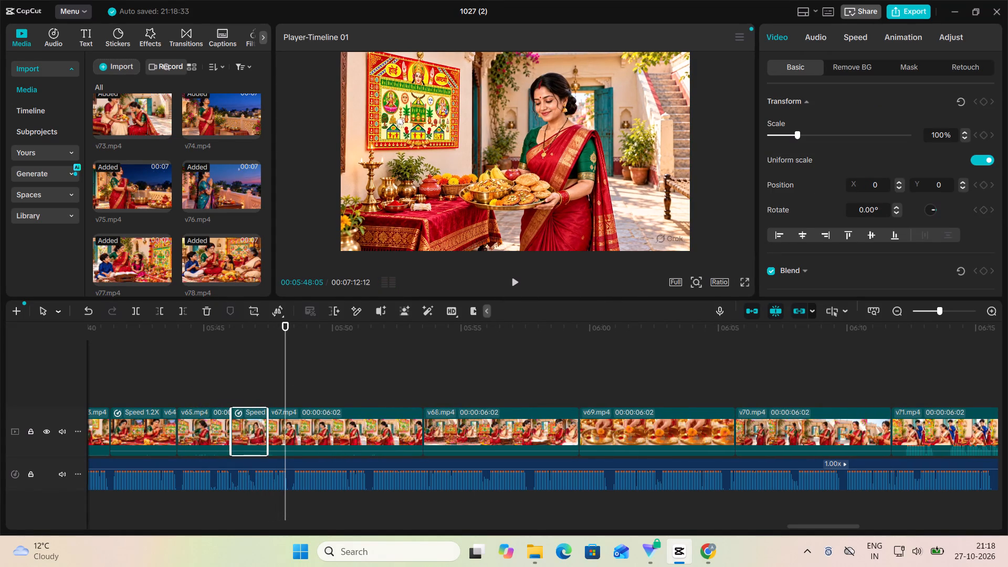
# Play from the start of V65 through V66 into V67 against the voiceover, pausing at 00:05:50:20.
pyautogui.click(199, 393)
pyautogui.click(177, 389)
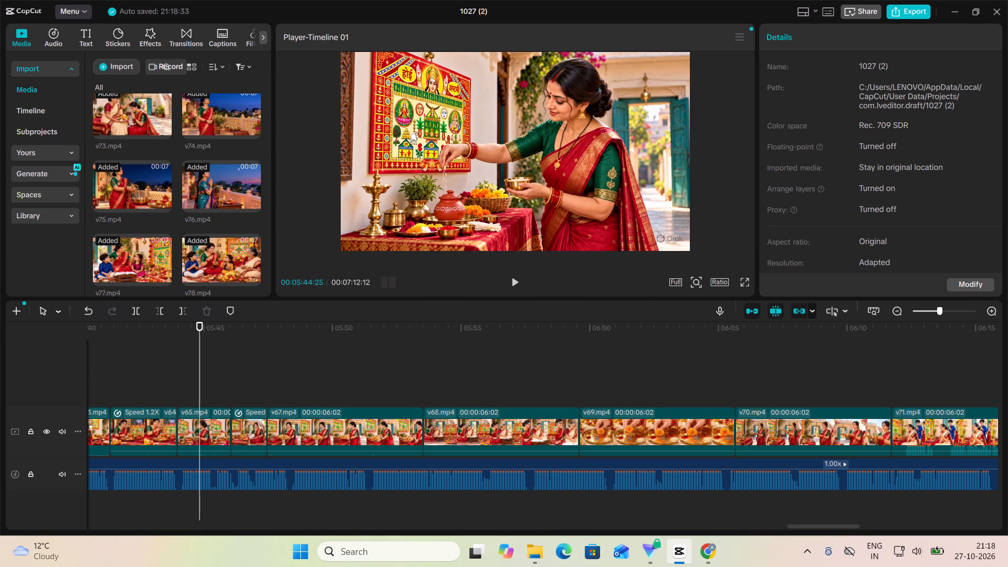
pyautogui.click(518, 289)
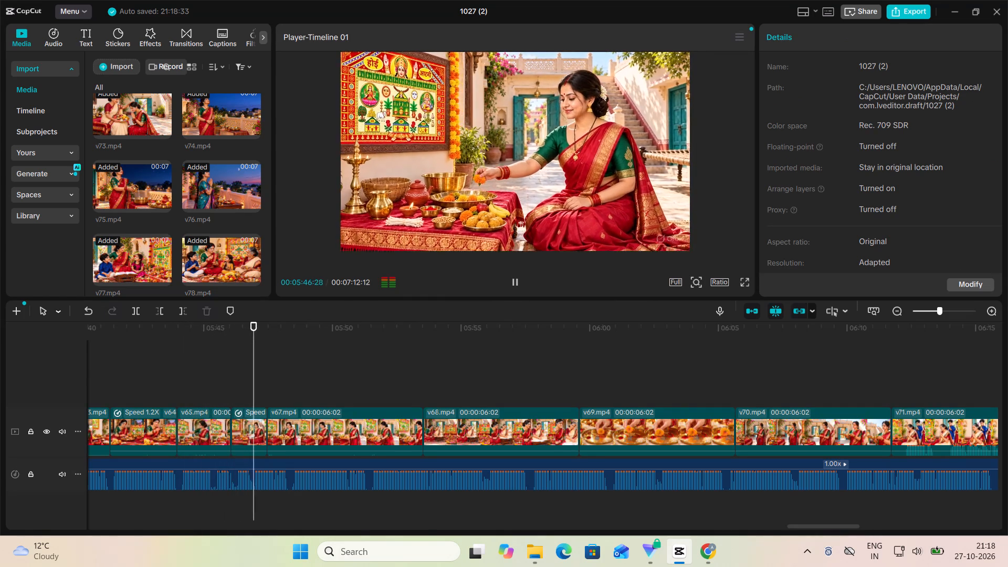
pyautogui.click(519, 286)
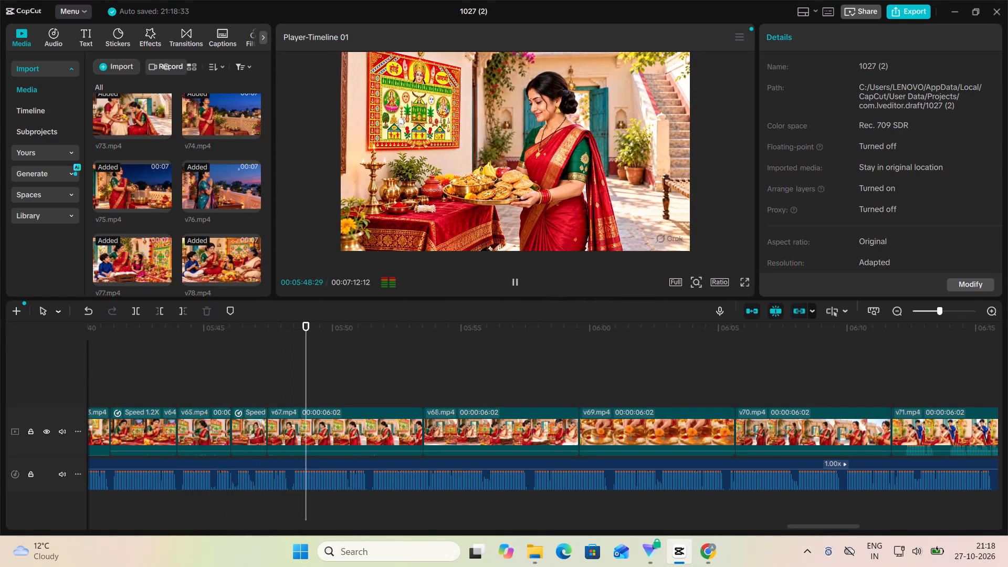
pyautogui.click(519, 286)
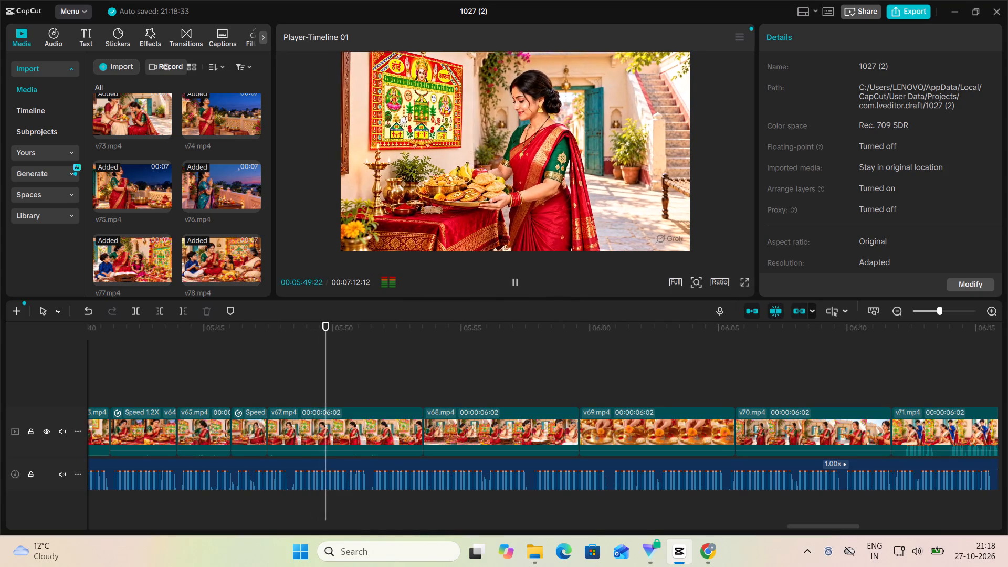
pyautogui.click(518, 285)
# Set the speed of V67 to 1.76x.
pyautogui.click(370, 434)
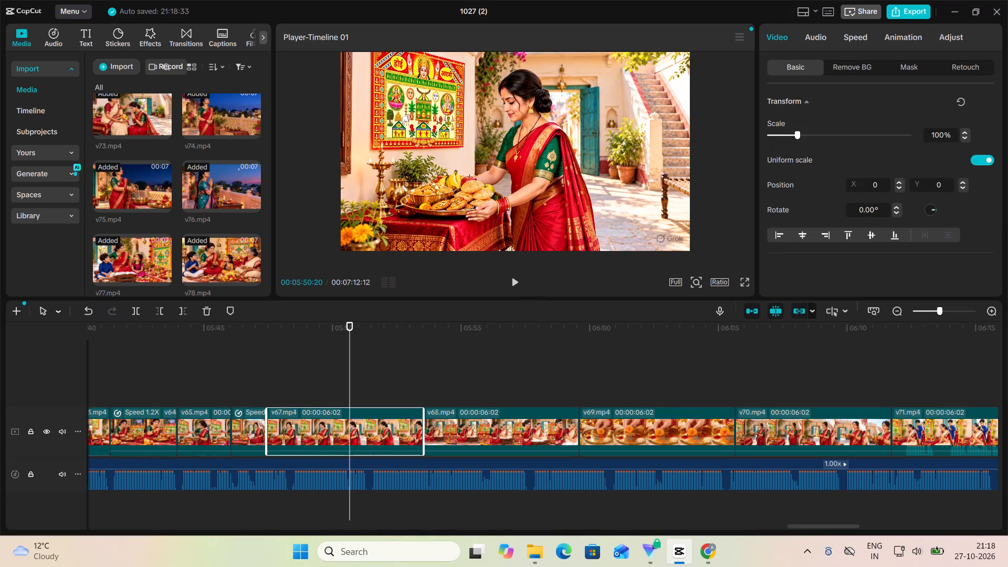
pyautogui.click(853, 31)
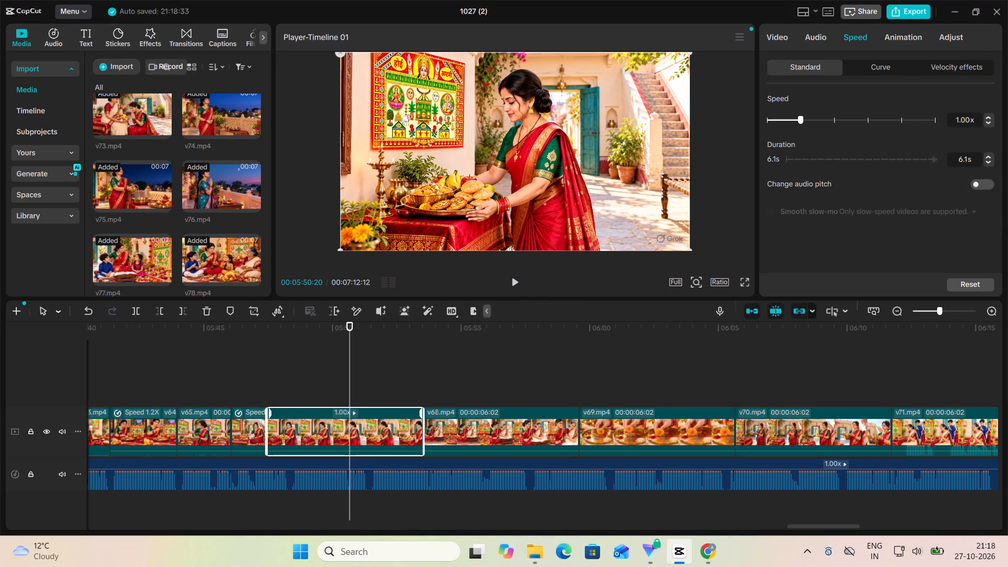
pyautogui.click(826, 116)
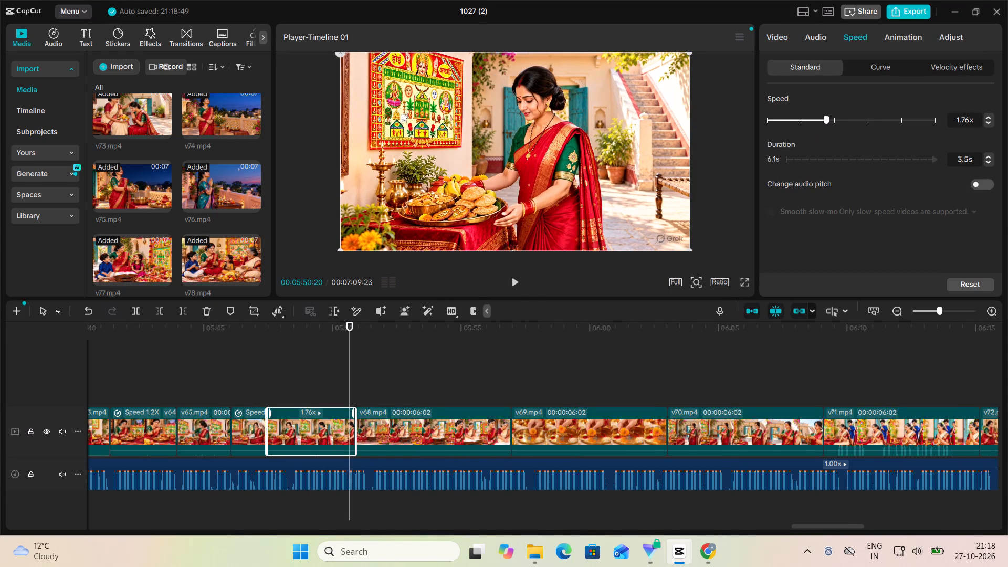
# Trim the end of V66 back to about 00:05:47:00.
pyautogui.click(247, 380)
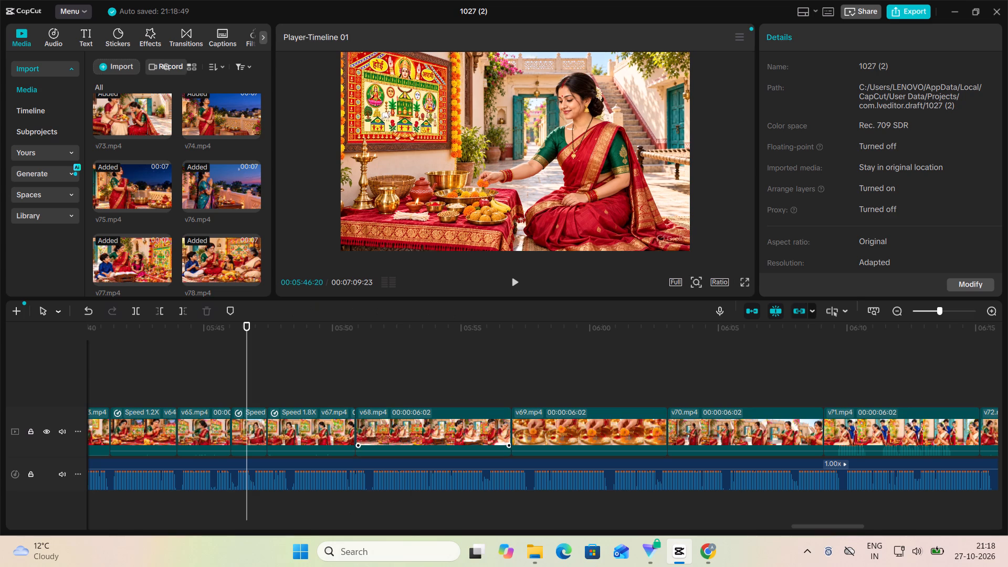
pyautogui.click(247, 427)
pyautogui.moveTo(265, 431); pyautogui.dragTo(260, 431)
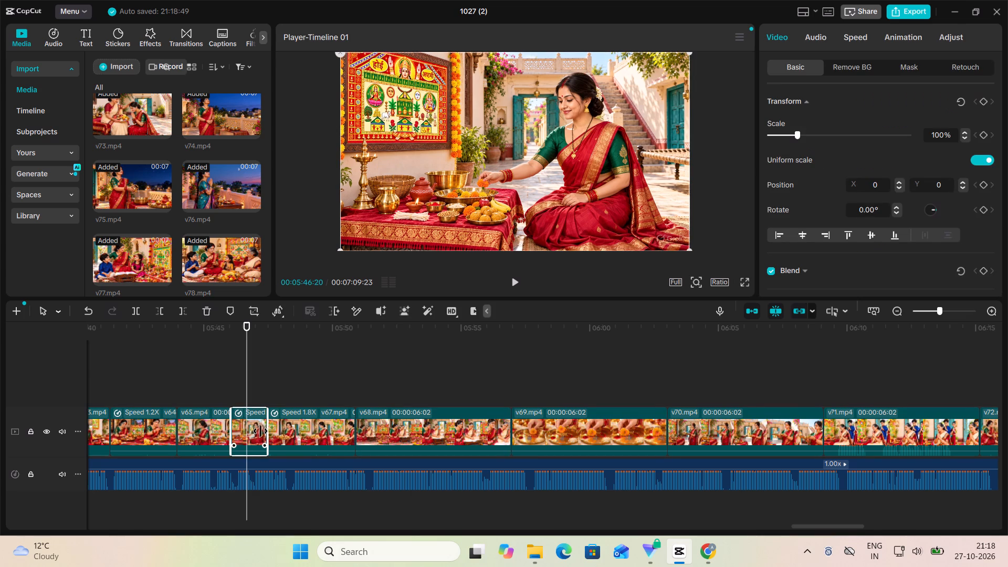
pyautogui.moveTo(260, 431); pyautogui.dragTo(255, 431)
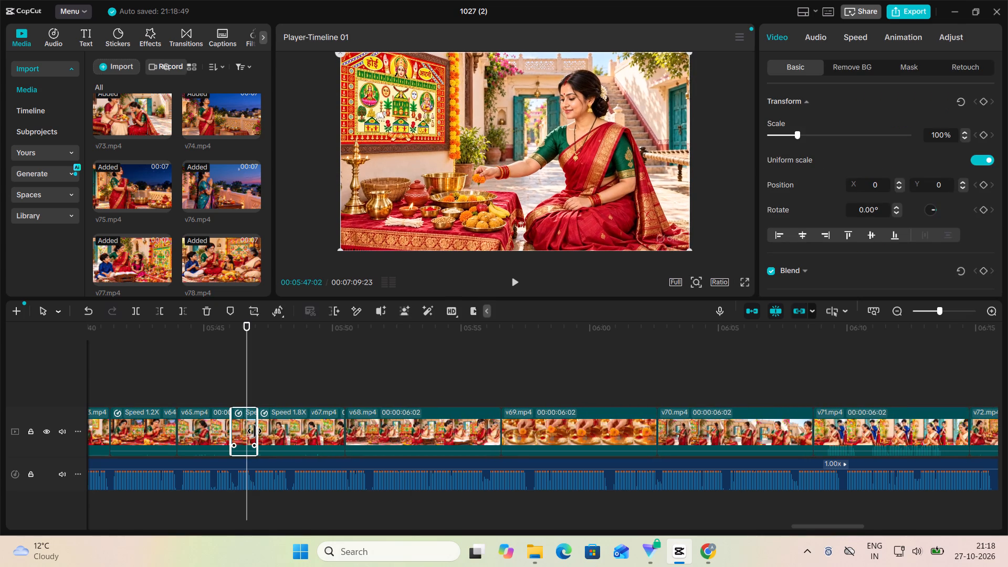
pyautogui.moveTo(255, 431); pyautogui.dragTo(253, 431)
# Play V67 from 00:05:47:00 against the voiceover, and trim its end to a duration of about 2.2 seconds.
pyautogui.click(254, 389)
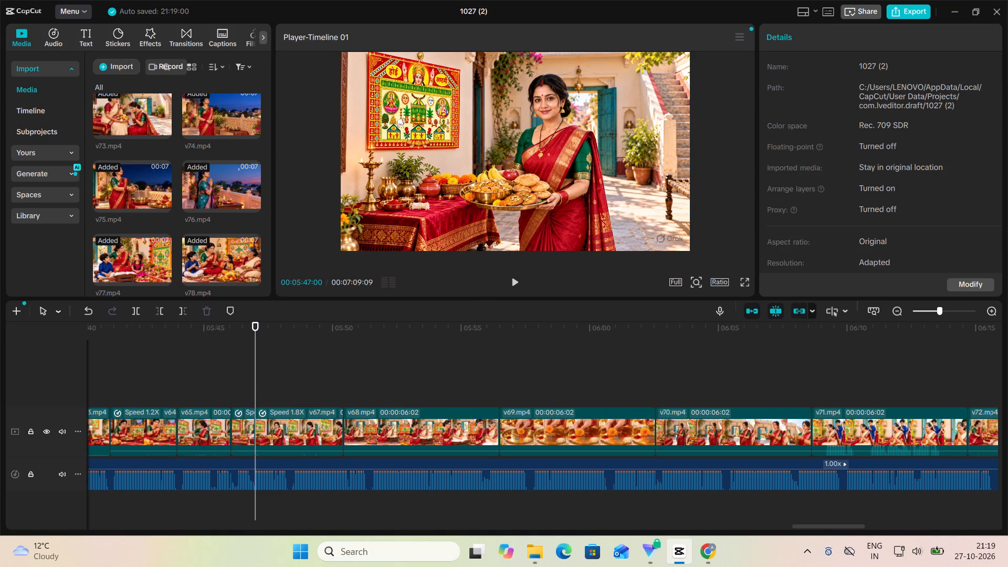
pyautogui.click(514, 278)
pyautogui.click(514, 279)
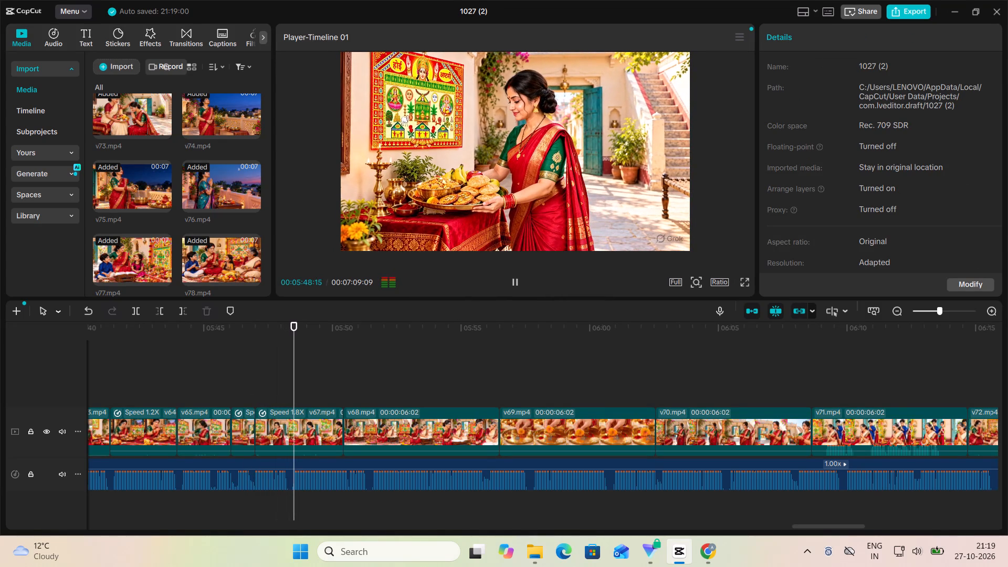
pyautogui.click(306, 430)
pyautogui.moveTo(340, 433); pyautogui.dragTo(306, 443)
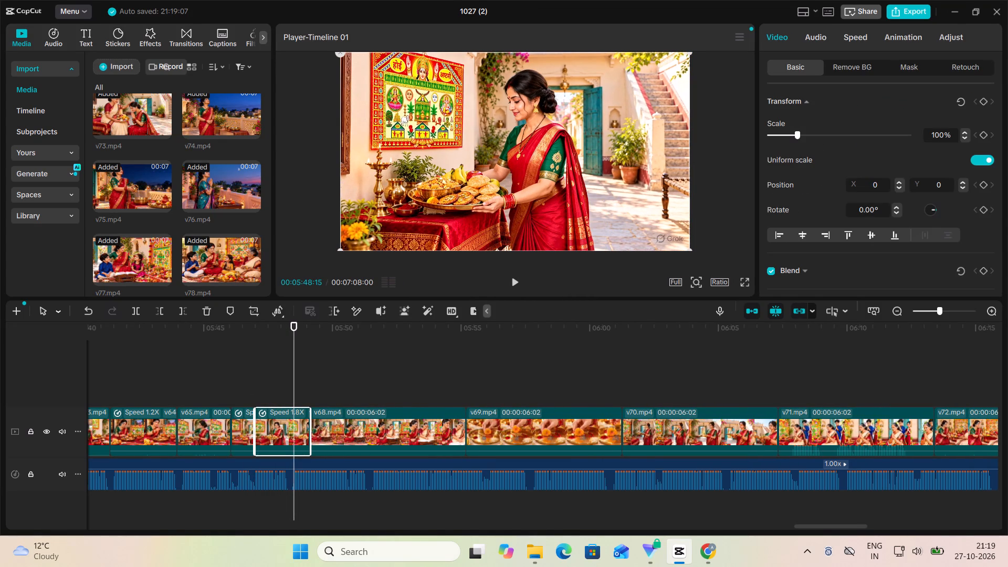
# Set the speed of V67 to 2.64x.
pyautogui.click(864, 31)
pyautogui.click(833, 118)
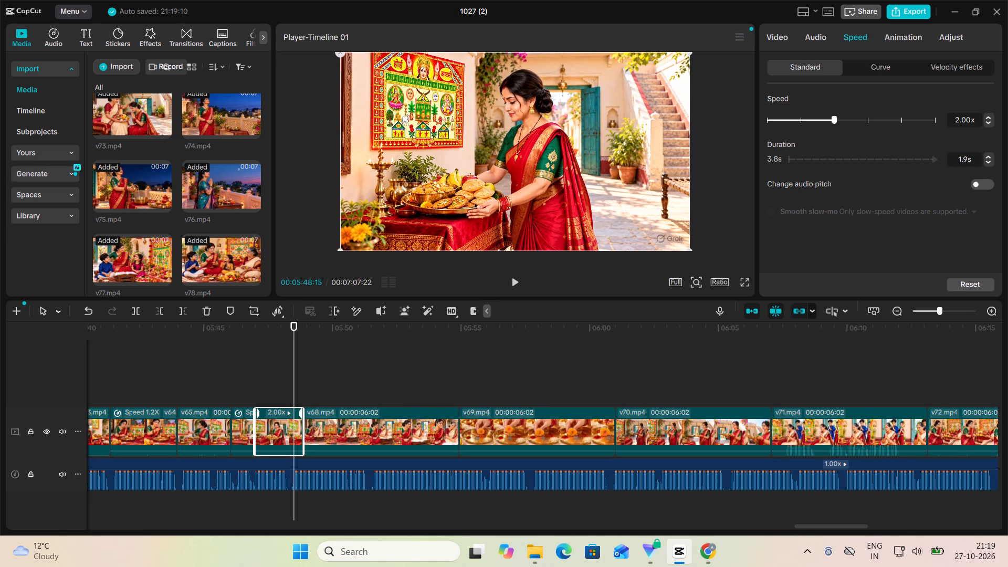
pyautogui.click(839, 118)
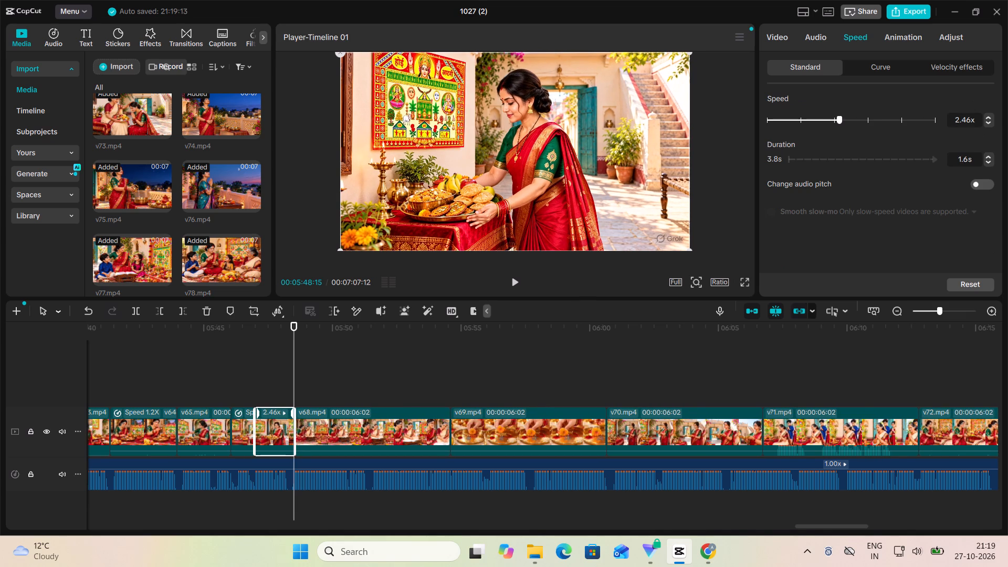
pyautogui.click(842, 118)
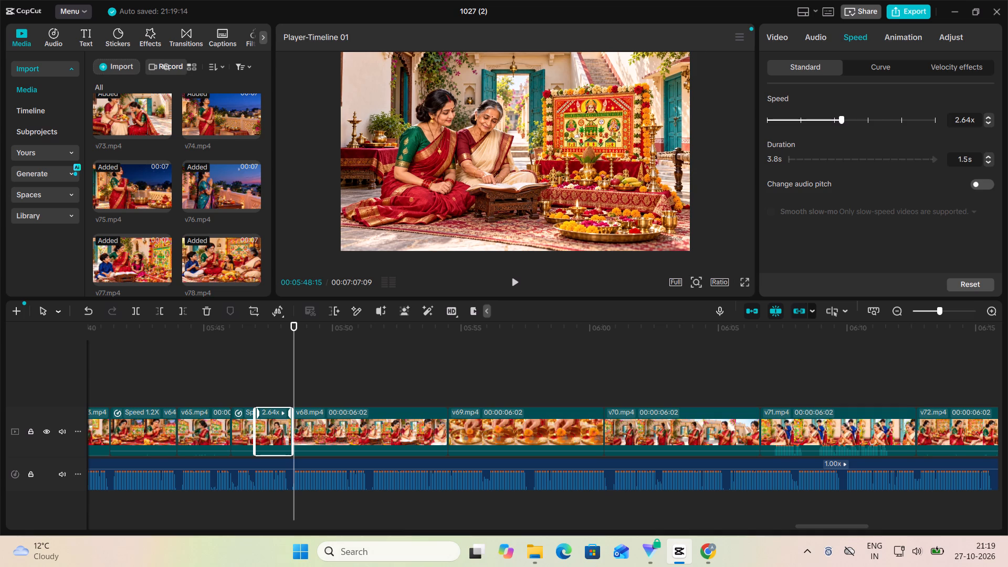
# Play from the start of V66 into V68 against the voiceover, and set the speed of V68 to 2.00x.
pyautogui.click(230, 386)
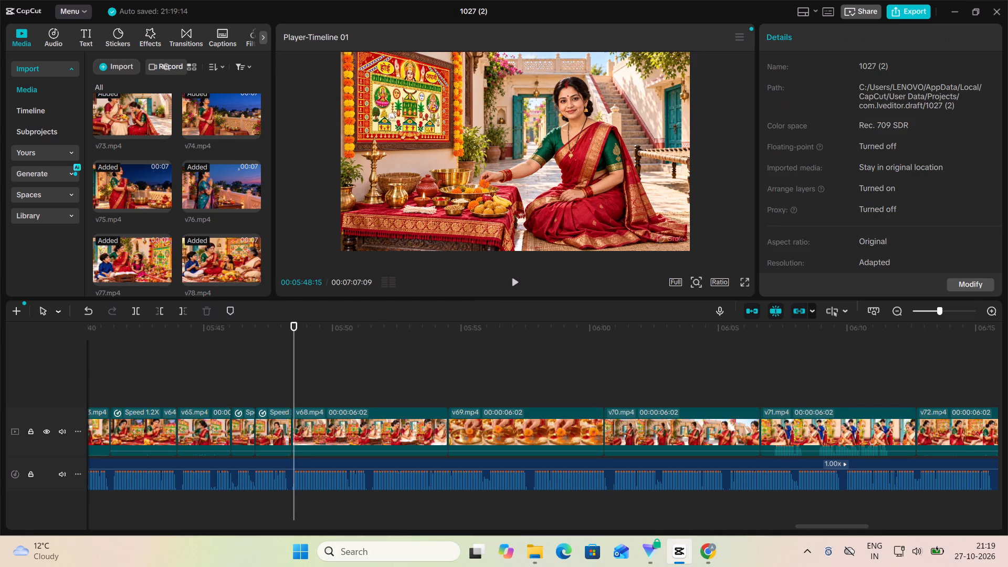
pyautogui.click(517, 282)
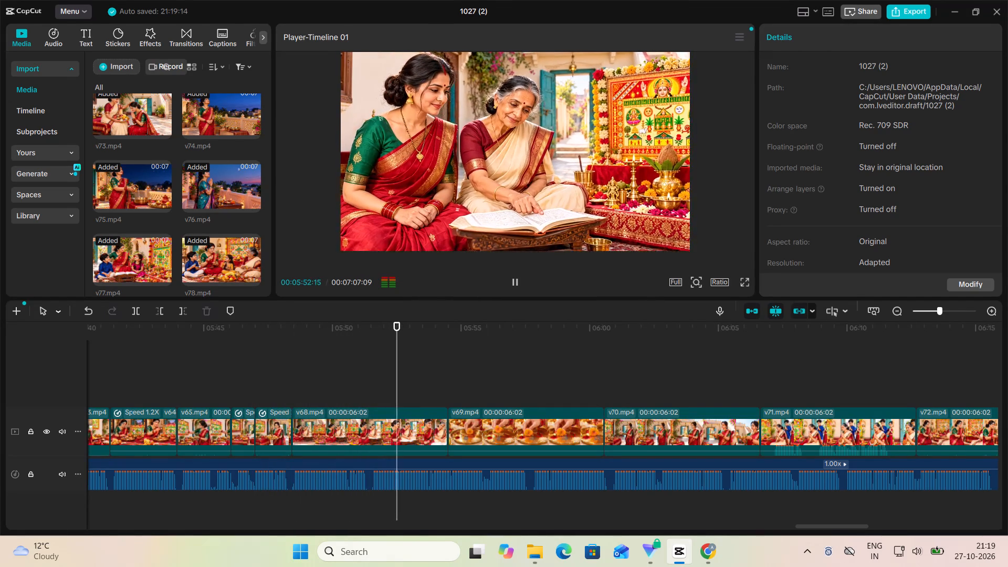
pyautogui.click(516, 281)
pyautogui.click(384, 418)
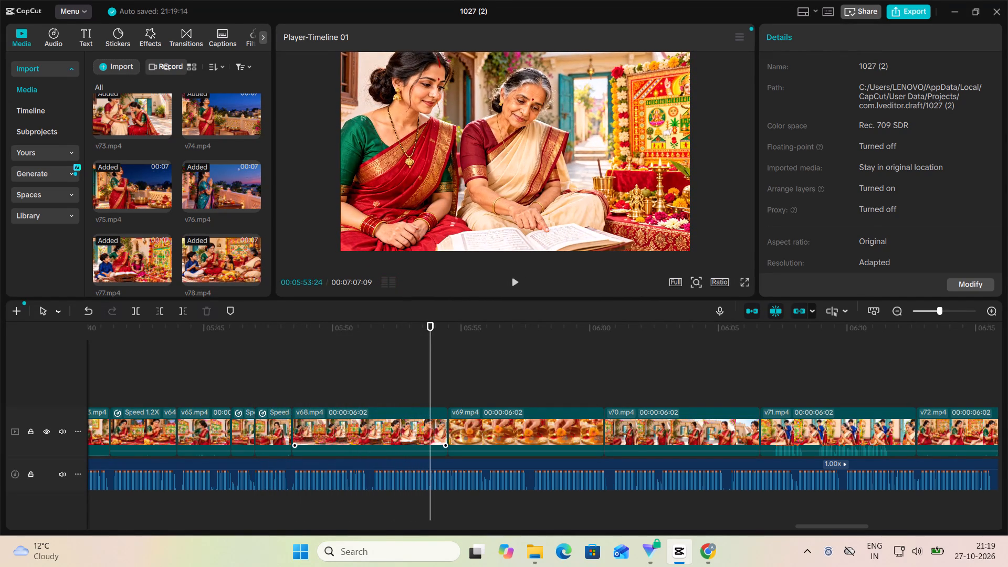
pyautogui.click(857, 33)
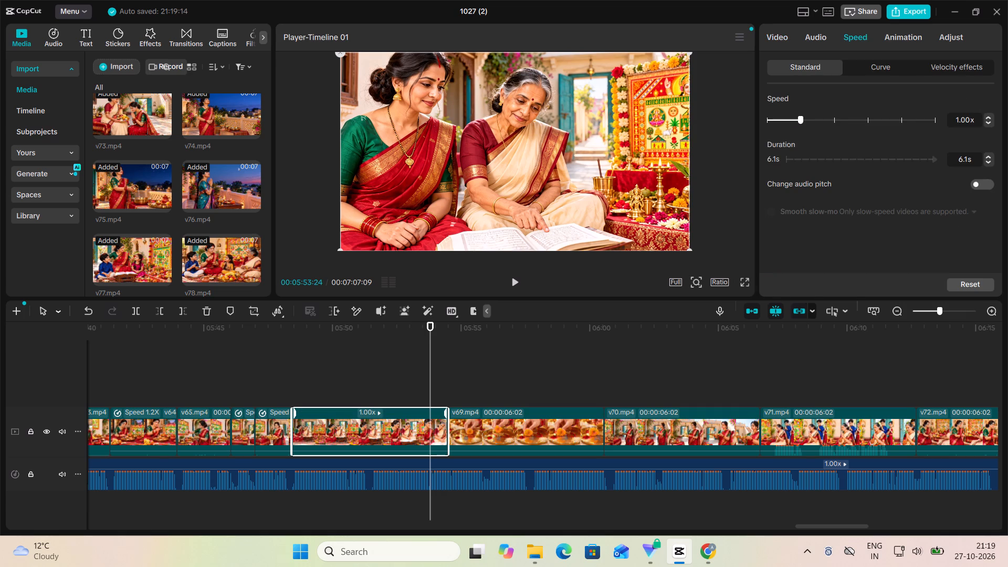
pyautogui.click(828, 123)
pyautogui.click(836, 120)
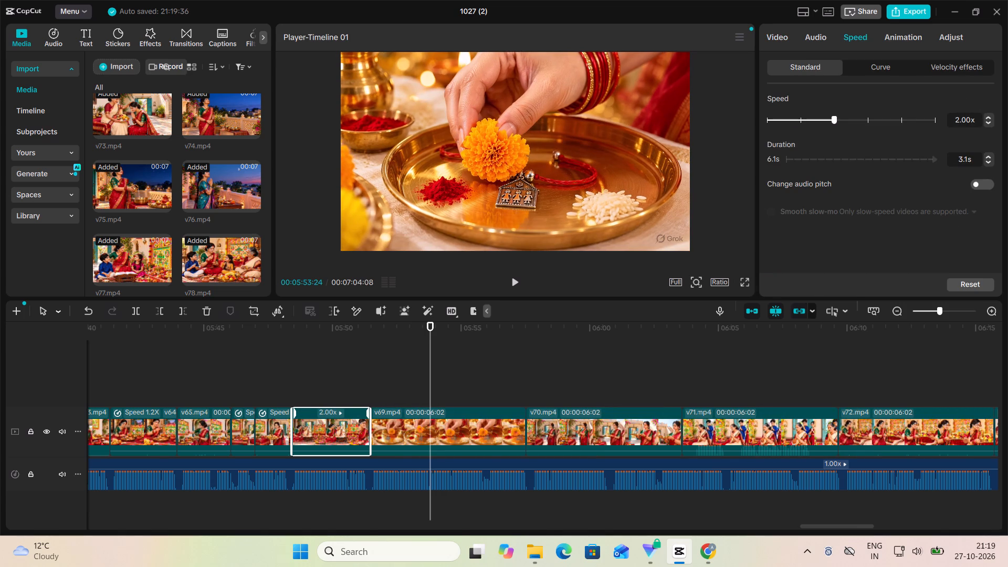
# Play V68 and V69 against the voiceover from 00:05:48:22, pausing just inside V70.
pyautogui.click(297, 387)
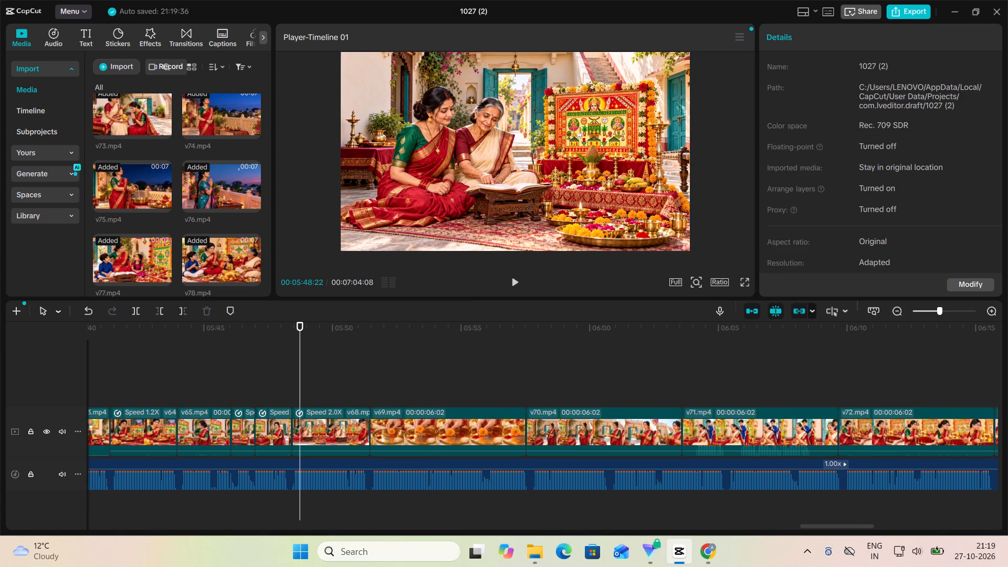
pyautogui.click(515, 281)
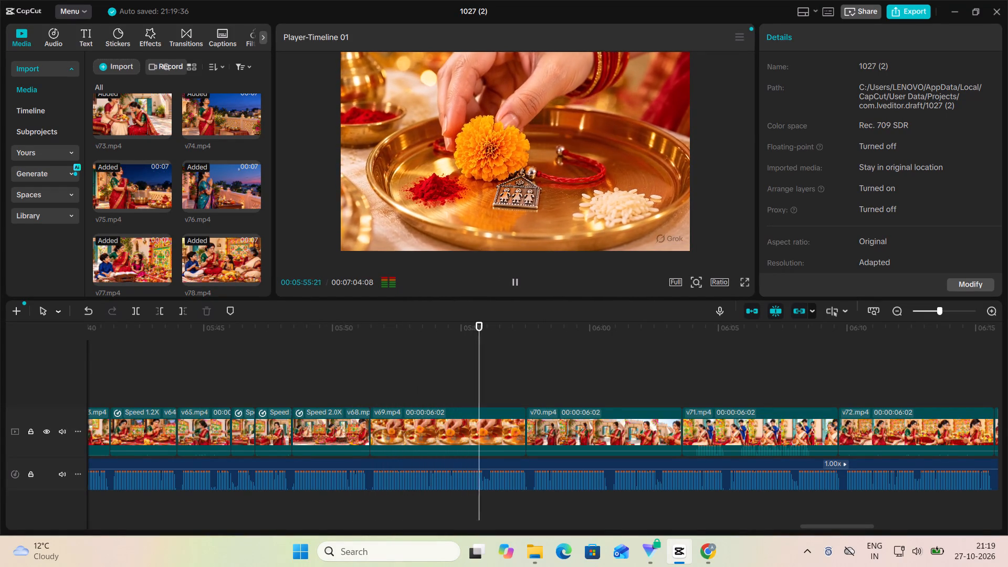
pyautogui.click(515, 281)
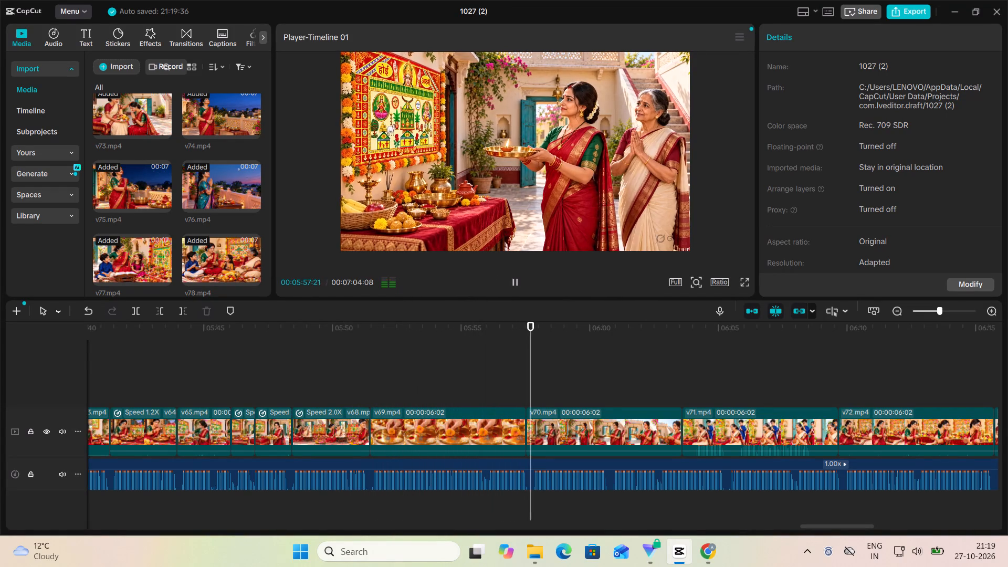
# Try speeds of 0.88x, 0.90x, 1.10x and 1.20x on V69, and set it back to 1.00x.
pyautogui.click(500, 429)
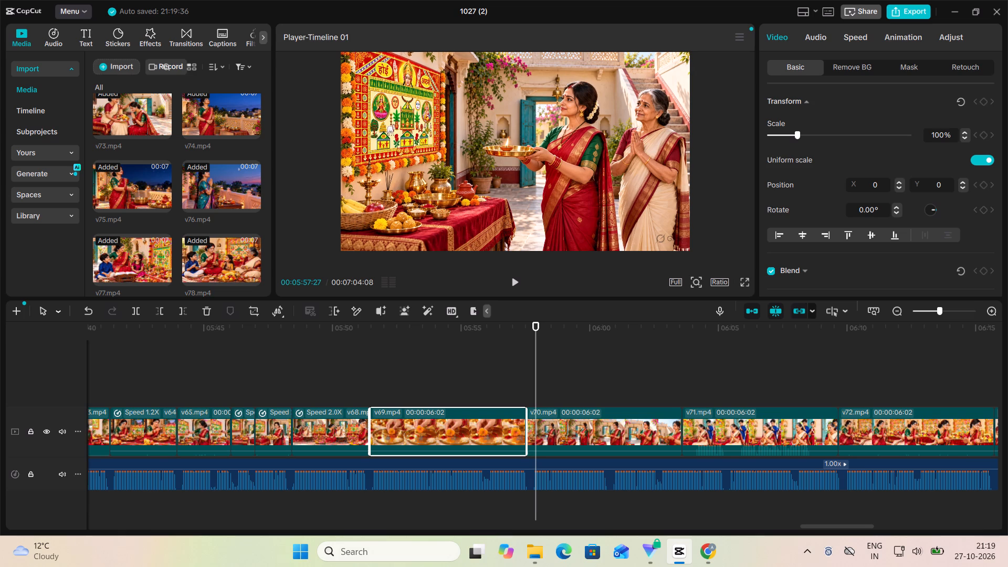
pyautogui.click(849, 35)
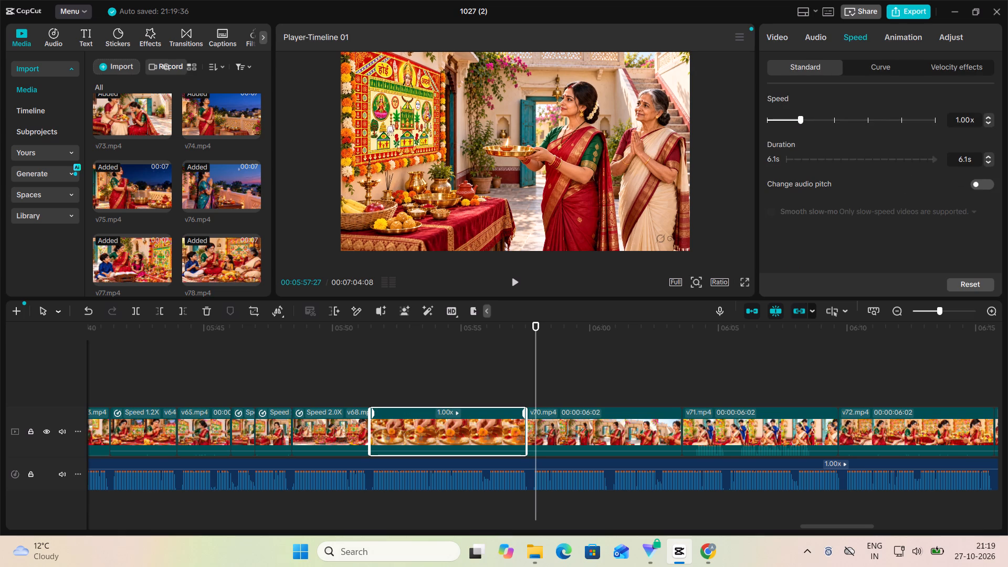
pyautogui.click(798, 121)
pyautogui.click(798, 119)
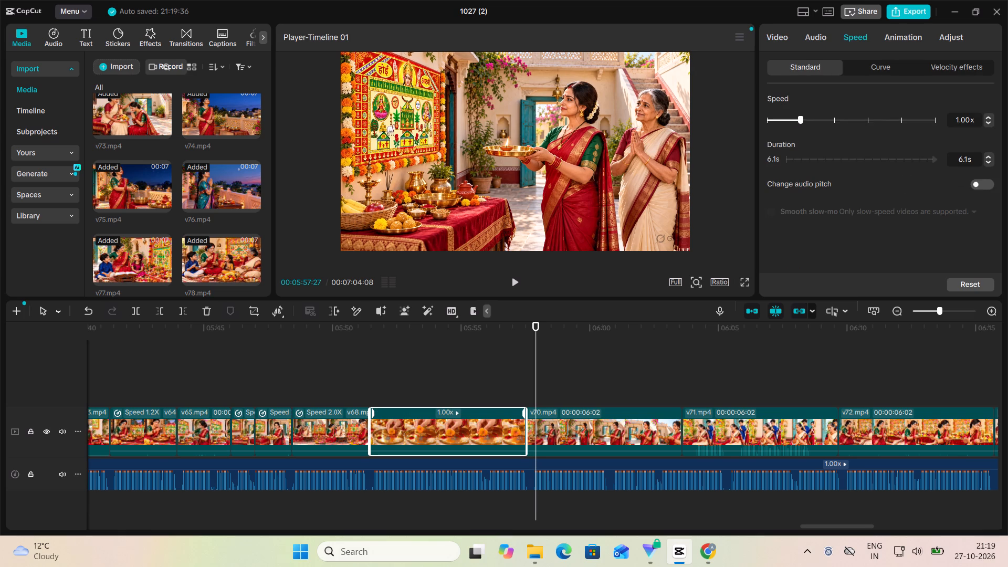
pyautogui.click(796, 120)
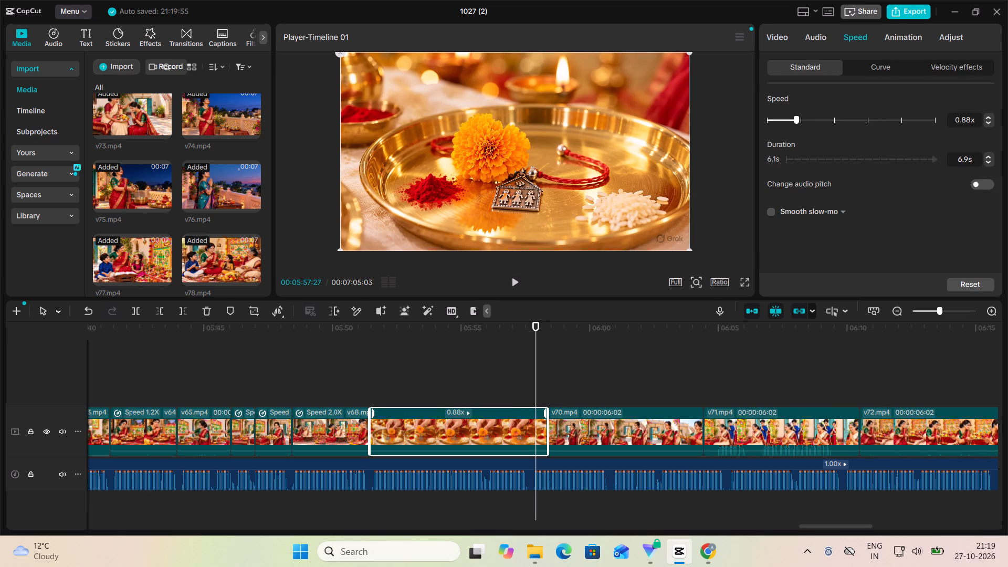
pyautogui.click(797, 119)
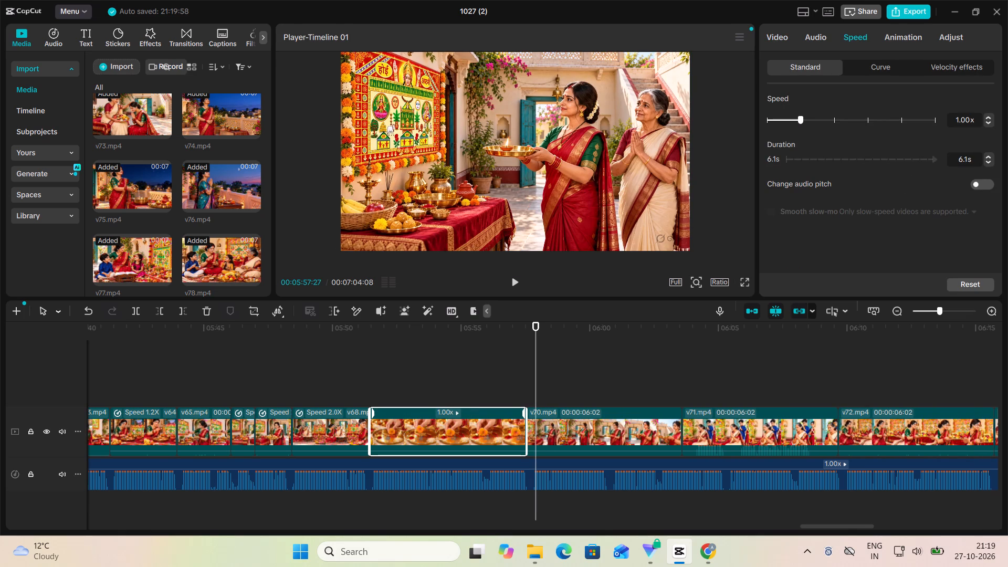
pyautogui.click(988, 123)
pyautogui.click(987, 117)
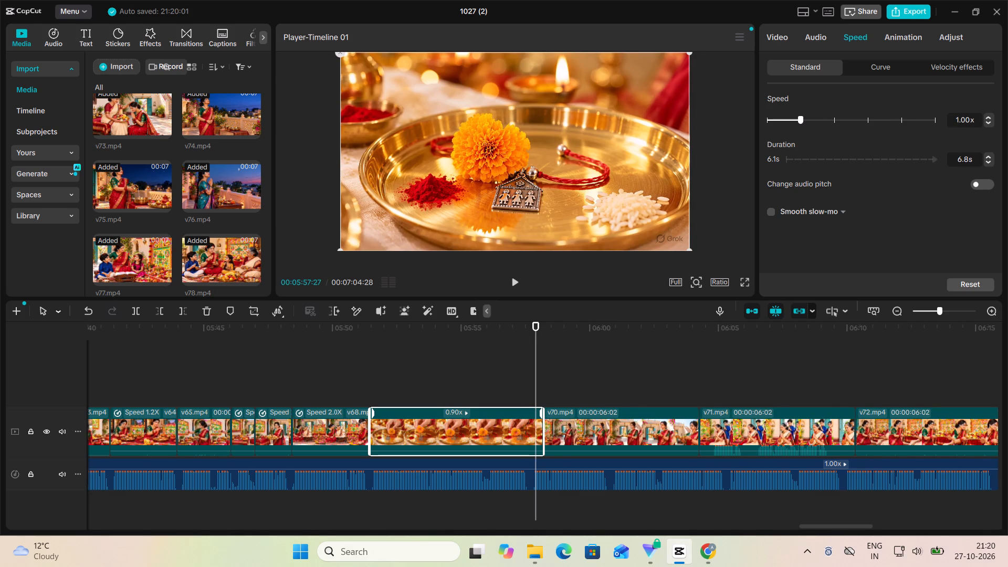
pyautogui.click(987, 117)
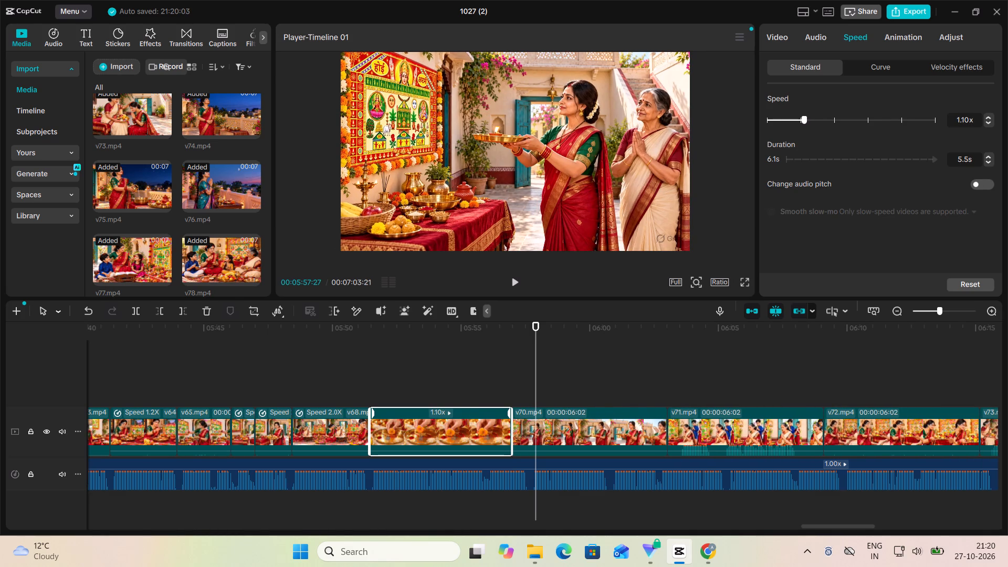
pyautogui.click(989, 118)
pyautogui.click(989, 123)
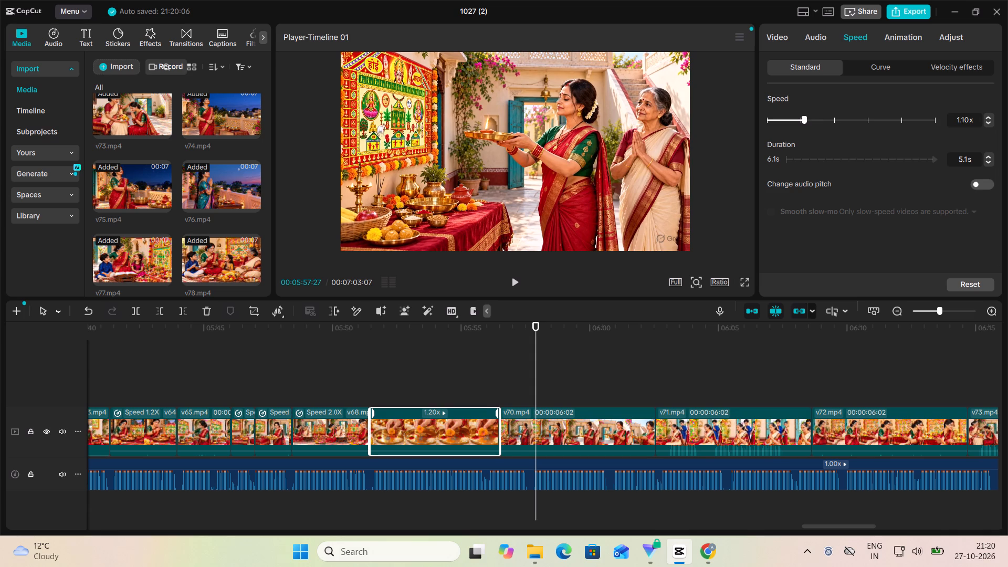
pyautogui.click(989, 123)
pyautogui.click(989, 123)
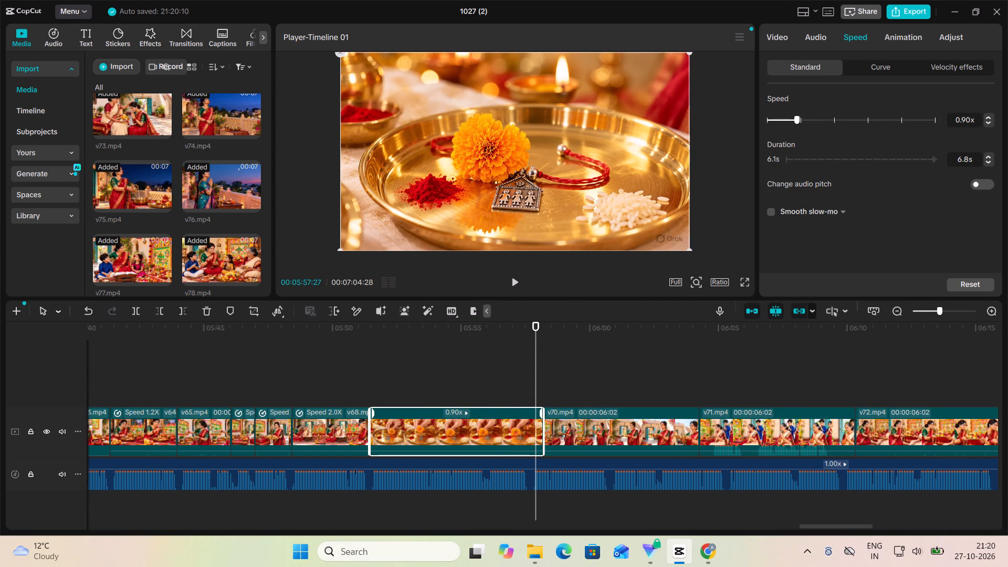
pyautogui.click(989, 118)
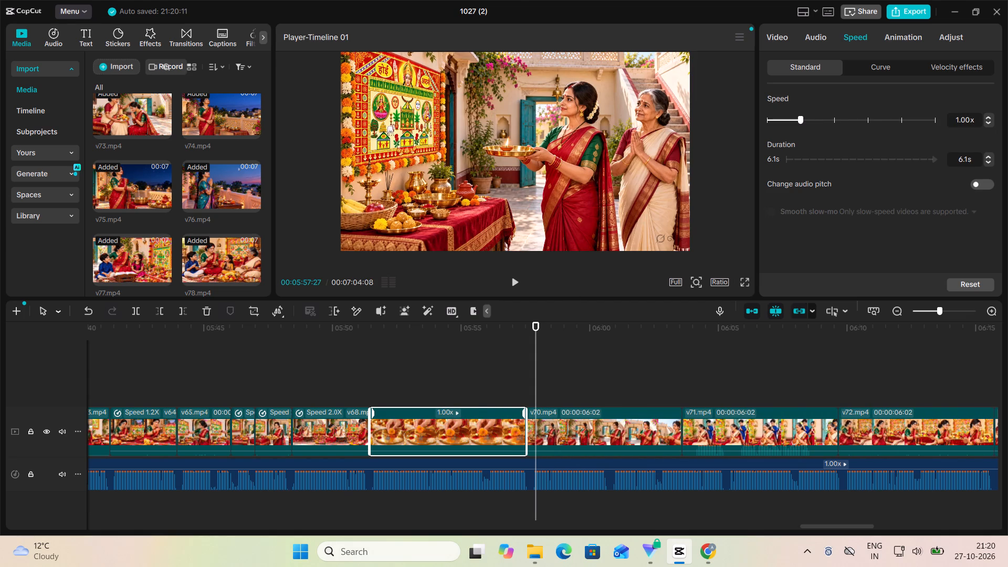
# Play V69 from 00:05:52:11 on into V70 to check both clips against the voiceover.
pyautogui.click(393, 380)
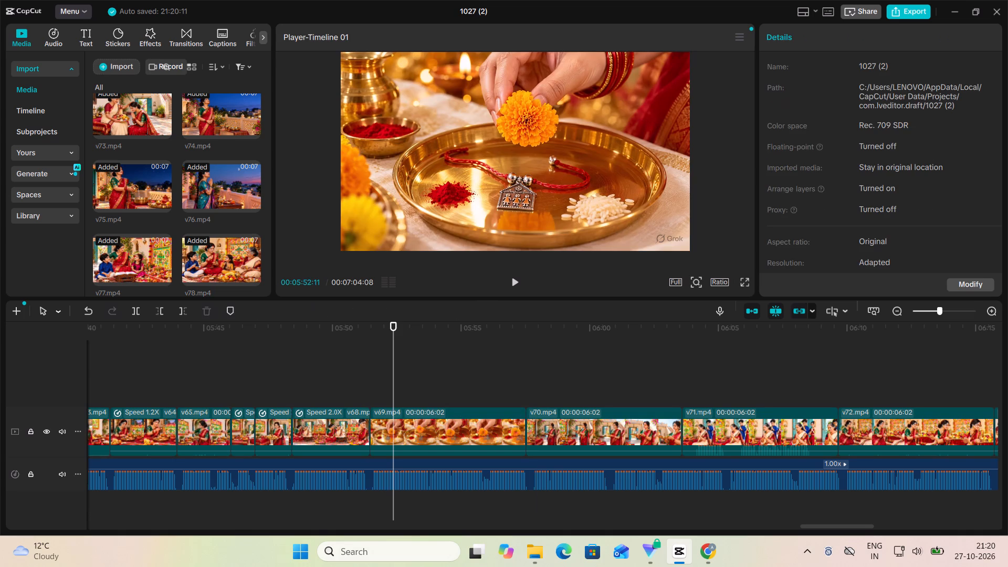
pyautogui.click(512, 278)
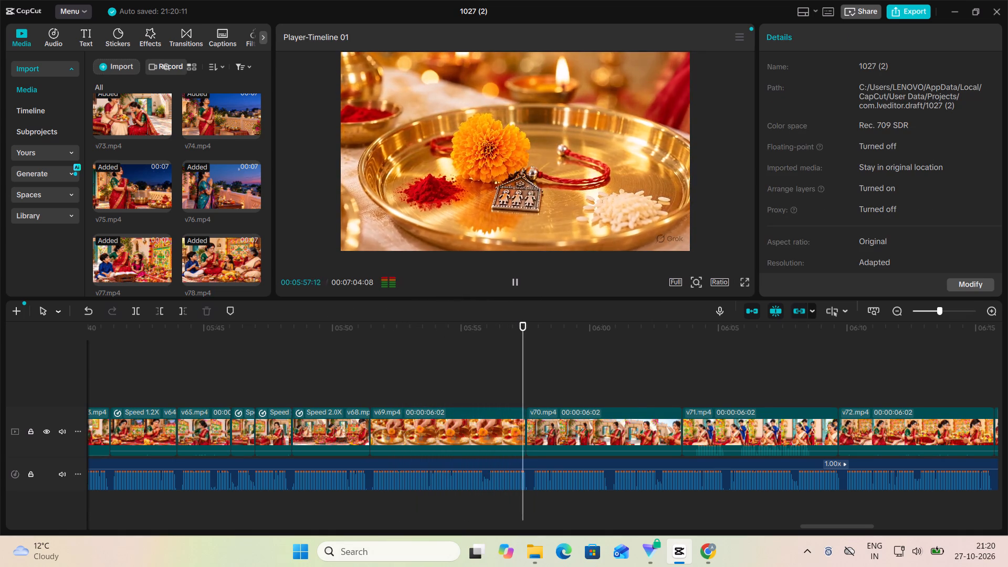
pyautogui.click(517, 279)
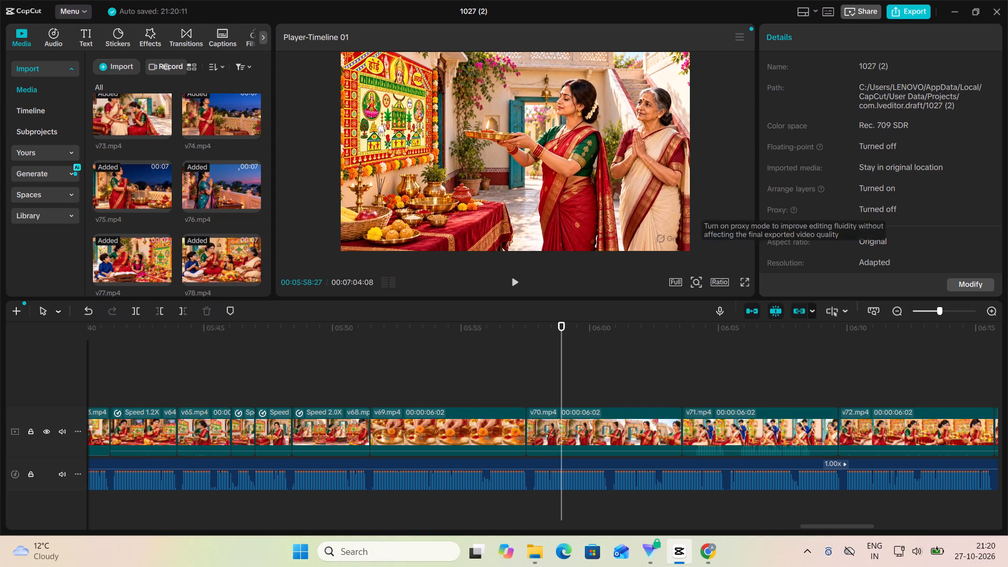
pyautogui.click(468, 436)
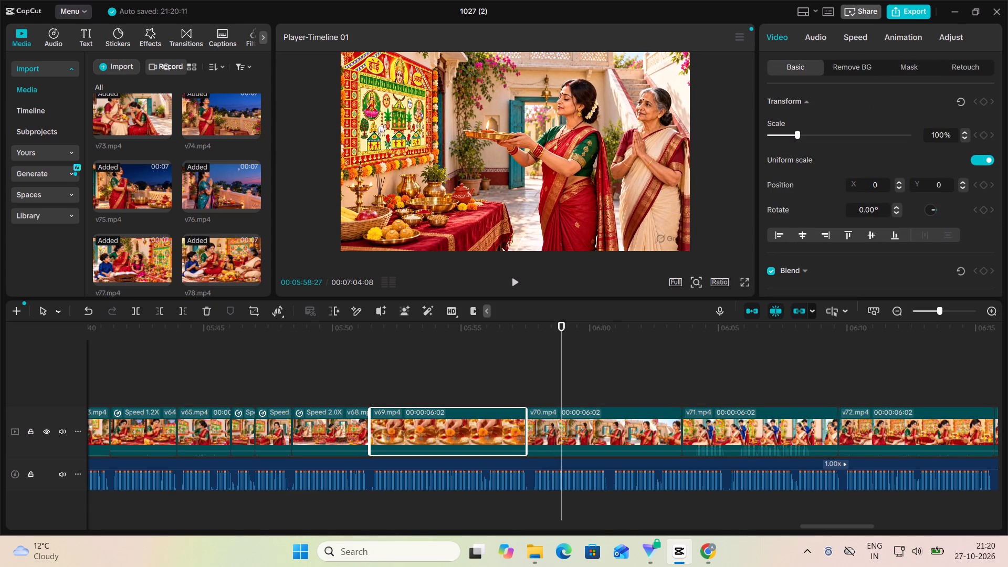
pyautogui.click(511, 280)
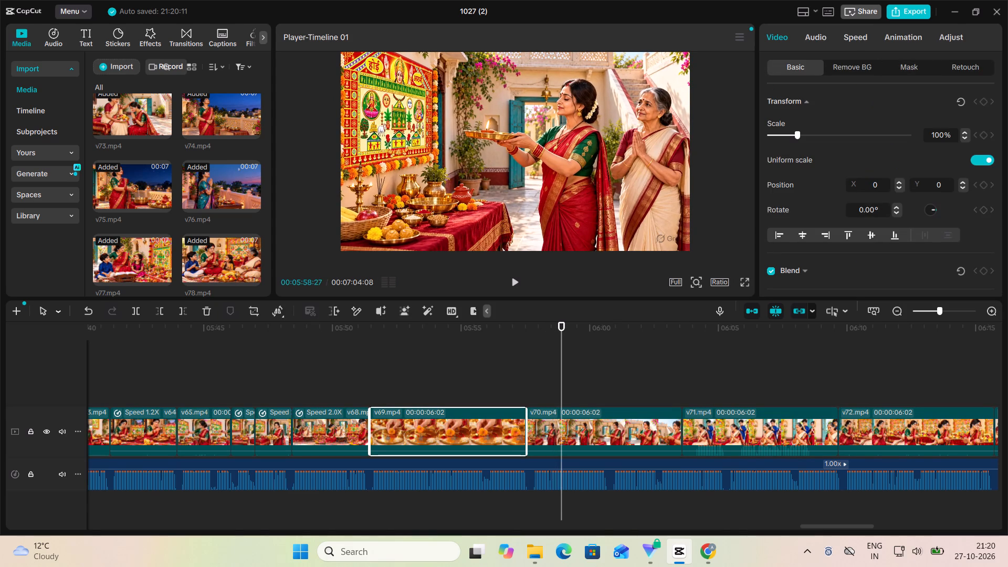
pyautogui.click(512, 279)
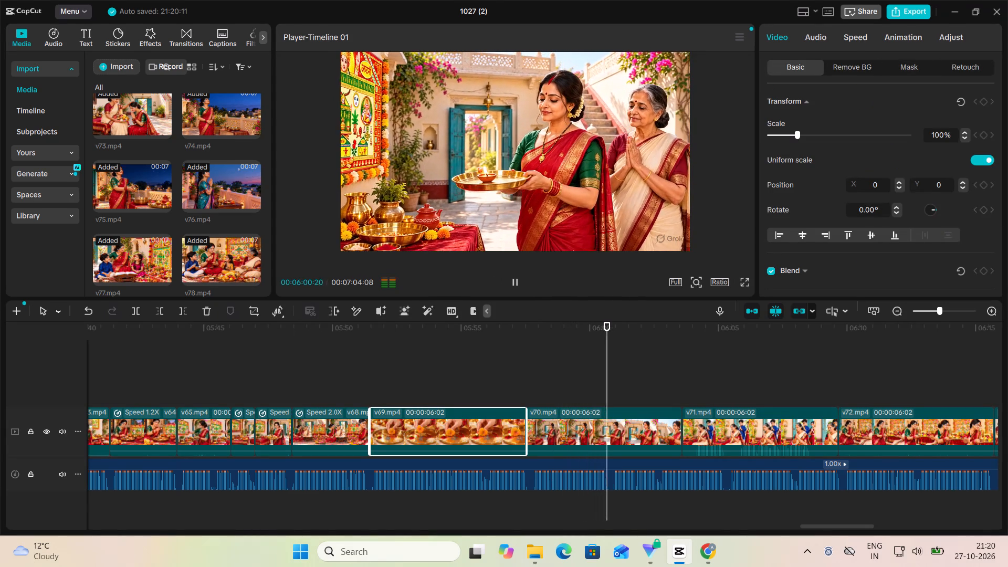
# Slow V69 to a speed of 0.66x, stretching it to 9.2s so that it ends close to the playhead at 00:06:00:24.
pyautogui.click(506, 435)
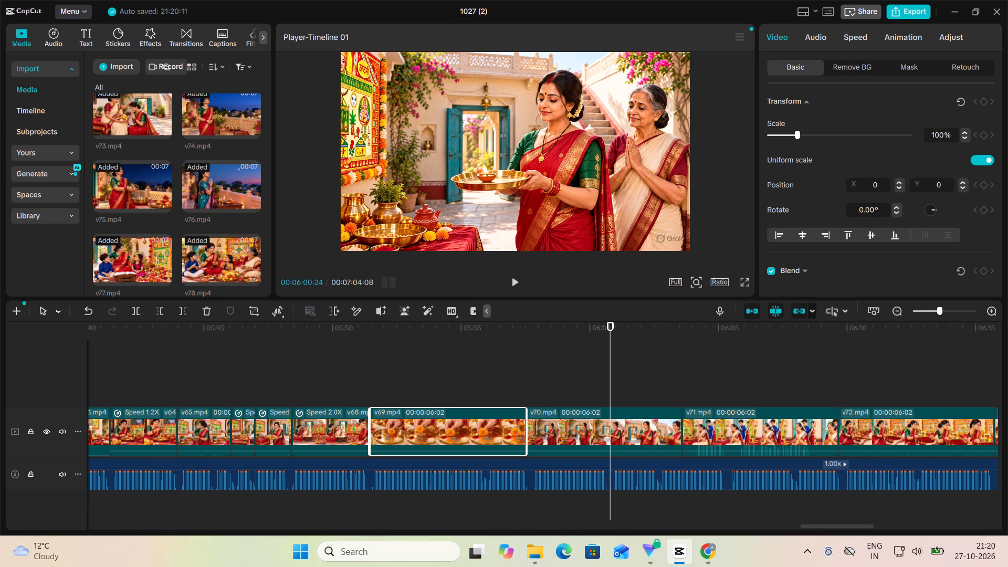
pyautogui.click(853, 32)
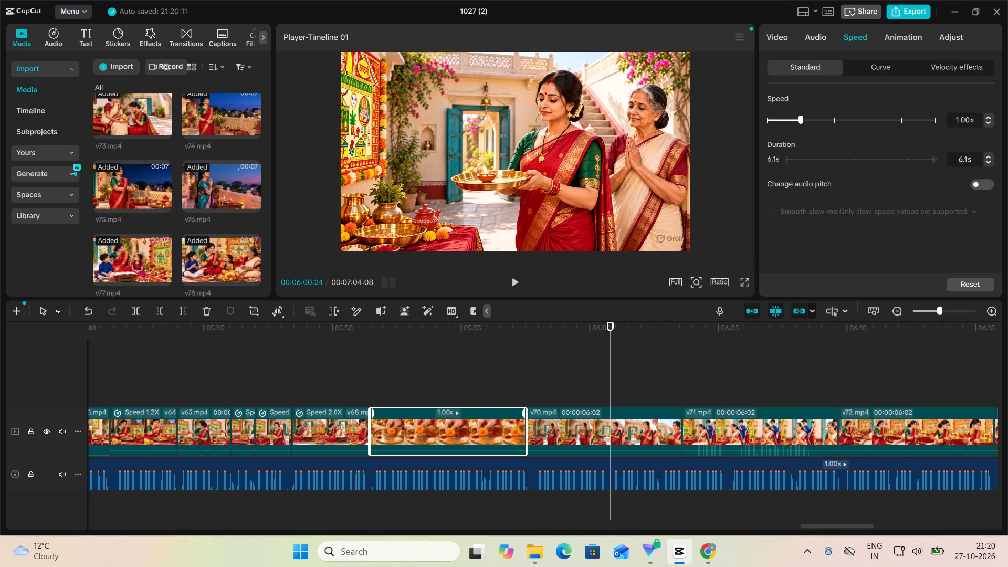
pyautogui.click(790, 121)
pyautogui.click(788, 121)
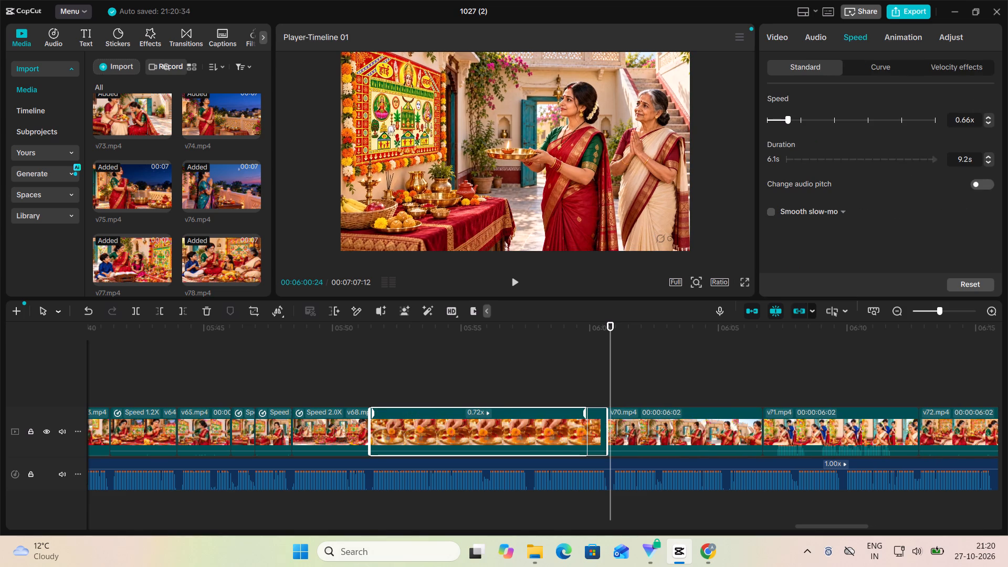
pyautogui.click(785, 119)
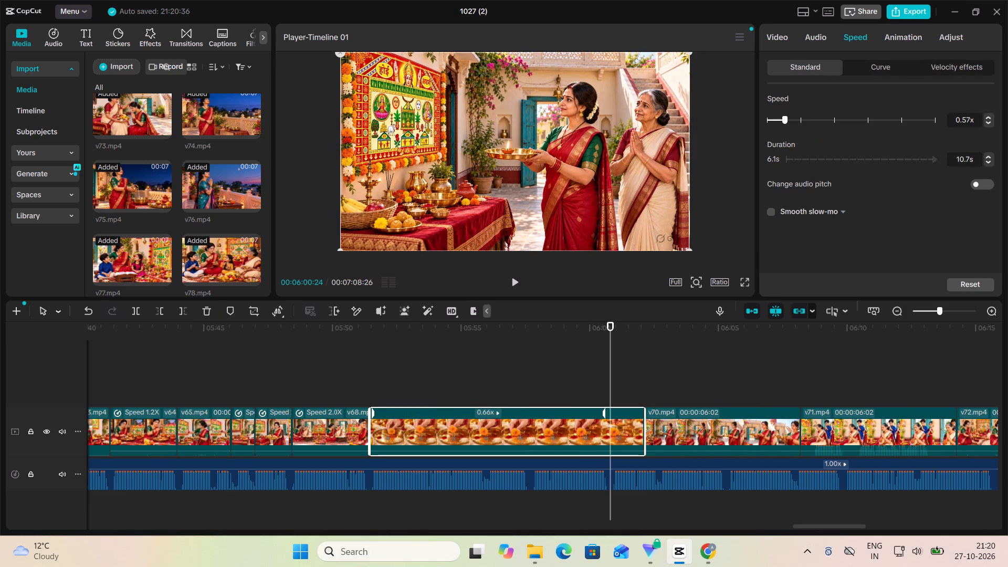
pyautogui.click(785, 119)
pyautogui.click(786, 119)
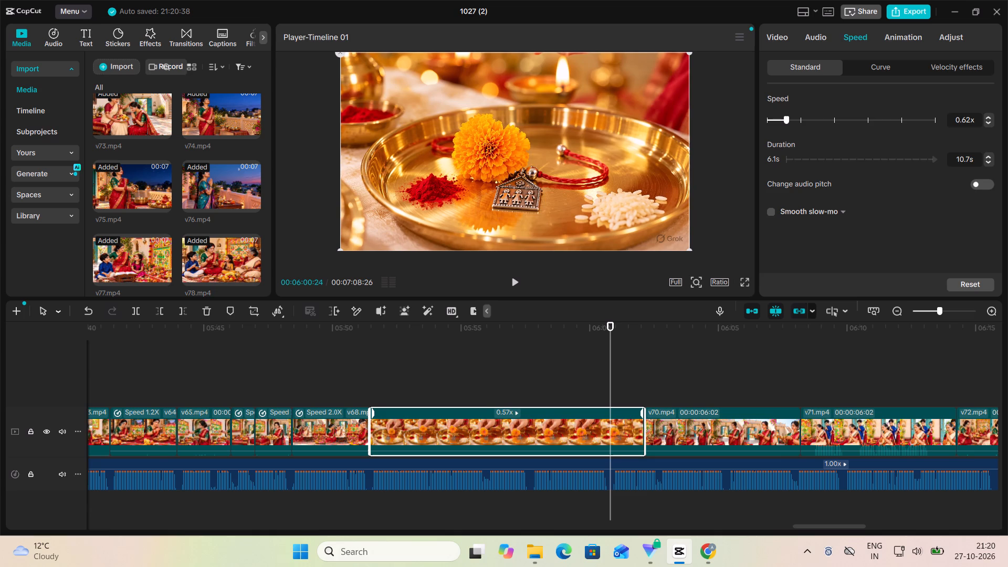
pyautogui.click(787, 119)
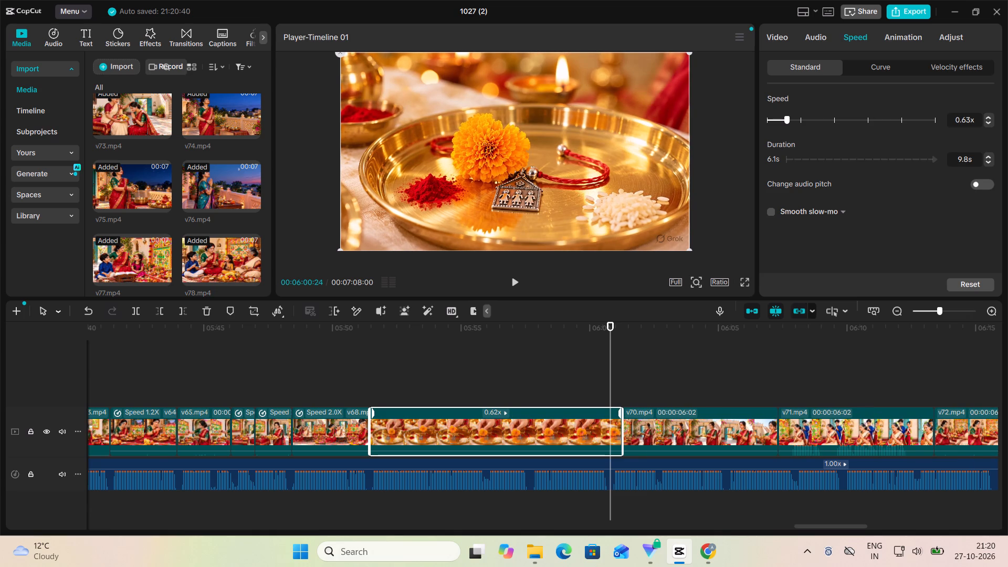
pyautogui.click(787, 119)
pyautogui.click(788, 119)
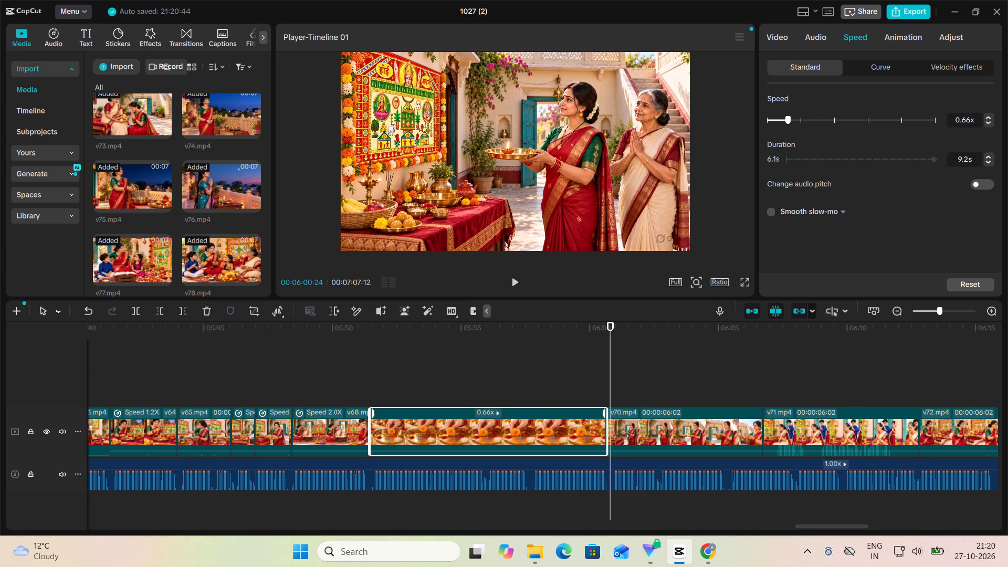
# Return to 00:05:52:24 in V69 to check the slowed clip against the voiceover.
pyautogui.click(404, 369)
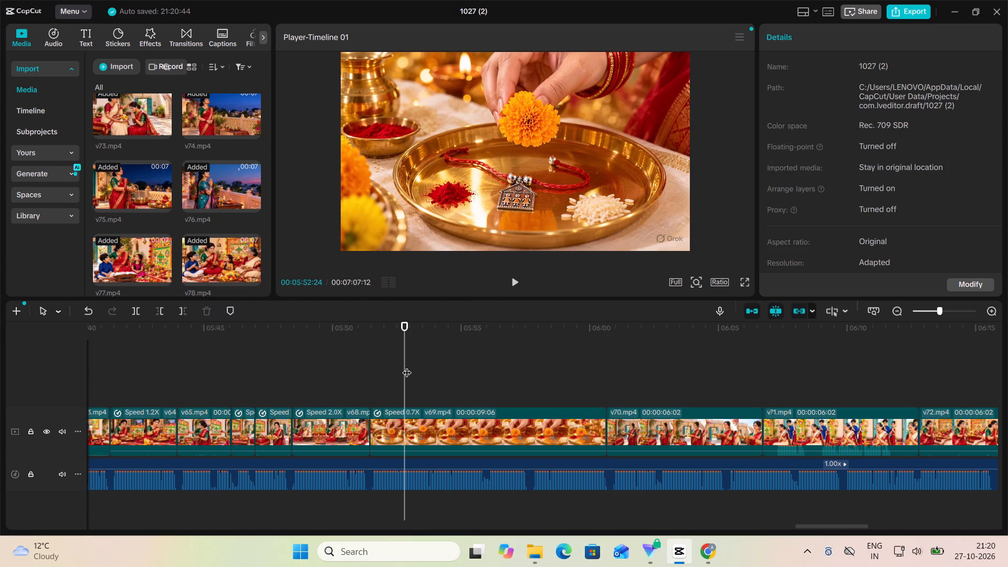
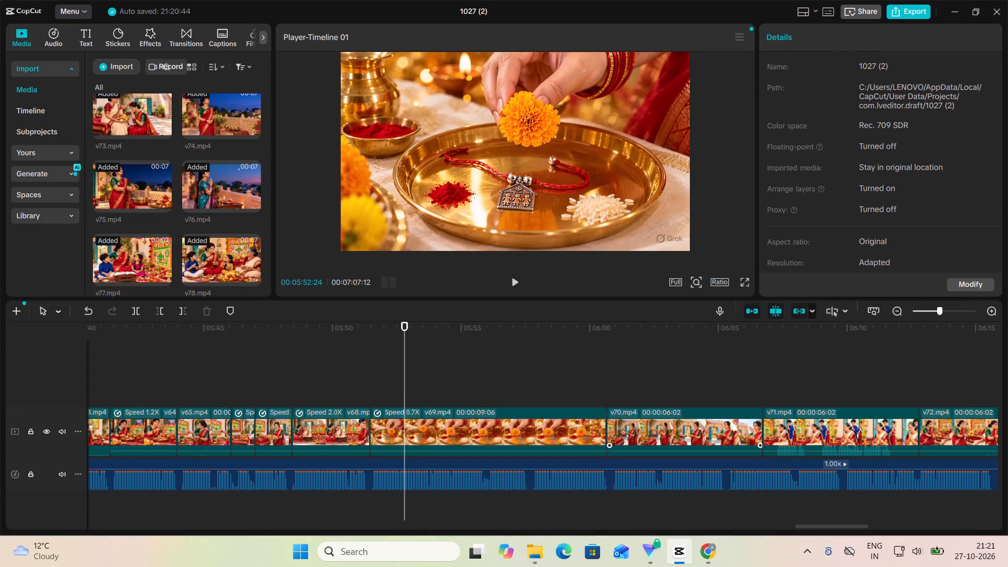
# Check V69 against the voiceover, slow it to 0.63x, and trim its end so that it lasts 9.4s.
pyautogui.click(513, 283)
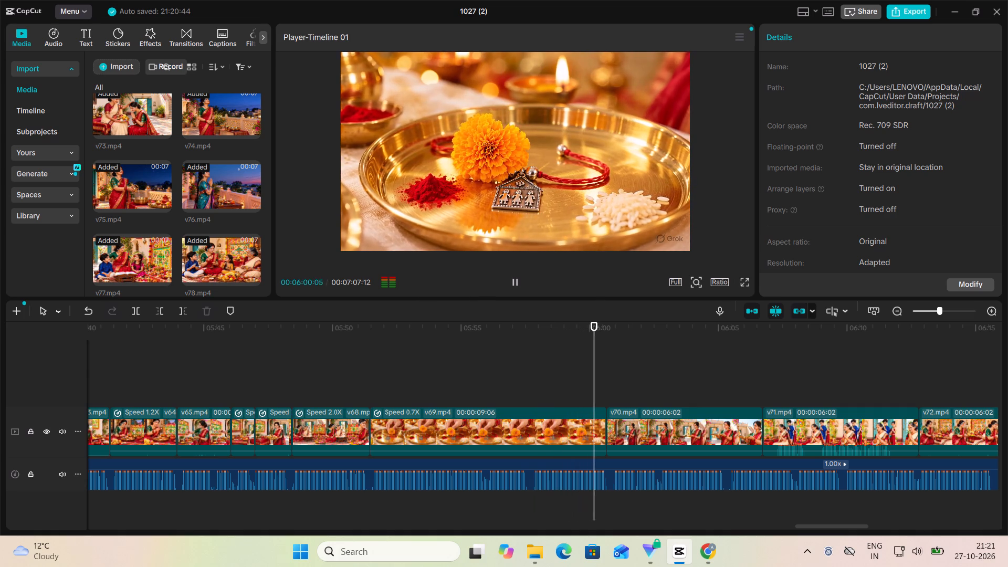
pyautogui.click(516, 284)
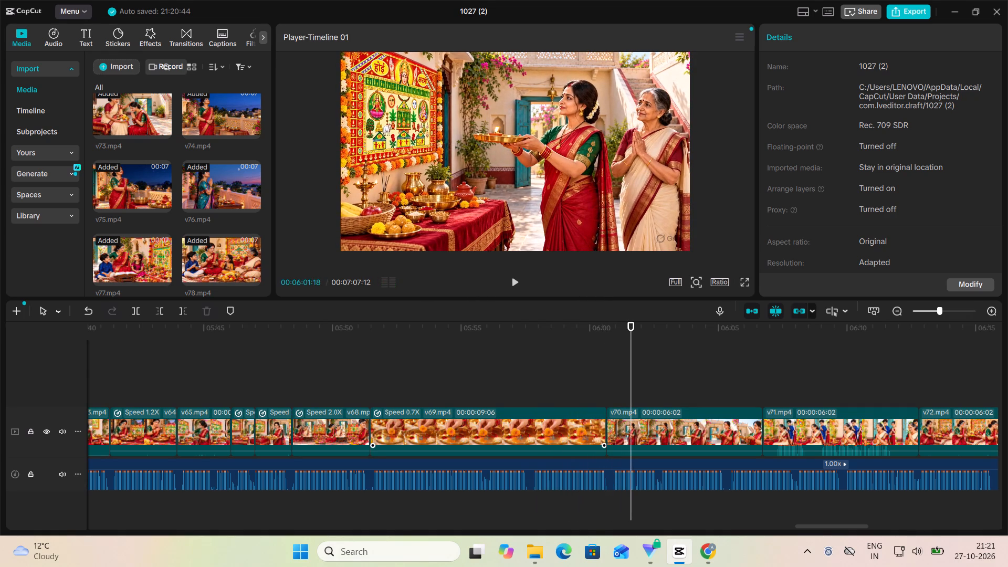
pyautogui.click(581, 444)
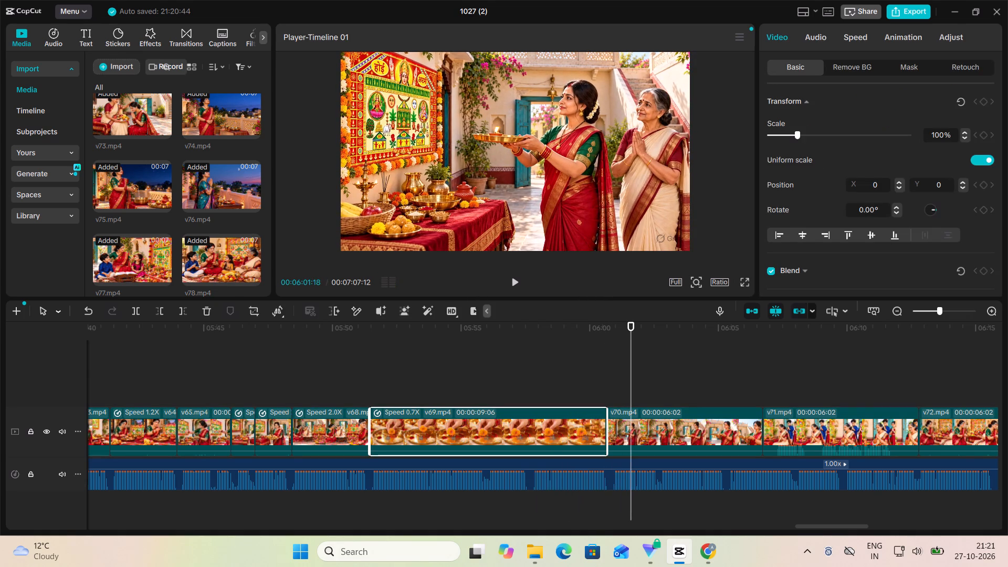
pyautogui.click(853, 34)
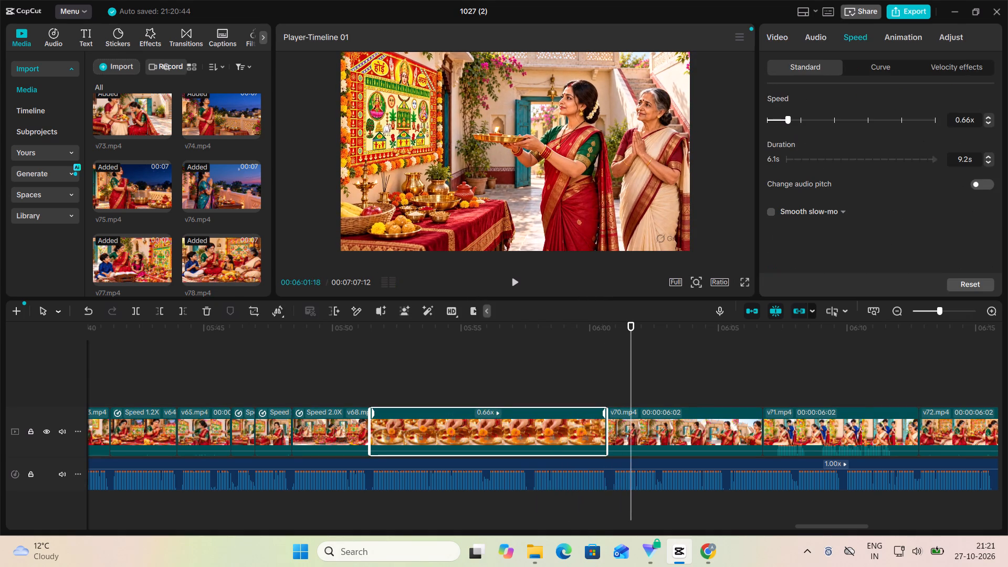
pyautogui.click(787, 120)
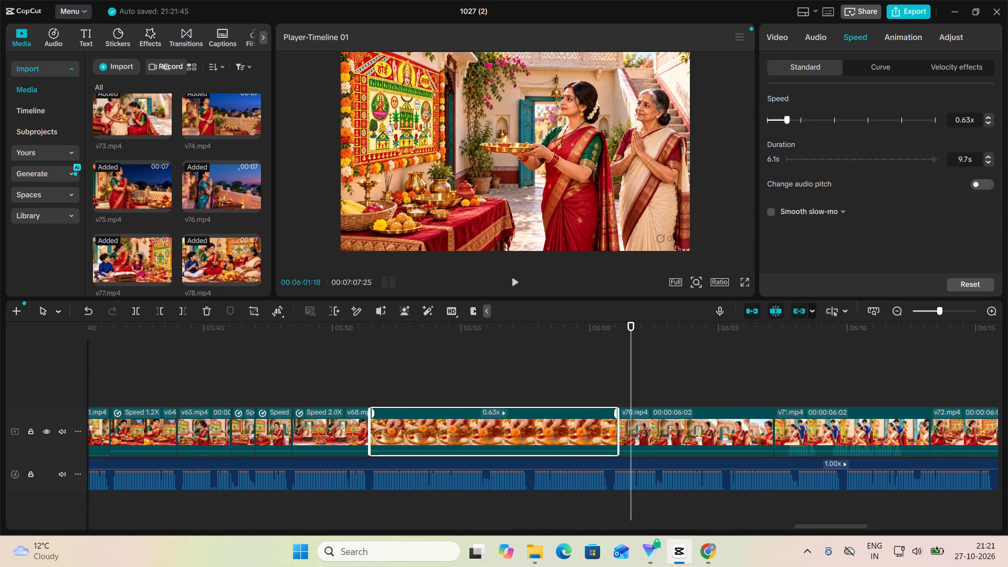
pyautogui.moveTo(620, 426); pyautogui.dragTo(611, 437)
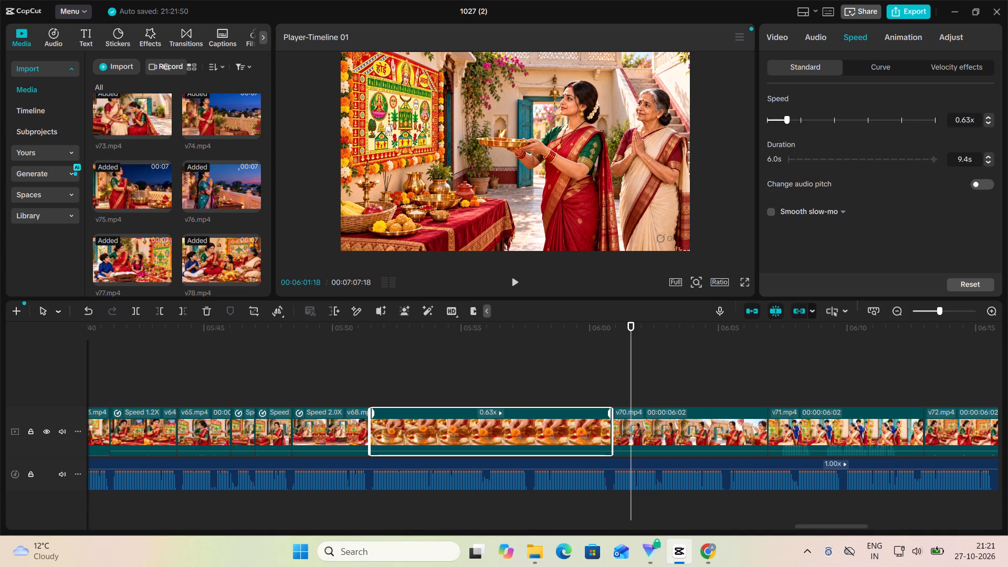
# Play from 00:06:00:00 to 00:06:05:11 and speed V70 up to 1.34x so that it ends at the playhead.
pyautogui.click(590, 373)
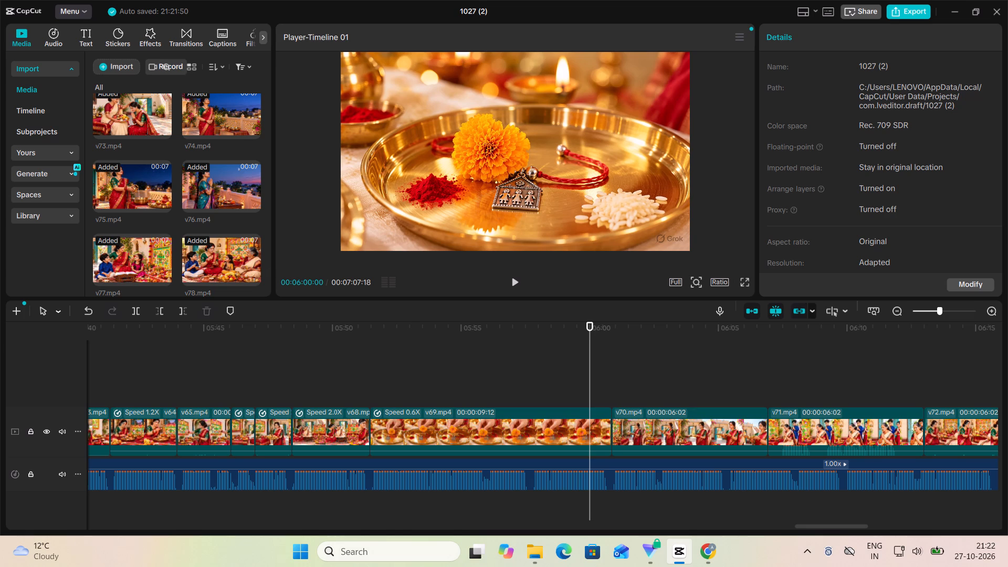
pyautogui.click(512, 283)
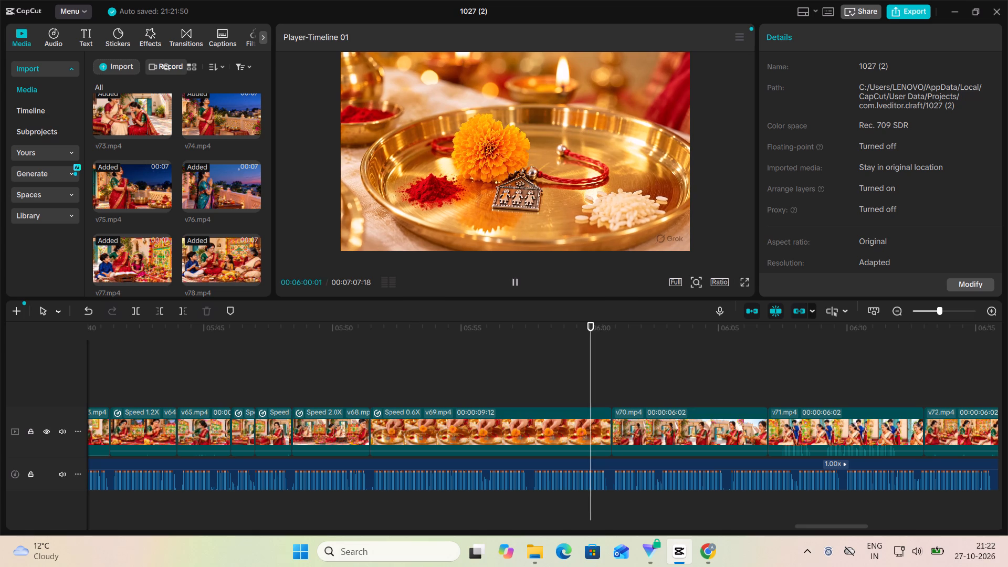
pyautogui.click(512, 283)
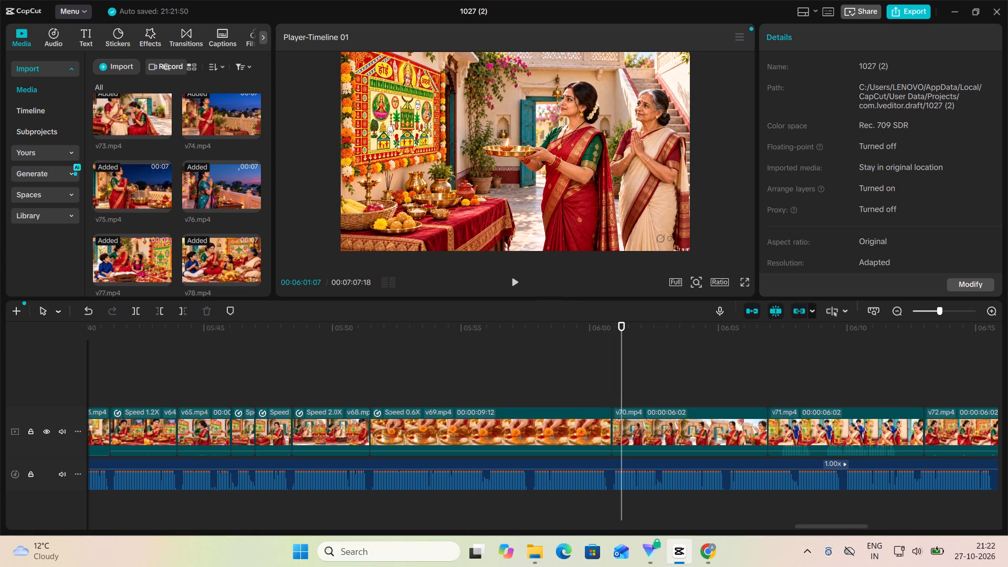
pyautogui.moveTo(511, 450); pyautogui.dragTo(512, 461)
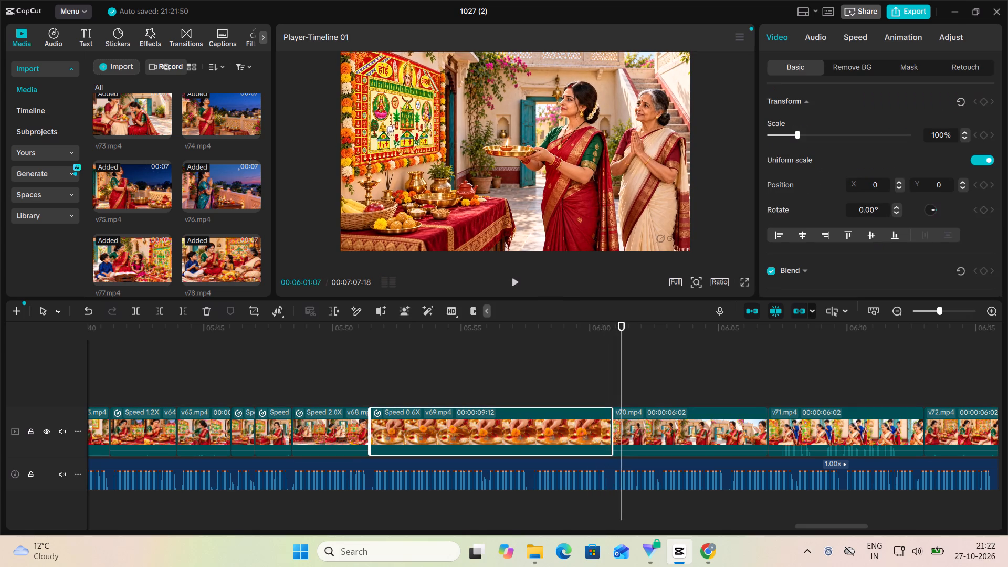
pyautogui.click(511, 282)
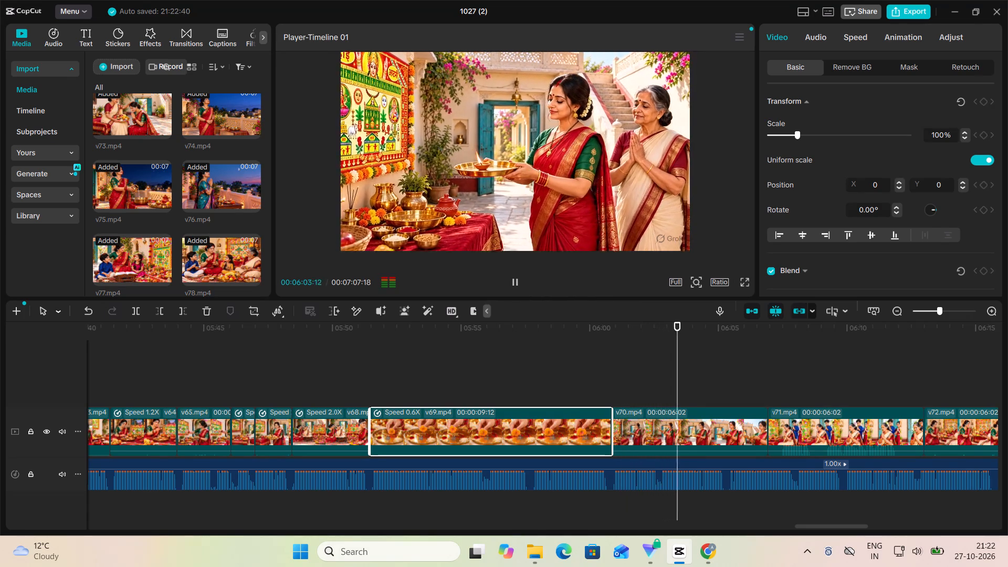
pyautogui.click(510, 282)
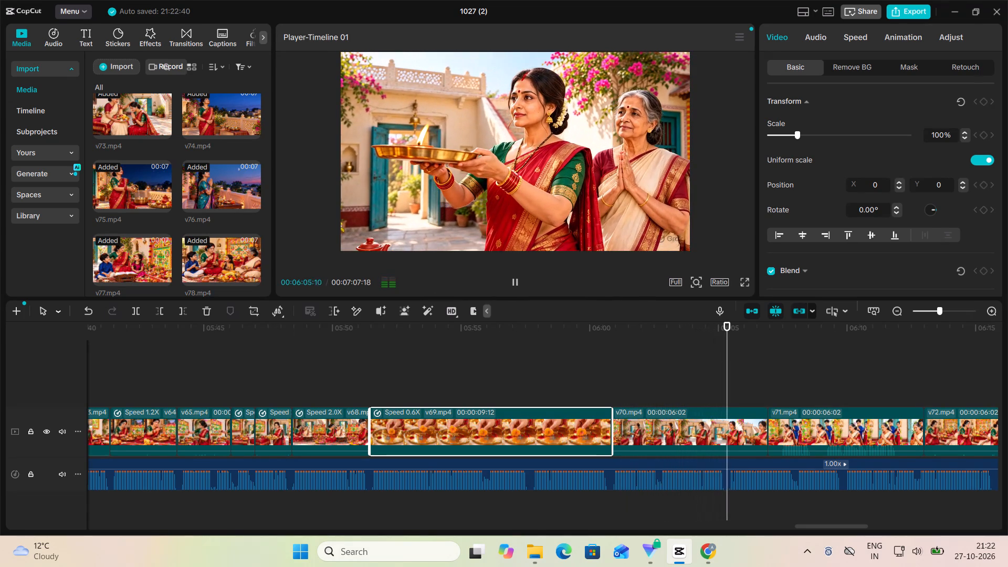
pyautogui.click(734, 432)
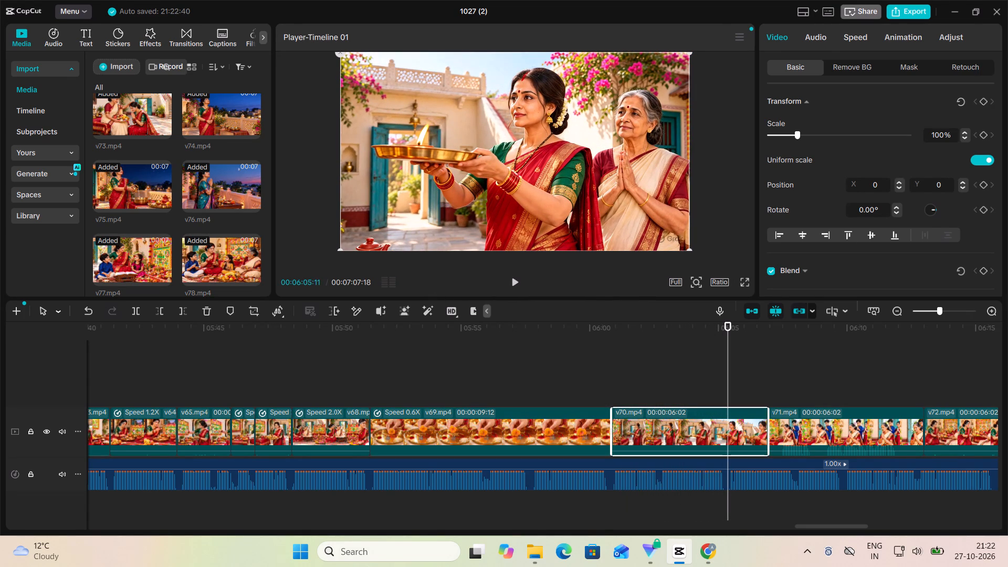
pyautogui.click(862, 34)
pyautogui.click(812, 119)
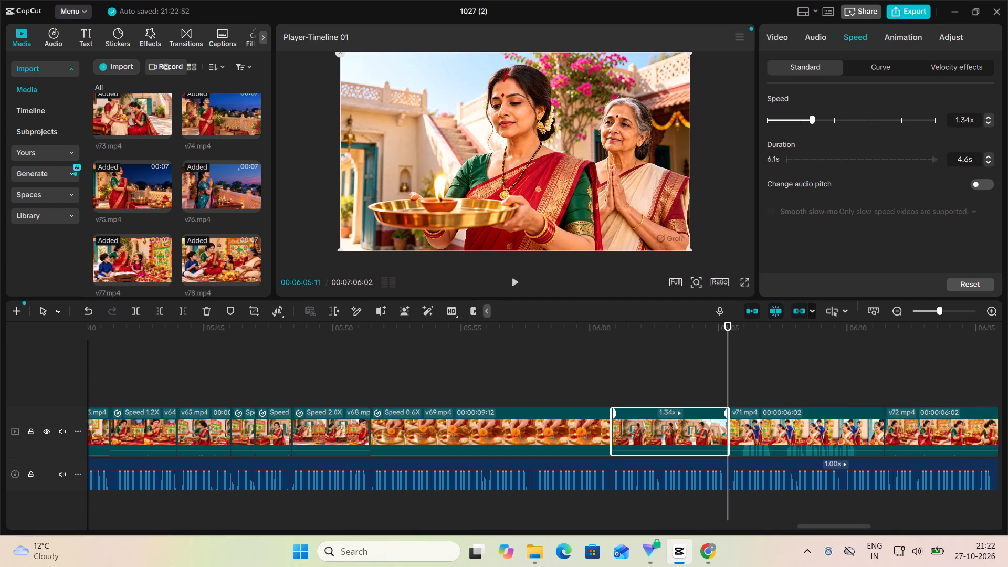
# Check V71, split the voiceover at 00:06:05:12, and shift the part after the split to start at V71's end.
pyautogui.hscroll(-2, 618, 402)
pyautogui.click(514, 285)
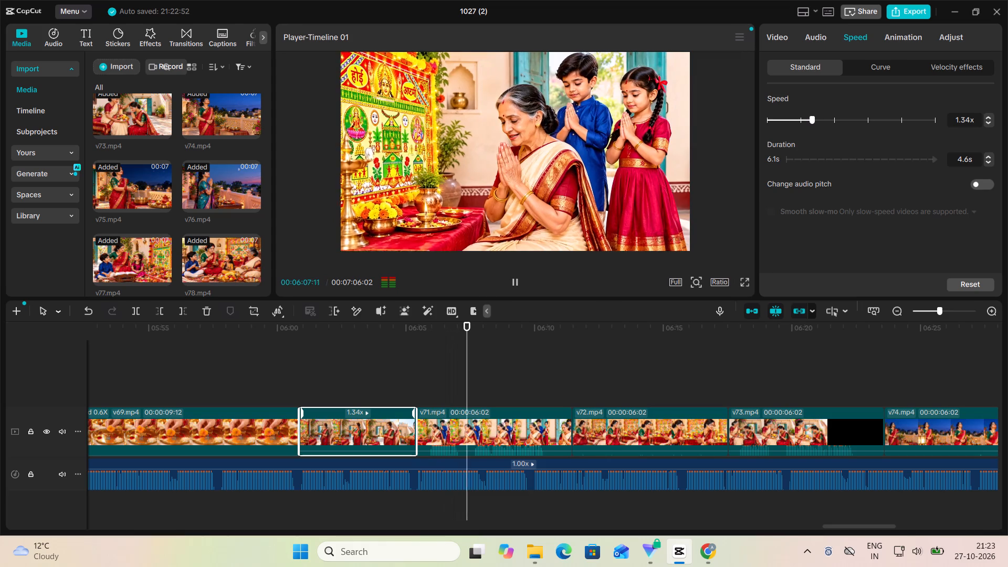
pyautogui.click(514, 285)
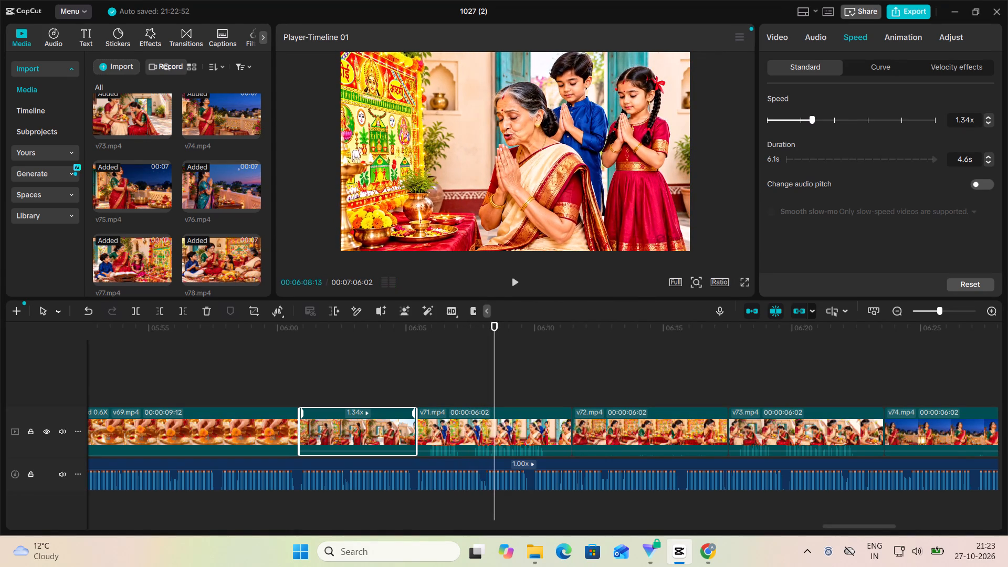
pyautogui.moveTo(433, 452); pyautogui.dragTo(437, 429)
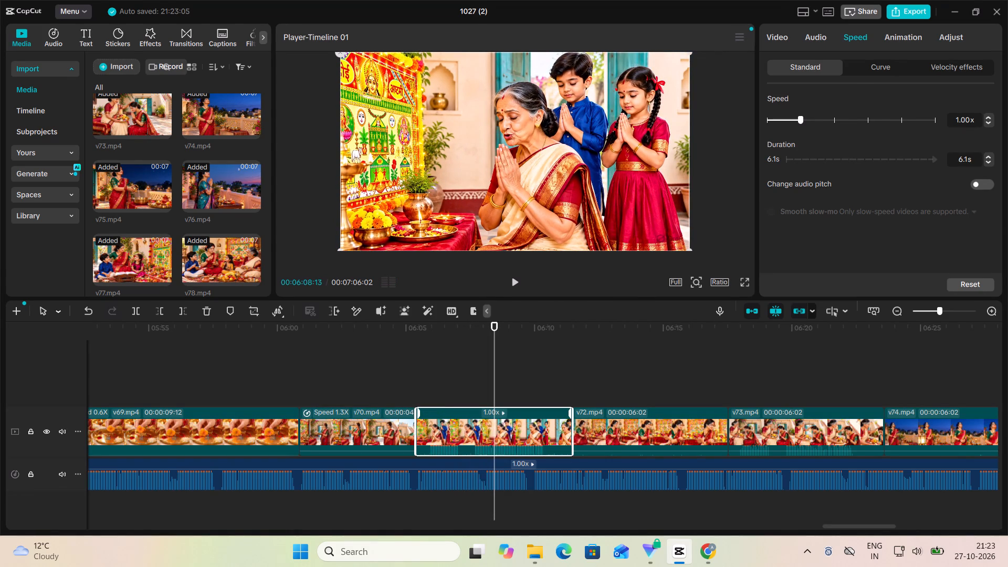
pyautogui.click(417, 375)
pyautogui.click(431, 484)
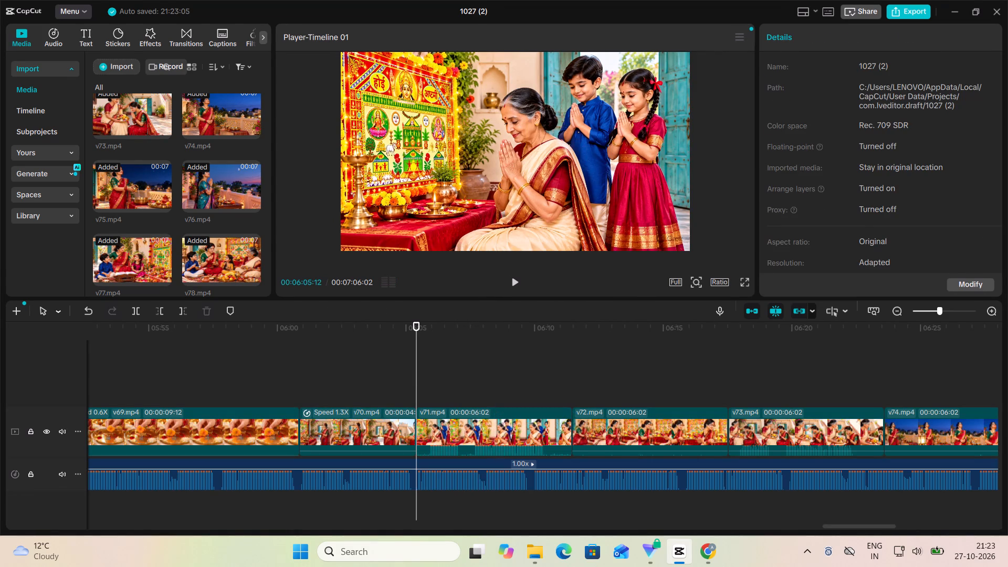
pyautogui.click(134, 311)
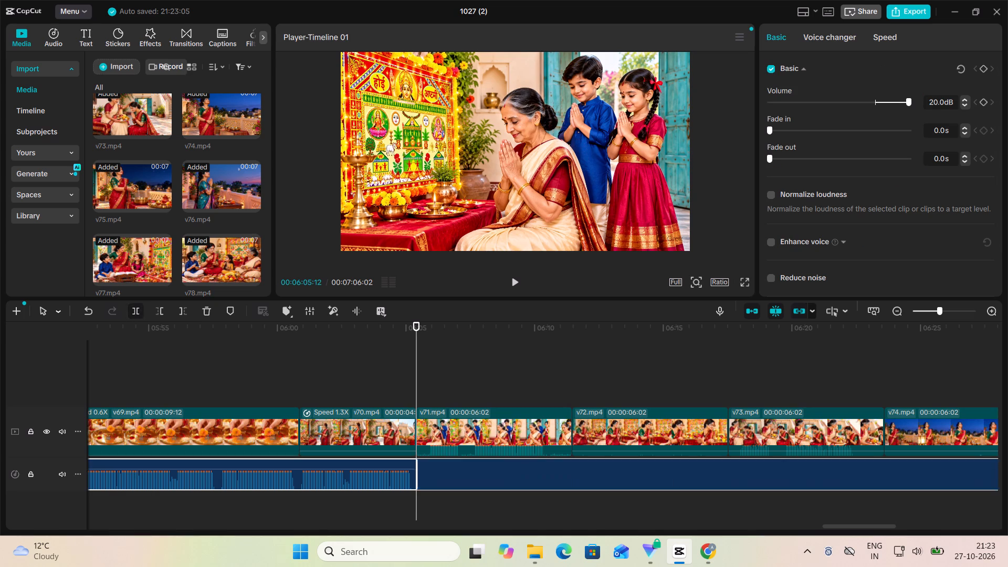
pyautogui.moveTo(532, 472); pyautogui.dragTo(708, 470)
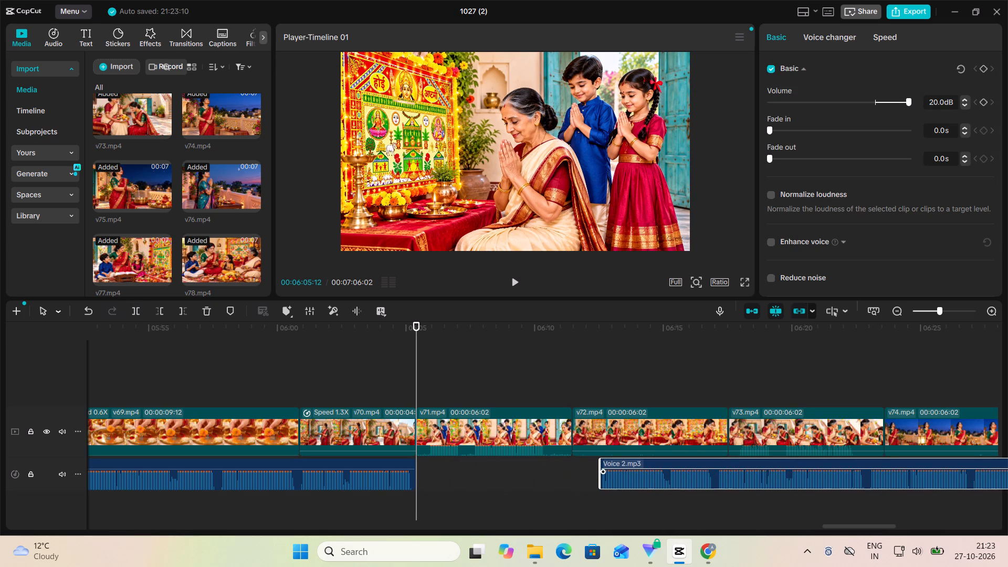
pyautogui.moveTo(708, 470); pyautogui.dragTo(687, 468)
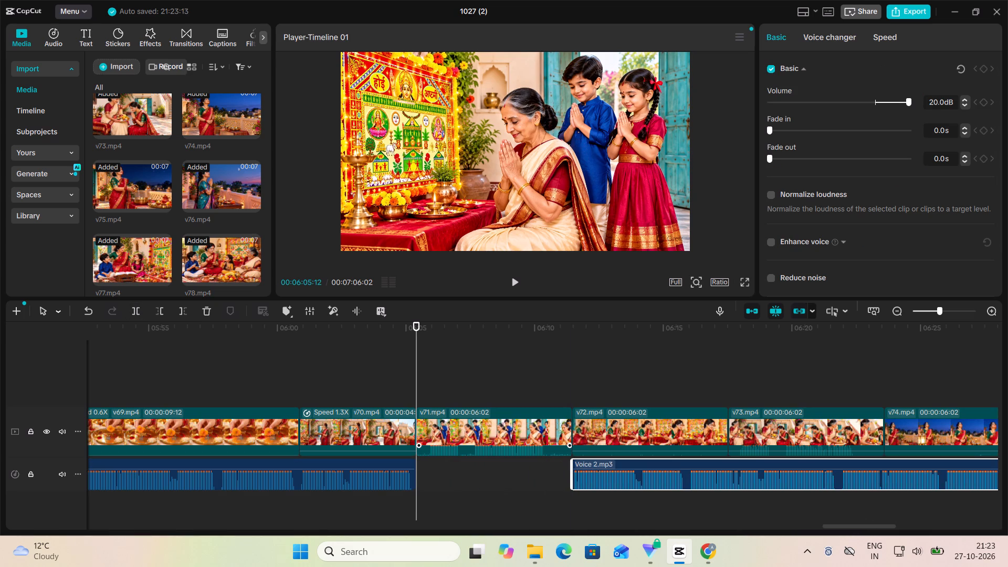
# Play V71 up to 00:06:10:24 and move the second voiceover part, Voice 2.mp3, back to start there.
pyautogui.click(513, 278)
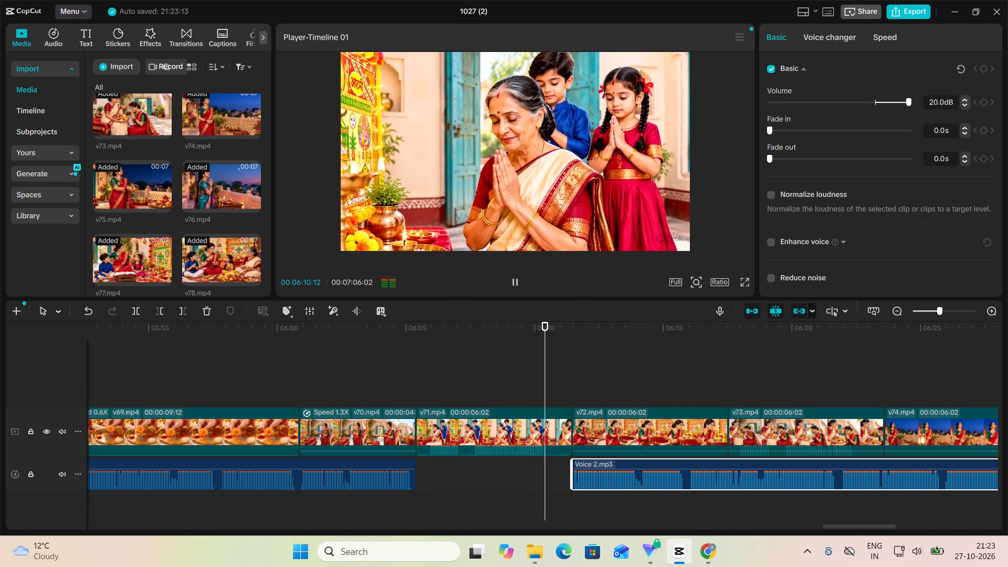
pyautogui.click(514, 283)
pyautogui.moveTo(618, 480); pyautogui.dragTo(598, 485)
# Trim the end of V71 to the start of the second voiceover part, a duration of 00:00:05:12.
pyautogui.click(555, 435)
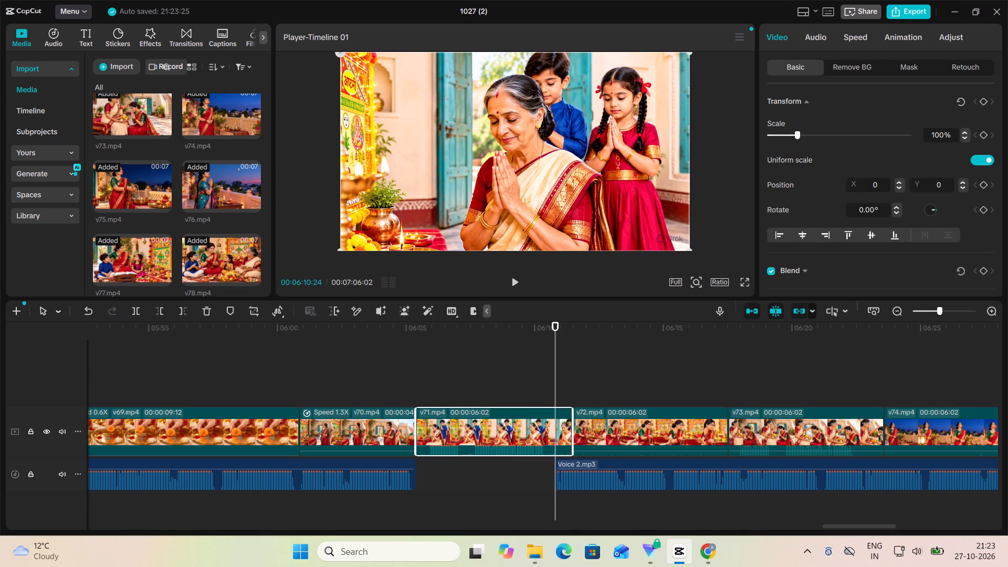
pyautogui.moveTo(571, 432); pyautogui.dragTo(558, 435)
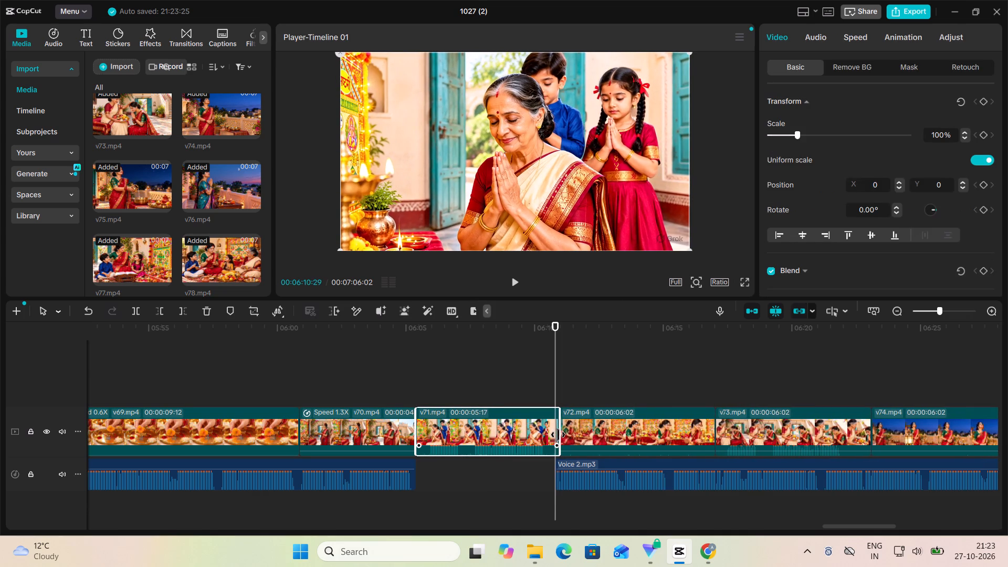
pyautogui.moveTo(558, 435); pyautogui.dragTo(552, 437)
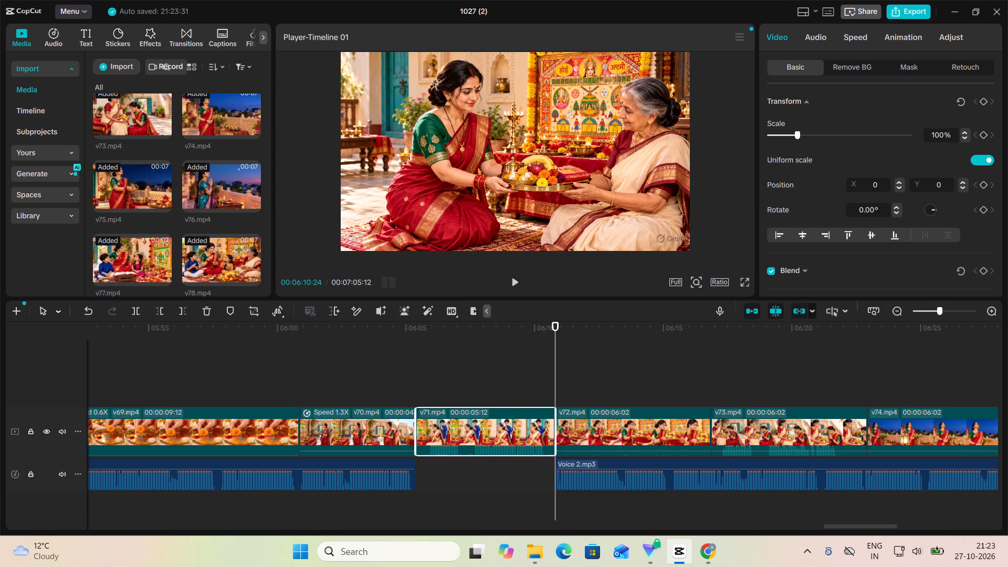
# Play from 00:06:09:10 in V71 into V72 against the voiceover, and return to the voiceover gap at 00:06:13:10.
pyautogui.hscroll(-2, 524, 361)
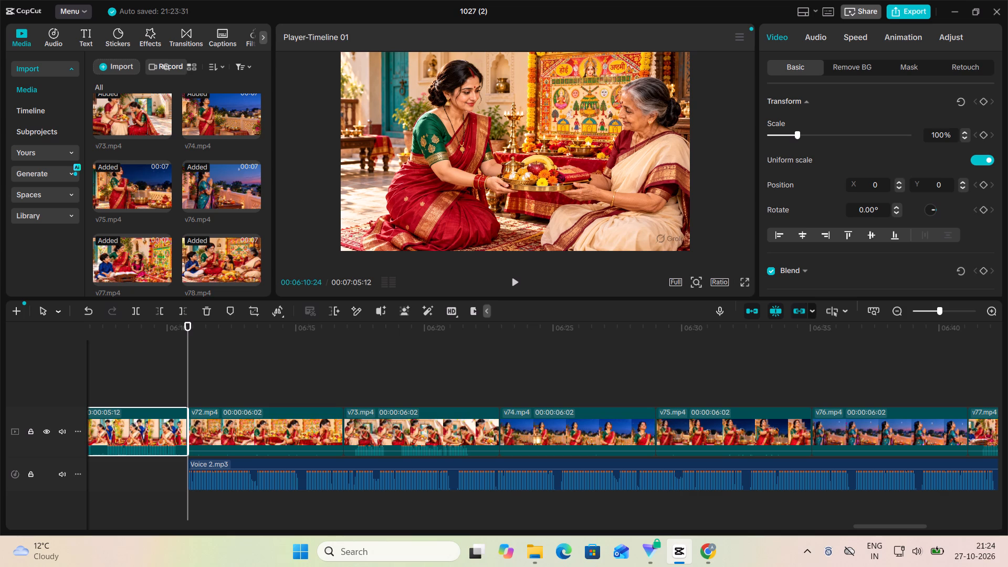
pyautogui.click(150, 374)
pyautogui.click(516, 291)
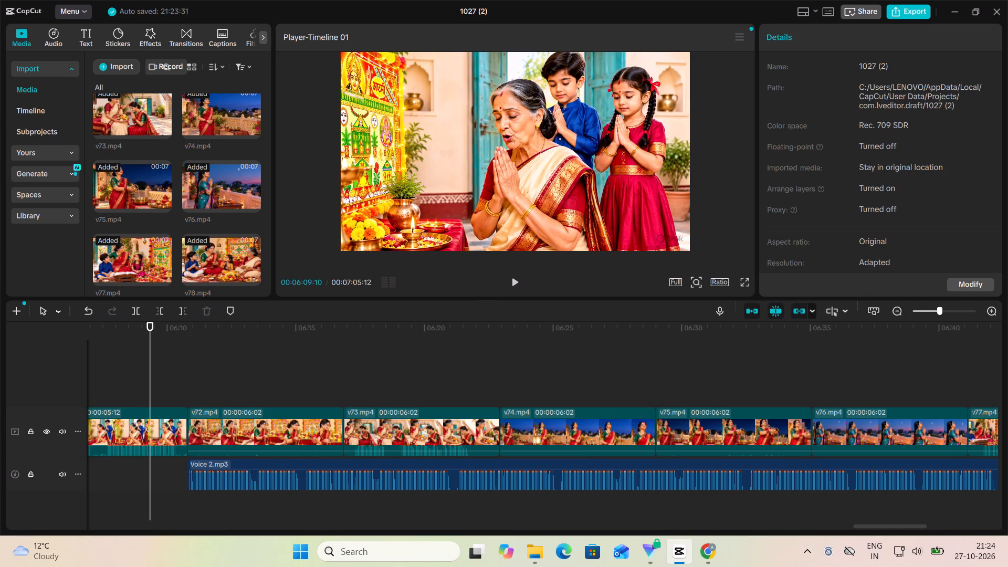
pyautogui.click(515, 289)
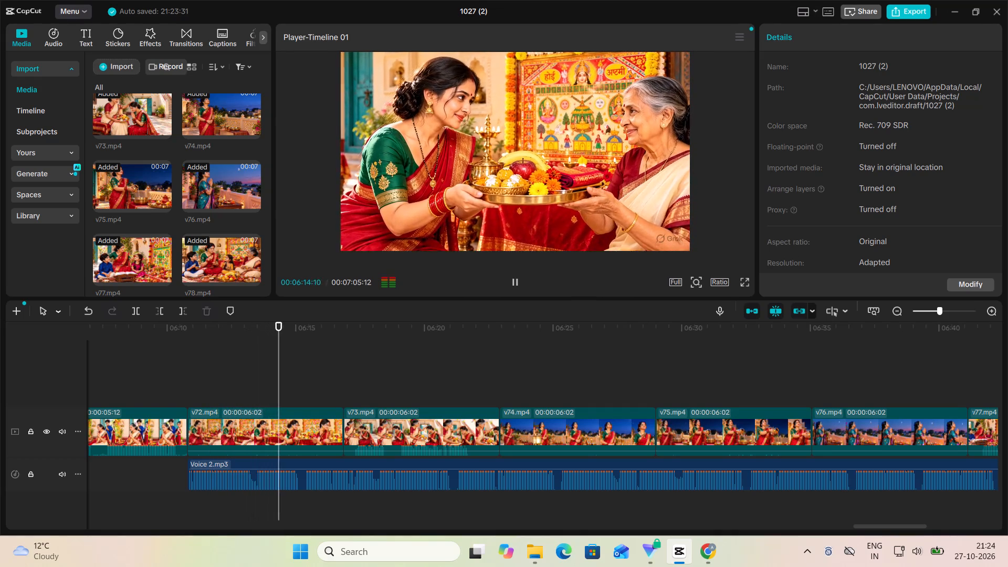
pyautogui.click(514, 289)
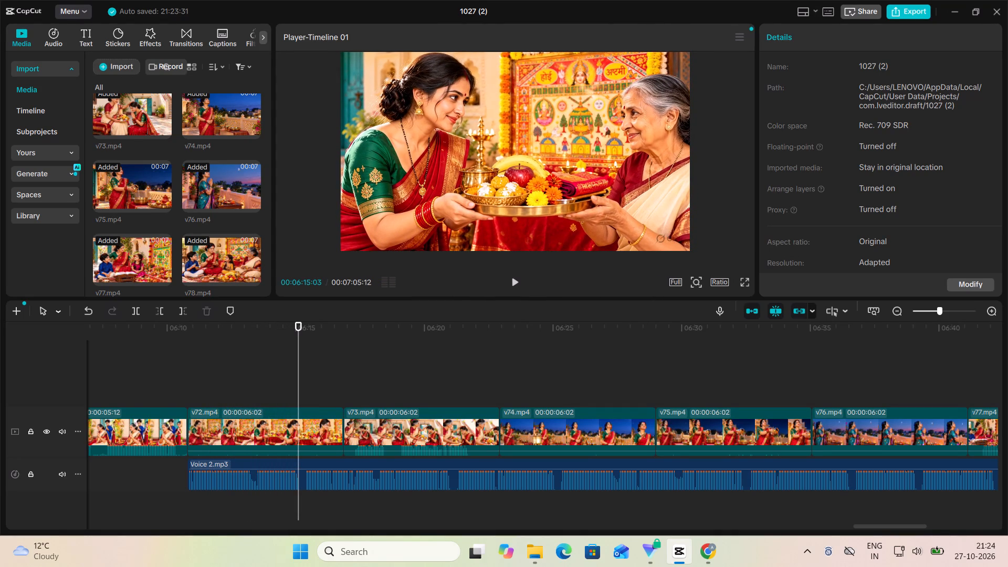
pyautogui.click(249, 377)
pyautogui.click(253, 375)
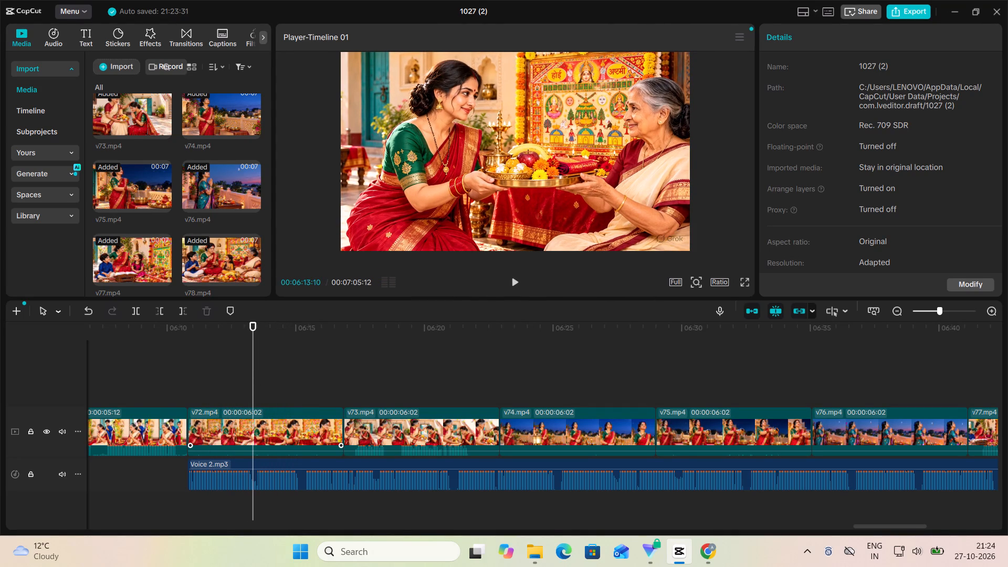
# Speed up clip V72 to 1.42x so it lasts 4.3 s, ending near the second pause in the voiceover.
pyautogui.click(291, 434)
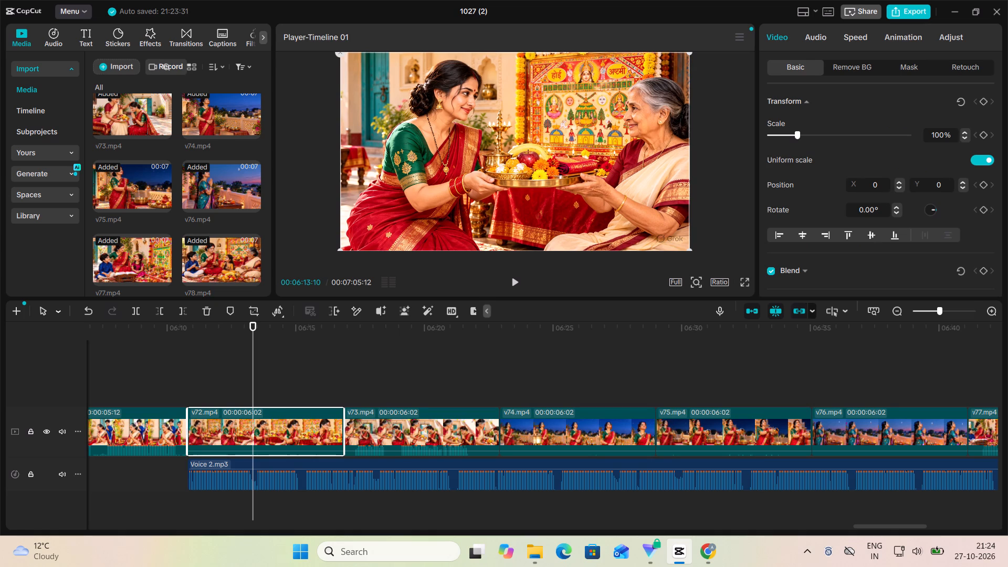
pyautogui.click(857, 33)
pyautogui.click(821, 118)
pyautogui.click(833, 119)
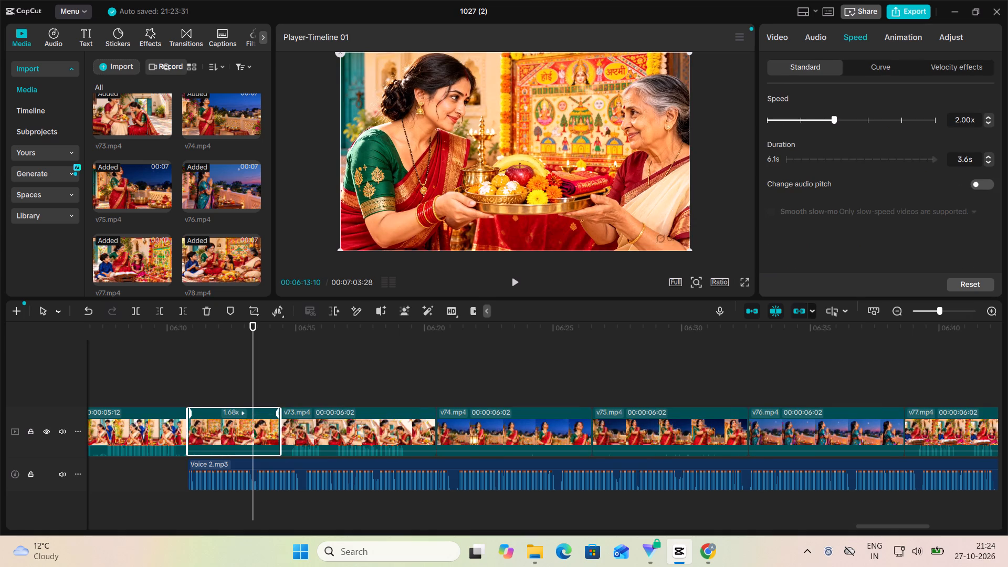
pyautogui.click(841, 122)
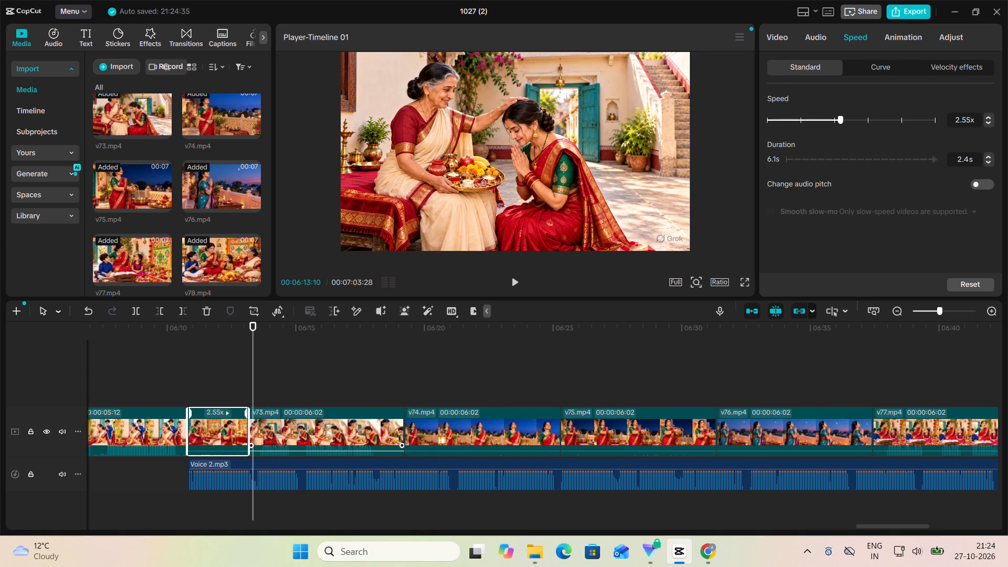
pyautogui.moveTo(294, 451); pyautogui.dragTo(303, 418)
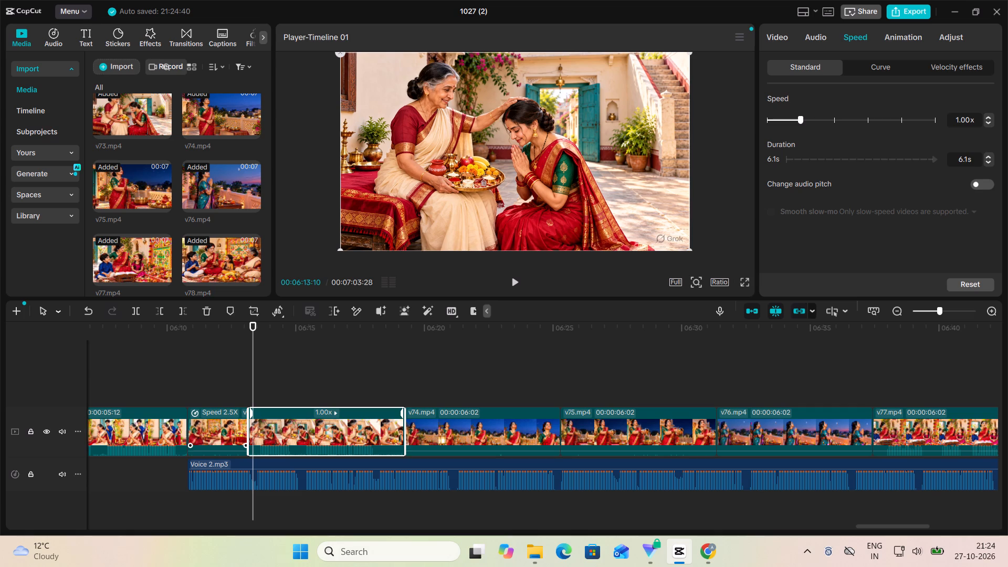
pyautogui.click(216, 418)
pyautogui.click(818, 118)
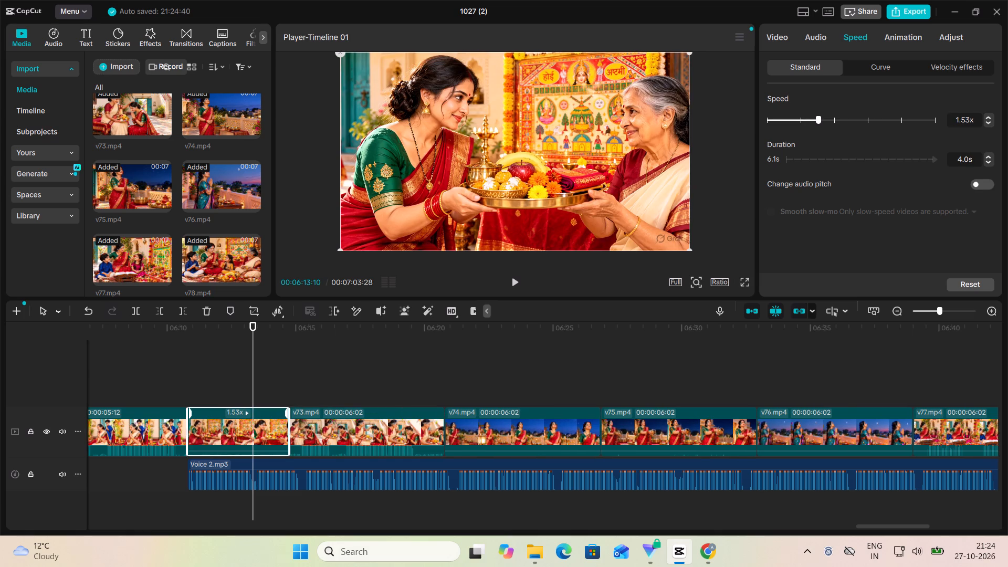
pyautogui.click(815, 121)
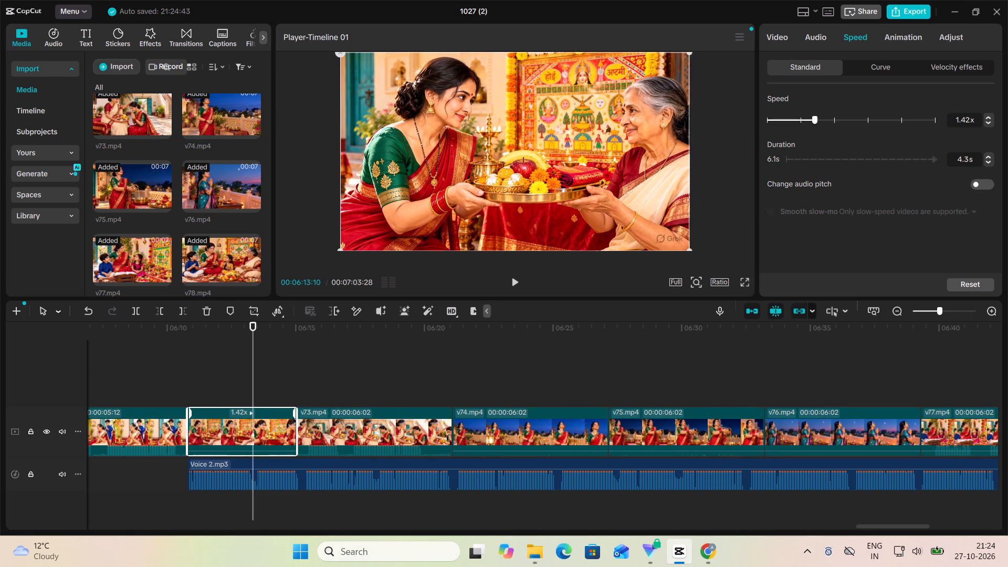
pyautogui.click(815, 121)
# Split the Voice 2.mp3 voiceover at 00:06:15:08 and shift the part after the split to start just before V73's end.
pyautogui.click(299, 389)
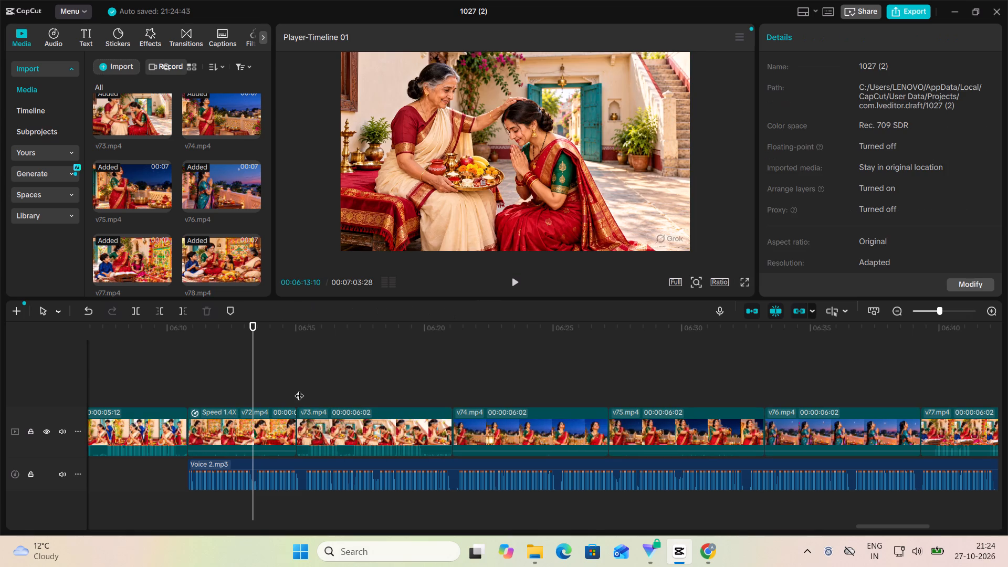
pyautogui.click(302, 389)
pyautogui.click(298, 481)
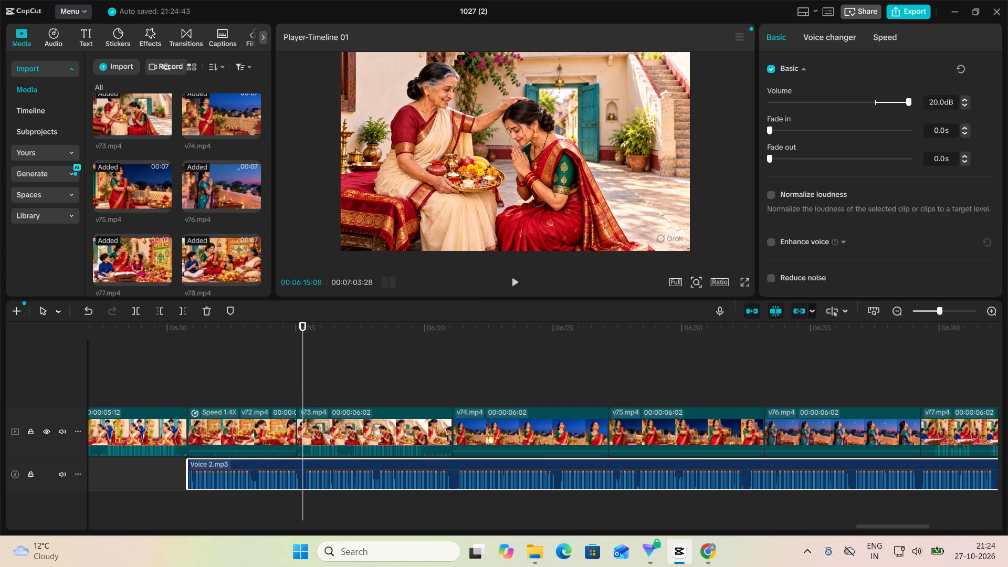
pyautogui.click(135, 315)
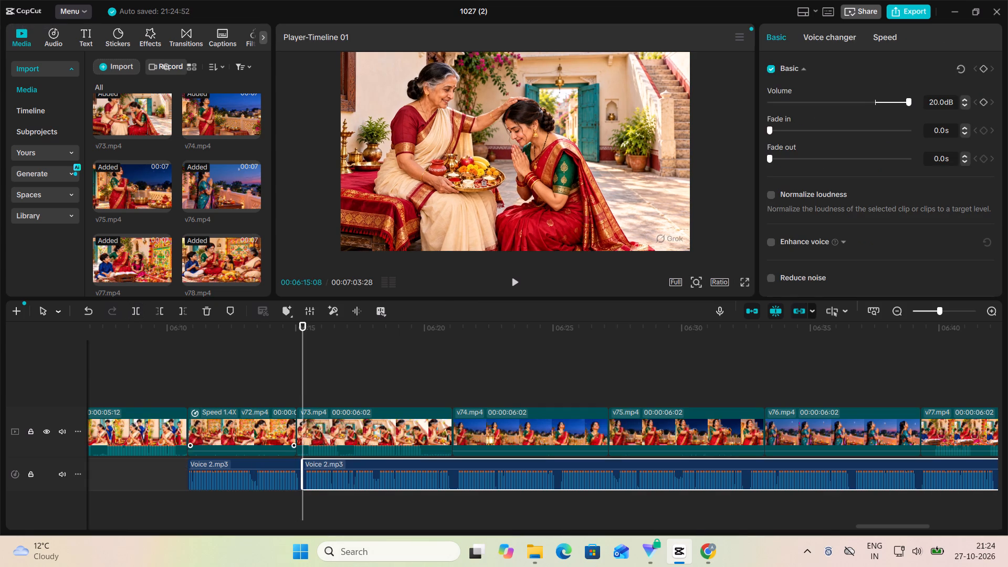
pyautogui.moveTo(391, 475); pyautogui.dragTo(547, 476)
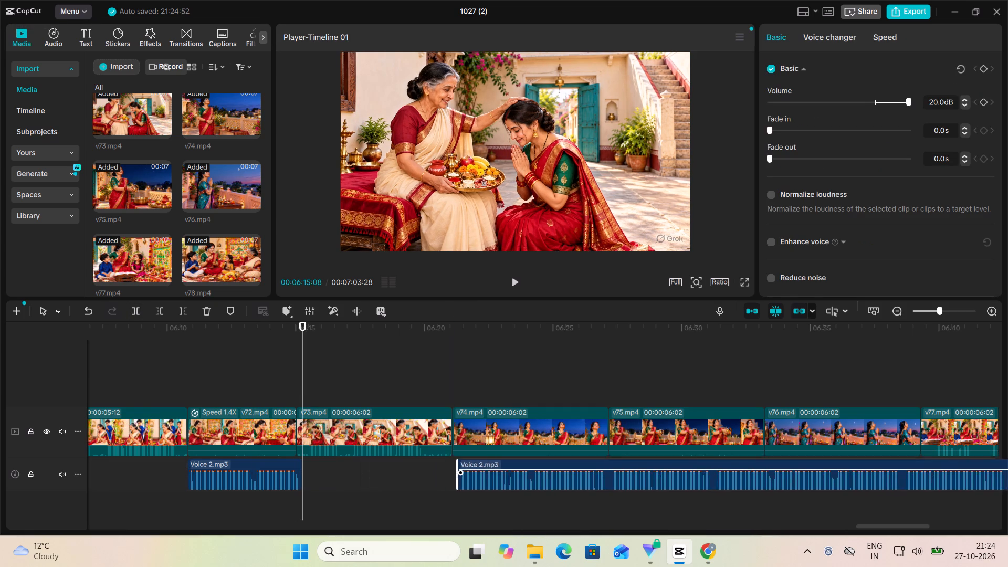
pyautogui.moveTo(547, 476); pyautogui.dragTo(534, 468)
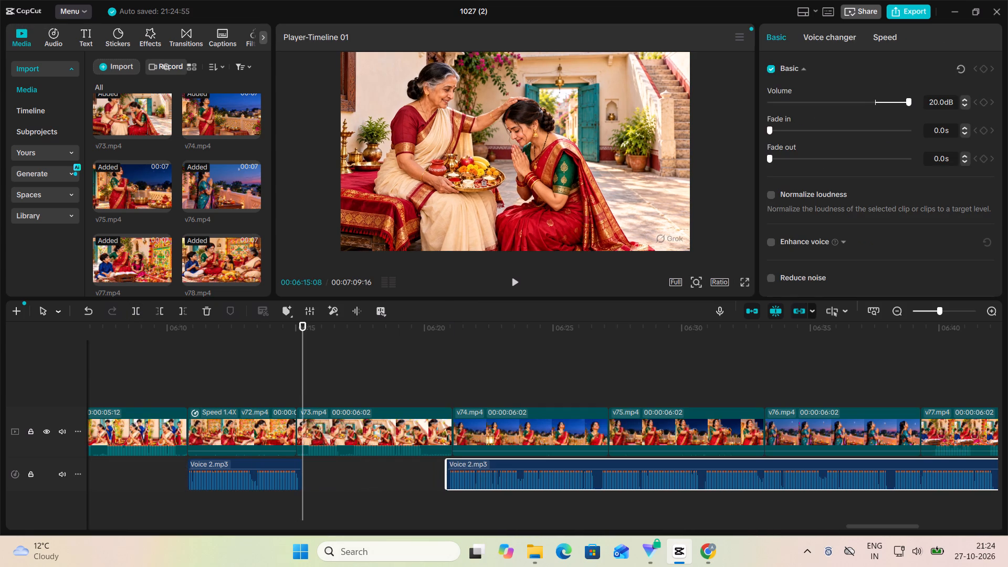
# Play from 00:06:10:29 through V72 and V73 into V74, and trim the end of V73 to a duration of 00:00:05:08.
pyautogui.click(192, 362)
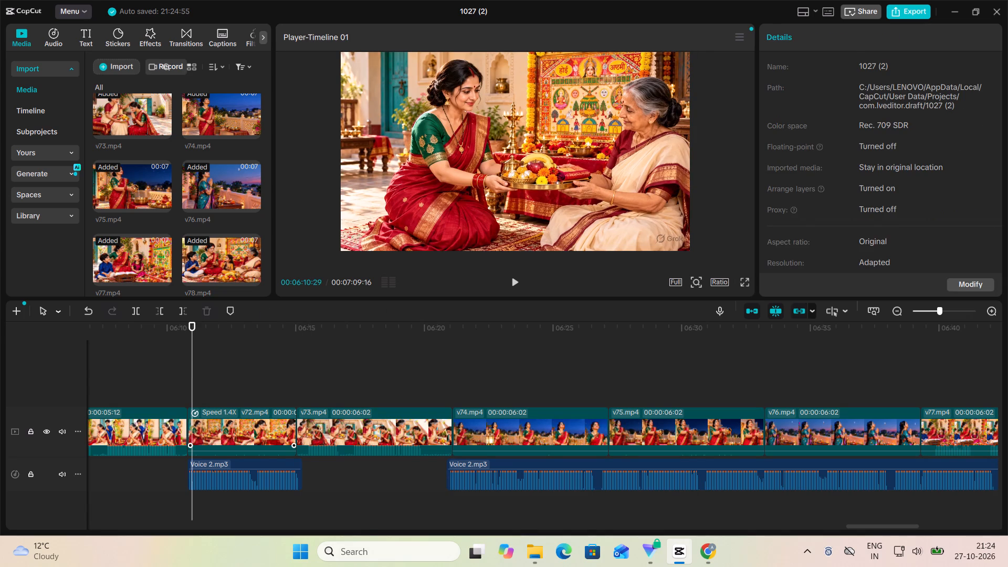
pyautogui.moveTo(256, 450); pyautogui.dragTo(255, 465)
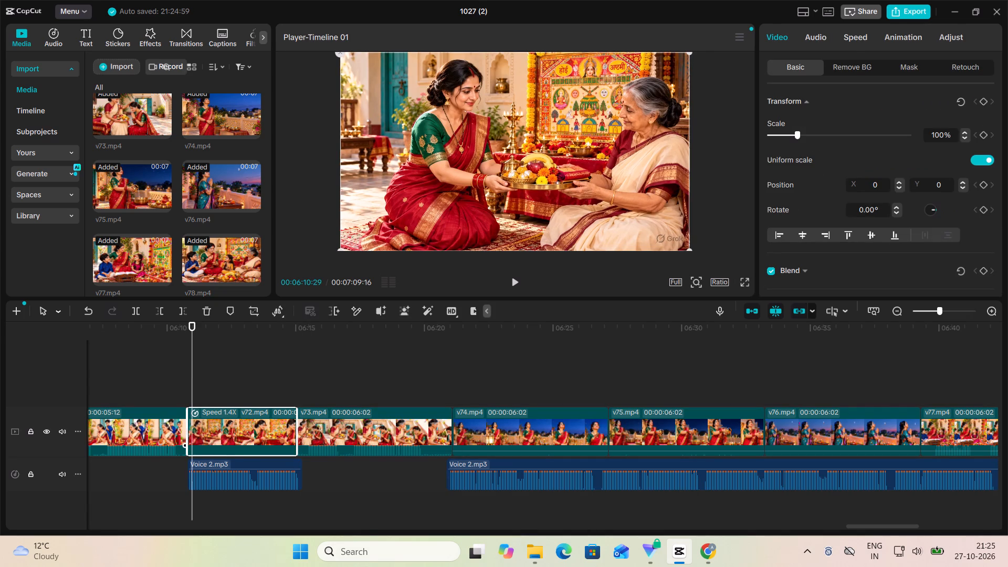
pyautogui.click(515, 283)
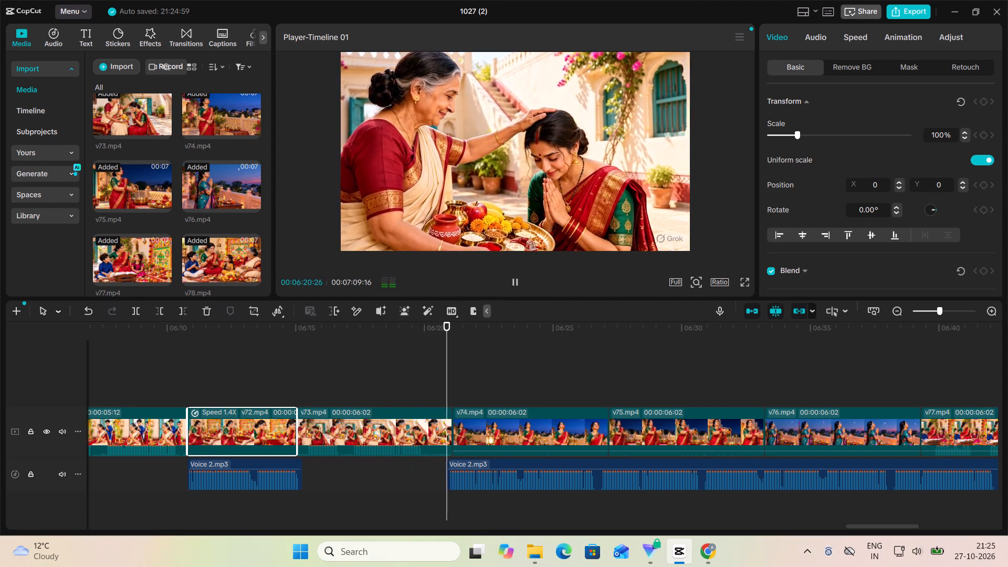
pyautogui.click(515, 283)
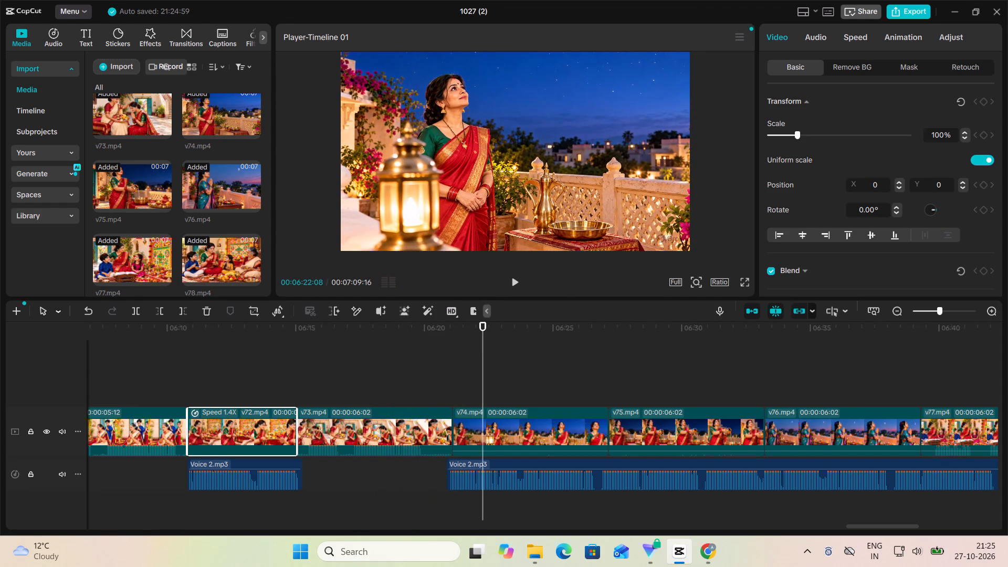
pyautogui.click(440, 386)
pyautogui.click(429, 425)
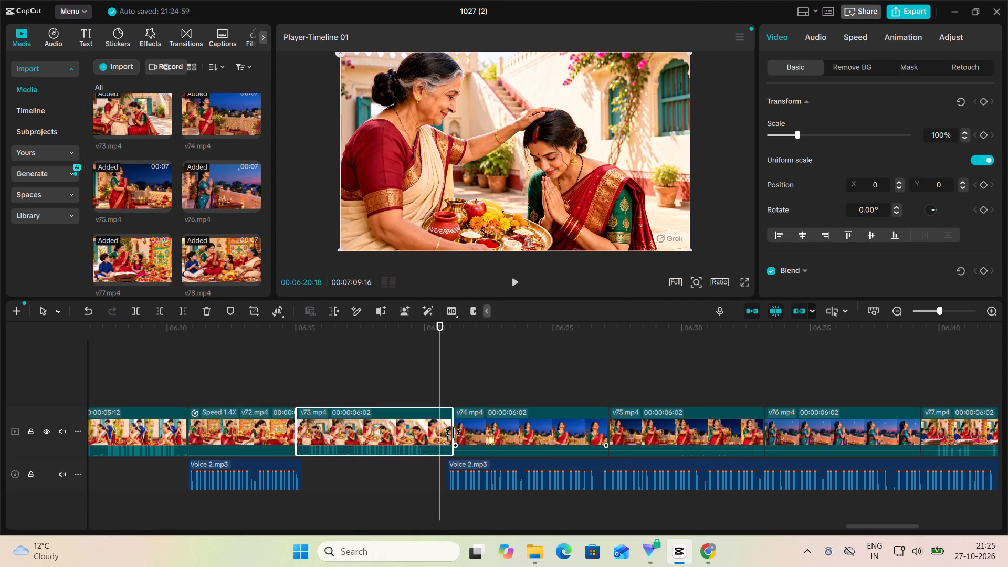
pyautogui.moveTo(453, 433); pyautogui.dragTo(432, 436)
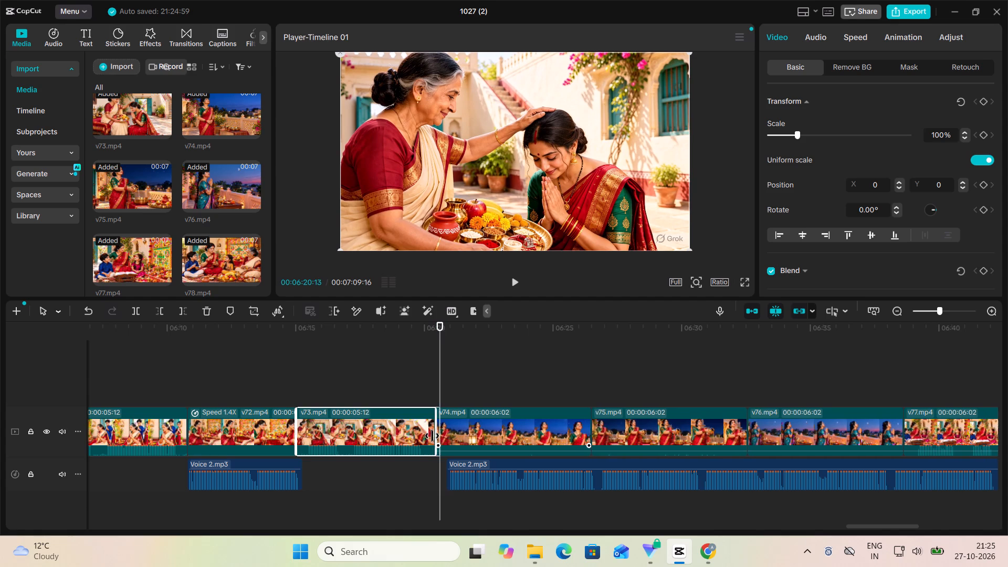
pyautogui.moveTo(432, 436); pyautogui.dragTo(429, 437)
# Move the shifted voiceover part back to V74's start and play from 00:06:19:10 up to 00:06:26:03 near V74's end.
pyautogui.moveTo(482, 480); pyautogui.dragTo(476, 479)
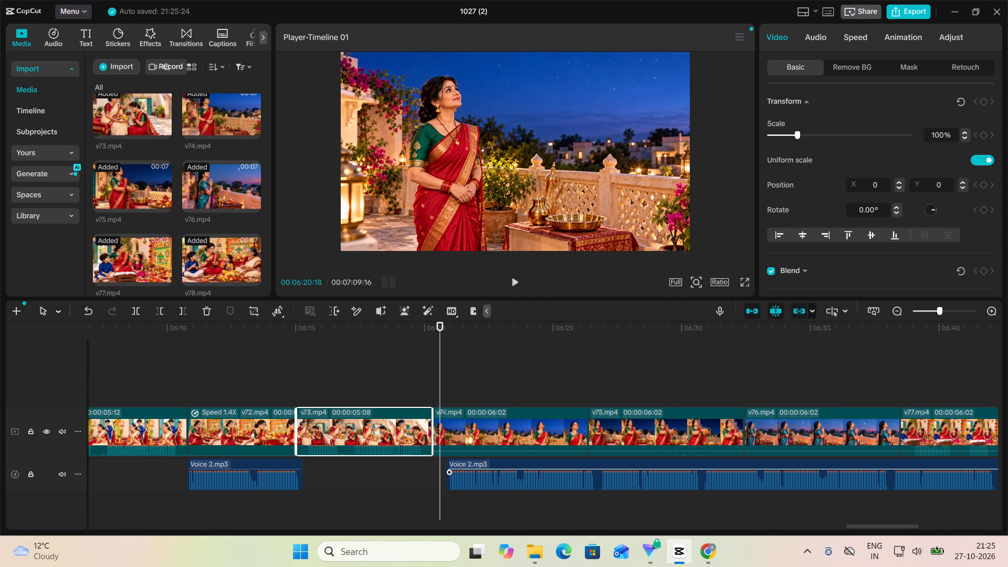
pyautogui.moveTo(476, 479); pyautogui.dragTo(465, 480)
pyautogui.click(406, 366)
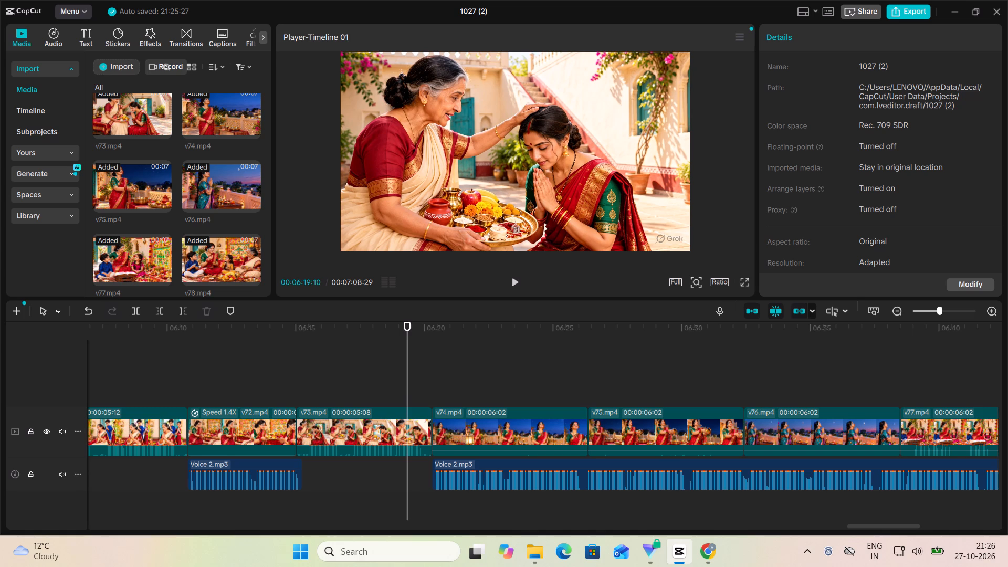
pyautogui.click(516, 288)
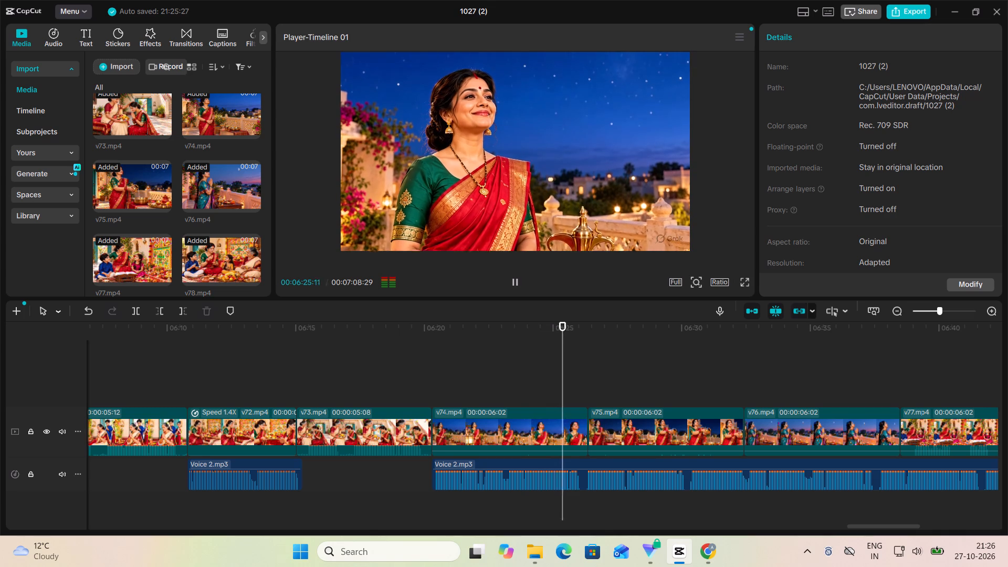
pyautogui.click(516, 288)
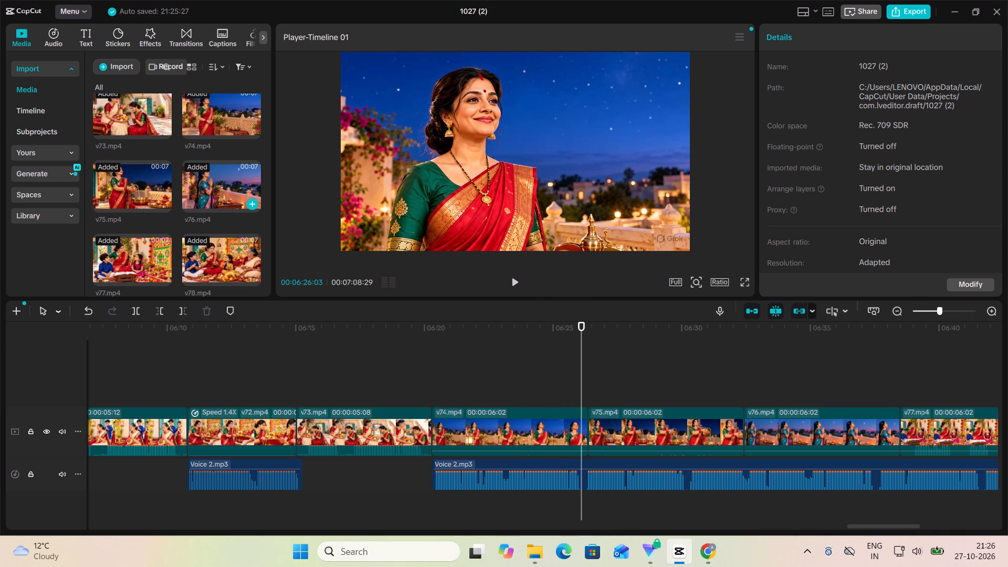
# Look through the imported clips for a replacement shot, previewing V80, V63, V64, V61 and V57.
pyautogui.scroll(-2, 255, 197)
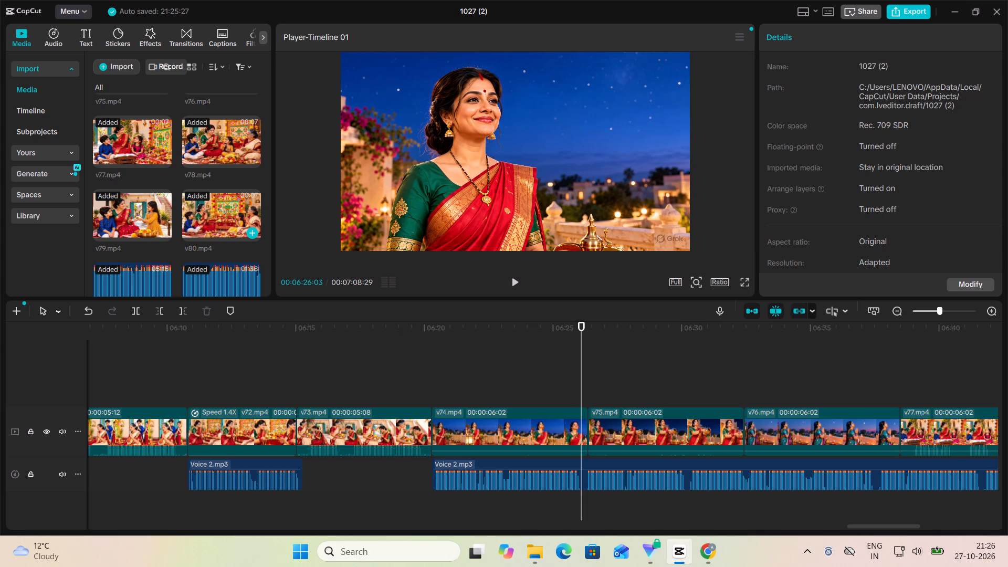
pyautogui.doubleClick(232, 195)
pyautogui.scroll(2, 219, 153)
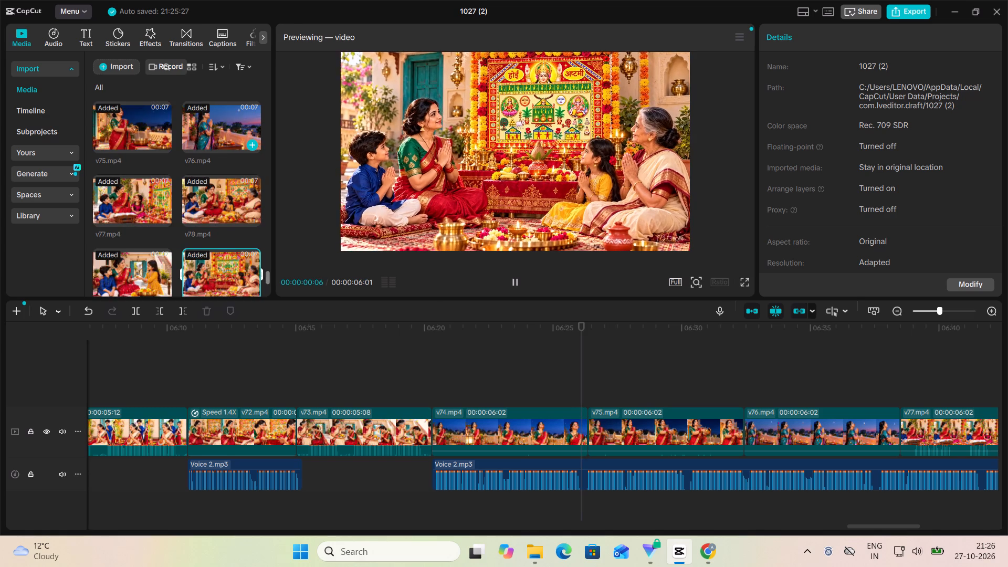
pyautogui.scroll(2, 219, 153)
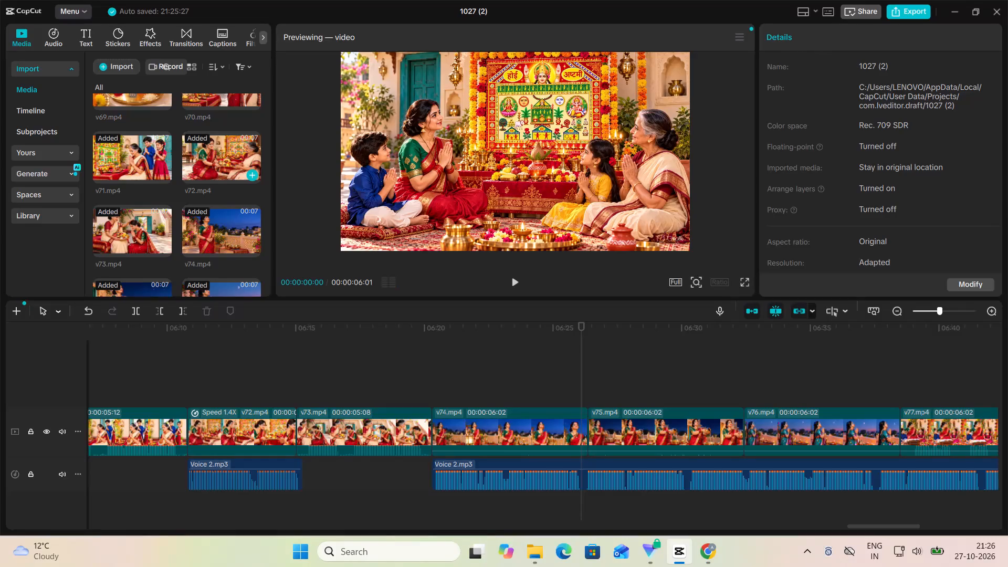
pyautogui.scroll(2, 225, 184)
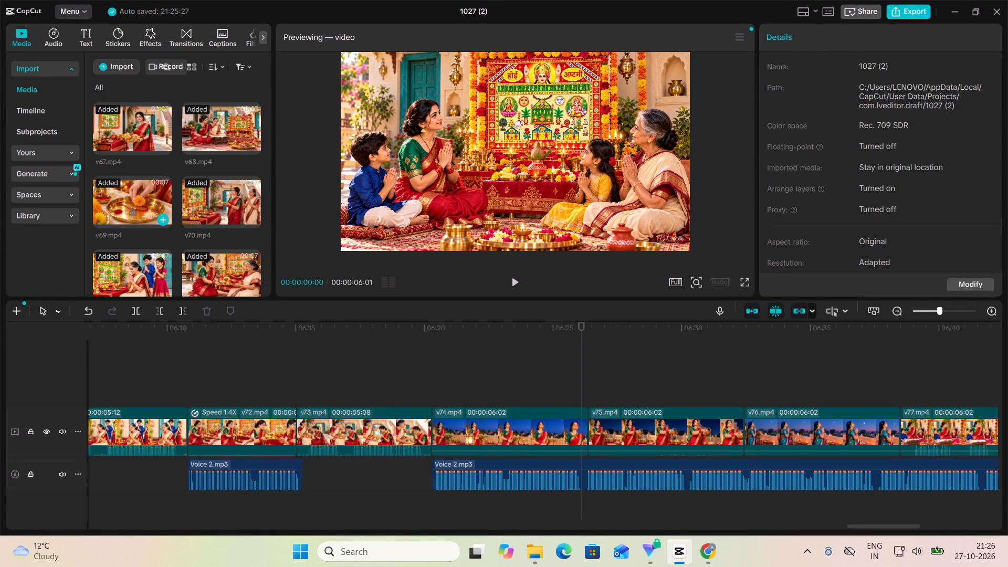
pyautogui.scroll(2, 161, 175)
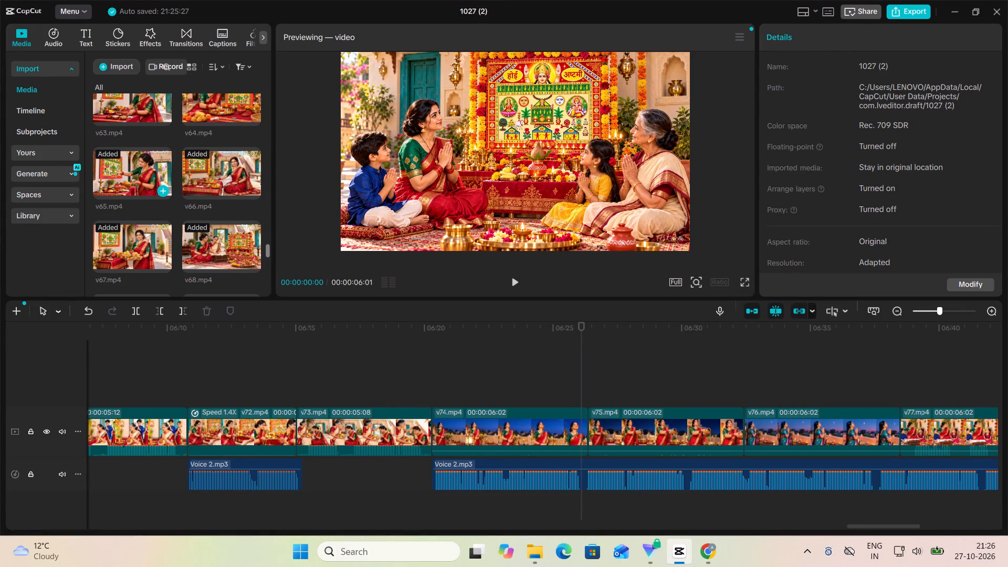
pyautogui.scroll(2, 190, 144)
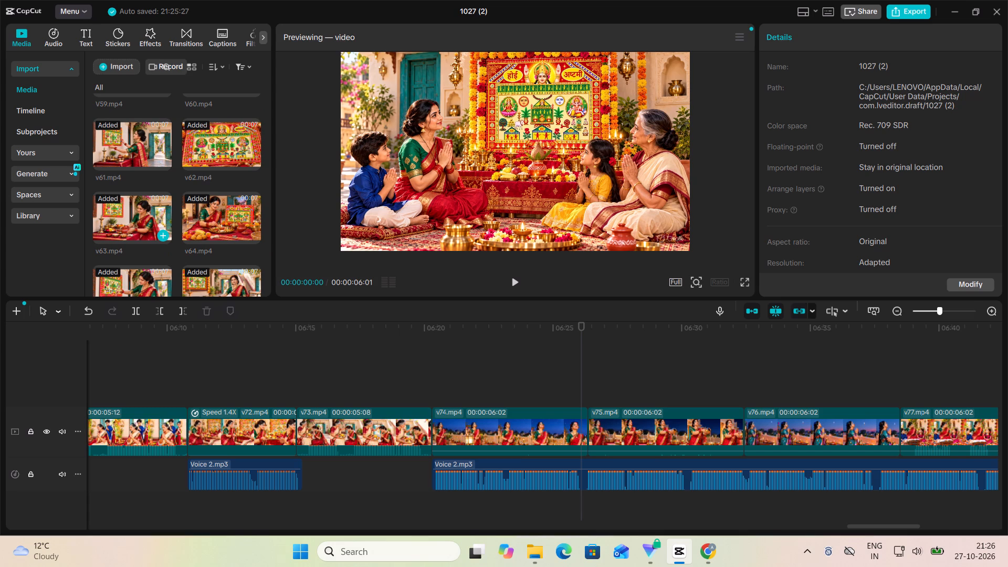
pyautogui.click(134, 224)
pyautogui.click(134, 224)
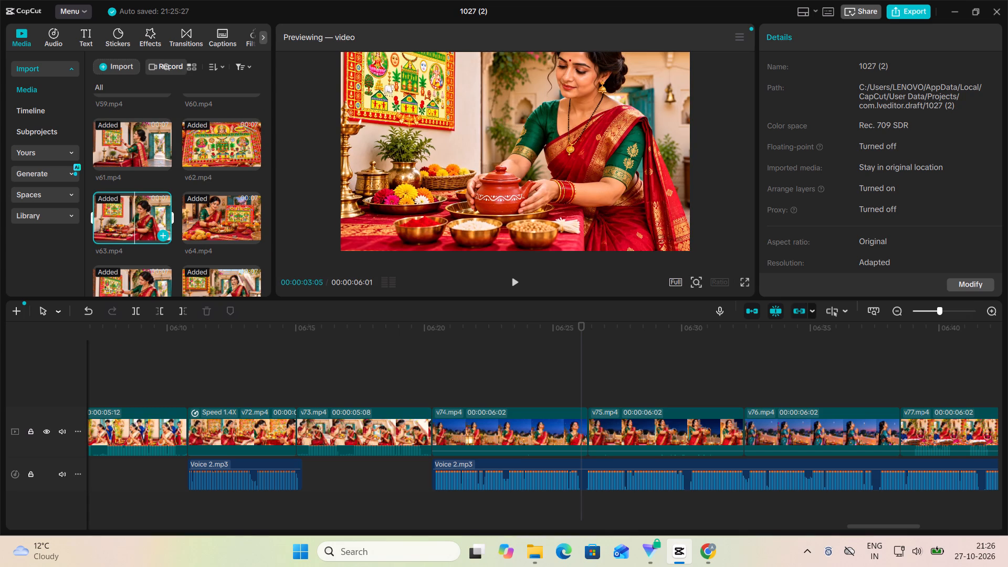
pyautogui.doubleClick(212, 227)
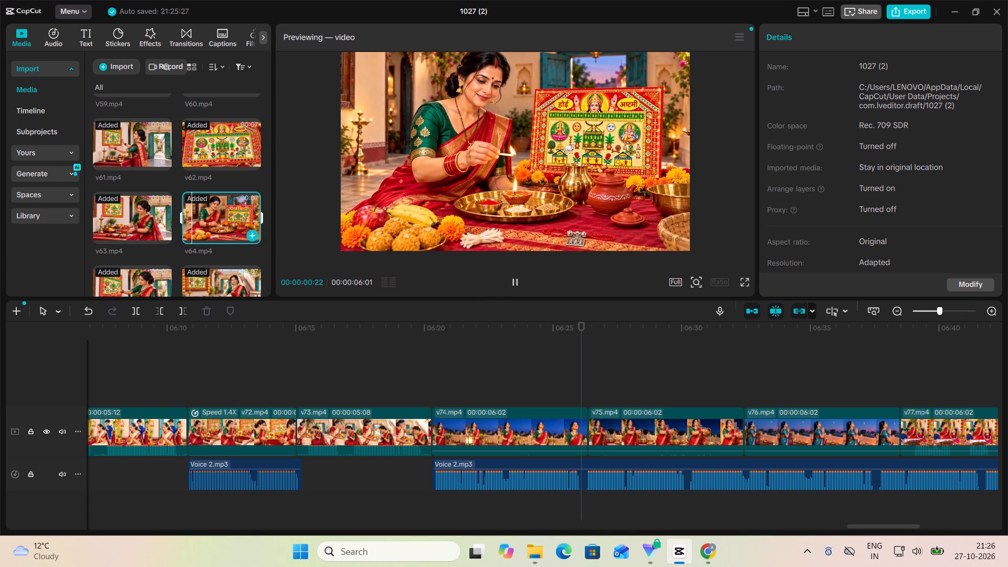
pyautogui.doubleClick(139, 151)
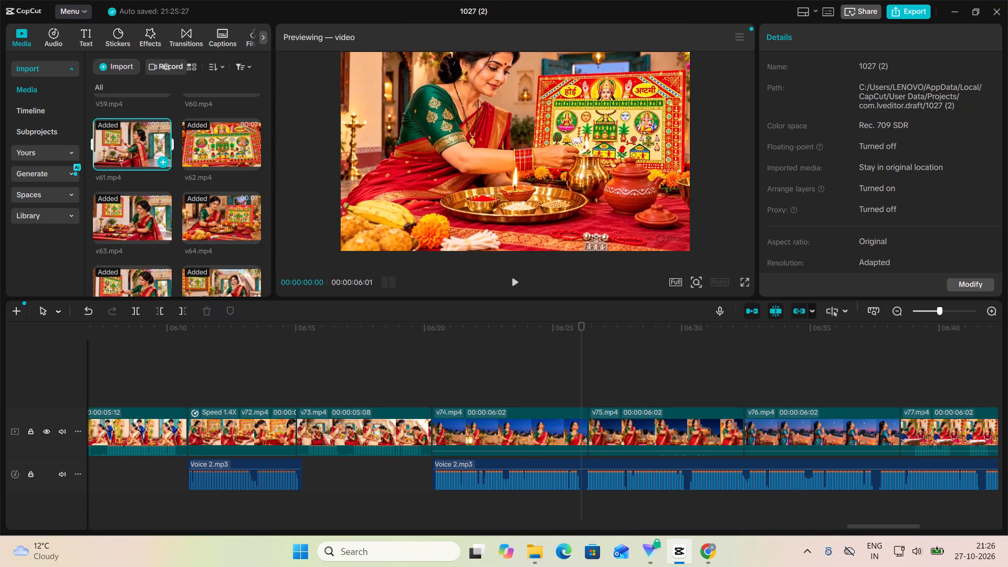
pyautogui.scroll(-2, 243, 224)
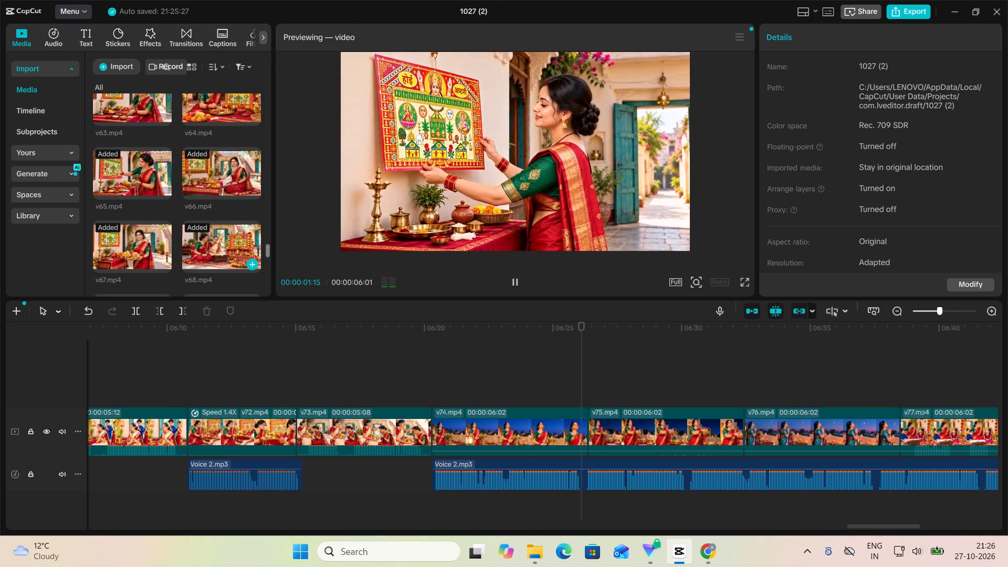
pyautogui.scroll(6, 244, 195)
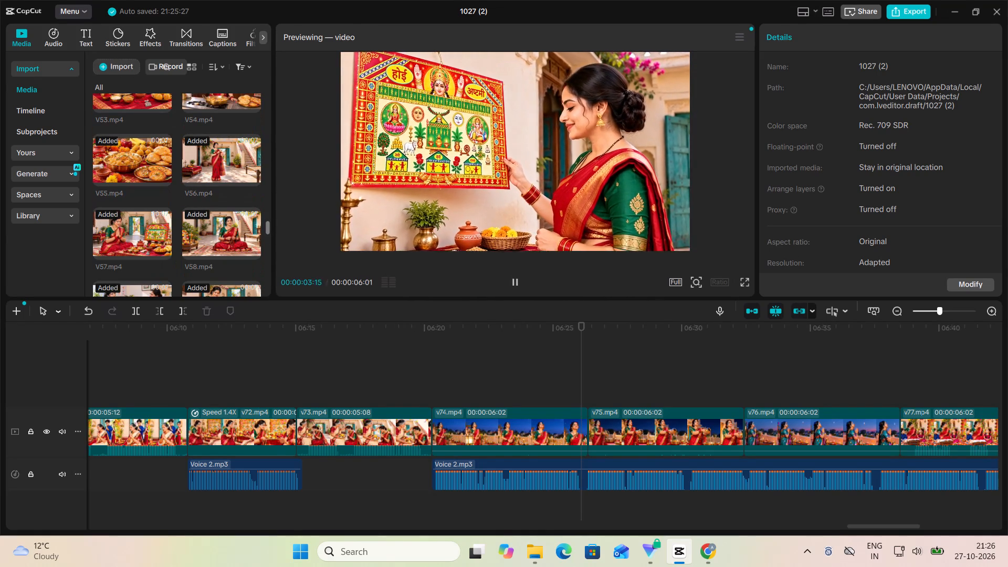
pyautogui.doubleClick(149, 237)
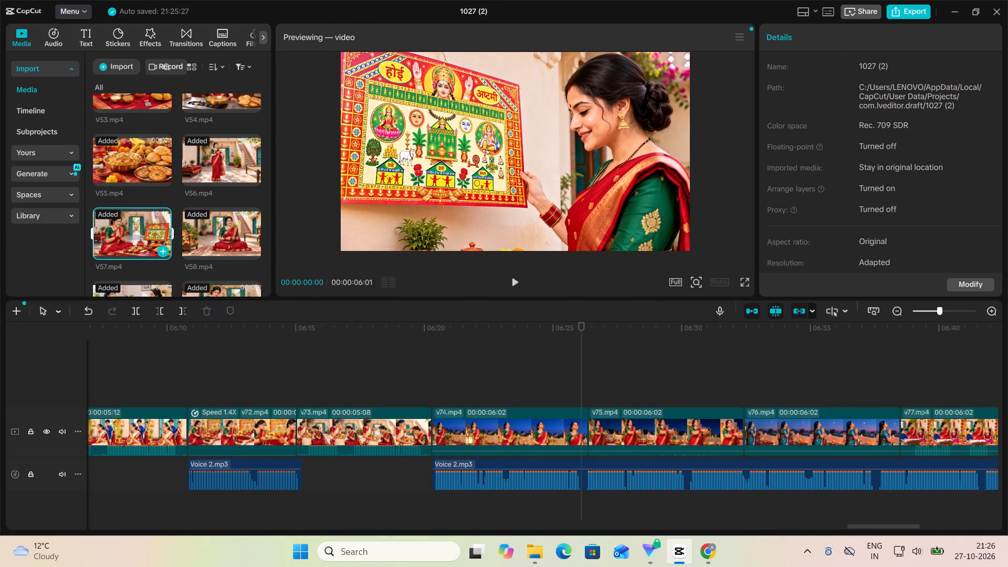
pyautogui.scroll(1, 217, 198)
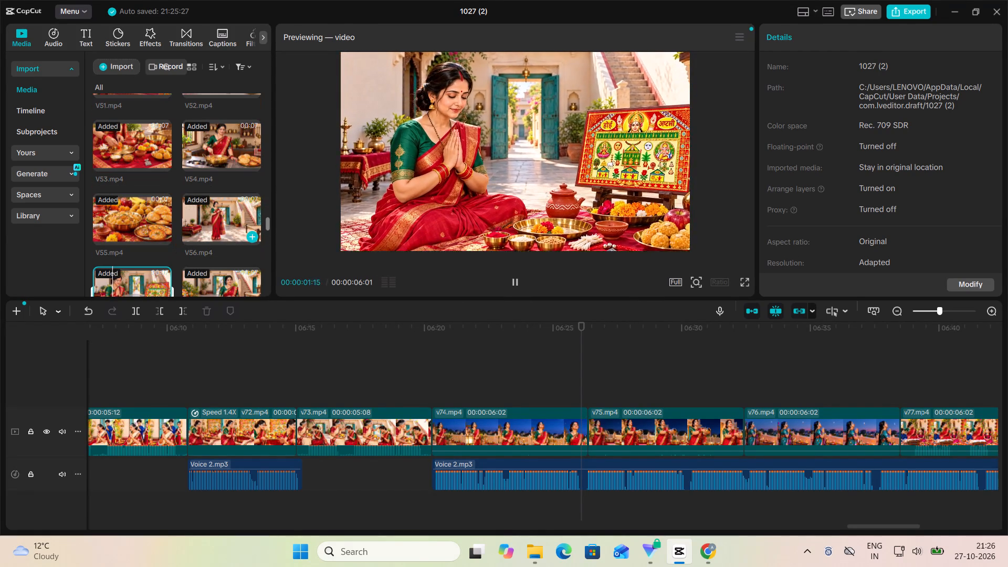
# Preview clip V53 and insert it on the main video track between V73 and V74.
pyautogui.doubleClick(138, 150)
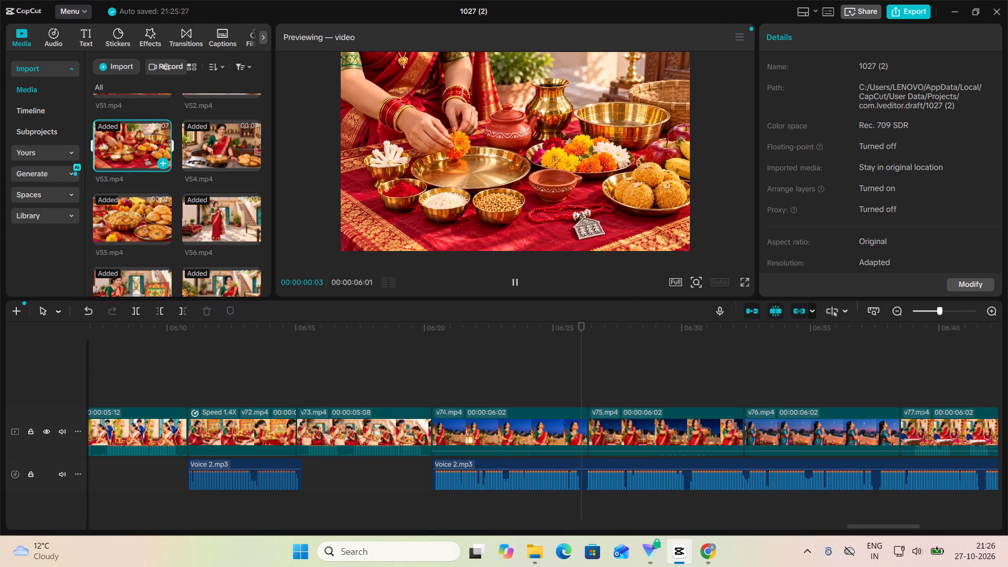
pyautogui.moveTo(141, 133); pyautogui.dragTo(302, 320)
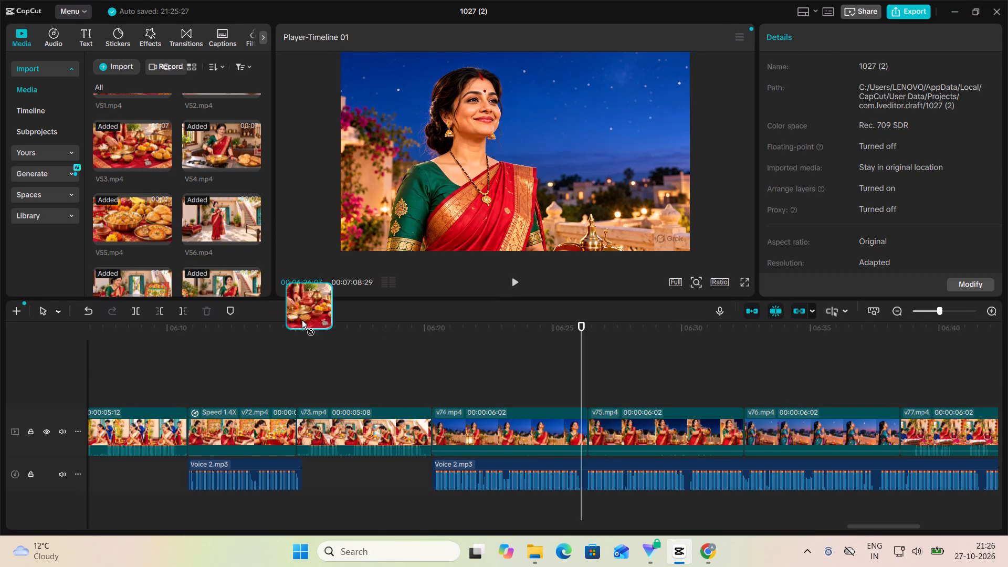
pyautogui.moveTo(302, 320); pyautogui.dragTo(454, 392)
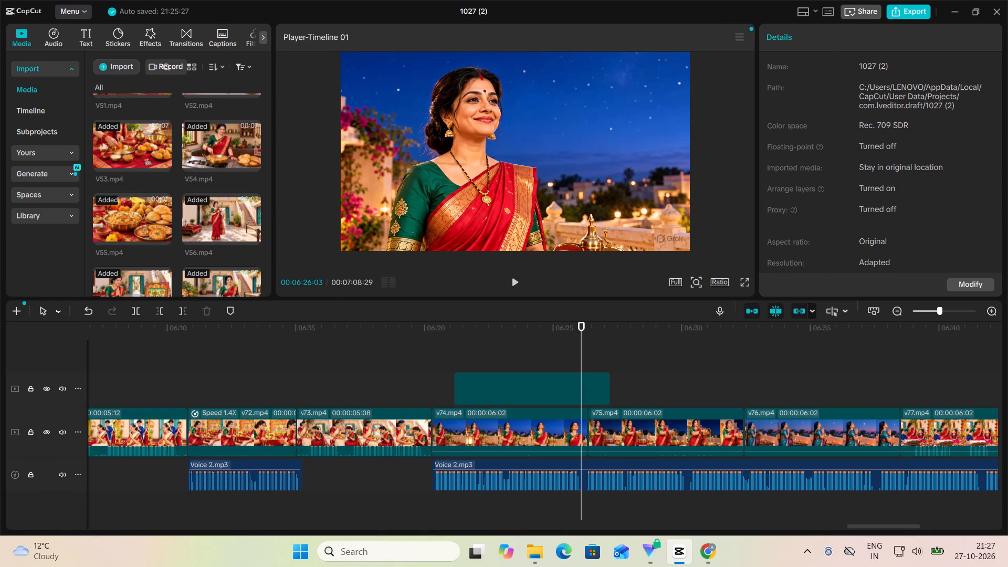
pyautogui.moveTo(546, 389); pyautogui.dragTo(493, 453)
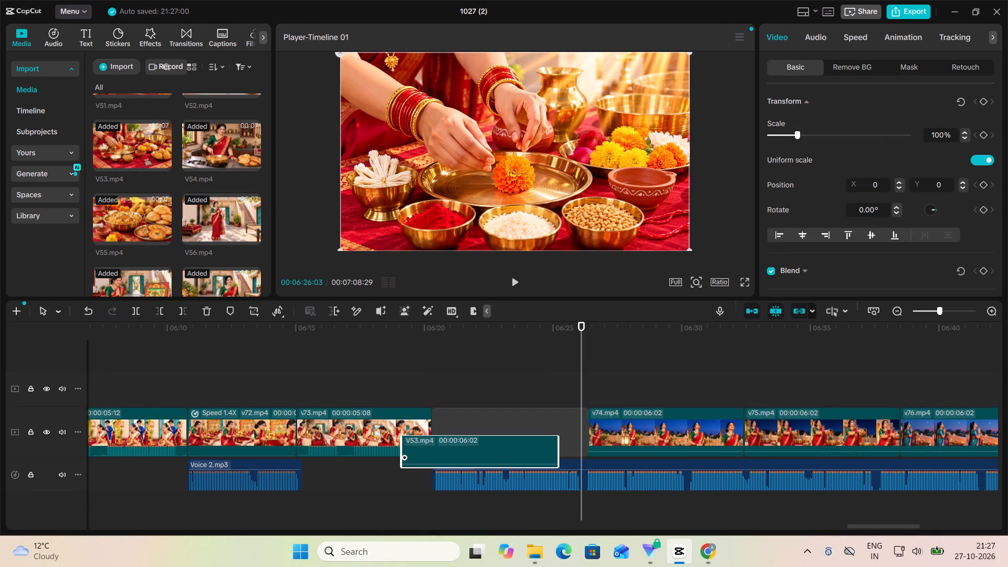
pyautogui.moveTo(493, 453); pyautogui.dragTo(491, 453)
# Play from 00:06:20:03 through V53 to 00:06:26:09, and insert clip V55 on the main track between V53 and V74.
pyautogui.click(427, 385)
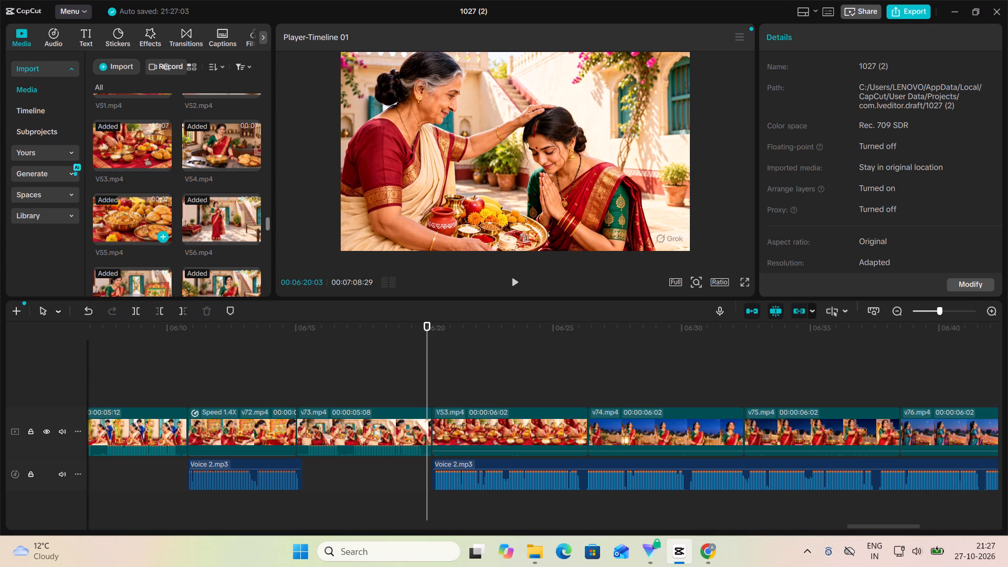
pyautogui.click(517, 280)
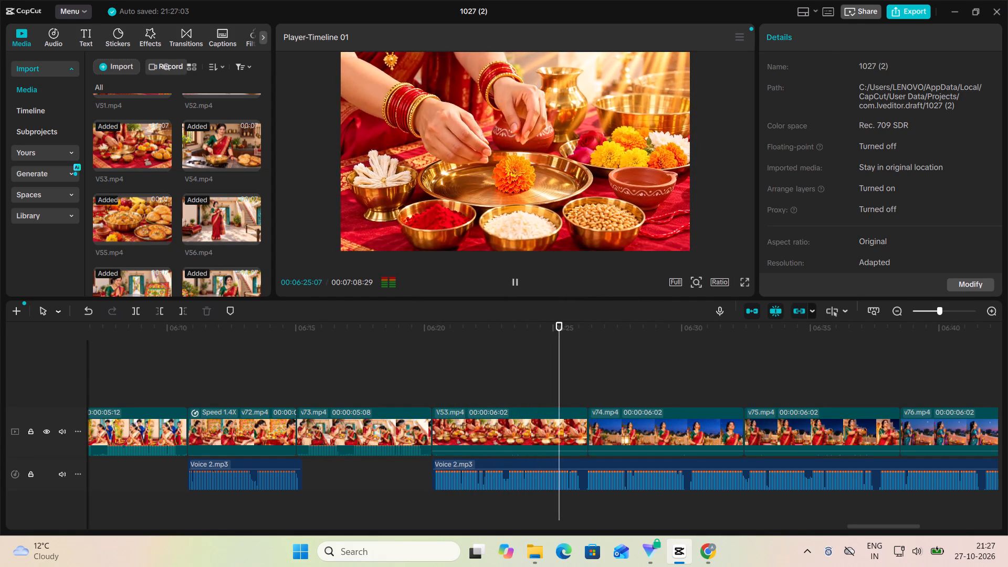
pyautogui.click(514, 284)
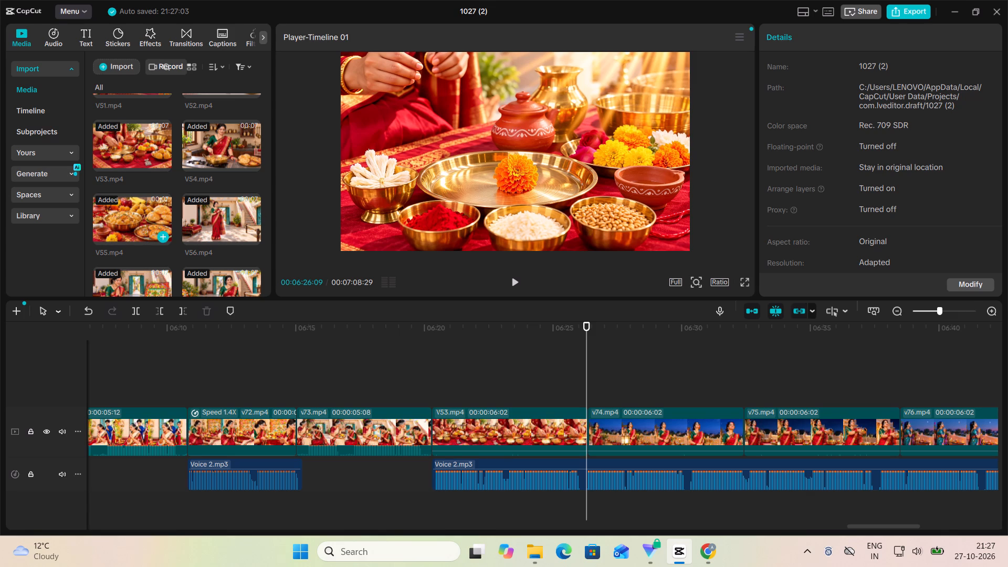
pyautogui.doubleClick(132, 141)
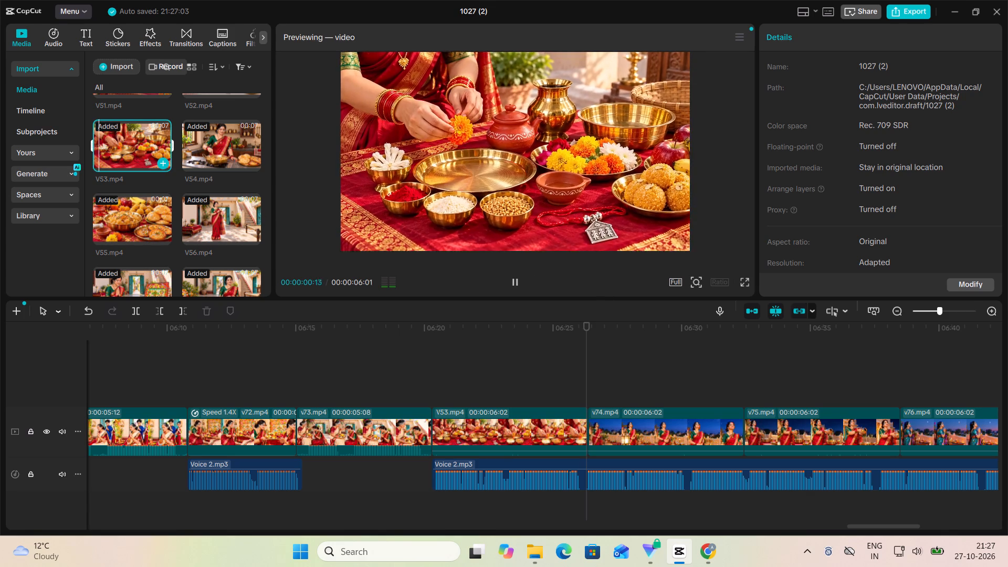
pyautogui.doubleClick(150, 202)
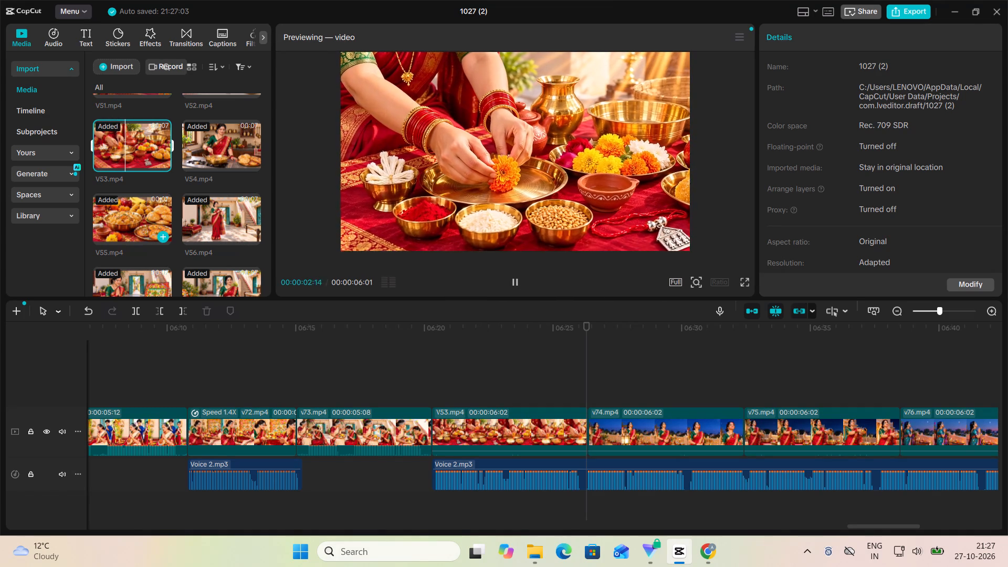
pyautogui.moveTo(149, 218); pyautogui.dragTo(223, 289)
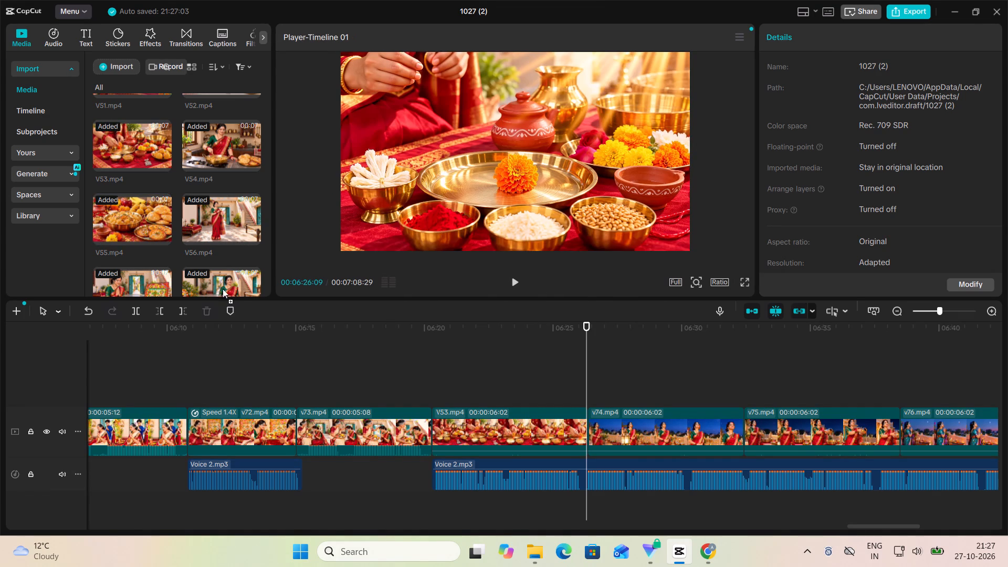
pyautogui.moveTo(223, 289); pyautogui.dragTo(412, 388)
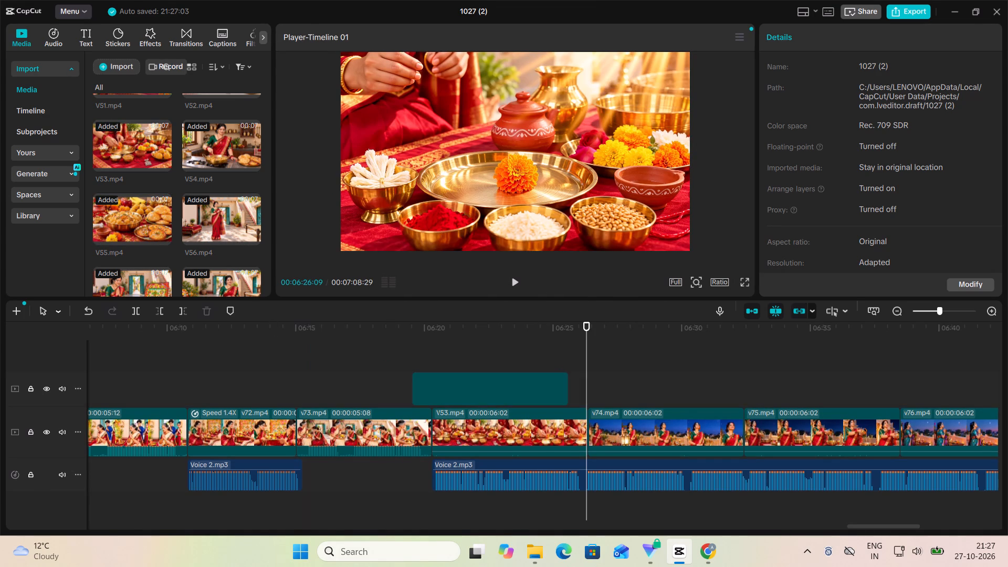
pyautogui.moveTo(495, 385); pyautogui.dragTo(510, 413)
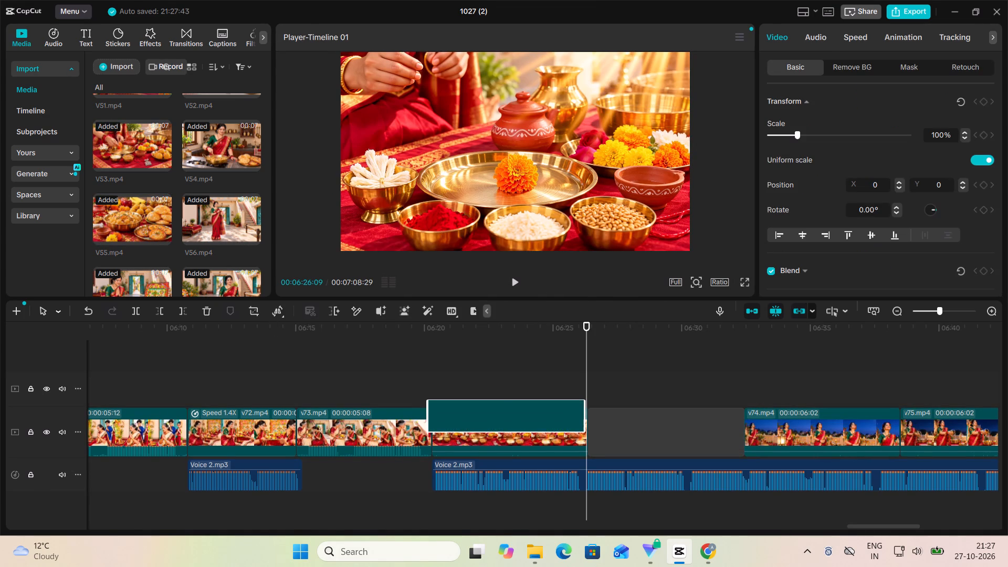
pyautogui.moveTo(510, 413); pyautogui.dragTo(648, 427)
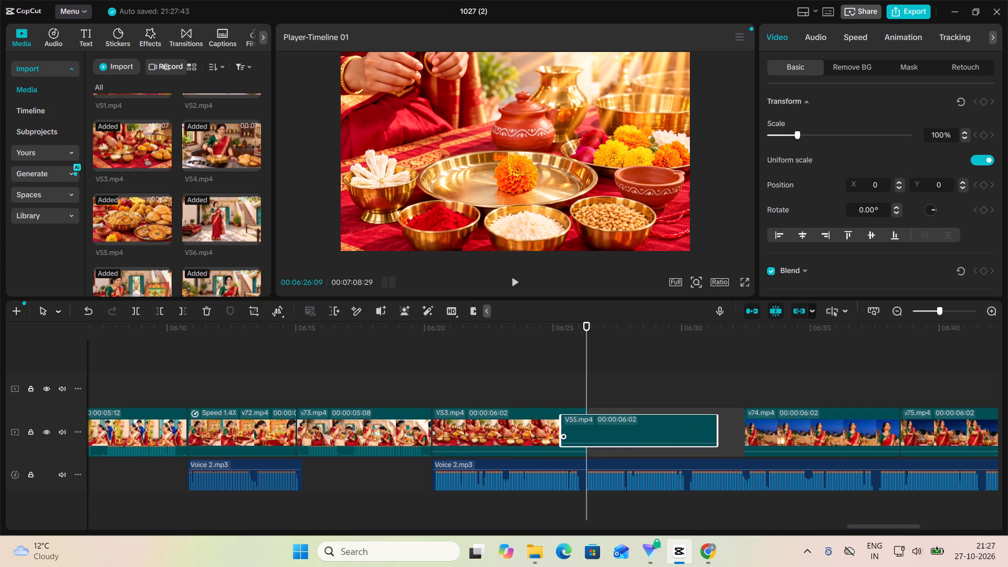
pyautogui.moveTo(648, 427); pyautogui.dragTo(654, 425)
# Trim the start of the inserted V53 clip to a duration of 00:00:02:27.
pyautogui.click(474, 434)
pyautogui.click(426, 382)
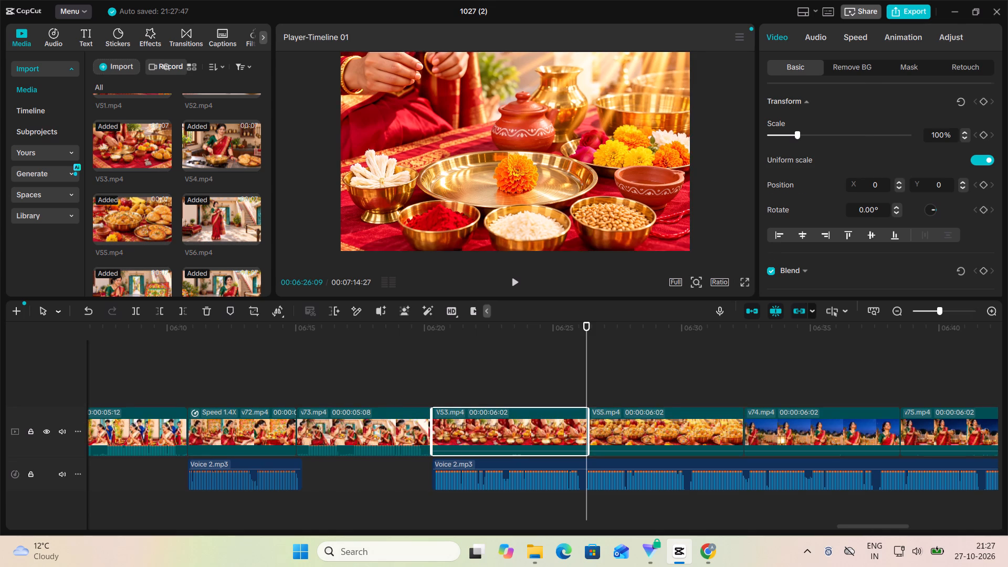
pyautogui.click(441, 383)
pyautogui.click(447, 381)
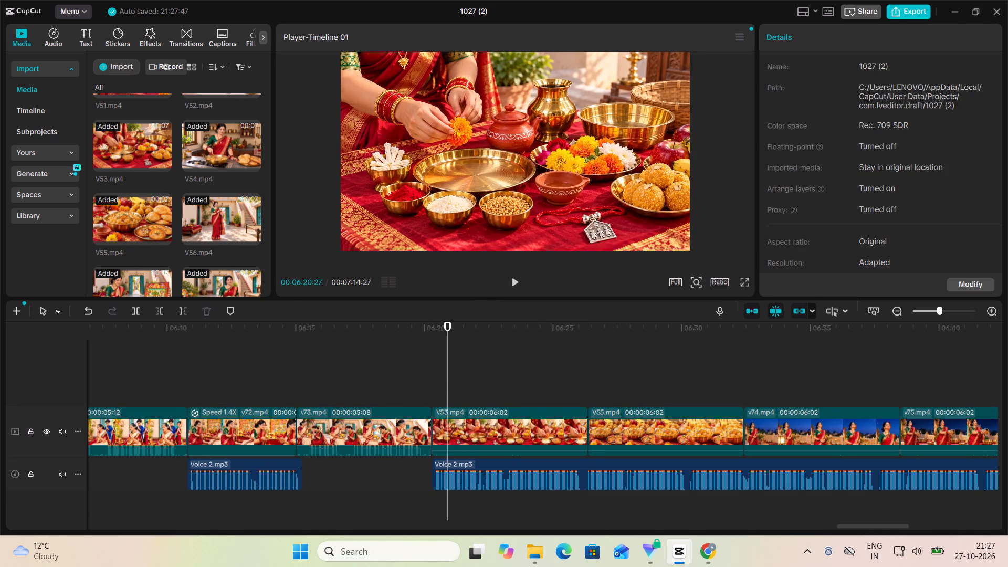
pyautogui.click(457, 381)
pyautogui.click(460, 435)
pyautogui.moveTo(430, 435); pyautogui.dragTo(487, 446)
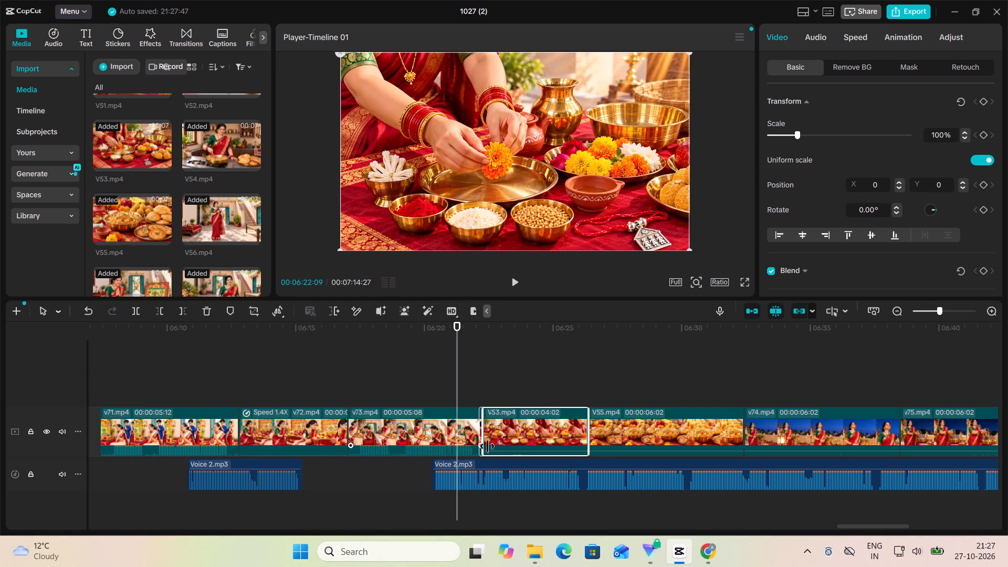
pyautogui.moveTo(487, 446); pyautogui.dragTo(489, 446)
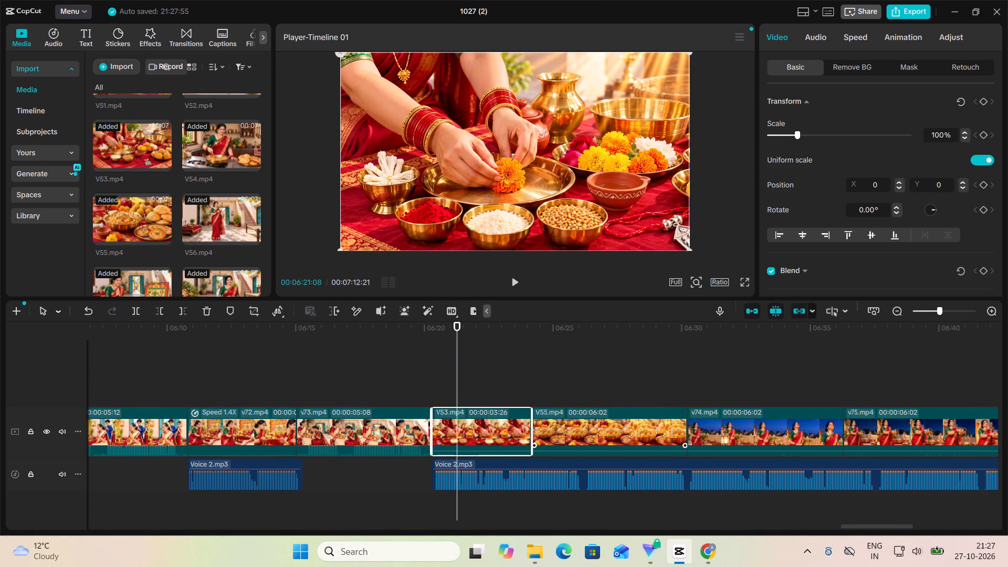
pyautogui.moveTo(430, 437); pyautogui.dragTo(453, 437)
# Play from just before V53 to 00:06:22:25, and speed up V53 to 1.48x so it lasts 2.0 s.
pyautogui.click(425, 383)
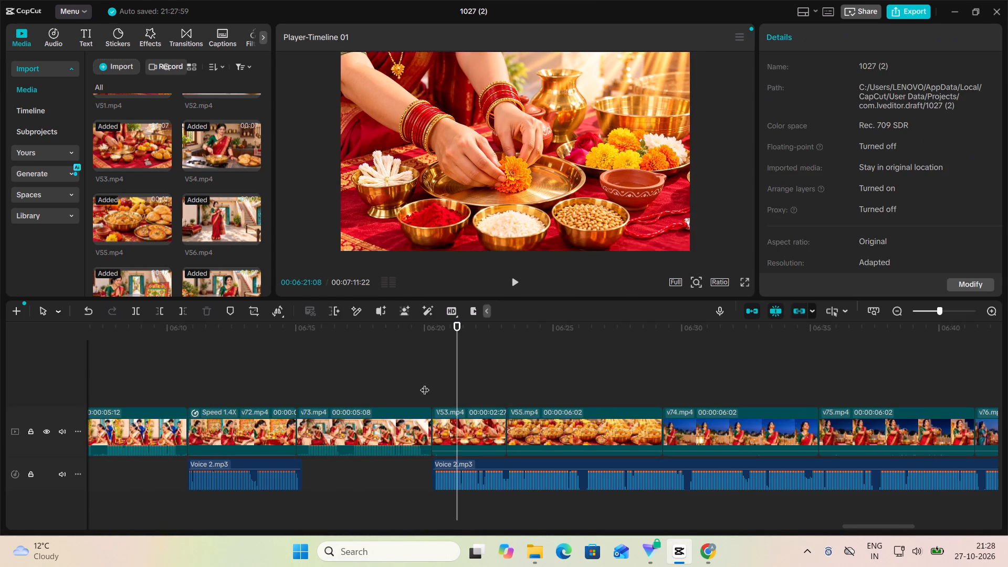
pyautogui.click(518, 288)
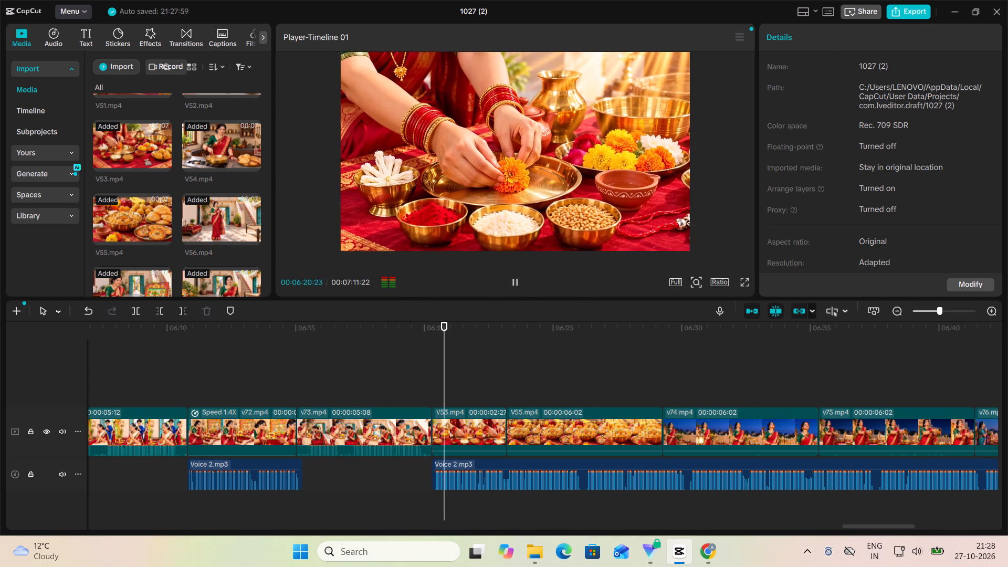
pyautogui.click(514, 287)
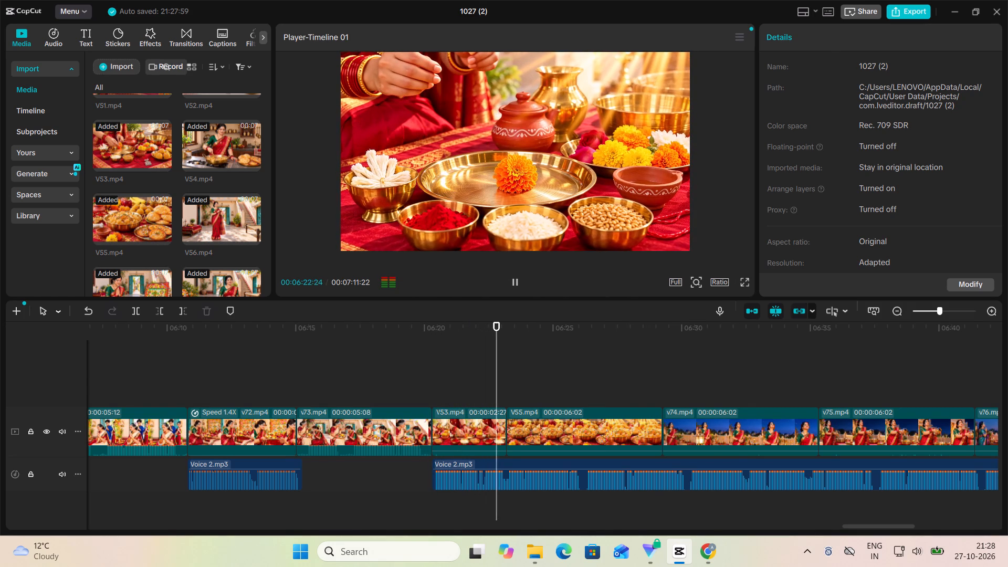
pyautogui.click(481, 434)
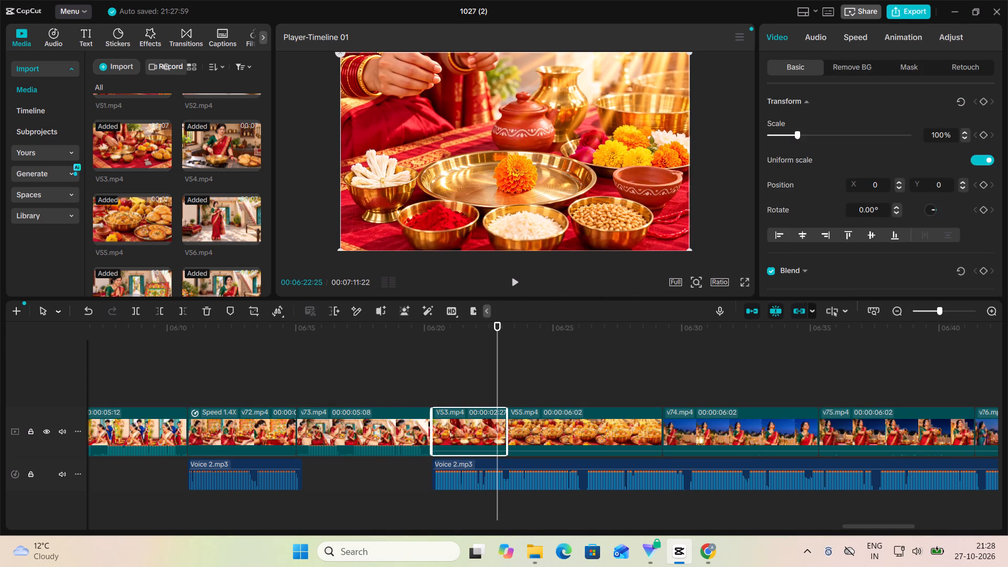
pyautogui.click(855, 39)
pyautogui.click(817, 125)
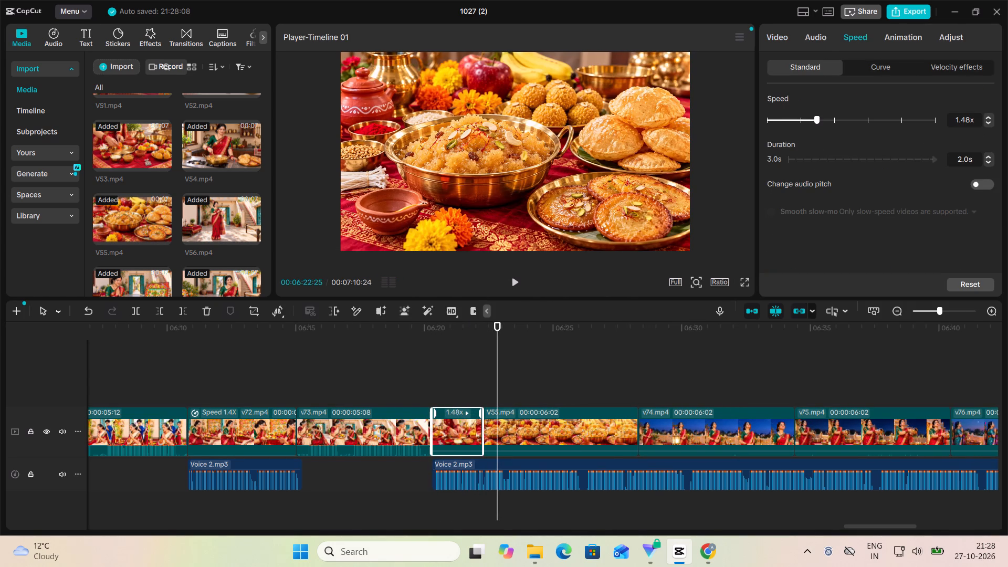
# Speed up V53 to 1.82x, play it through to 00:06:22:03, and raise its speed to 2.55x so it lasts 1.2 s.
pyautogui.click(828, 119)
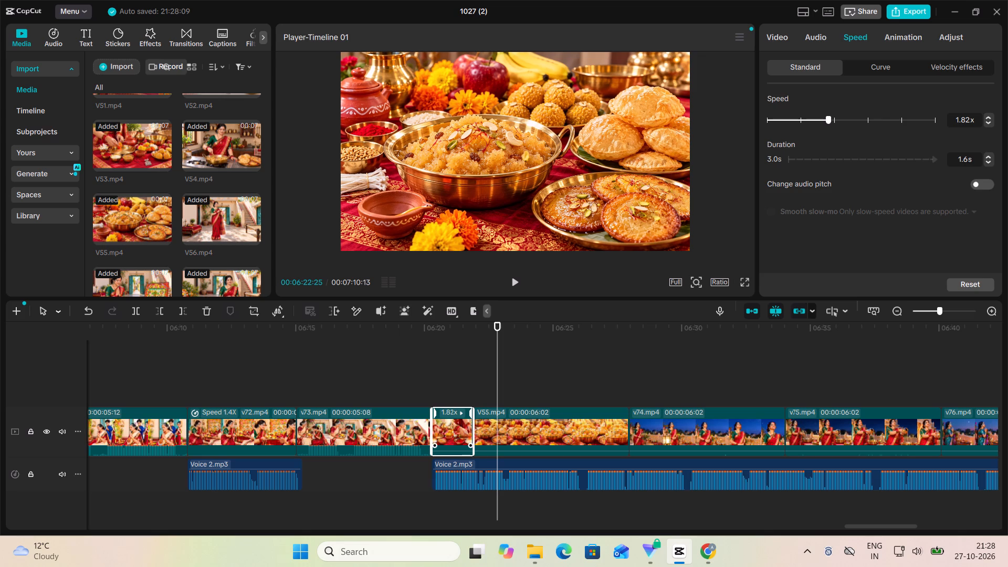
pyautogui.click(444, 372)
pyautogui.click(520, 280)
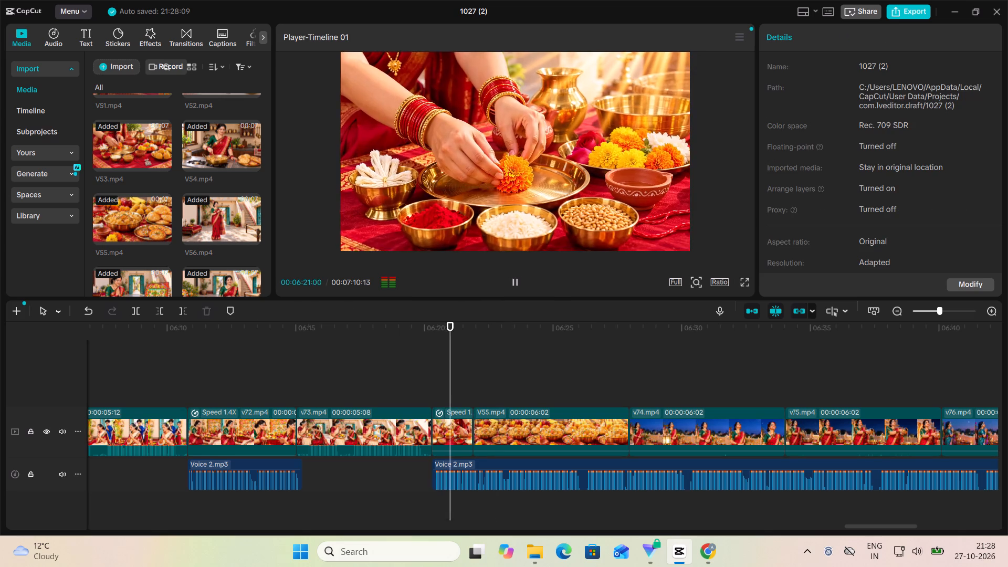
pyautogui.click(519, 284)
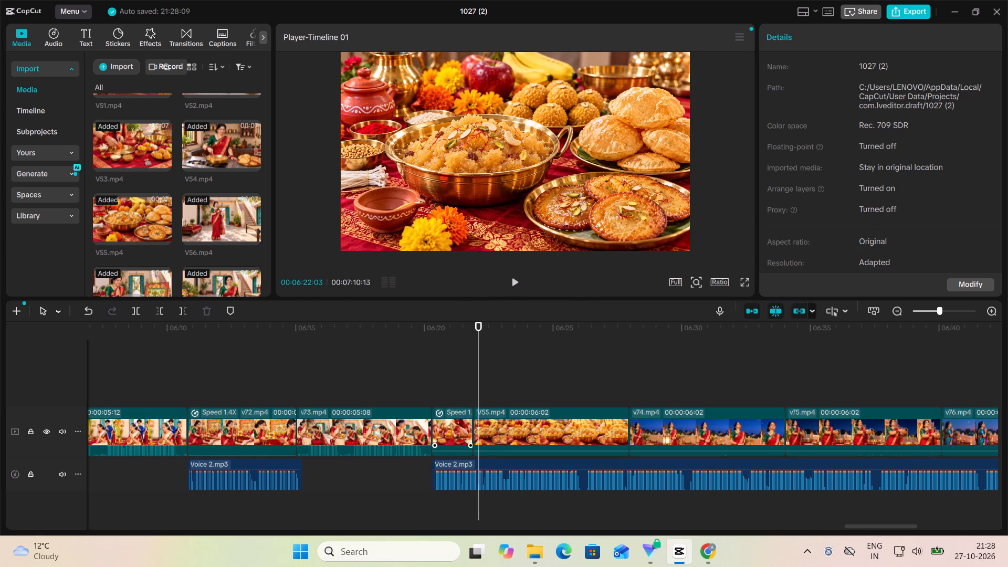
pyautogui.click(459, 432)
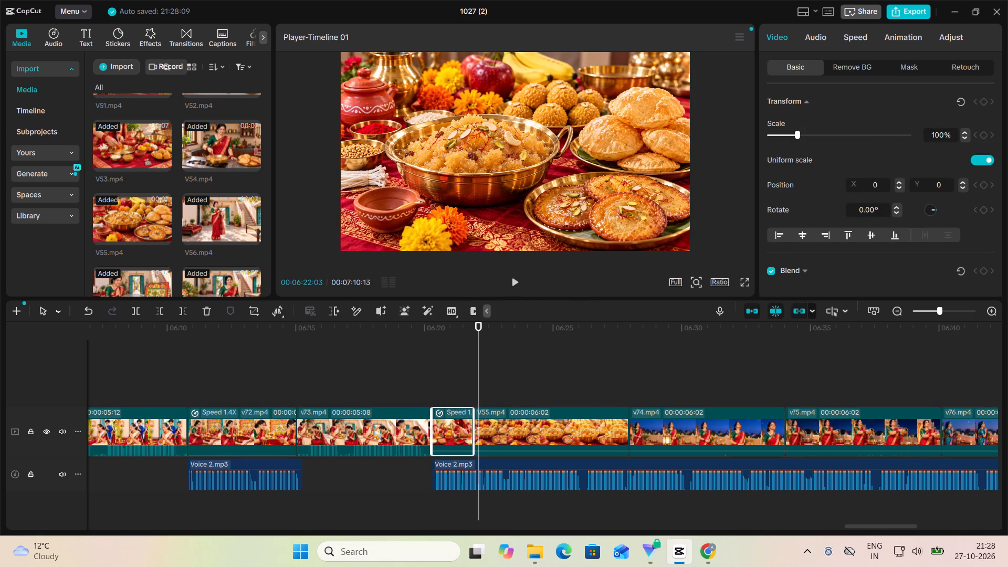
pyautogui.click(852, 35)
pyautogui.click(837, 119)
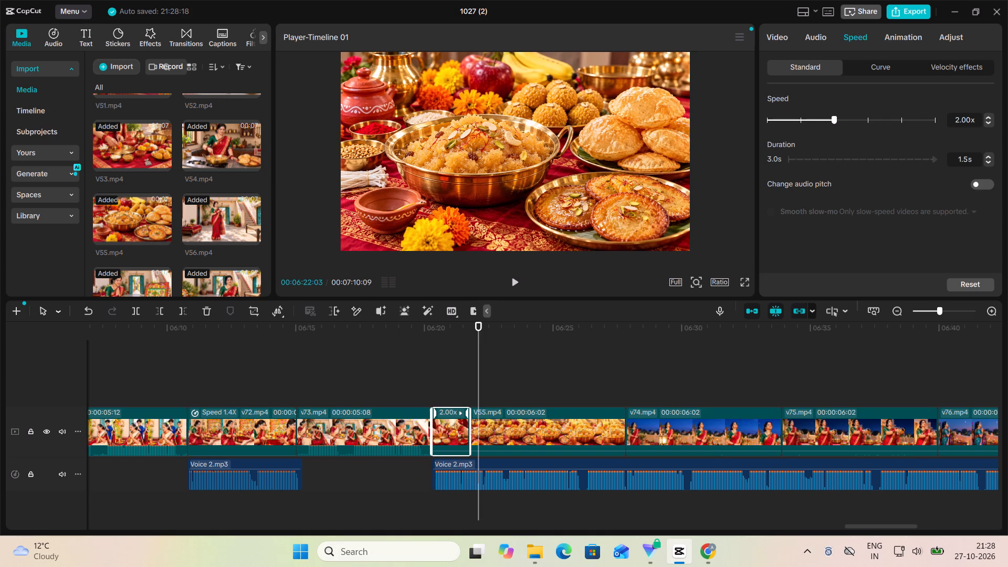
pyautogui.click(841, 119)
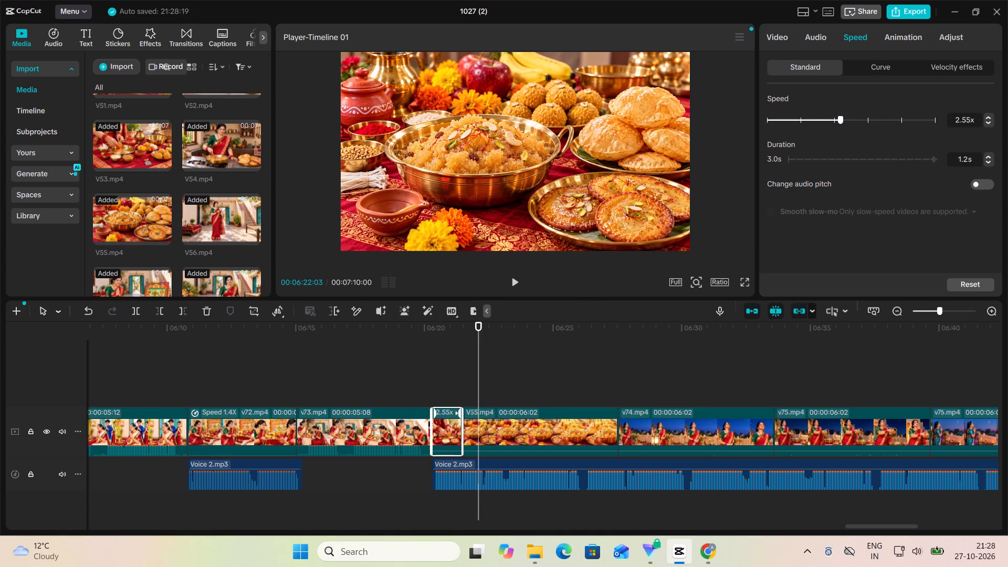
# Speed up V55 to 2.79x and trim its end so it lasts about 0.9 s.
pyautogui.click(540, 413)
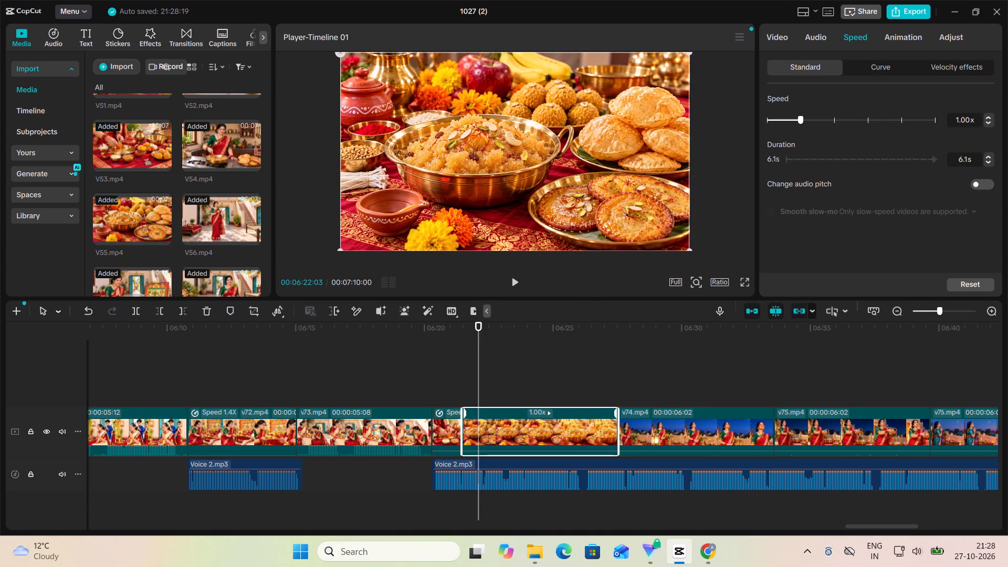
pyautogui.click(843, 114)
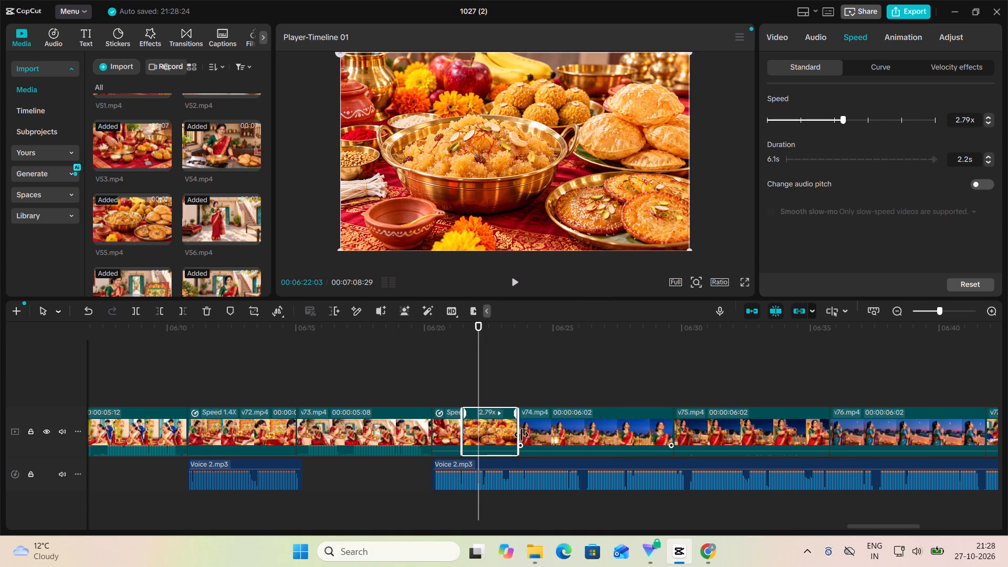
pyautogui.moveTo(518, 429); pyautogui.dragTo(479, 437)
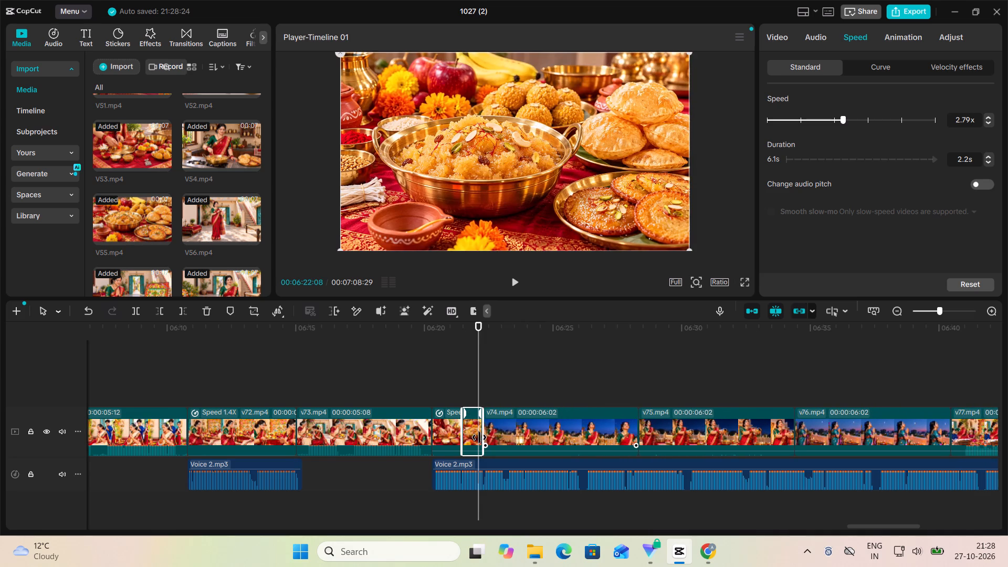
pyautogui.moveTo(479, 437); pyautogui.dragTo(481, 439)
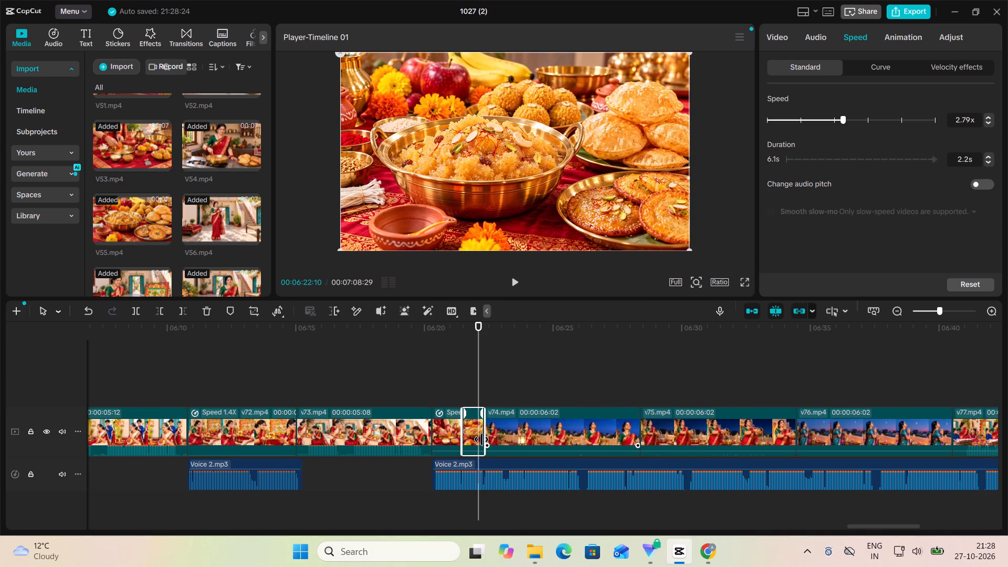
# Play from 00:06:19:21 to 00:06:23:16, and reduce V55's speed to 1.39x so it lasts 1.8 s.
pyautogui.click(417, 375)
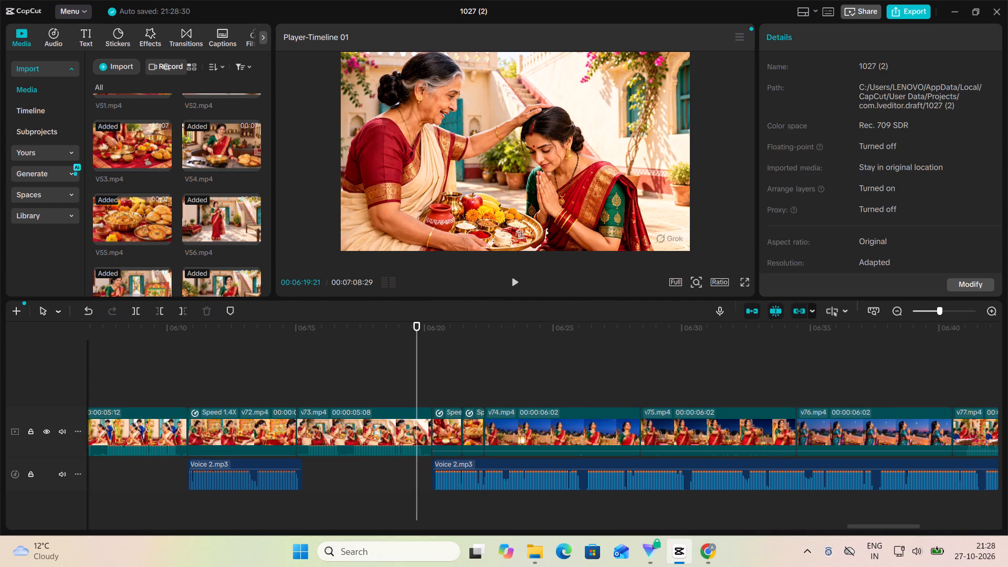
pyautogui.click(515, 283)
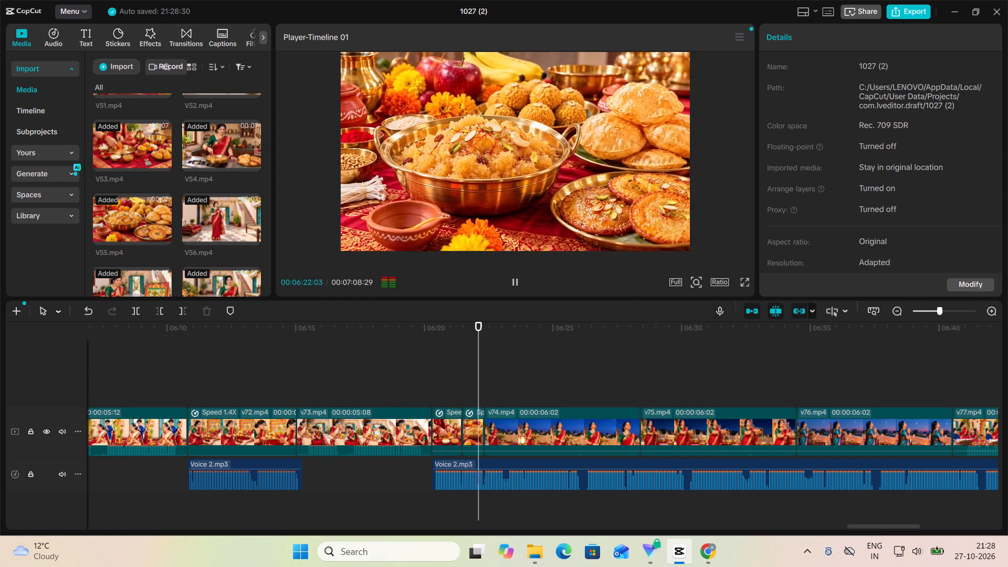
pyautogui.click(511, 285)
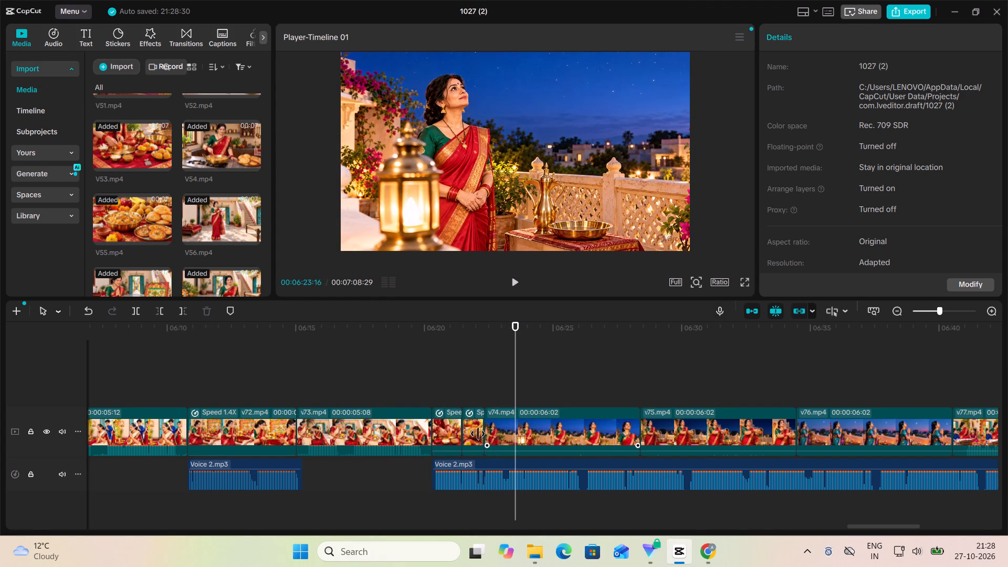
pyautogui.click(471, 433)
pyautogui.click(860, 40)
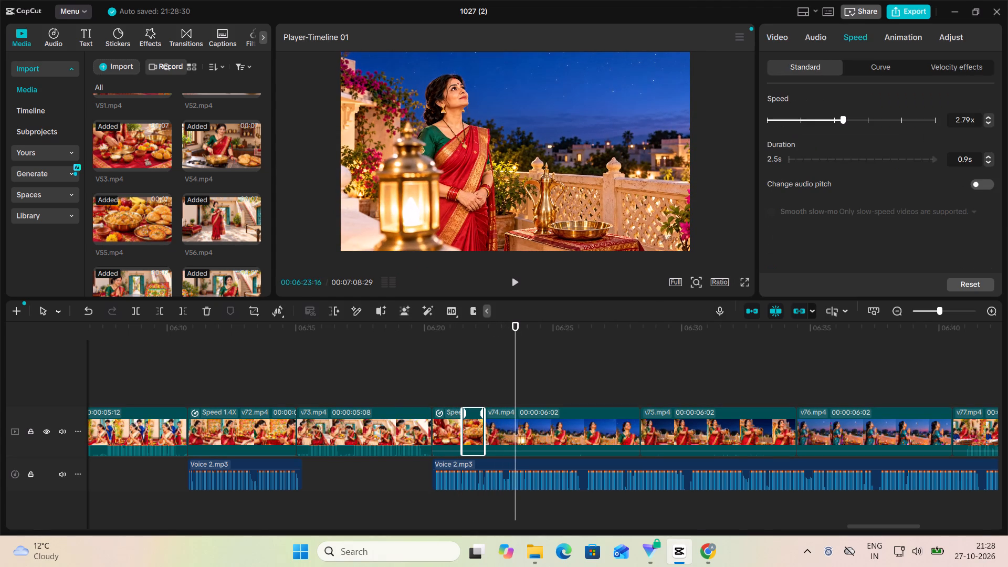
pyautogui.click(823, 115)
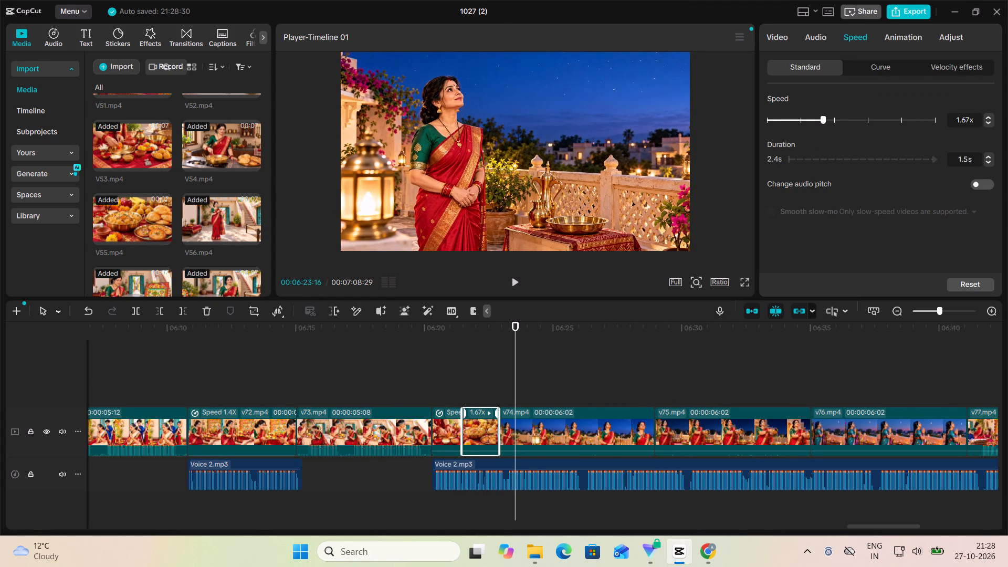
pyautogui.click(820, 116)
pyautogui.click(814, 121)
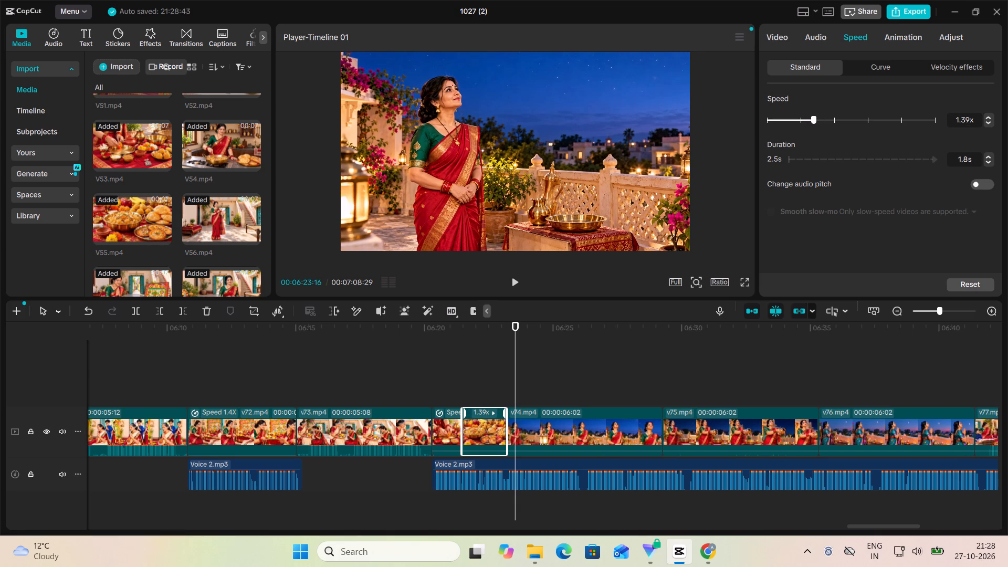
# Play from V53 to 00:06:26:14, and set V53's speed to 1.53x so it lasts 2.0 s.
pyautogui.click(447, 371)
pyautogui.click(511, 282)
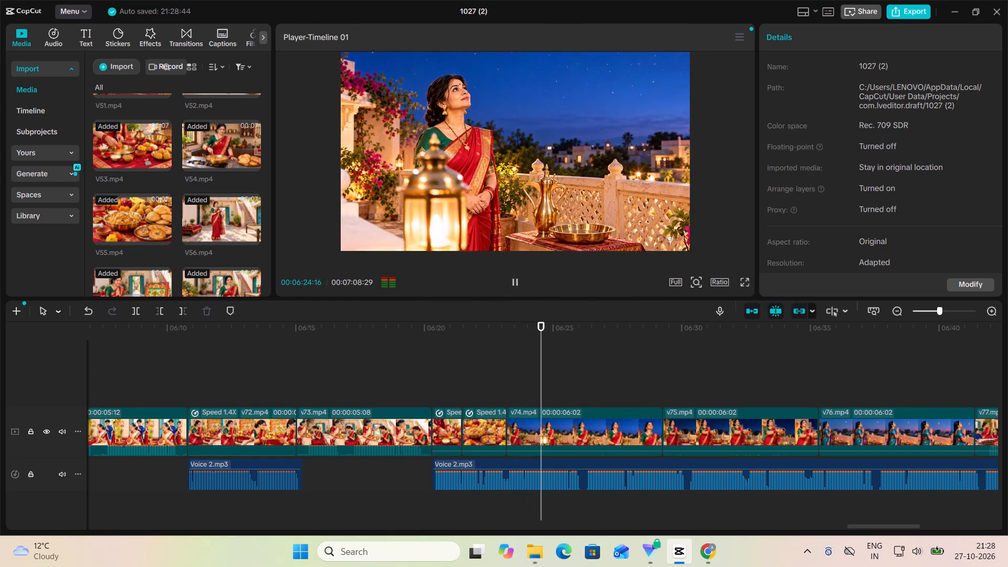
pyautogui.click(513, 285)
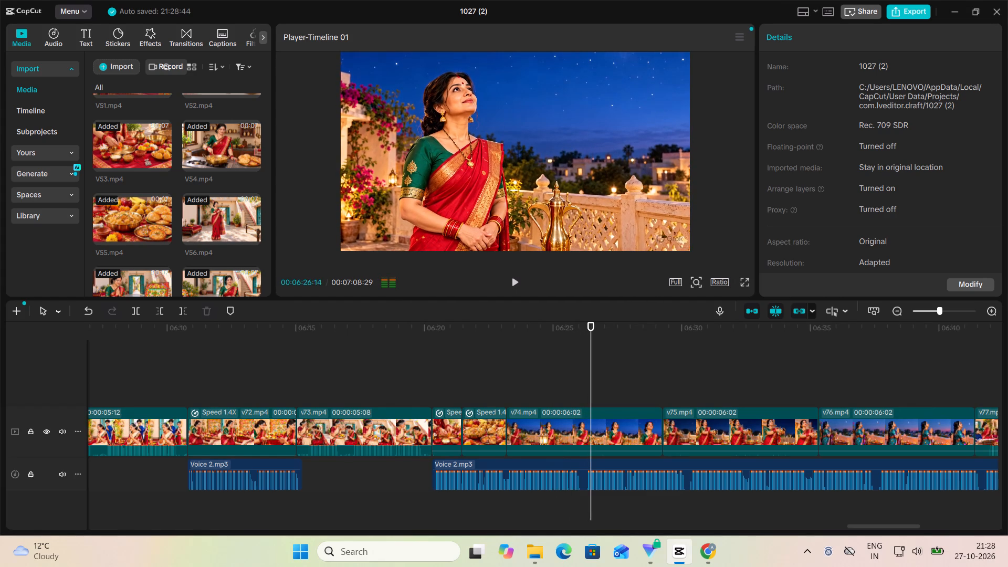
pyautogui.click(450, 429)
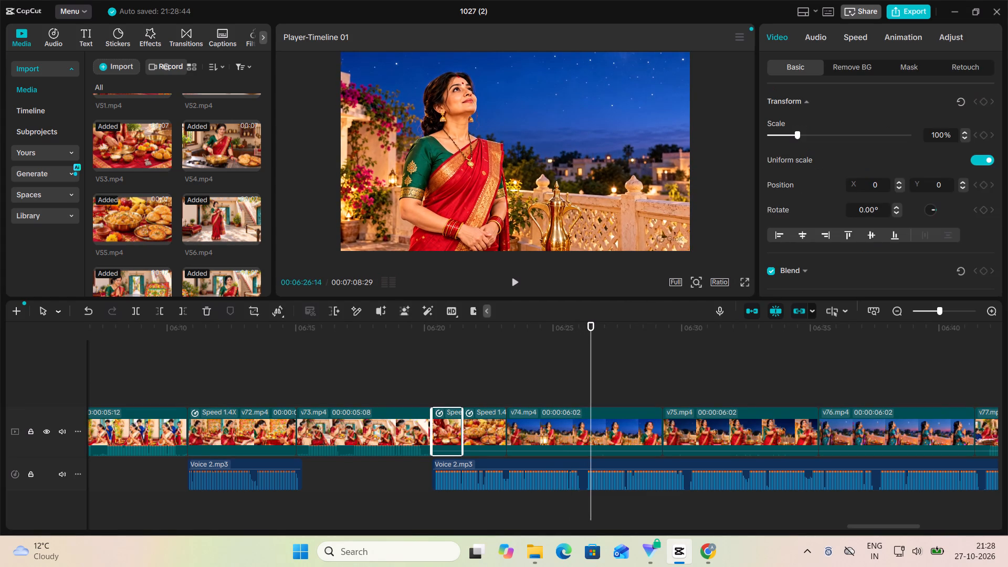
pyautogui.click(868, 37)
pyautogui.click(818, 117)
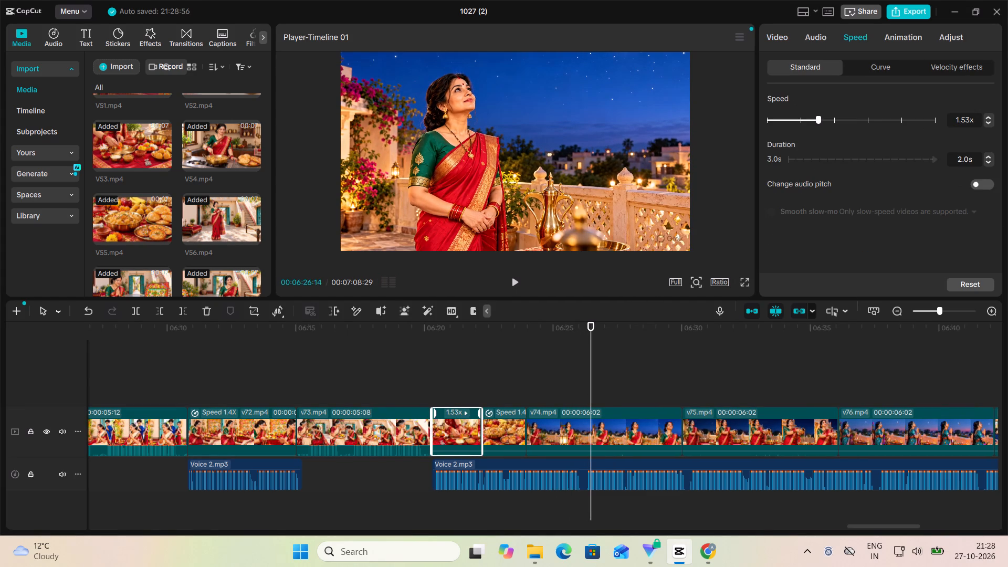
# Slow V55 down to 0.60x and trim its end slightly to about 00:06:26:04, at the pause in the voiceover.
pyautogui.click(506, 429)
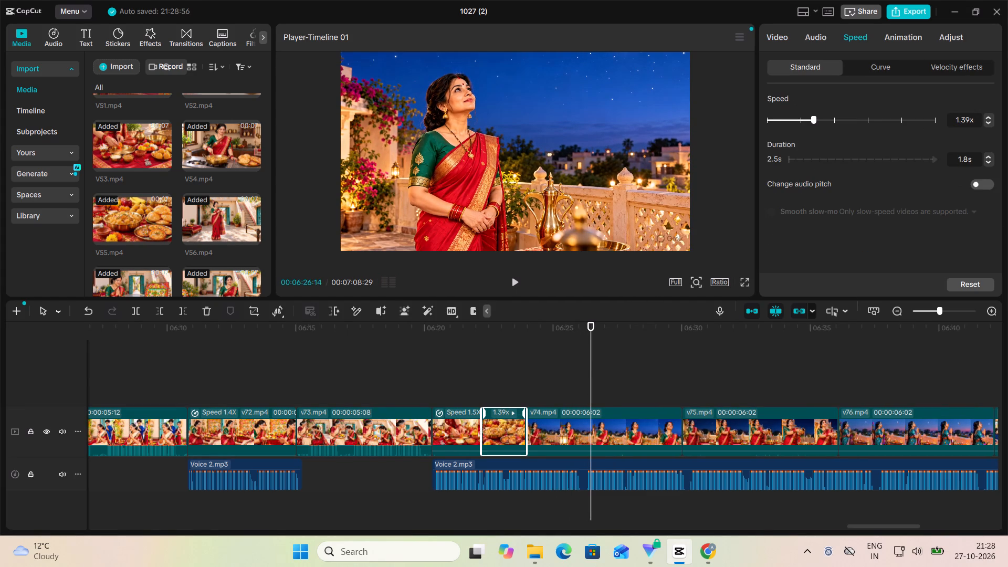
pyautogui.click(795, 121)
pyautogui.click(792, 121)
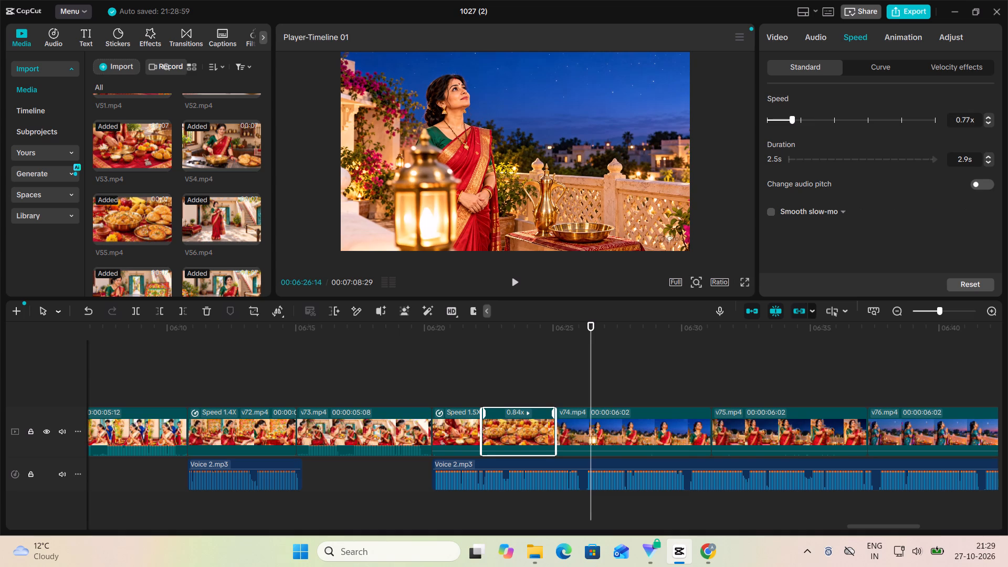
pyautogui.click(791, 121)
pyautogui.click(787, 121)
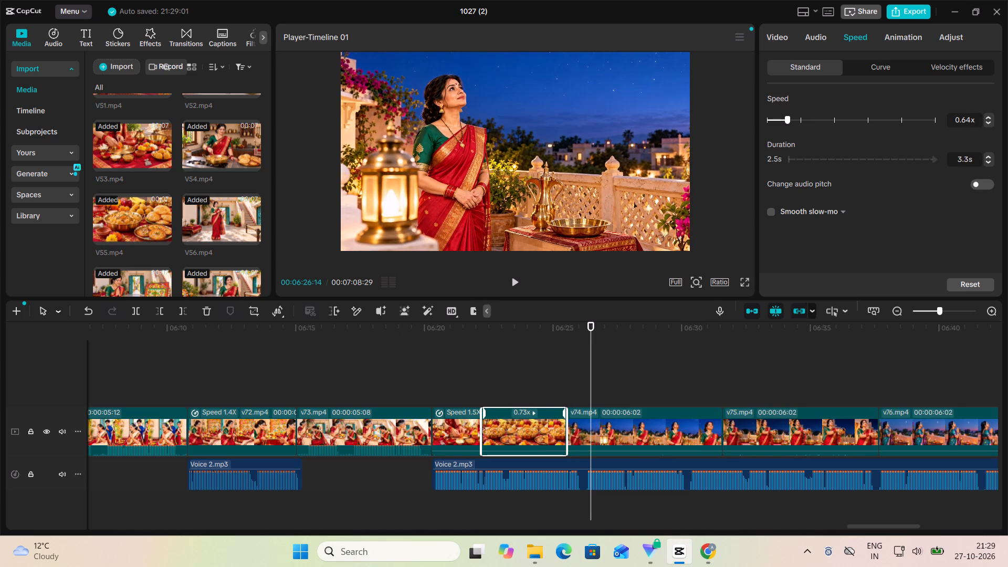
pyautogui.click(785, 120)
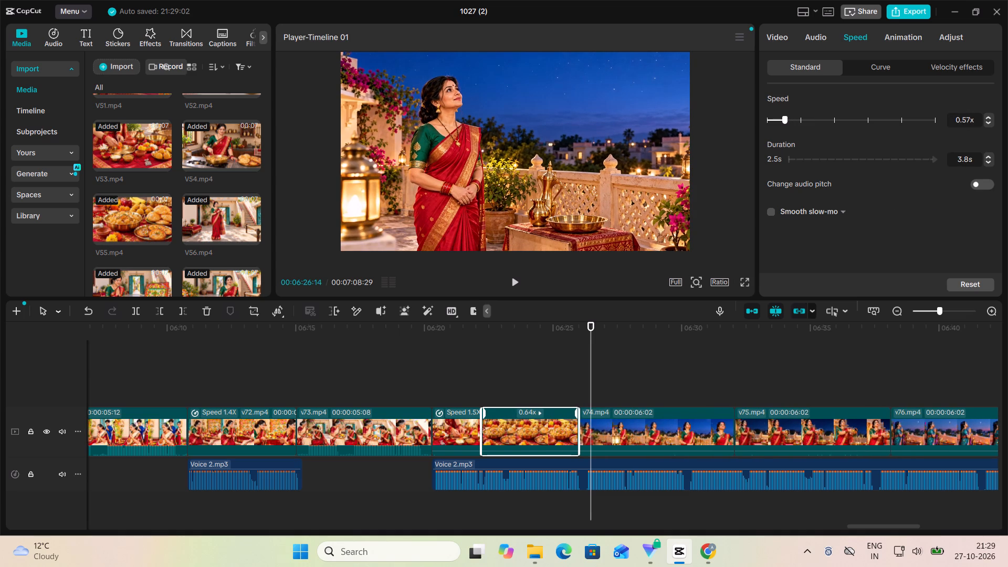
pyautogui.click(786, 119)
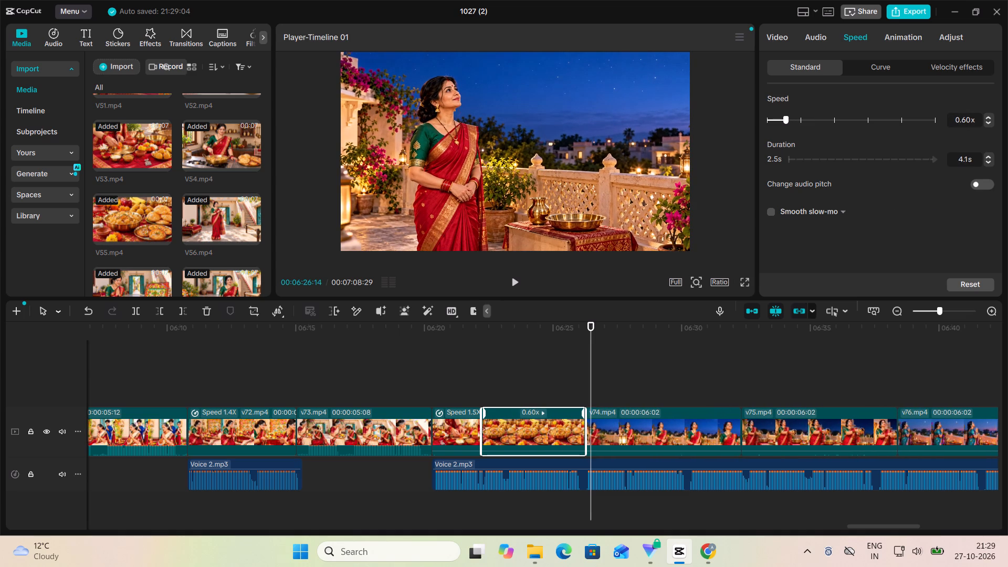
pyautogui.click(584, 434)
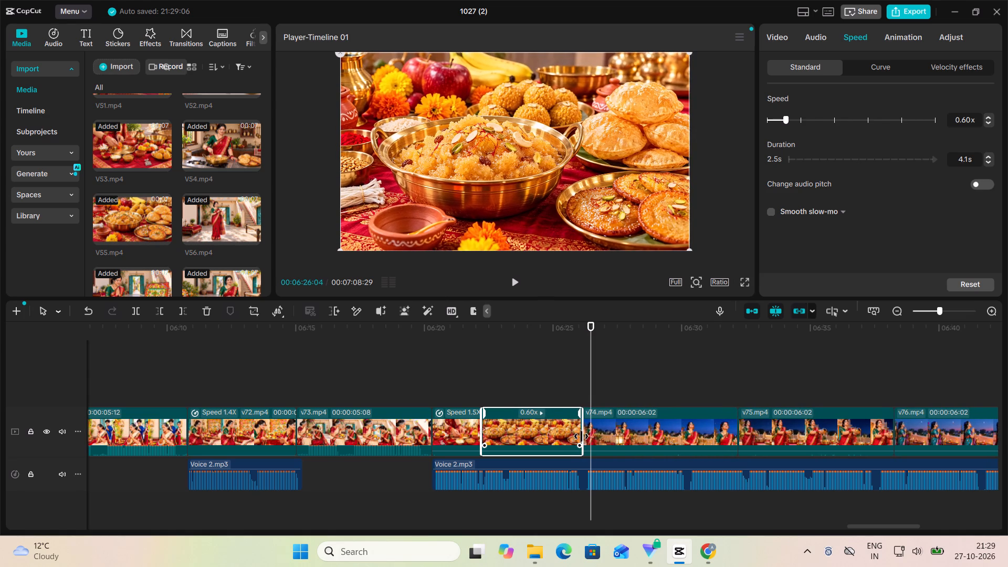
# Play back V53, V55, V74 and V75 from 00:06:20:18 to 00:06:37:25, replaying the V74–V75 cut, to check timing against the voiceover.
pyautogui.click(440, 367)
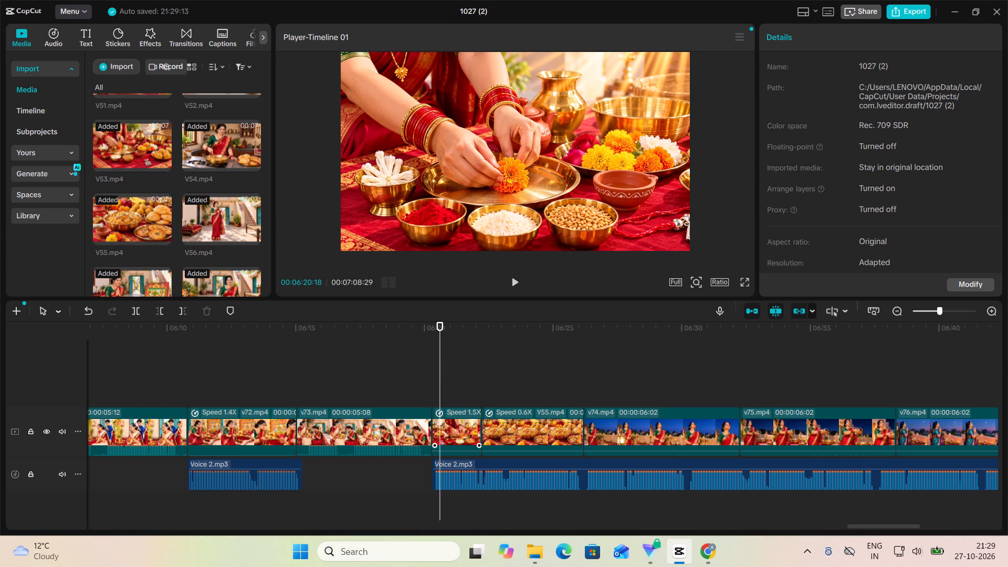
pyautogui.click(519, 286)
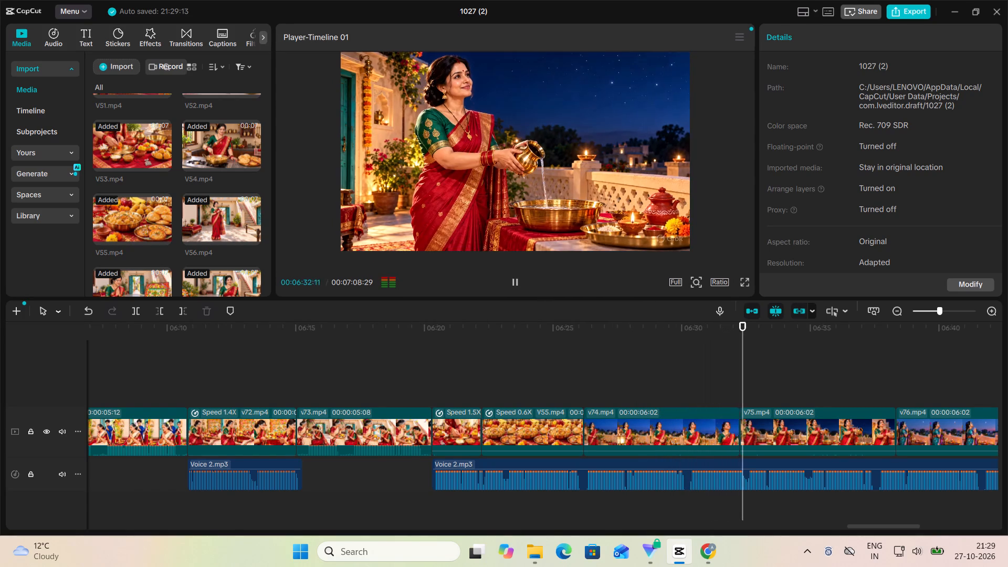
pyautogui.click(515, 286)
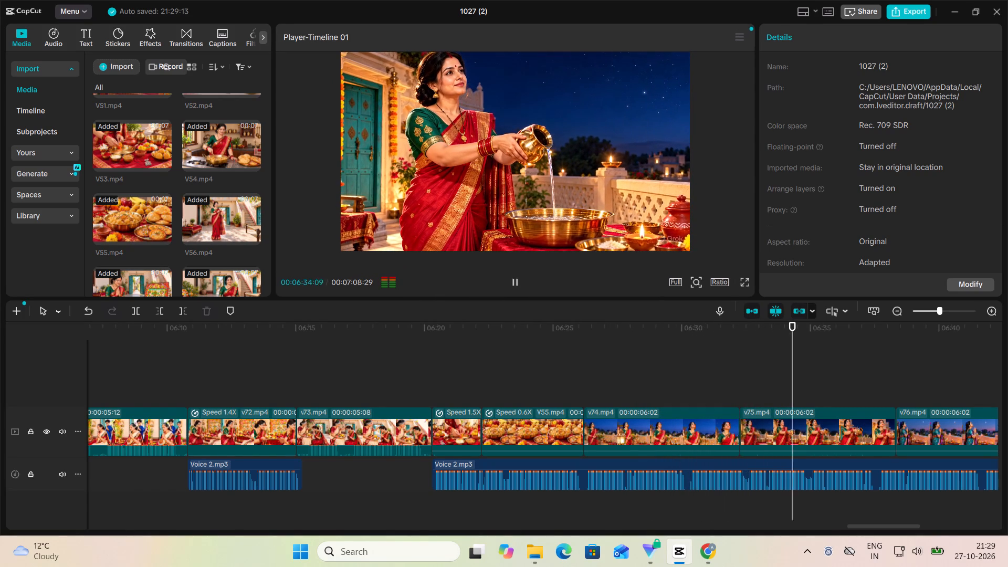
pyautogui.click(573, 384)
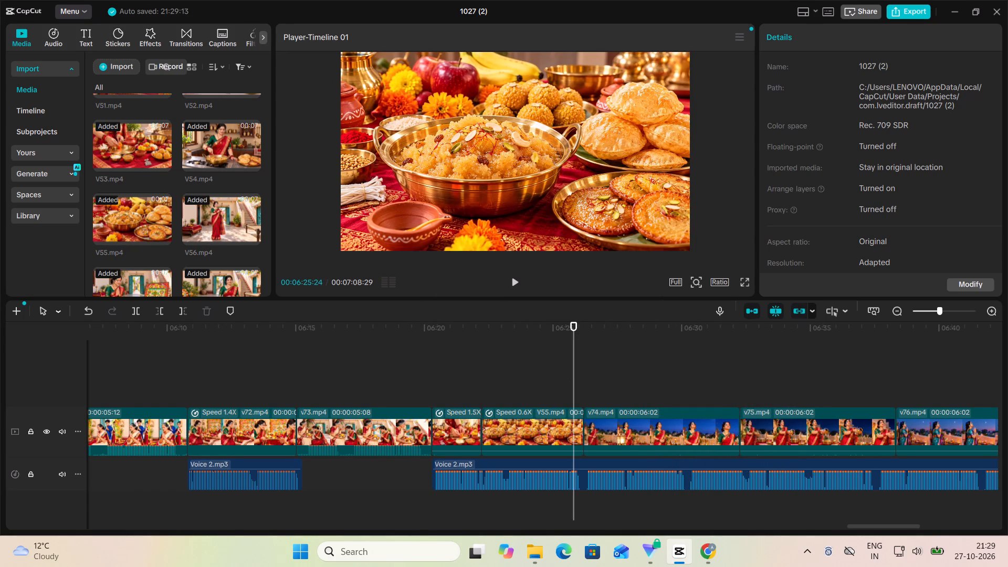
pyautogui.click(516, 281)
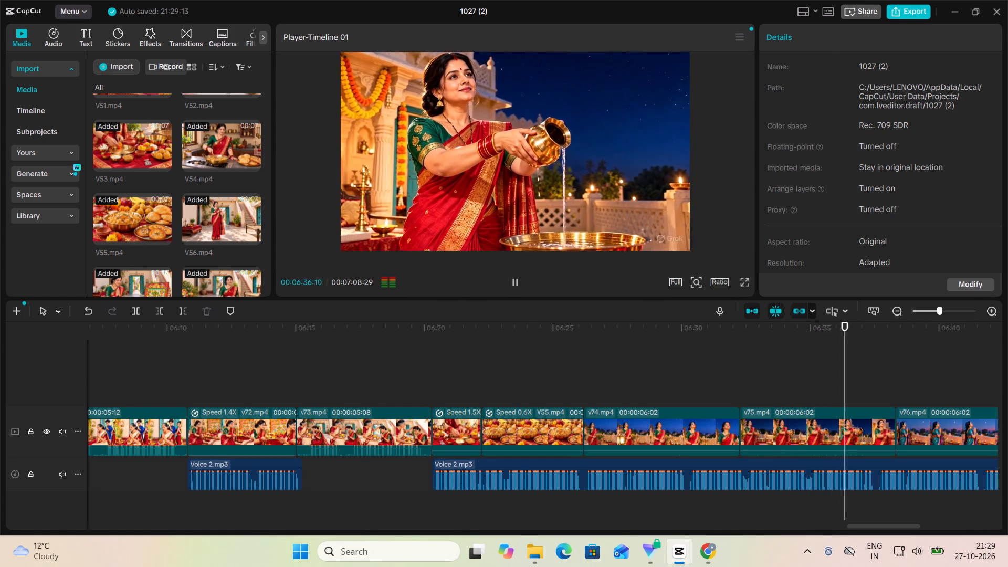
pyautogui.click(516, 283)
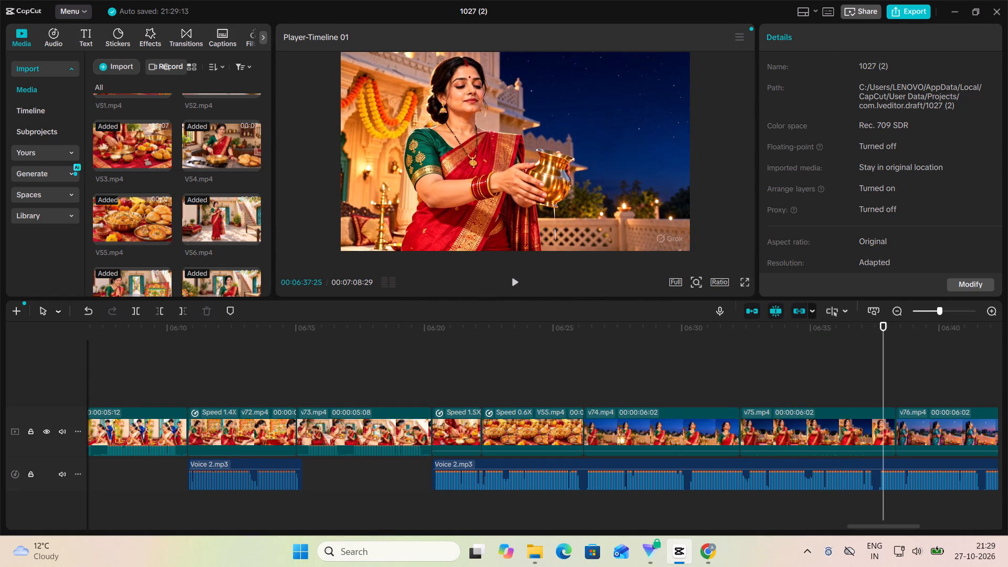
pyautogui.click(734, 380)
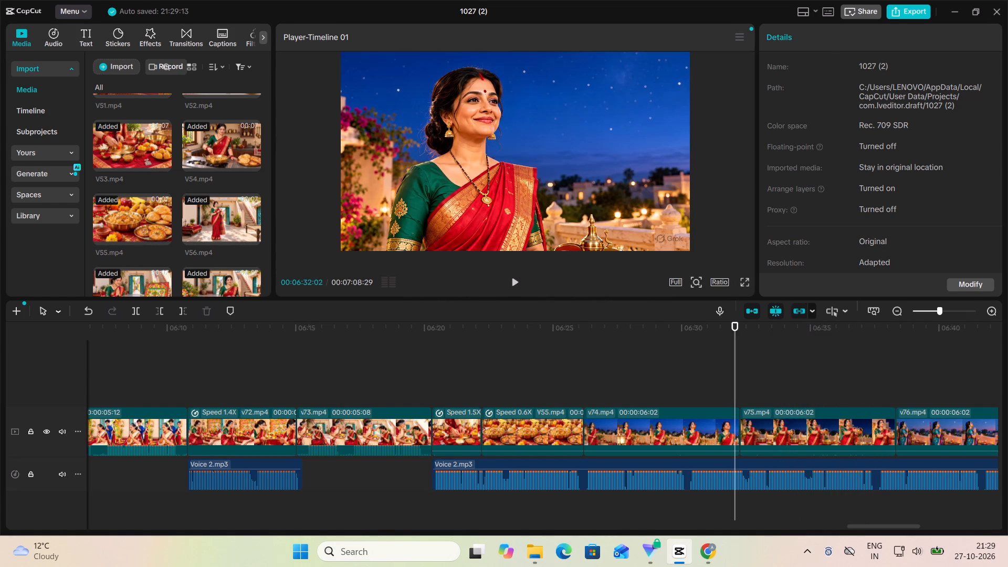
pyautogui.click(518, 283)
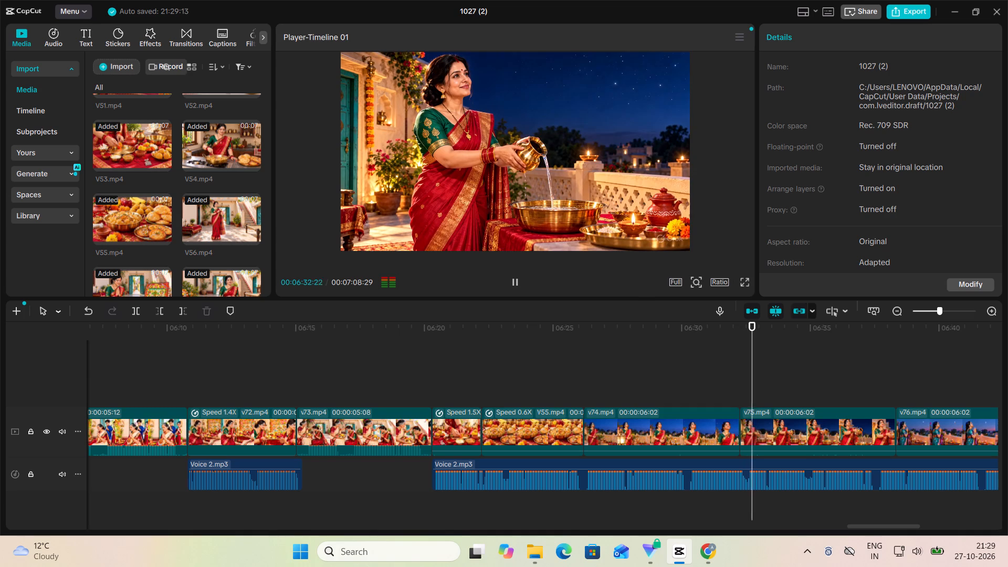
pyautogui.click(510, 282)
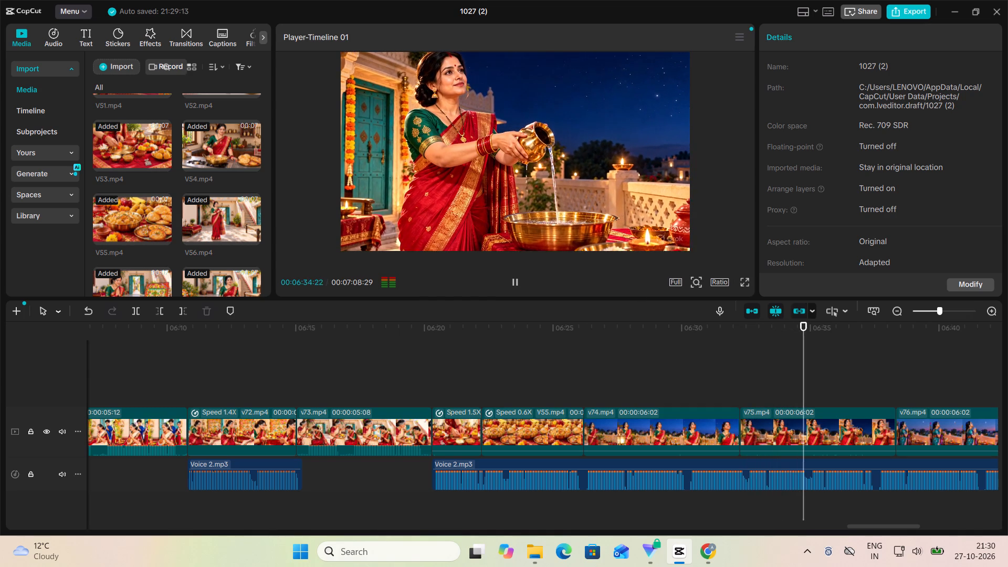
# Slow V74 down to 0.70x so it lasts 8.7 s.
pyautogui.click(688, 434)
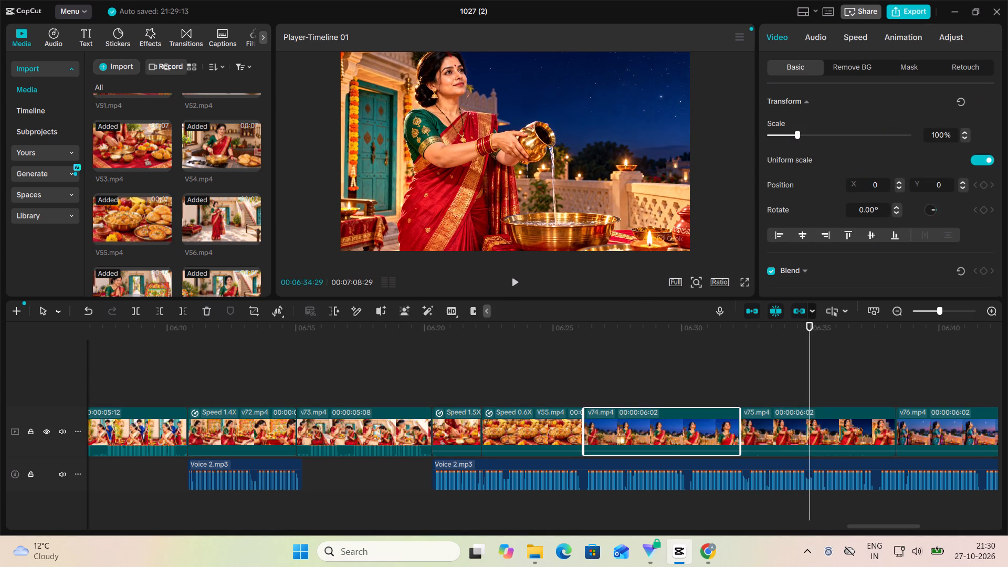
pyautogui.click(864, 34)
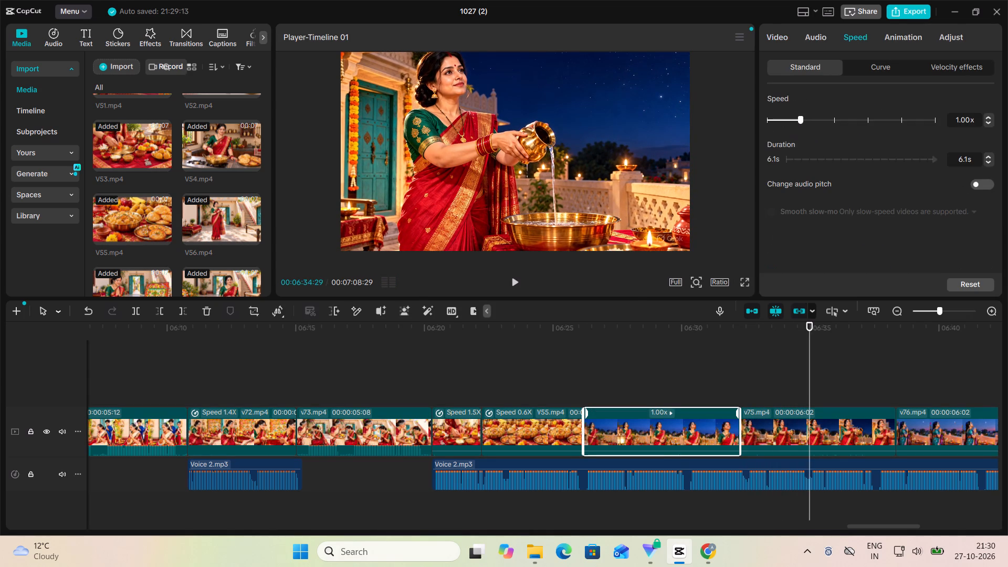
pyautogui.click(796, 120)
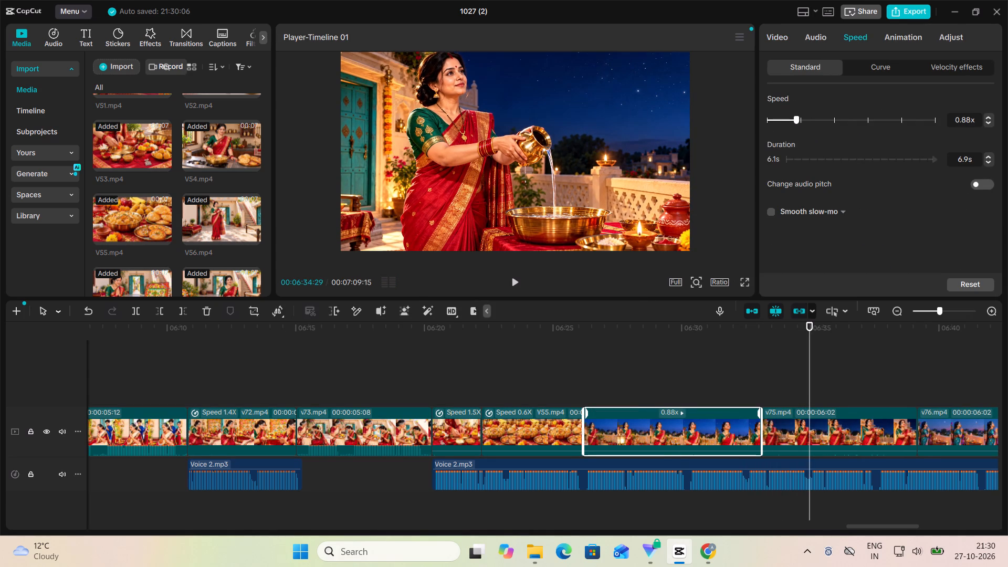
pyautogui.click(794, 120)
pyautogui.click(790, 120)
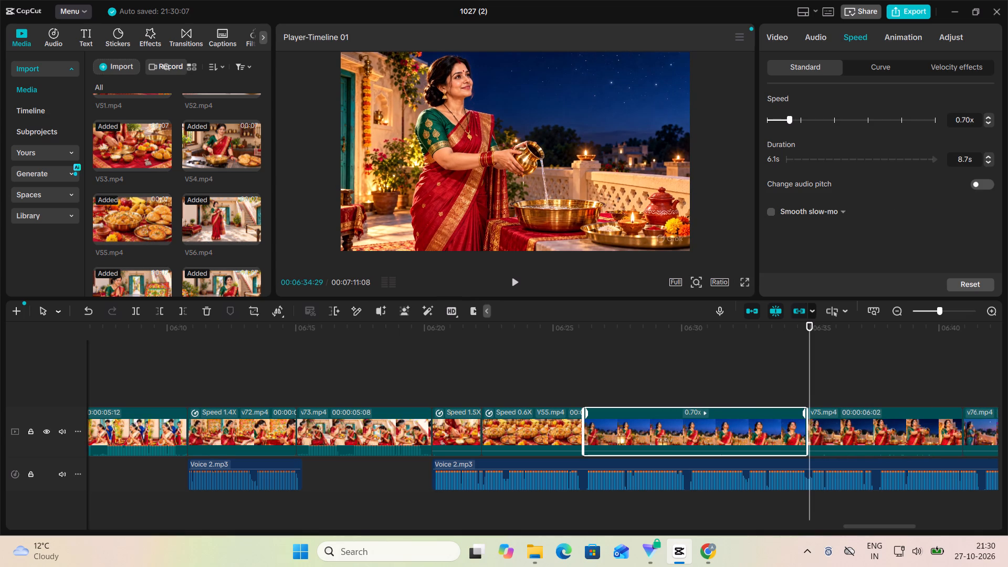
# Play V74 from its start at 00:06:26:06, scrub its opening seconds and replay it to 00:06:31:07 to check it against the voiceover.
pyautogui.click(580, 384)
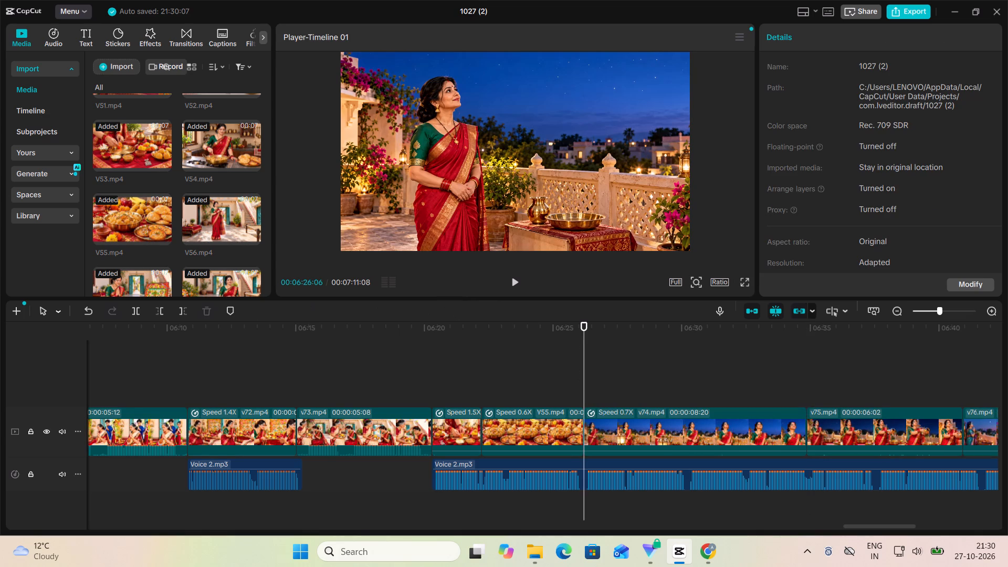
pyautogui.click(515, 292)
pyautogui.click(514, 287)
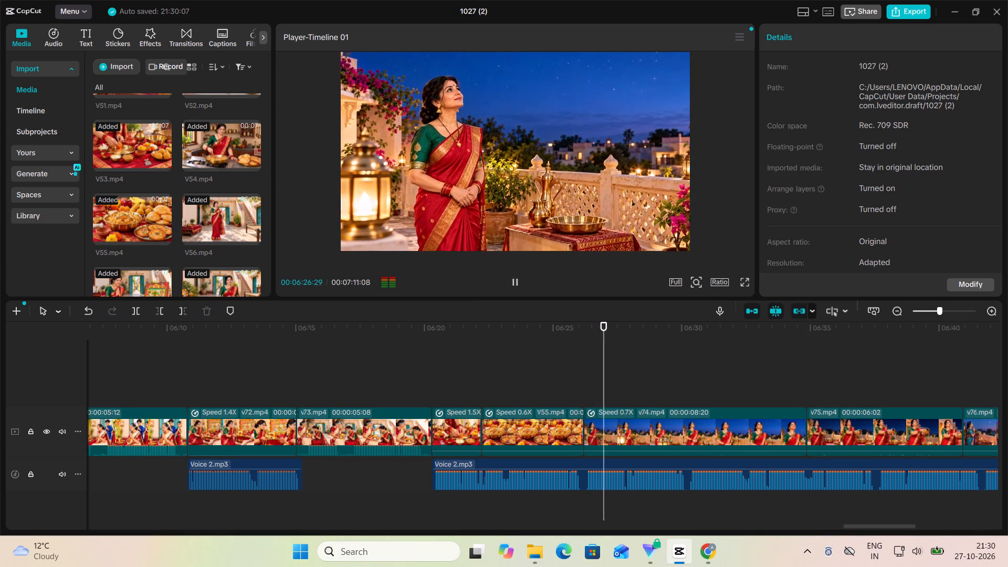
pyautogui.hscroll(-1, 550, 377)
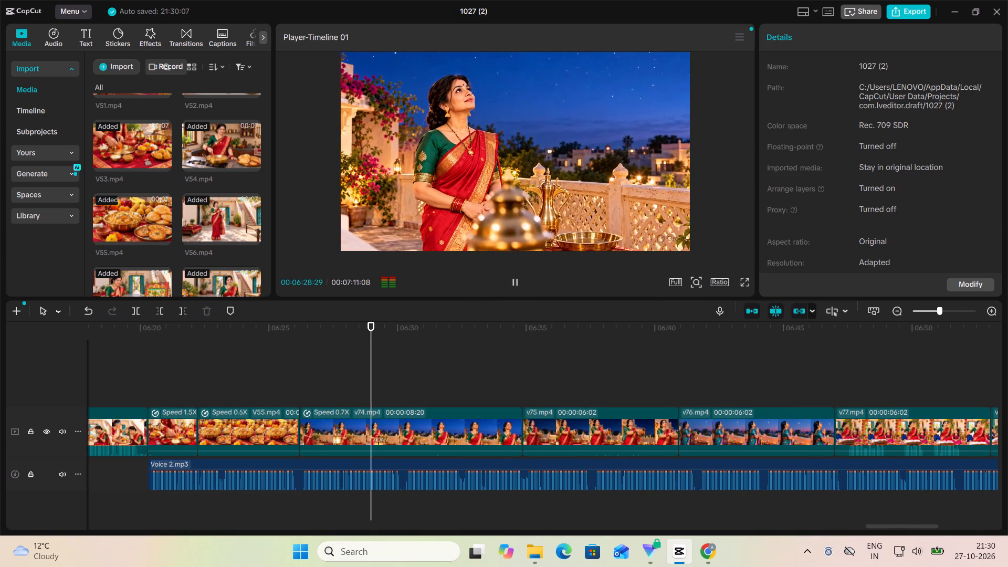
pyautogui.hscroll(-1, 516, 299)
pyautogui.click(516, 282)
pyautogui.click(343, 431)
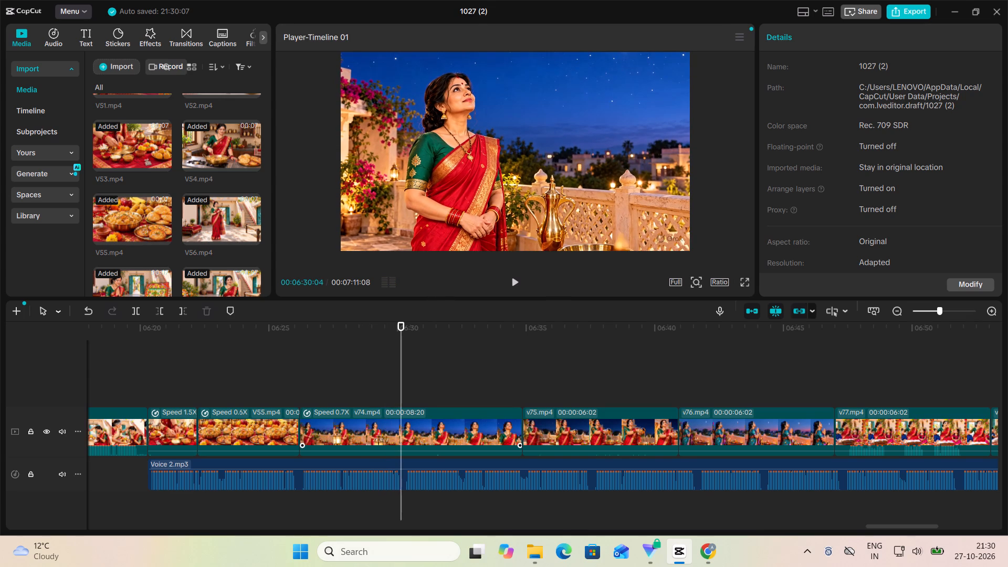
pyautogui.click(321, 392)
pyautogui.click(340, 388)
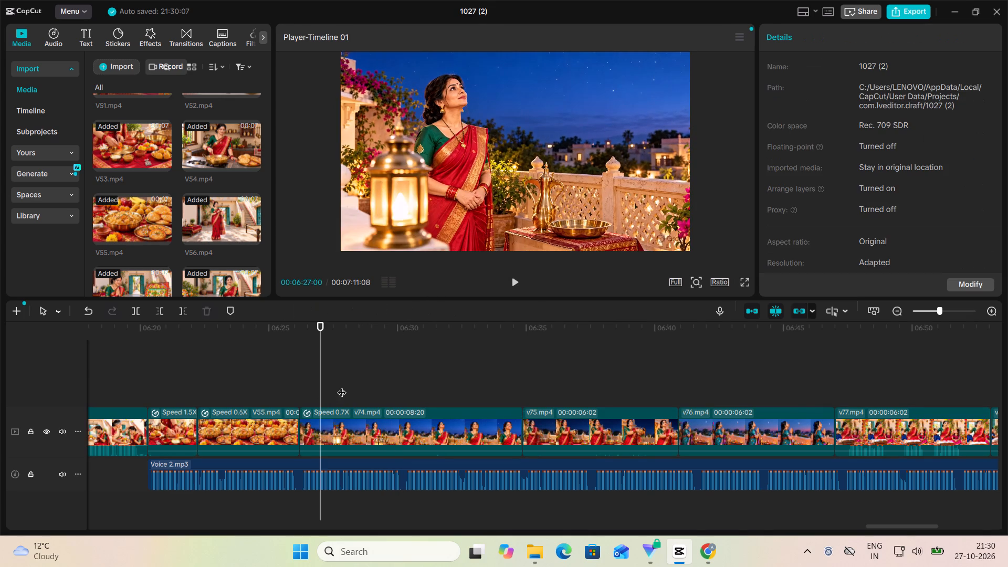
pyautogui.click(344, 385)
pyautogui.click(349, 383)
pyautogui.click(353, 381)
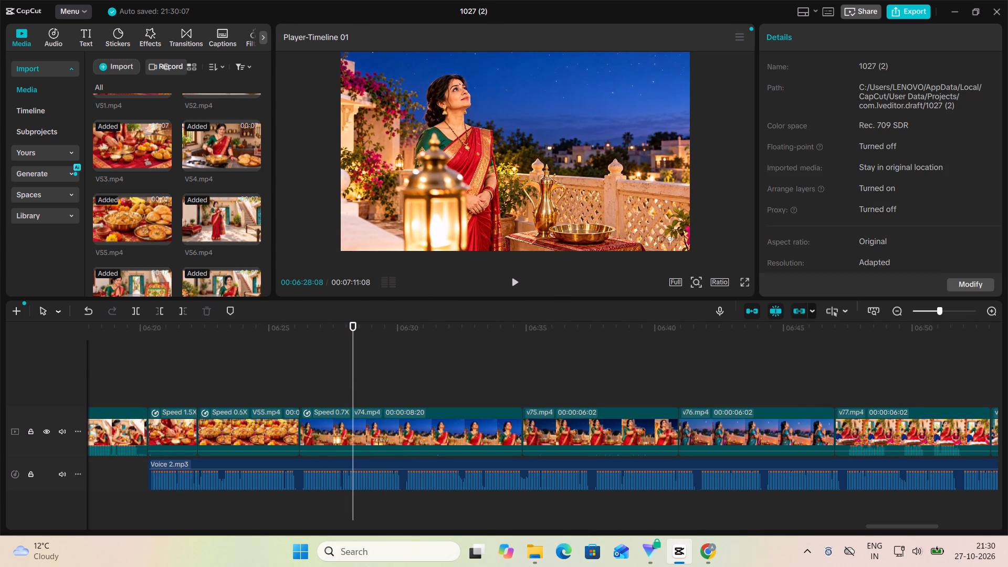
pyautogui.click(298, 376)
pyautogui.click(513, 289)
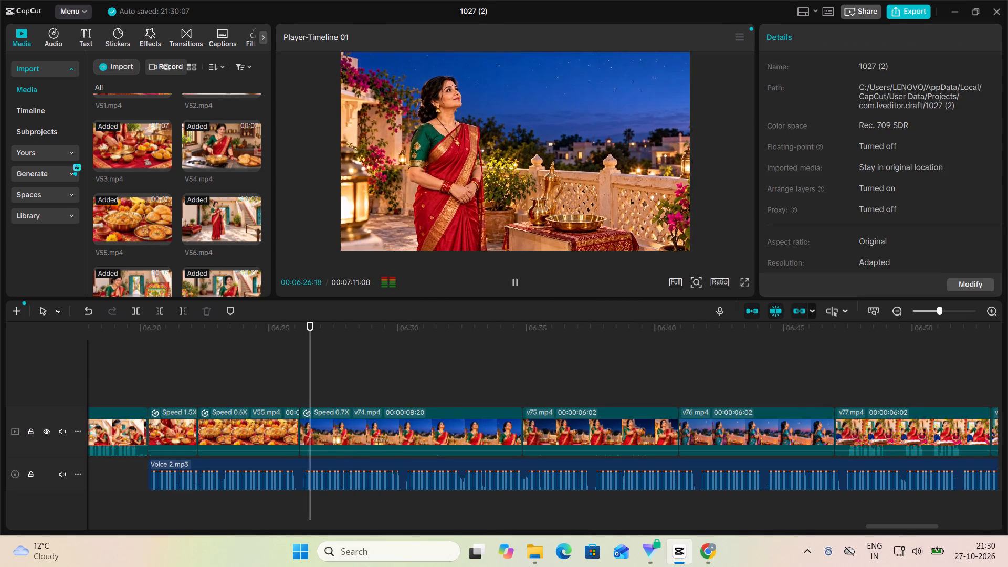
pyautogui.click(518, 286)
# Trim about 0.8 s off V74's start, and reduce its speed to 0.64x so it lasts 8.7 s.
pyautogui.click(318, 417)
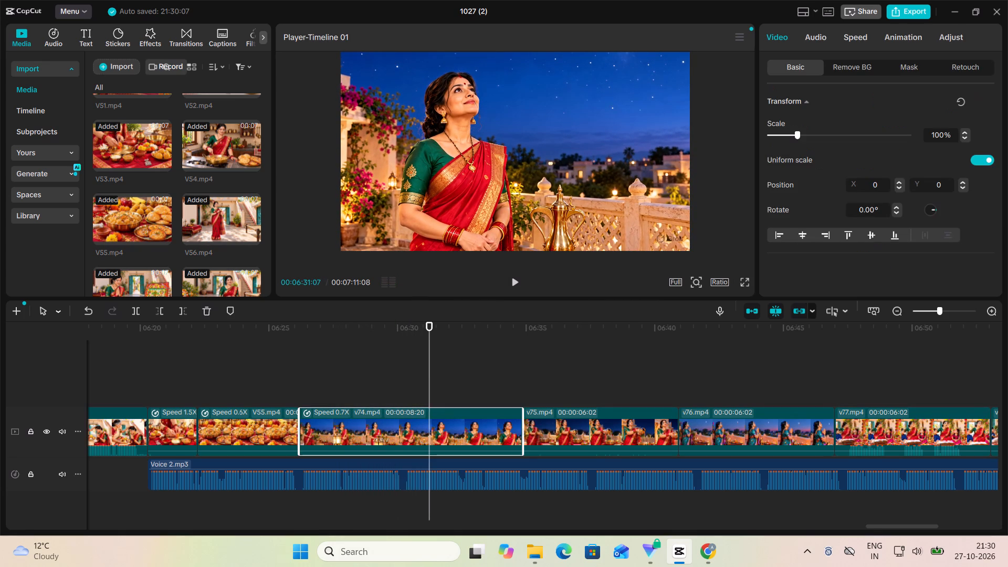
pyautogui.moveTo(298, 427); pyautogui.dragTo(318, 430)
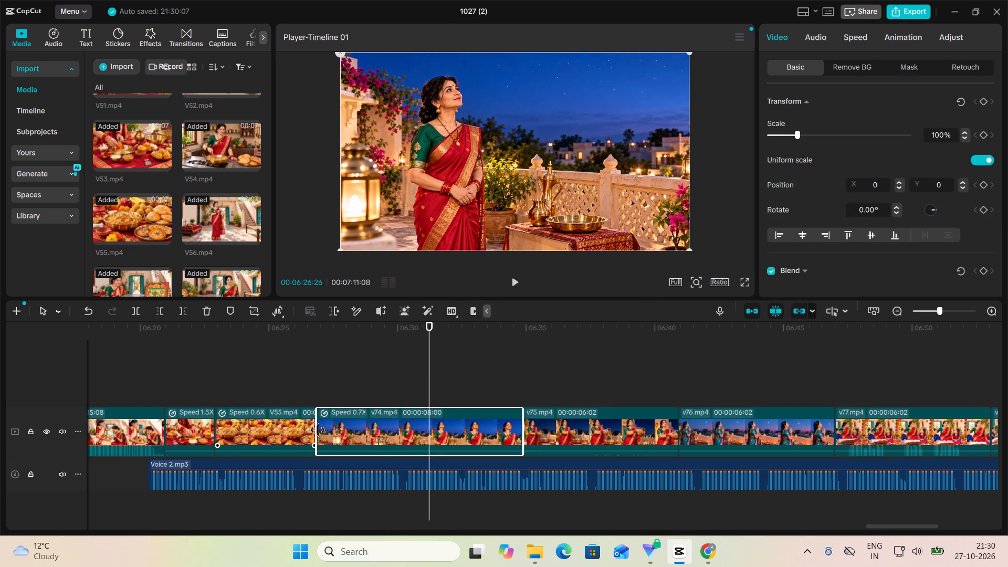
pyautogui.moveTo(318, 430); pyautogui.dragTo(320, 430)
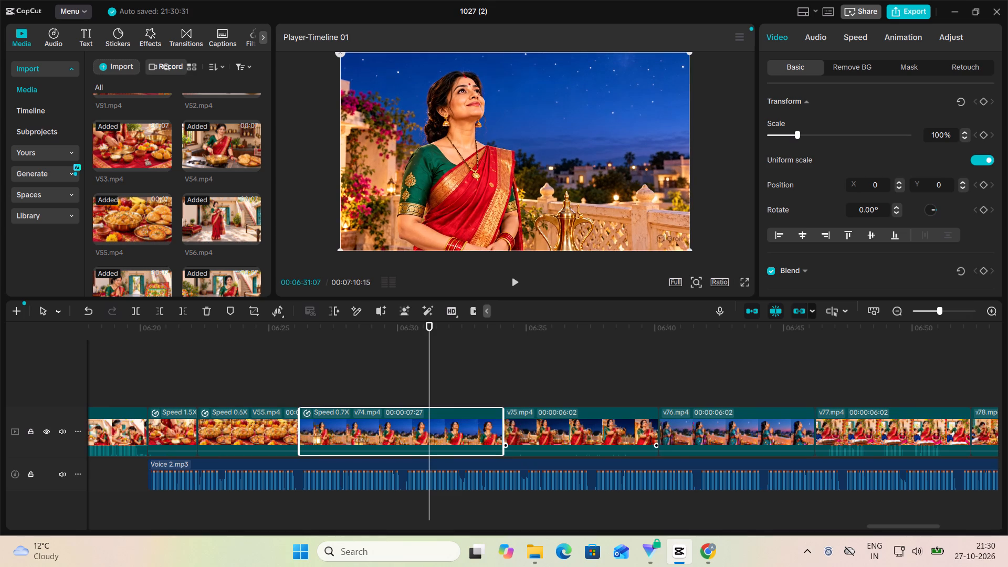
pyautogui.click(866, 35)
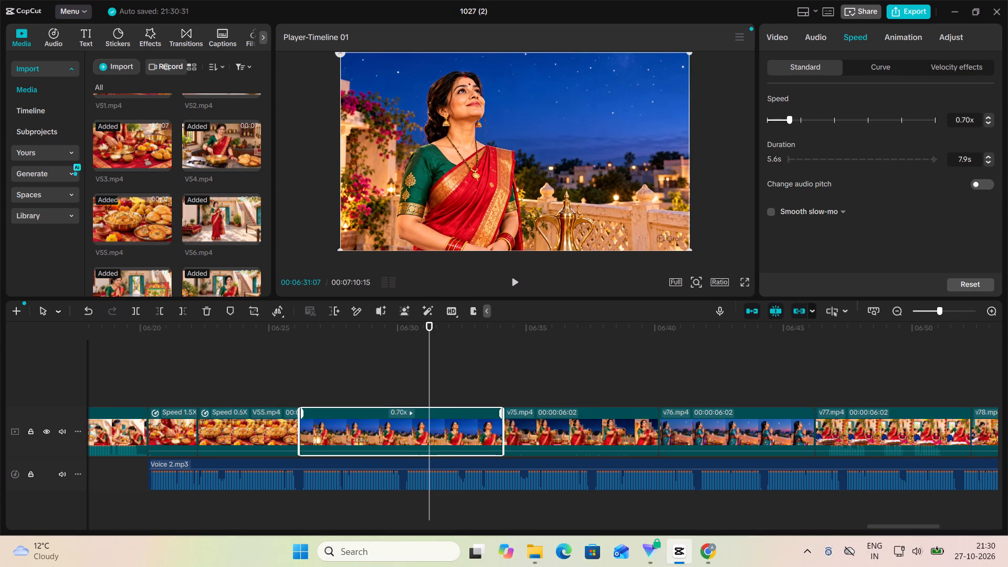
pyautogui.click(784, 119)
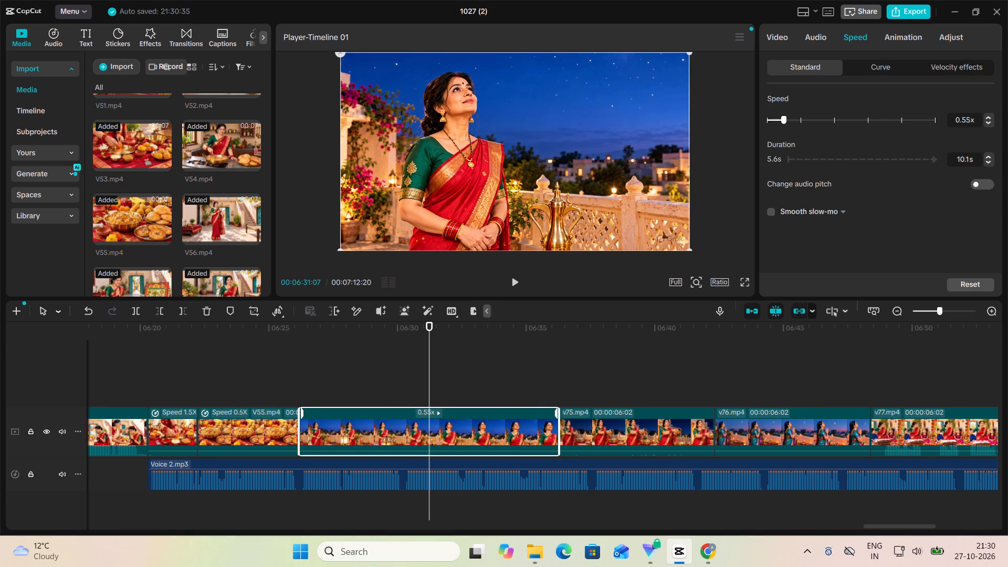
pyautogui.click(787, 119)
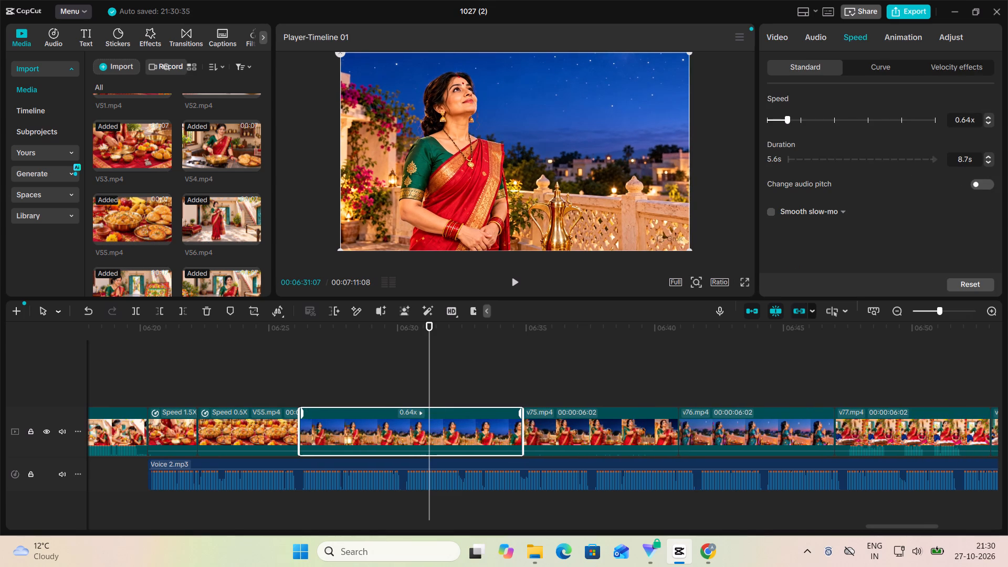
# Play from V74's start to 00:06:37:14 in V75, and check the frame near V75's end at 00:06:40:19.
pyautogui.click(296, 362)
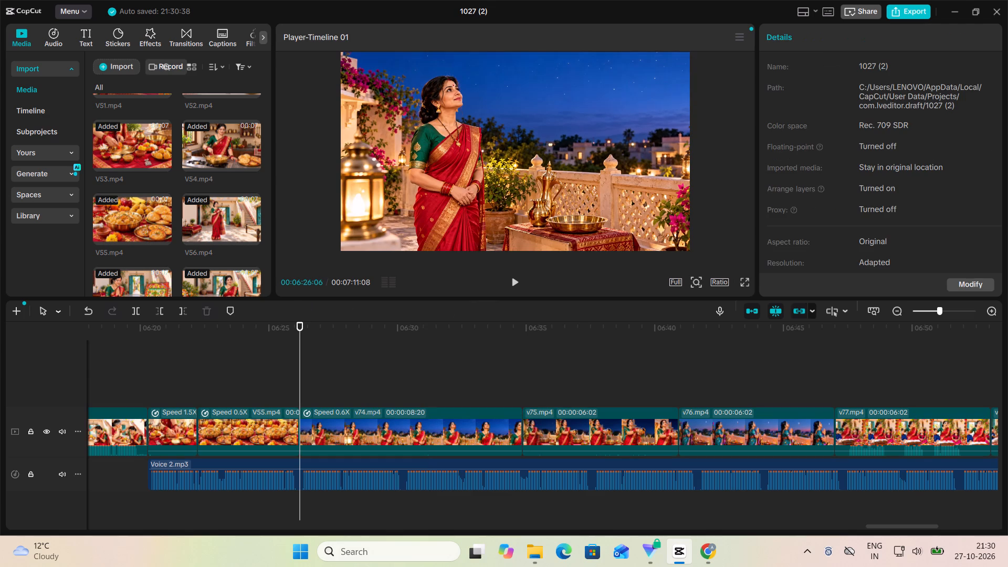
pyautogui.click(518, 281)
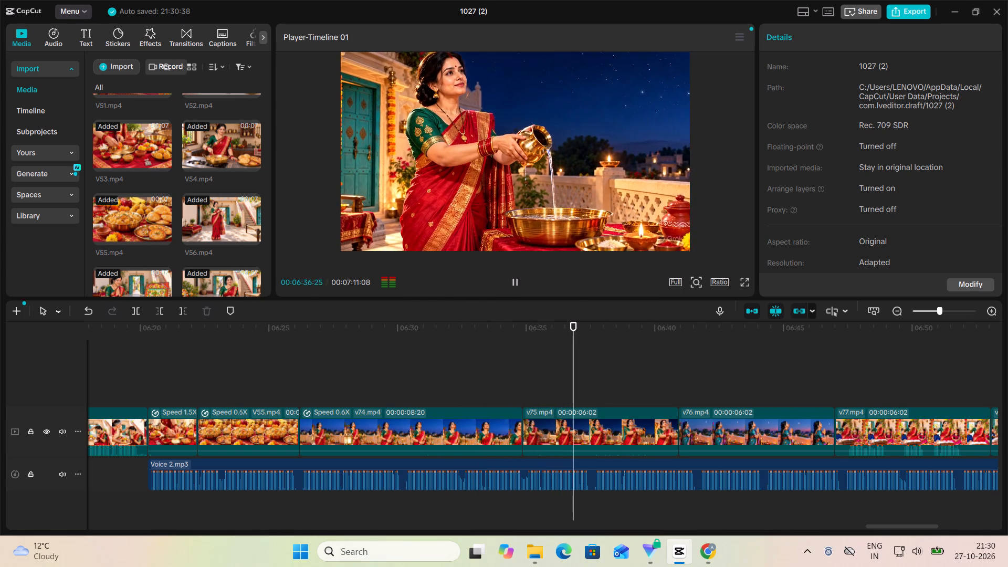
pyautogui.click(514, 285)
pyautogui.click(638, 392)
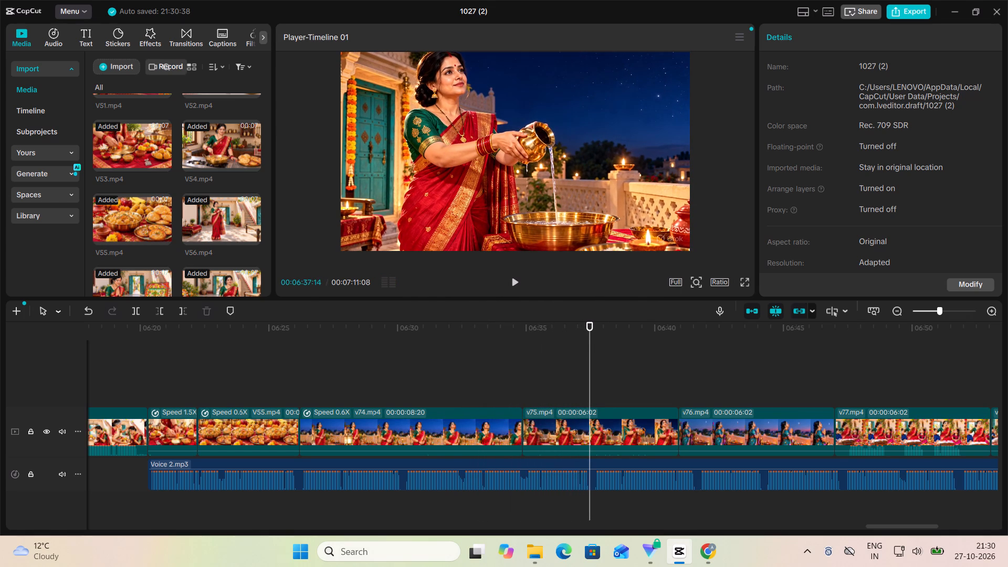
pyautogui.click(671, 384)
# Speed V75 up to 2.00x and trim its end slightly to about 00:06:37:19, at the pause in the voiceover.
pyautogui.click(602, 433)
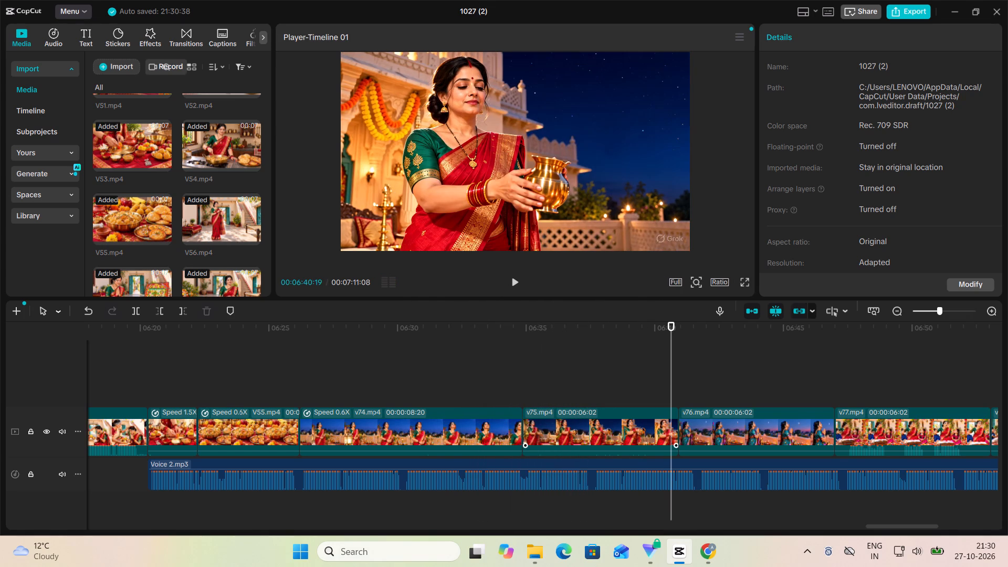
pyautogui.click(859, 39)
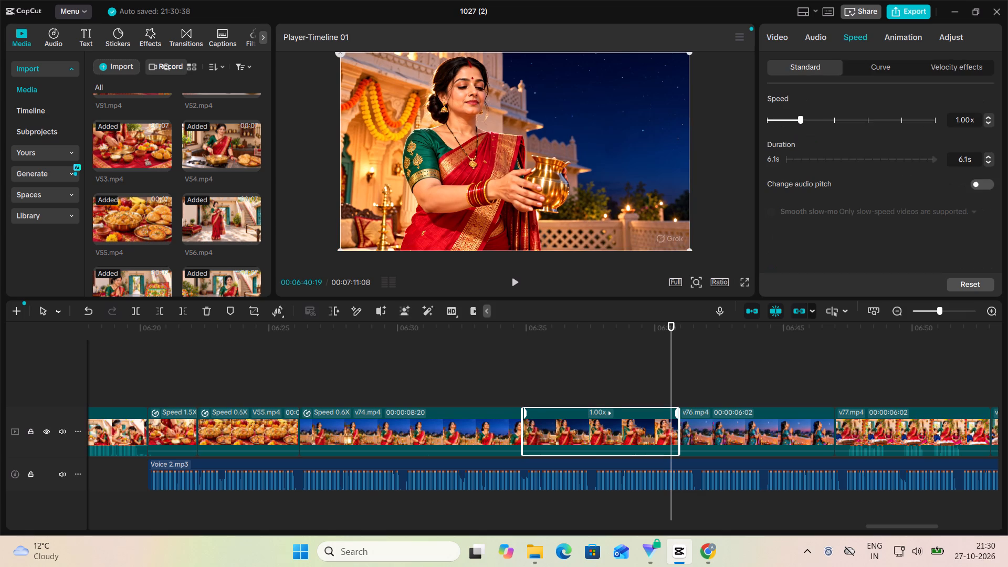
pyautogui.click(820, 116)
pyautogui.click(827, 118)
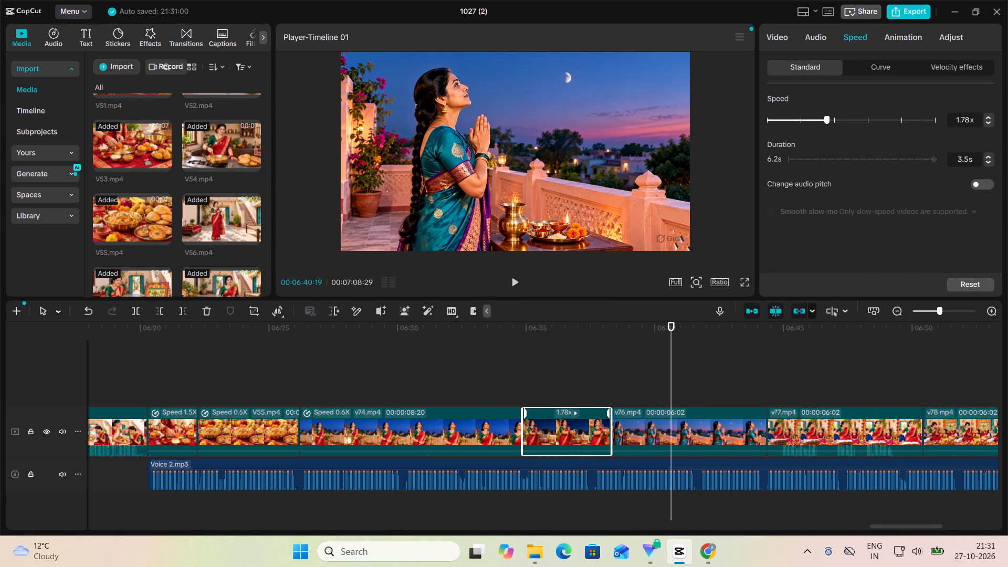
pyautogui.click(836, 119)
pyautogui.click(841, 117)
pyautogui.click(837, 119)
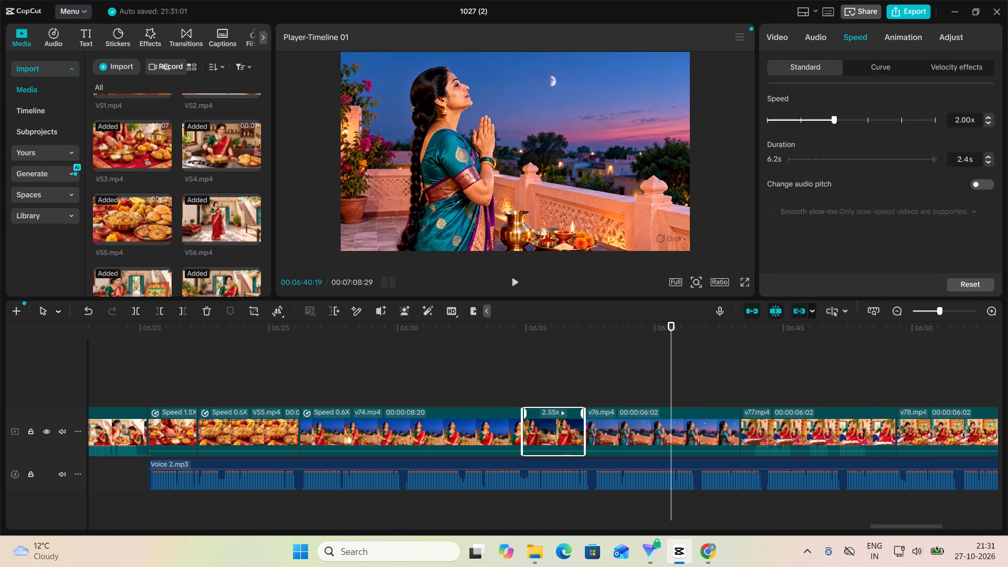
pyautogui.click(837, 119)
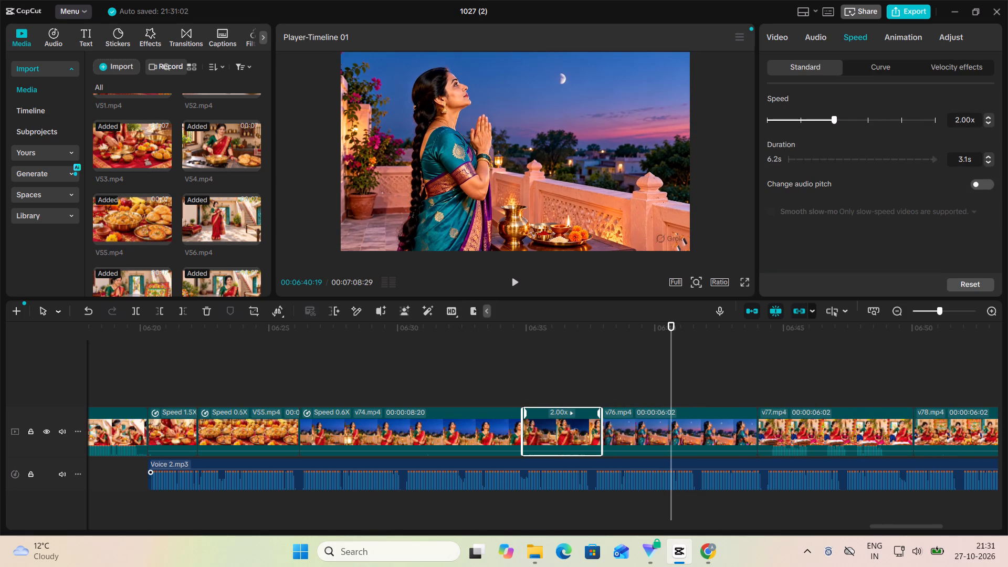
pyautogui.moveTo(600, 433); pyautogui.dragTo(593, 435)
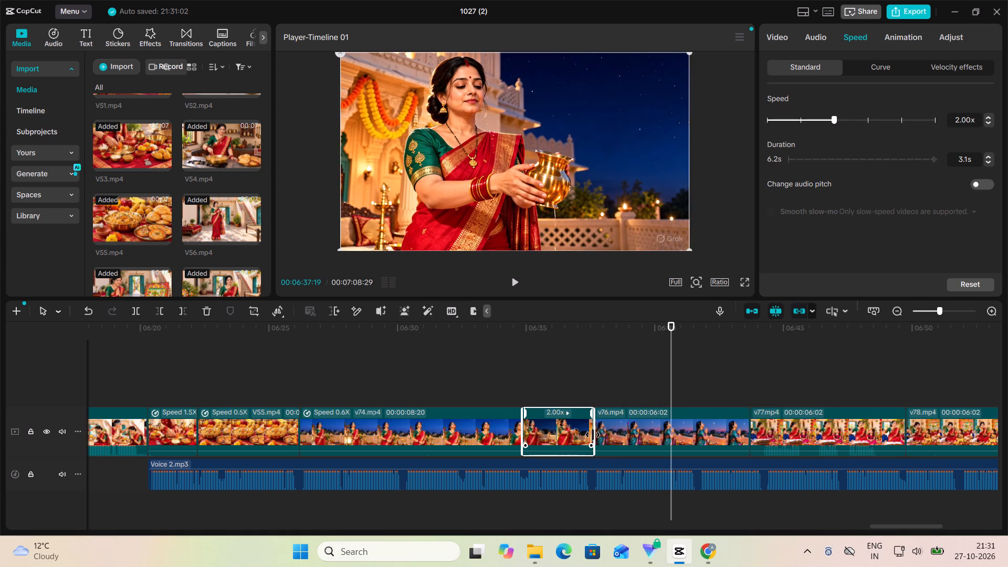
pyautogui.moveTo(593, 435); pyautogui.dragTo(591, 437)
# Play back from 00:06:34:02 to 00:06:47:07 through V75, V76 and into V77 to check timing against the voiceover.
pyautogui.click(502, 386)
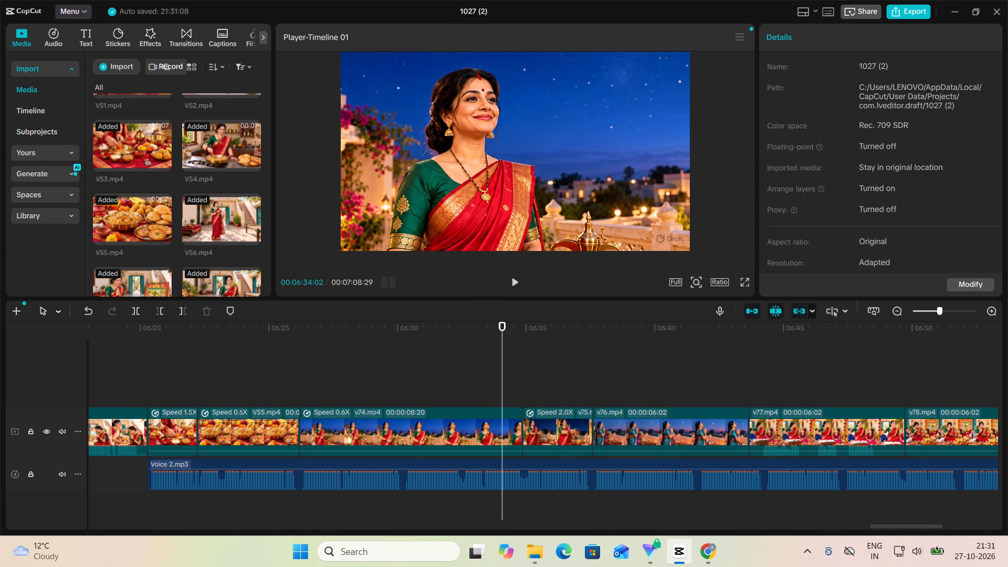
pyautogui.click(514, 291)
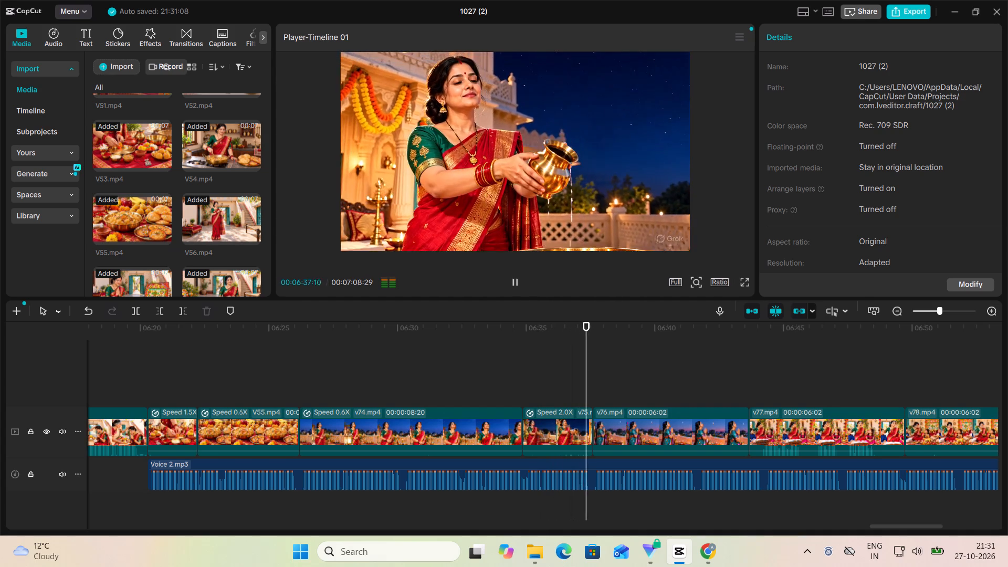
pyautogui.click(515, 286)
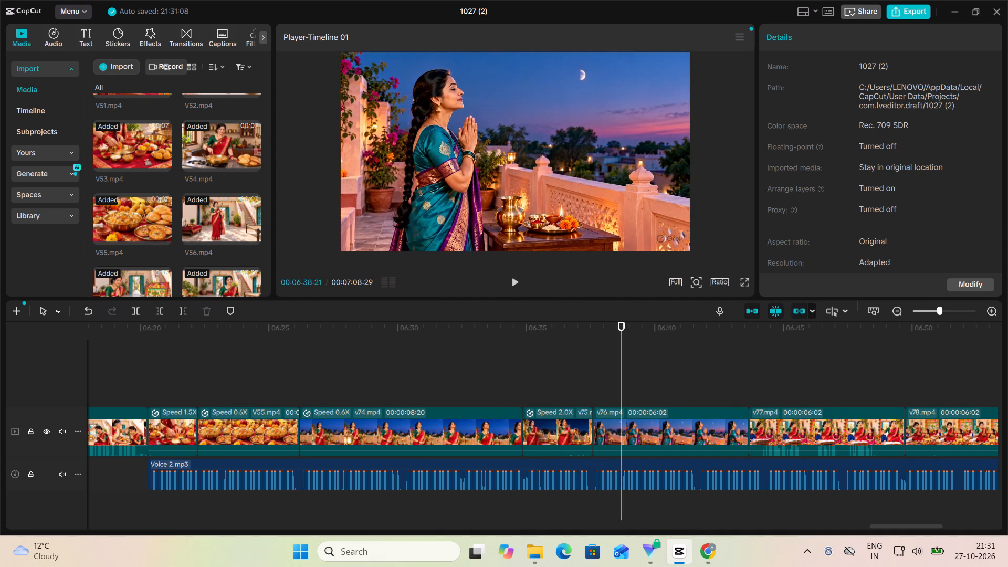
pyautogui.click(515, 286)
pyautogui.hscroll(-1, 498, 321)
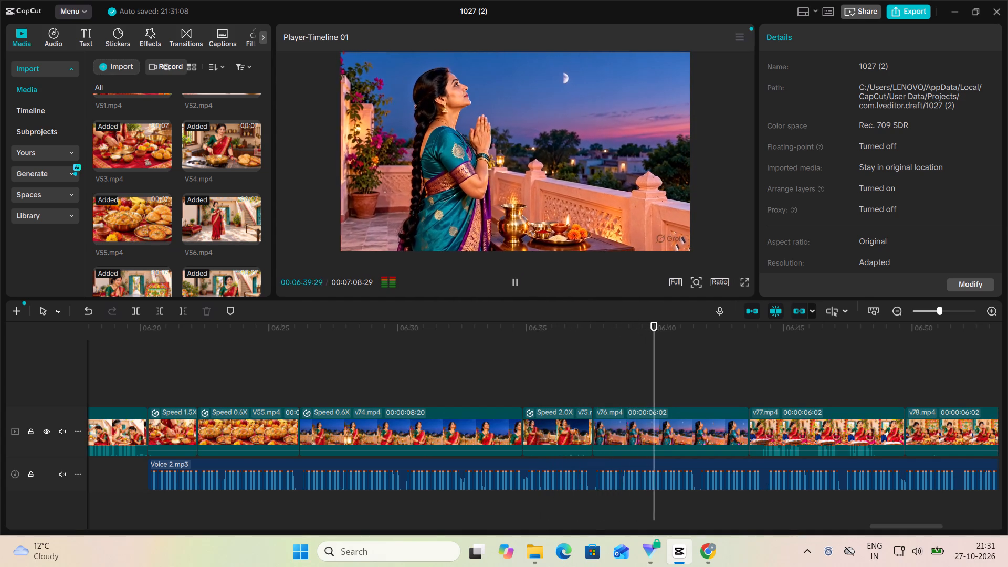
pyautogui.hscroll(-2, 466, 320)
pyautogui.hscroll(-3, 584, 338)
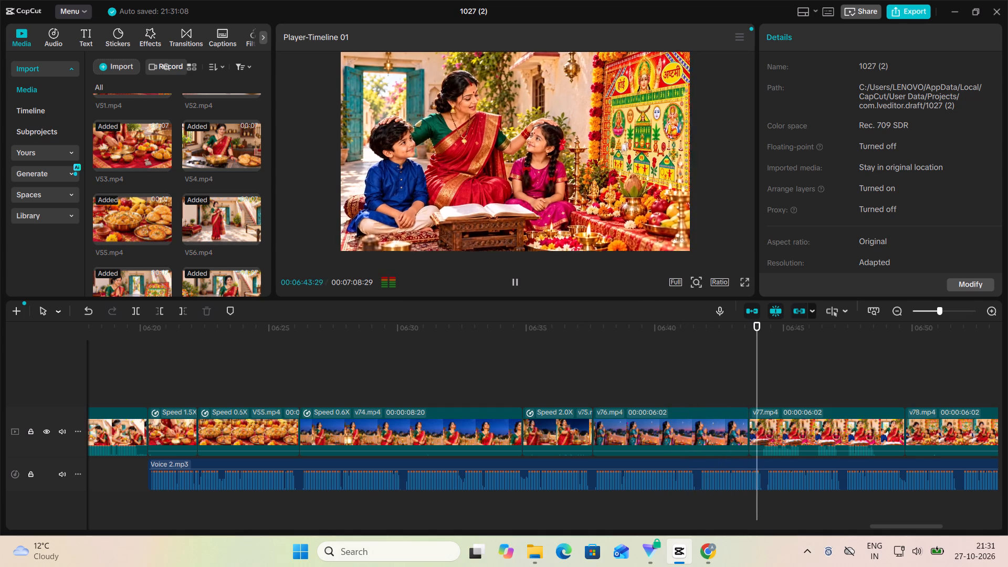
pyautogui.click(514, 283)
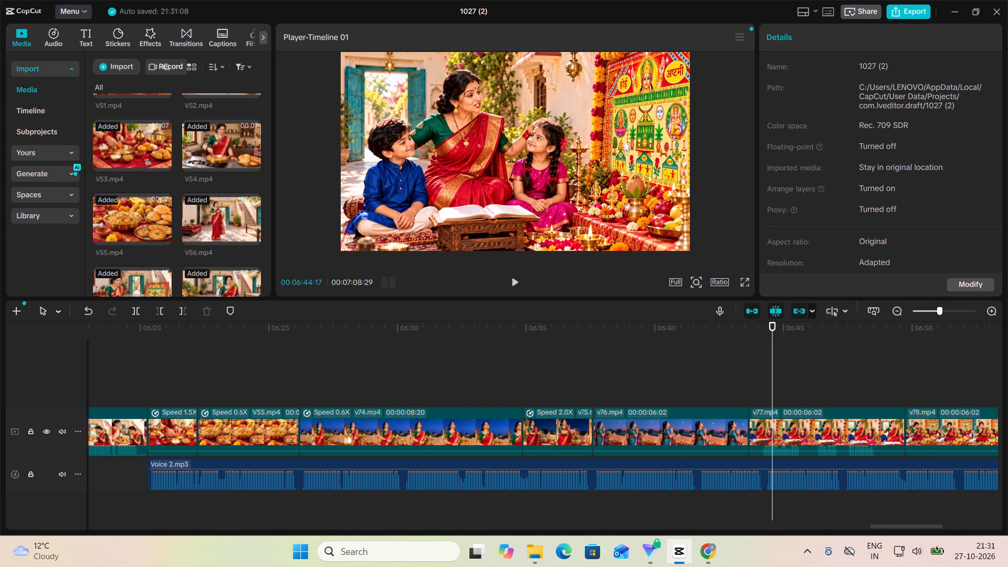
pyautogui.click(513, 284)
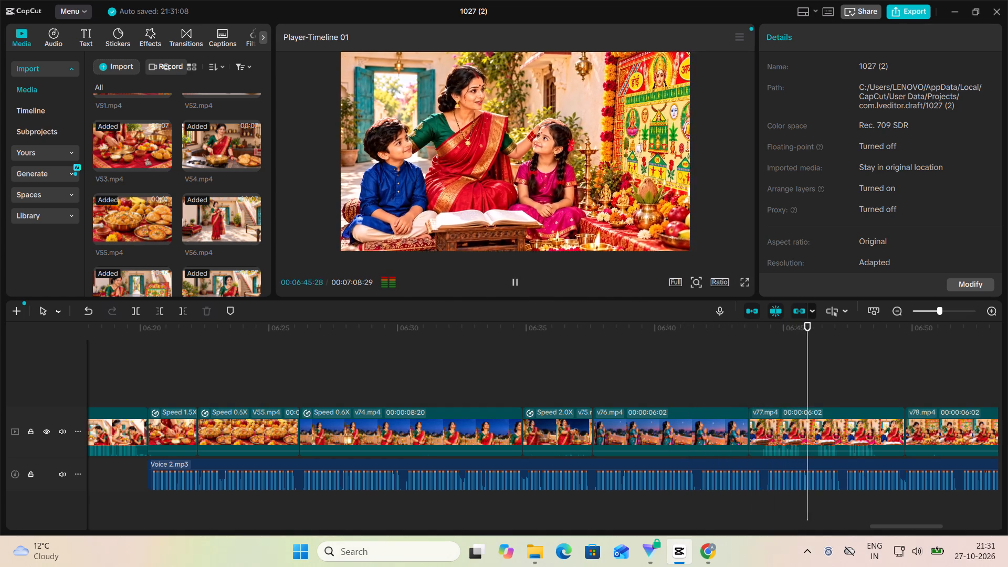
pyautogui.click(513, 284)
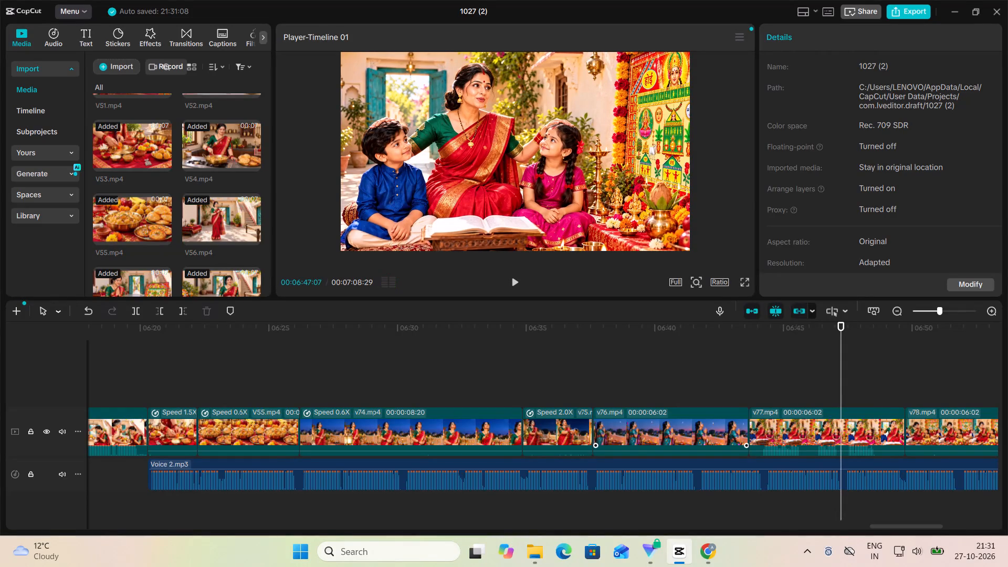
# Slow V76 down to 0.62x so it lasts 9.8 s.
pyautogui.click(679, 434)
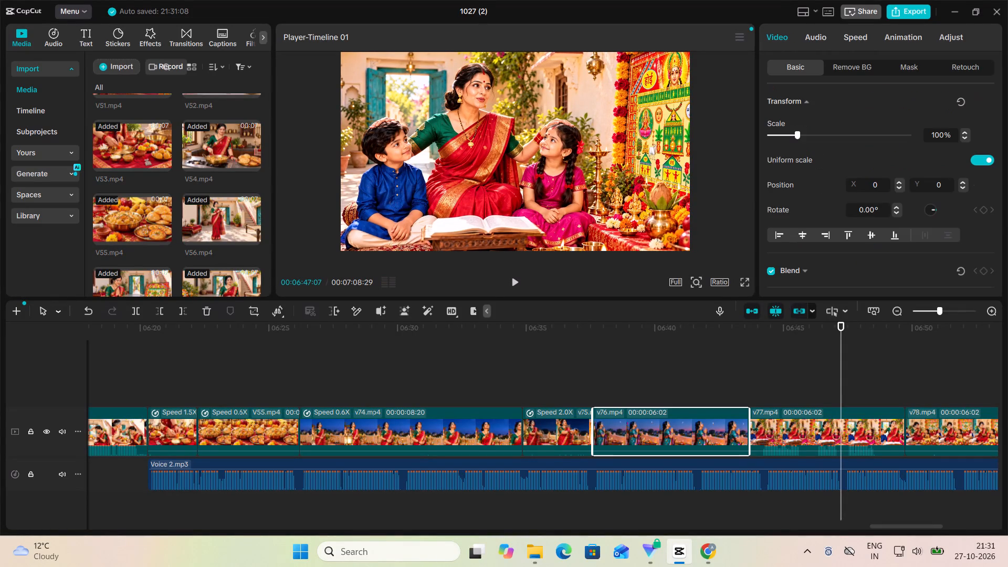
pyautogui.click(864, 27)
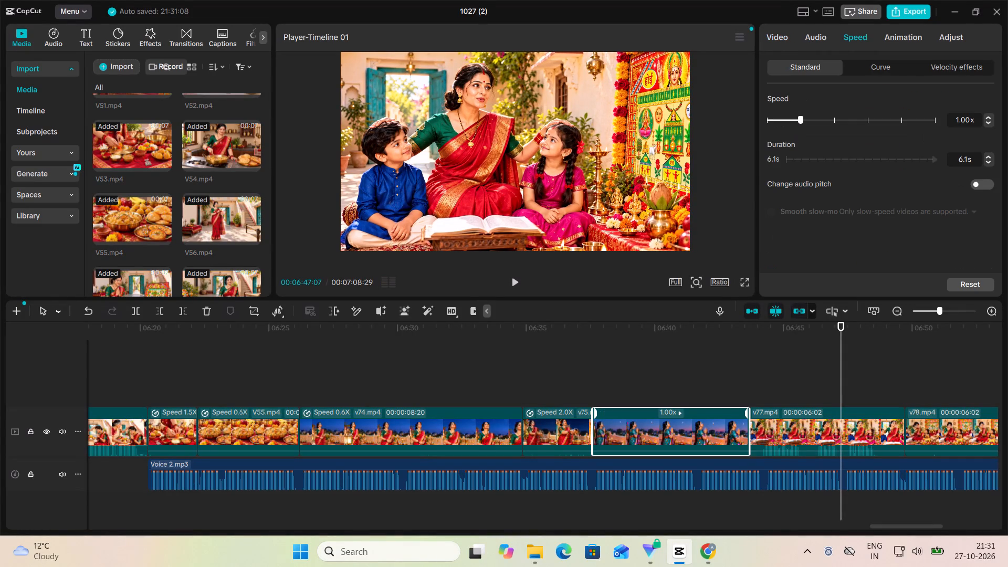
pyautogui.click(789, 114)
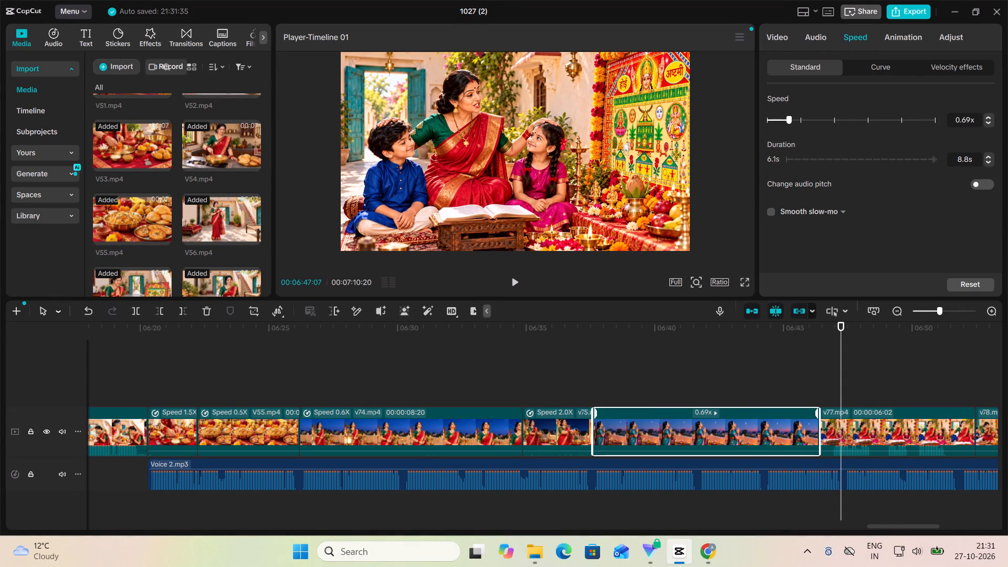
pyautogui.click(786, 118)
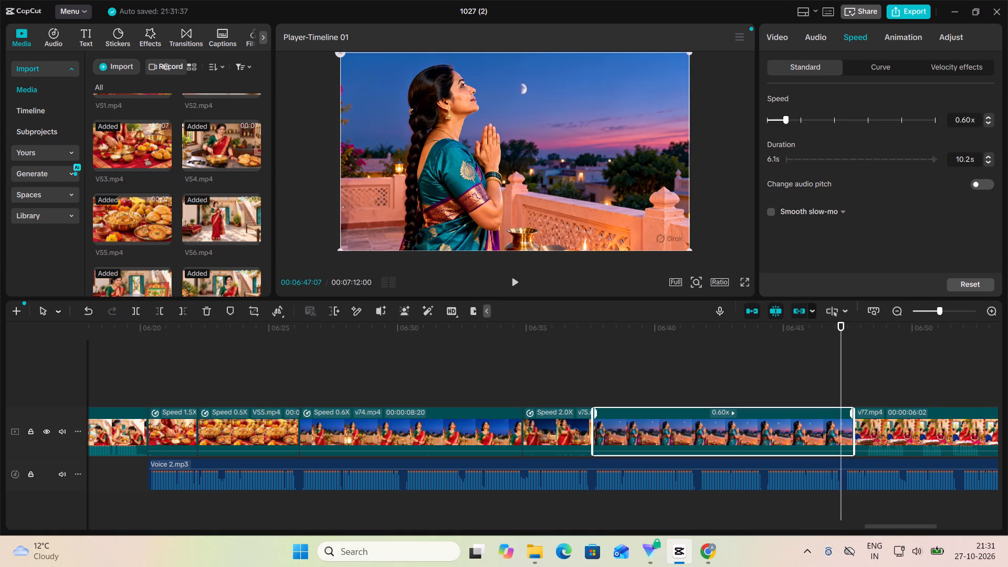
pyautogui.click(786, 118)
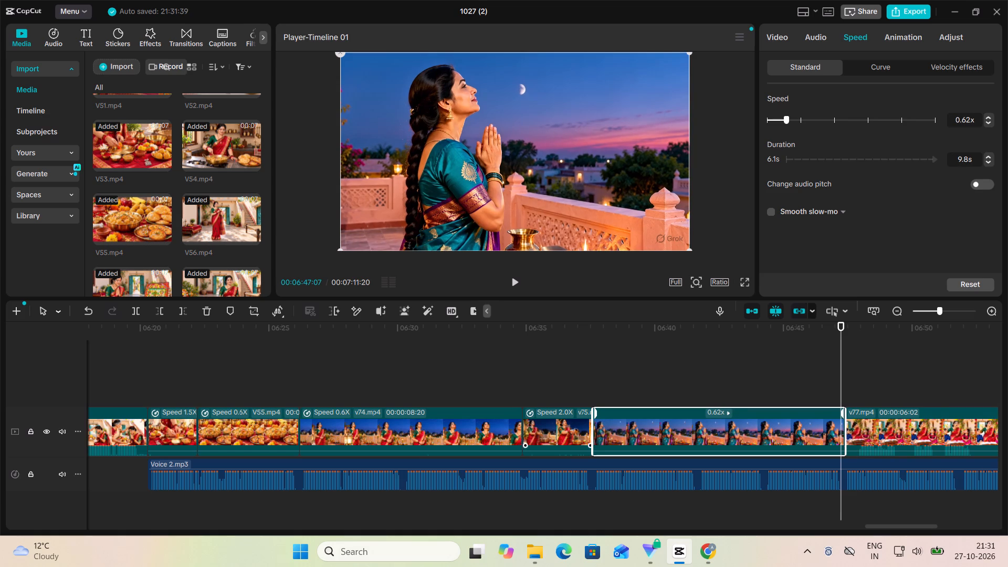
# Play back from V76's start at 00:06:37:18 to 00:06:53:19 in V78, pausing within V77 to check timing against the voiceover.
pyautogui.click(595, 391)
pyautogui.hscroll(-3, 733, 467)
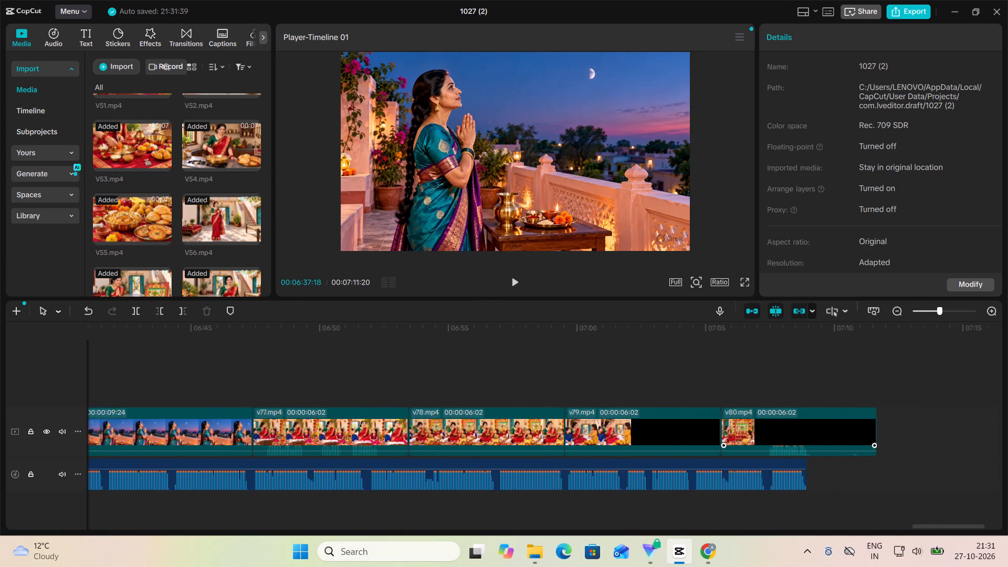
pyautogui.hscroll(-2, 740, 434)
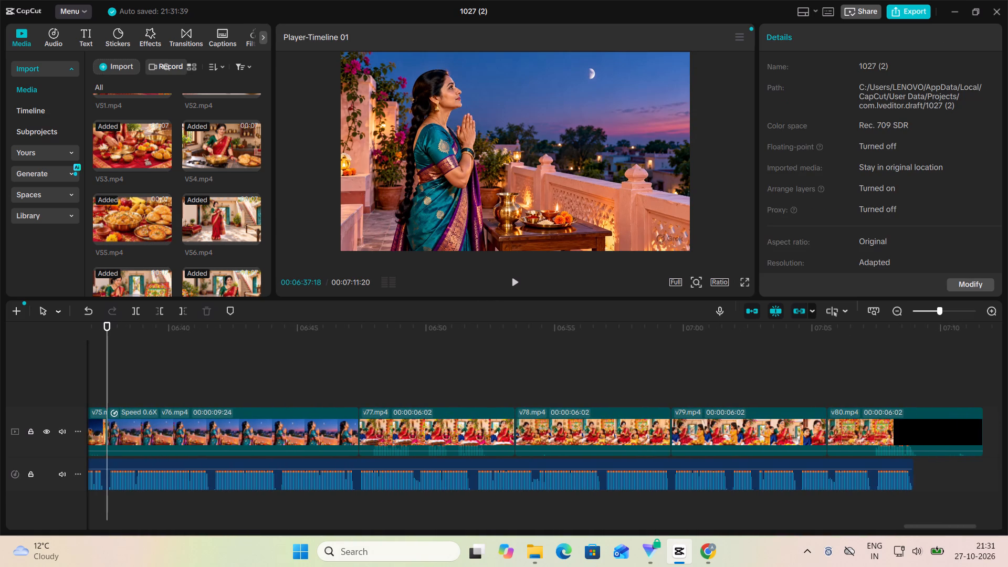
pyautogui.click(516, 285)
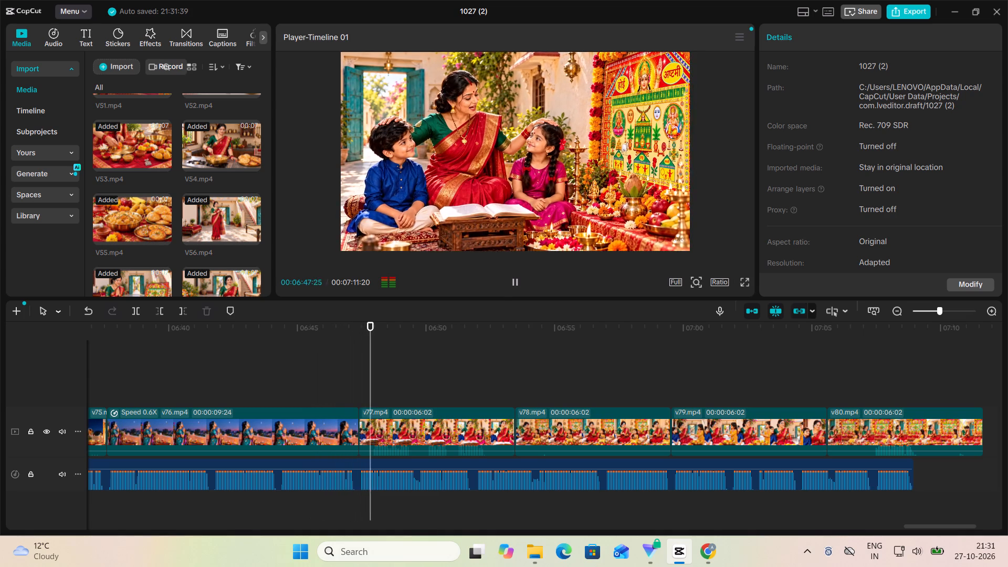
pyautogui.click(516, 285)
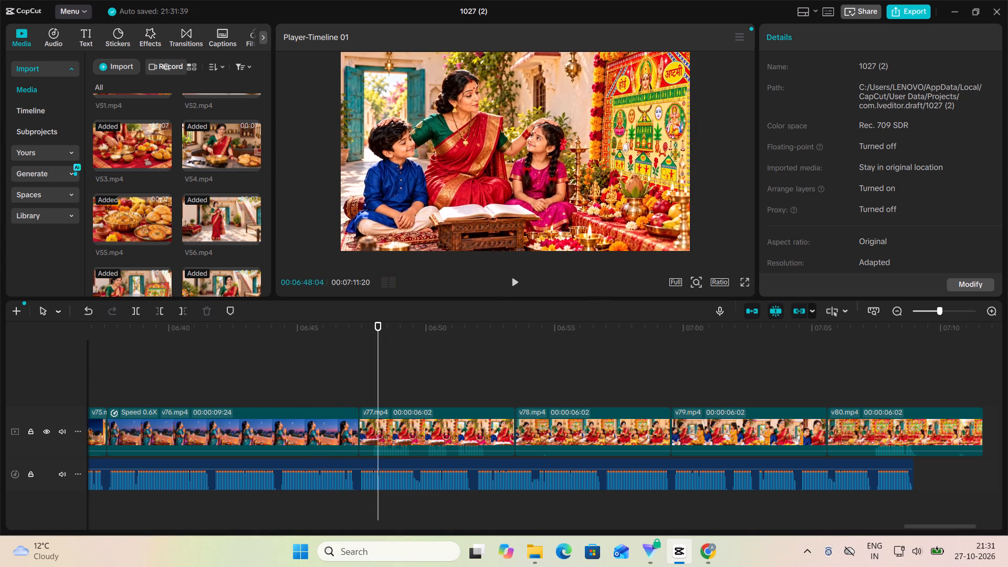
pyautogui.click(516, 285)
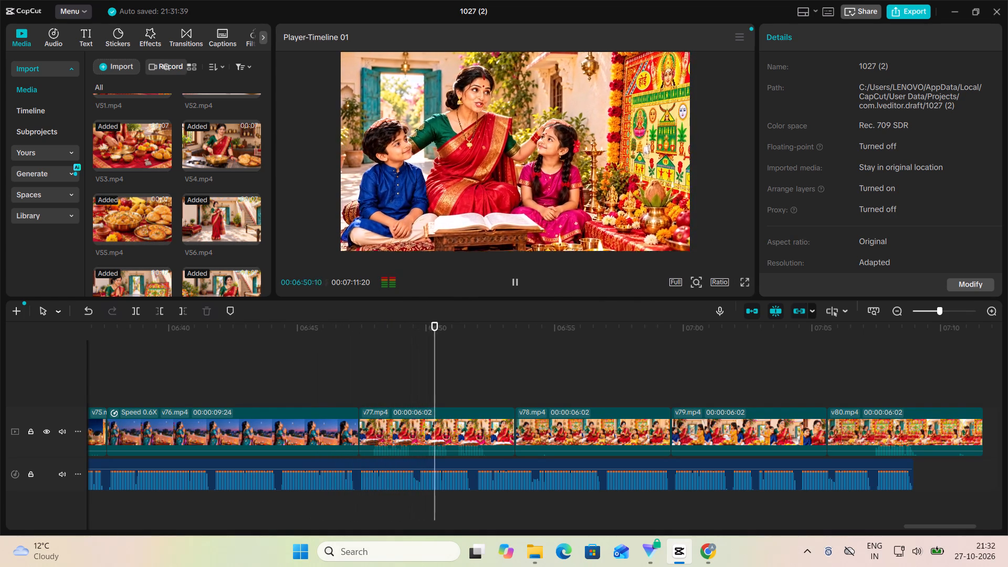
pyautogui.click(514, 281)
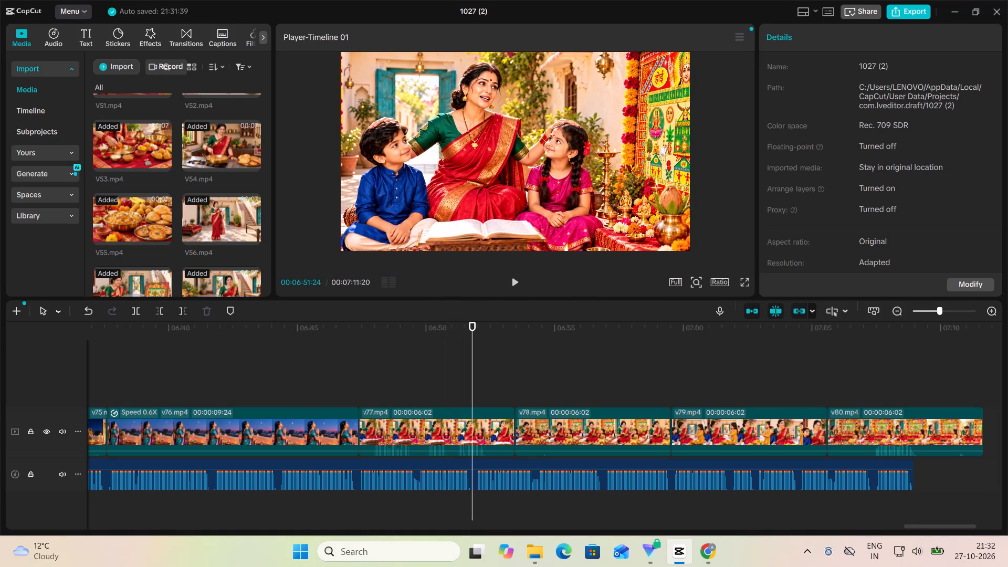
pyautogui.click(514, 281)
pyautogui.click(514, 281)
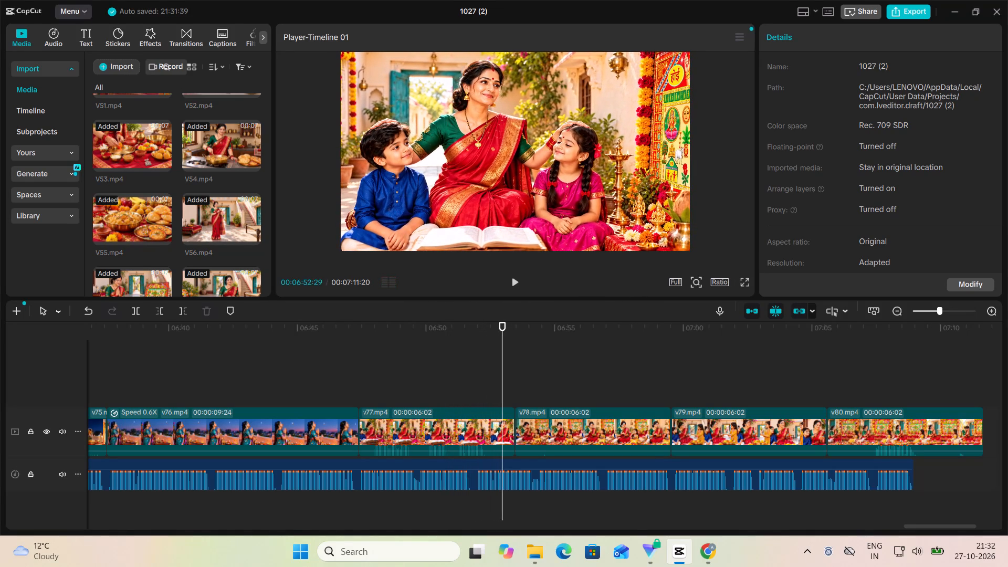
pyautogui.click(514, 280)
pyautogui.click(514, 280)
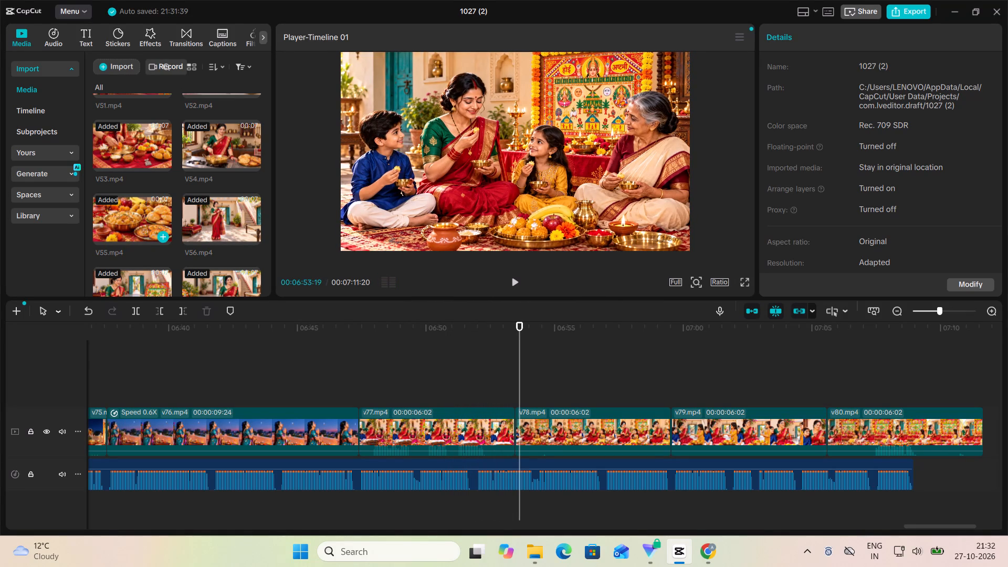
# Browse the imported clips for a reusable shot, previewing V51, V66 and V67.
pyautogui.scroll(3, 183, 206)
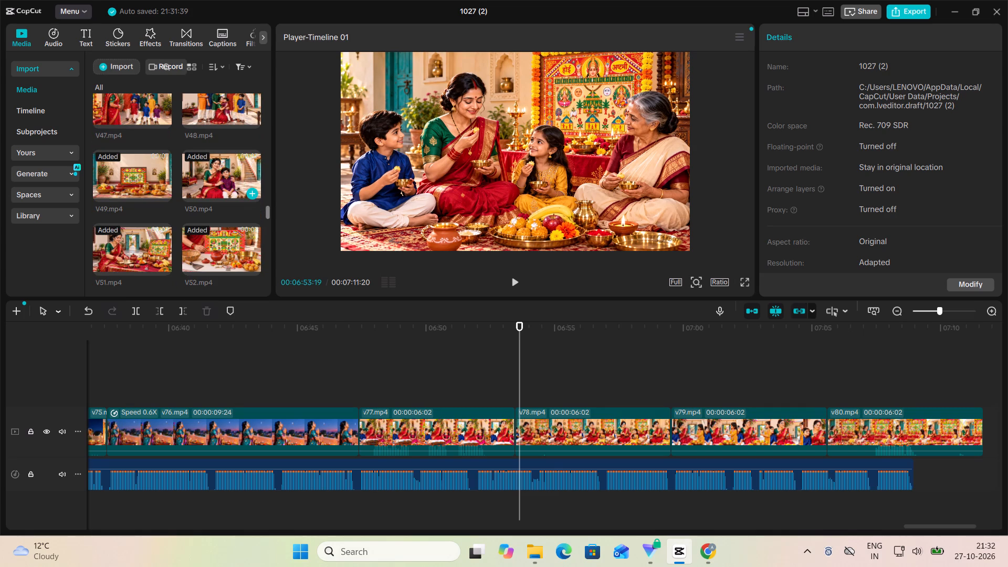
pyautogui.click(233, 248)
pyautogui.doubleClick(139, 252)
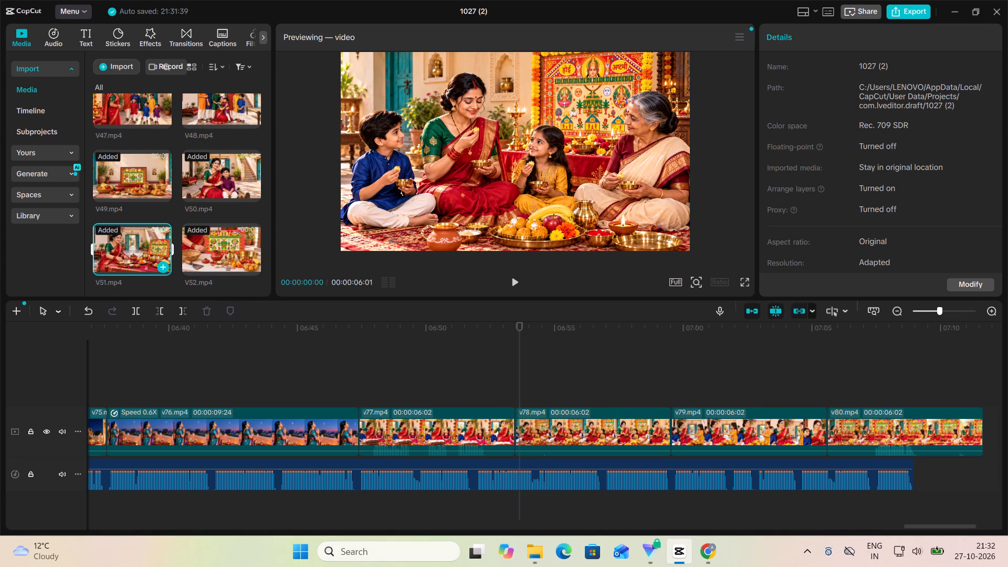
pyautogui.scroll(1, 220, 175)
pyautogui.scroll(-9, 220, 175)
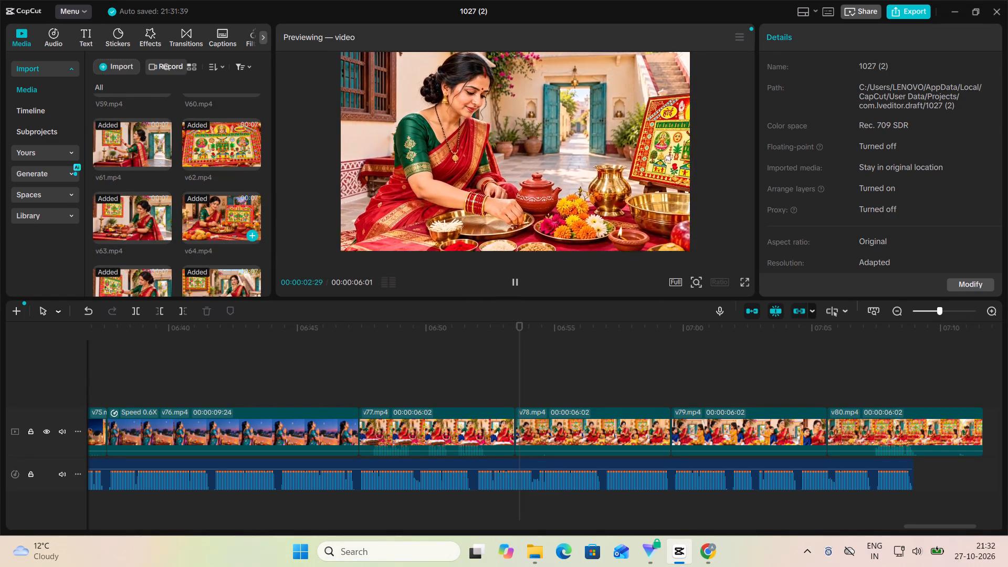
pyautogui.scroll(-3, 235, 217)
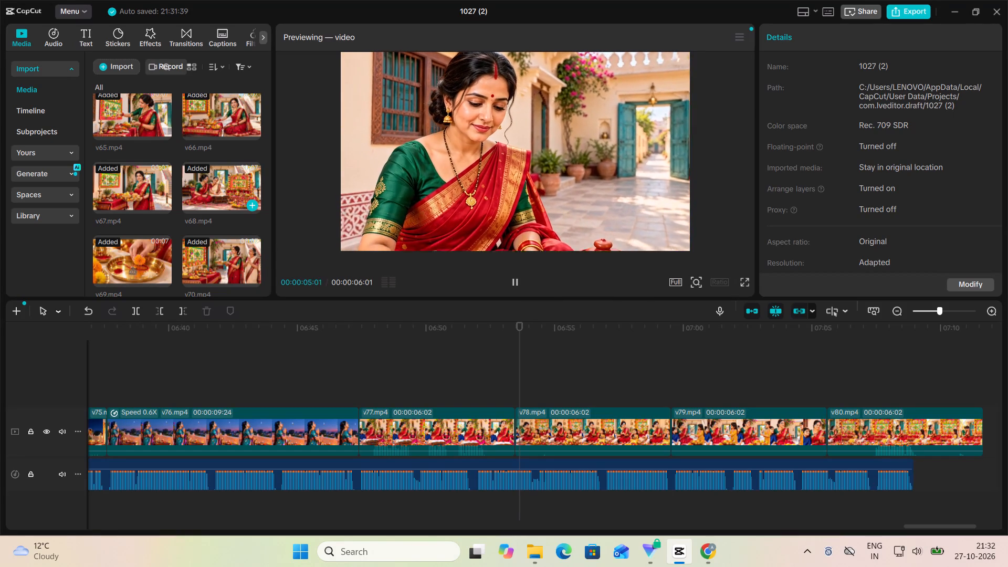
pyautogui.doubleClick(227, 112)
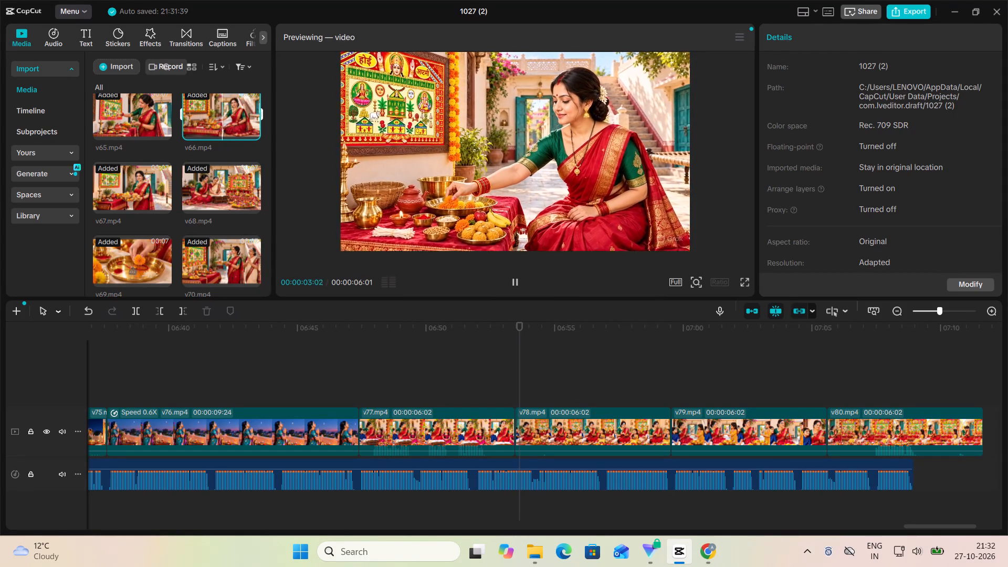
pyautogui.doubleClick(133, 190)
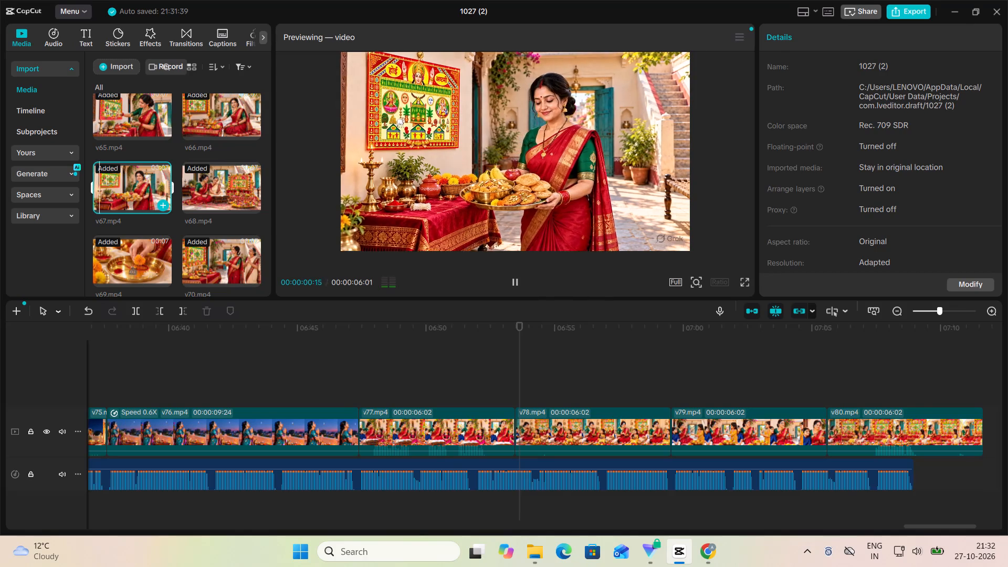
pyautogui.scroll(-5, 133, 190)
pyautogui.scroll(-1, 200, 262)
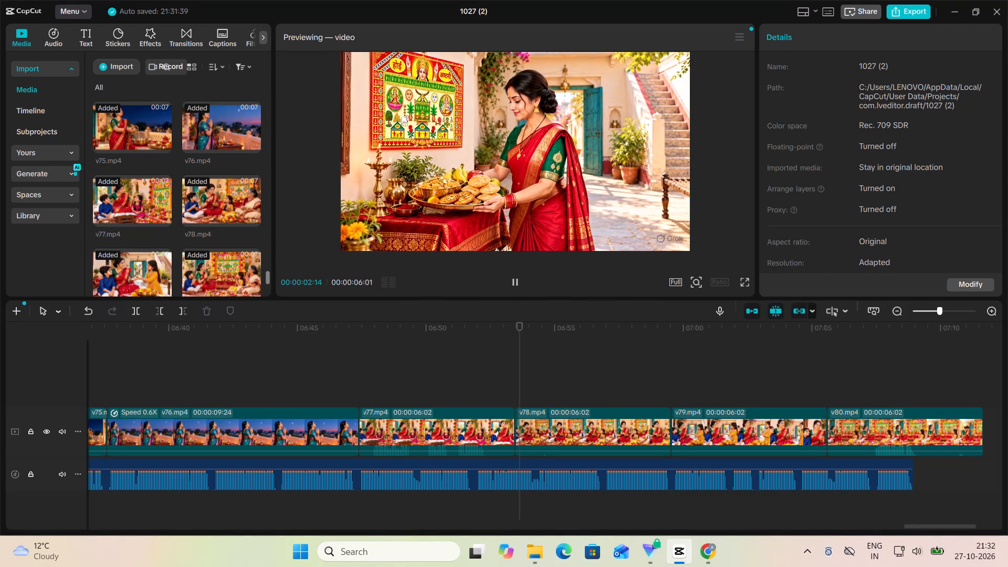
# Play from 00:06:50:24 past the end of the voiceover, and replay V77 from its start to 00:06:52:01.
pyautogui.click(446, 375)
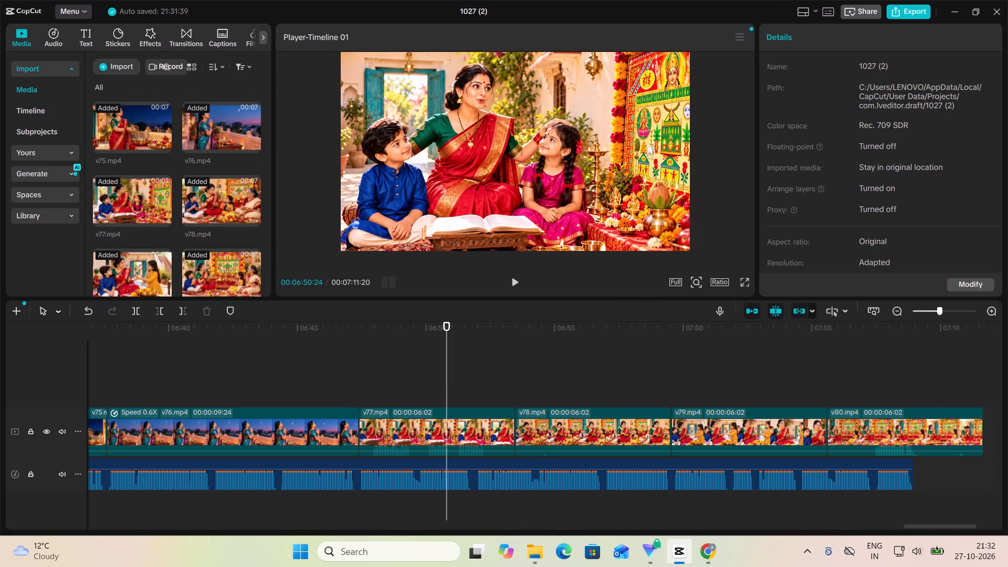
pyautogui.click(506, 282)
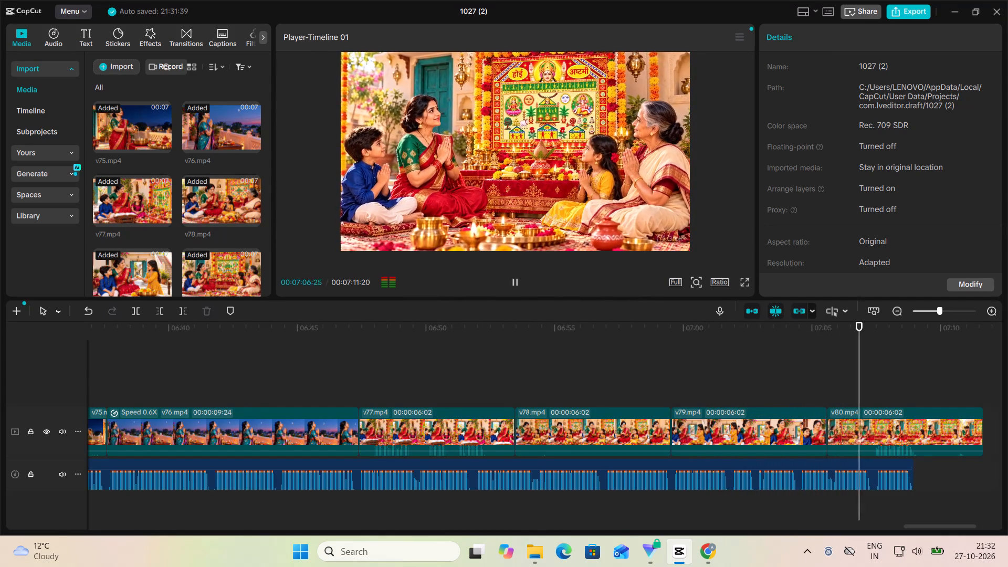
pyautogui.click(512, 282)
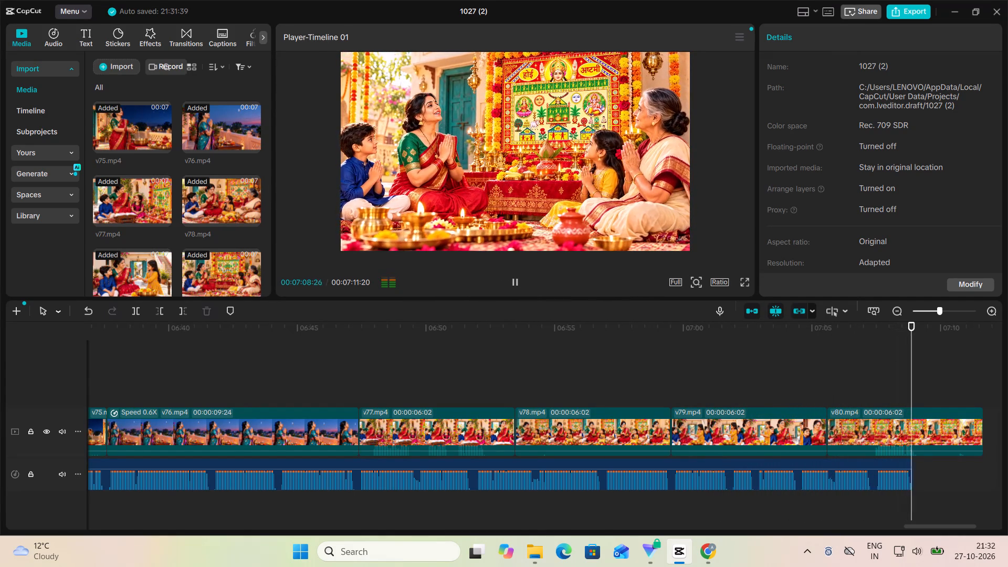
pyautogui.click(512, 282)
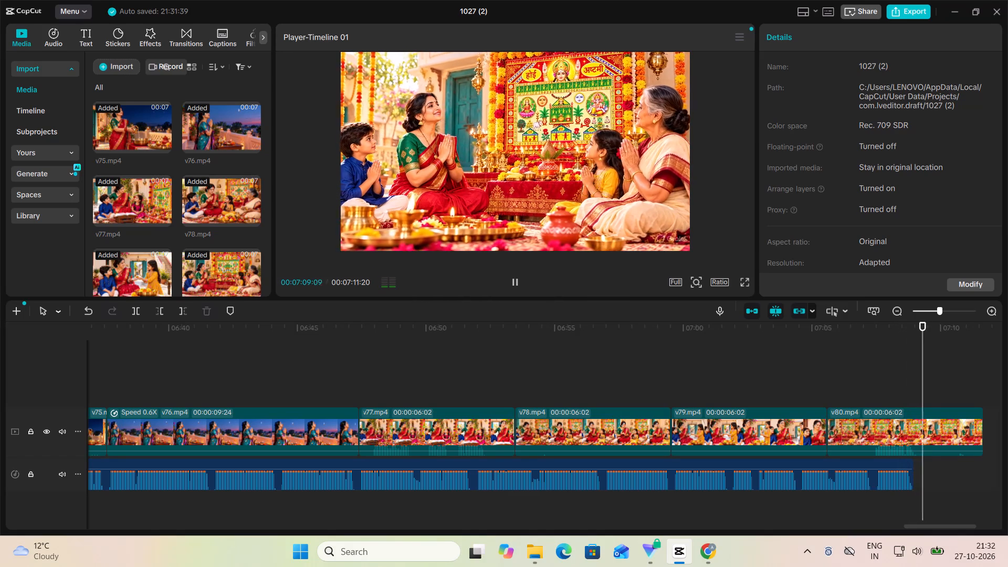
pyautogui.click(432, 343)
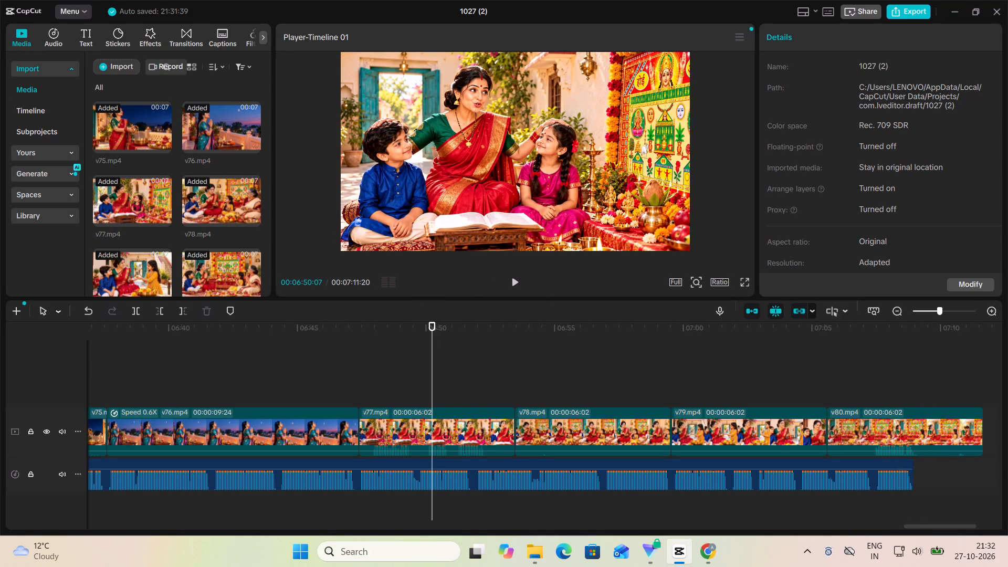
pyautogui.click(383, 387)
pyautogui.click(357, 391)
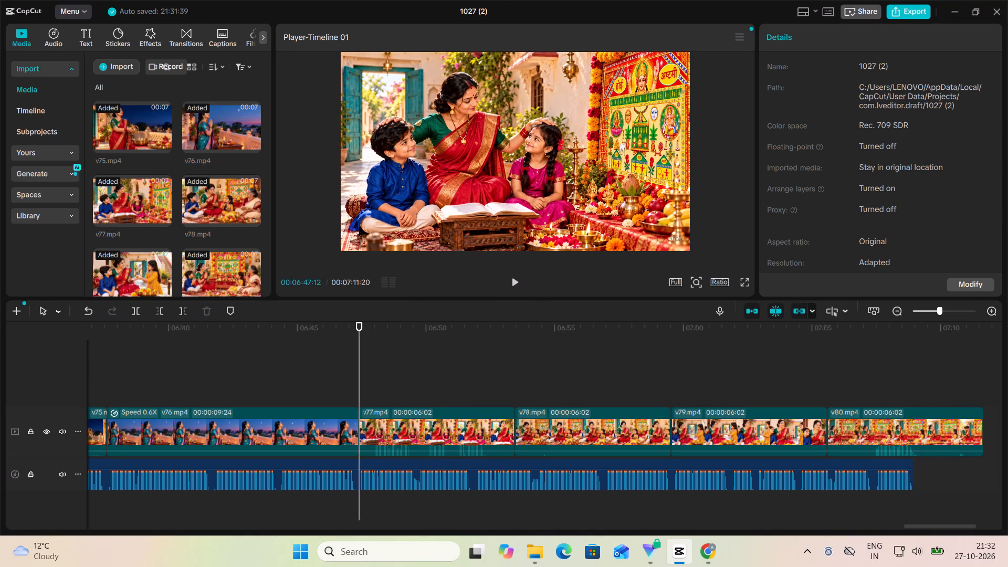
pyautogui.click(513, 281)
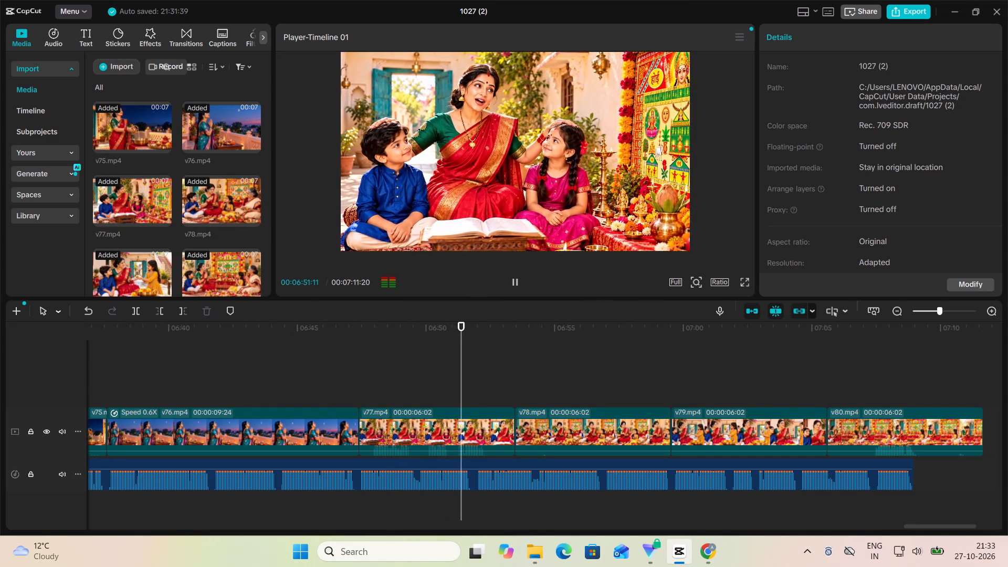
pyautogui.click(514, 281)
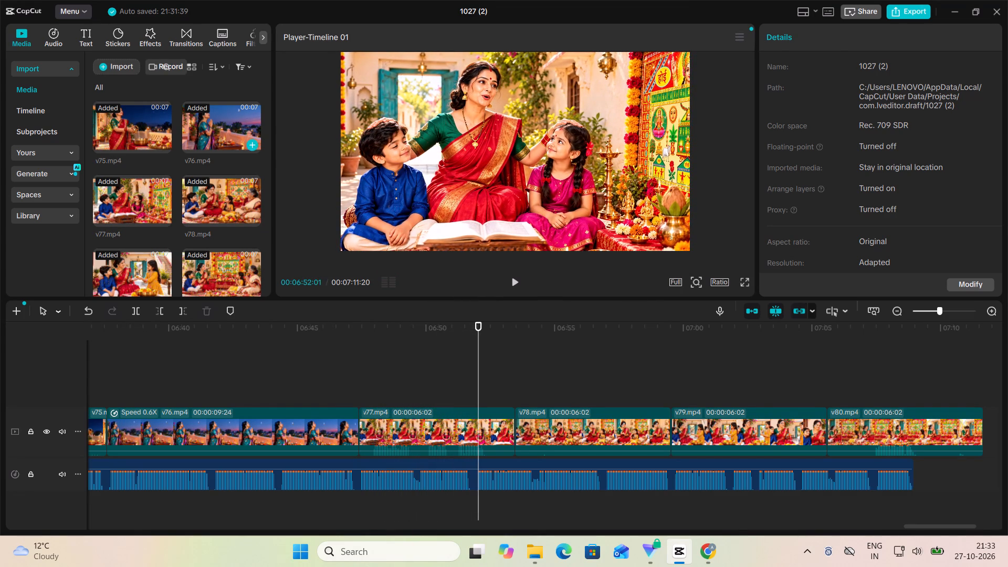
# Browse the imported clips for a shot to reuse before V77, previewing V70, V67, V66 and V65.
pyautogui.scroll(-2, 171, 193)
pyautogui.scroll(5, 171, 193)
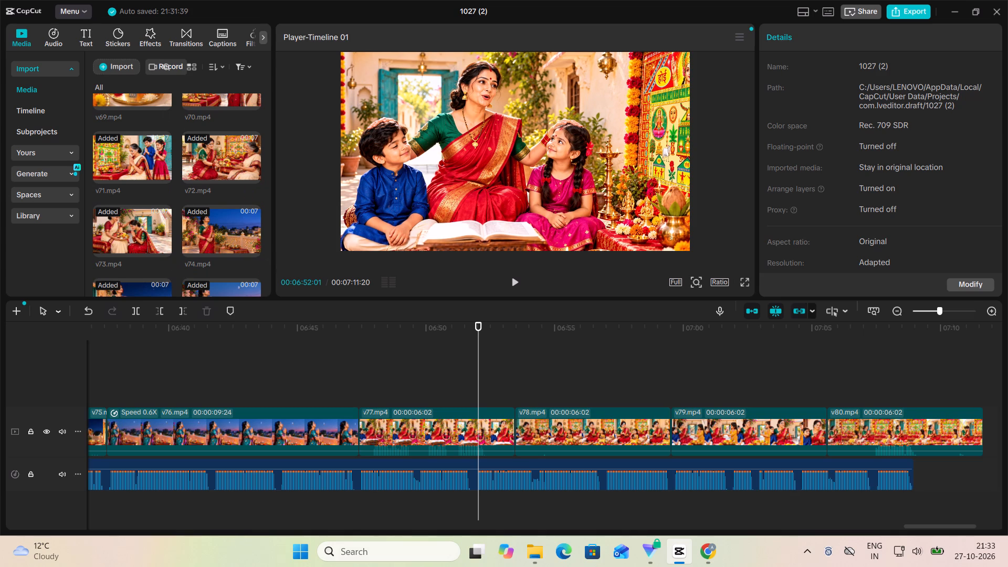
pyautogui.scroll(-2, 232, 228)
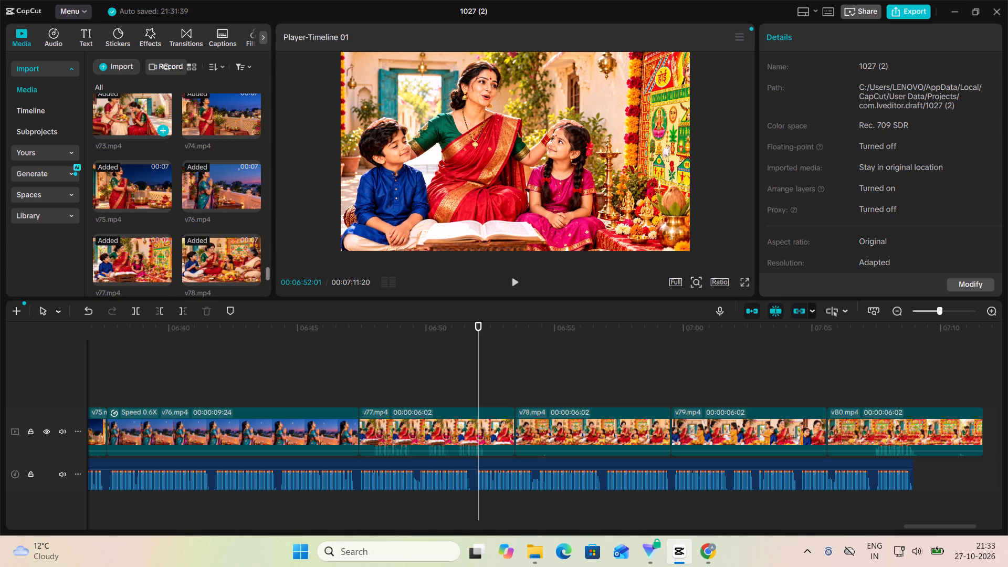
pyautogui.scroll(1, 144, 134)
pyautogui.scroll(1, 212, 155)
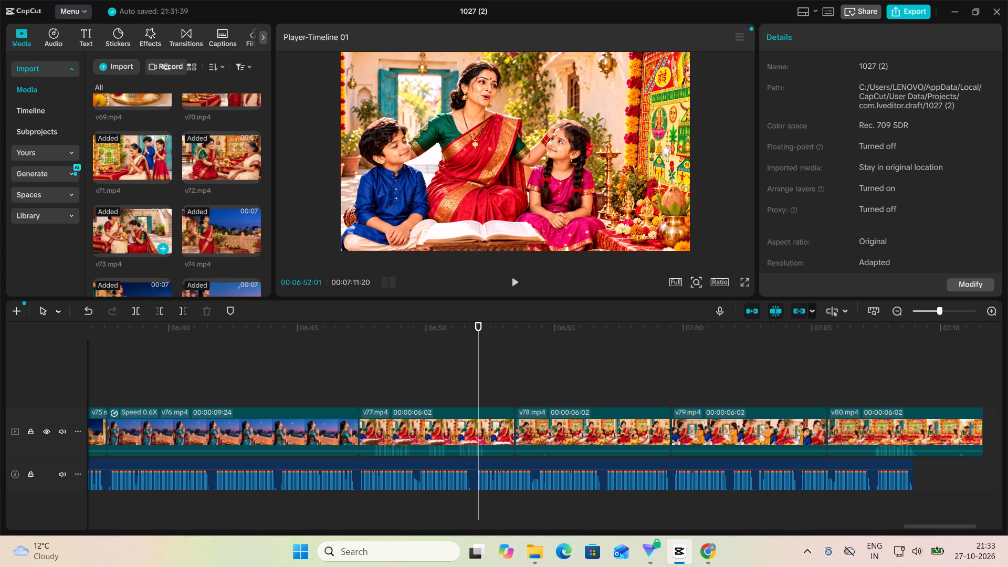
pyautogui.scroll(-2, 151, 257)
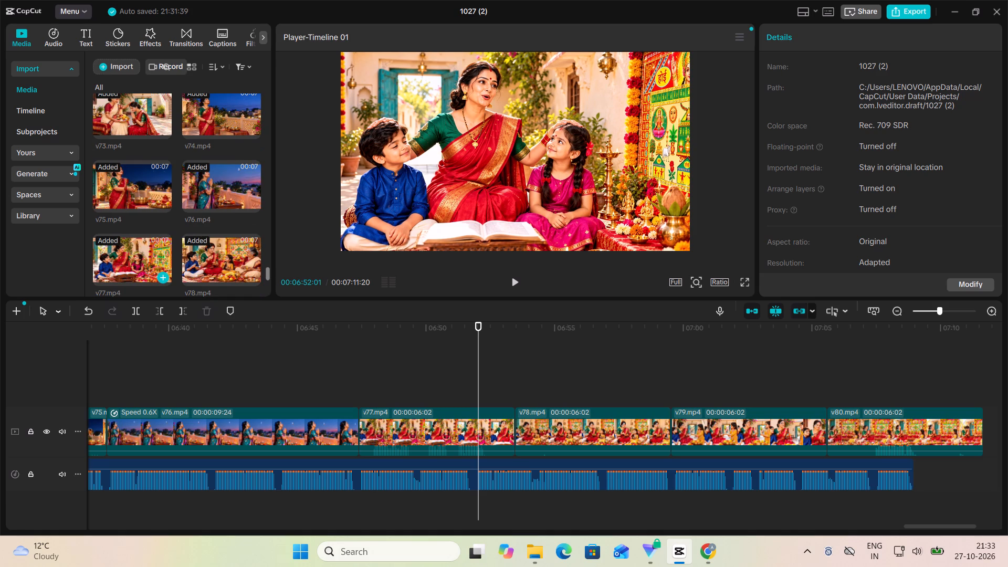
pyautogui.scroll(2, 209, 157)
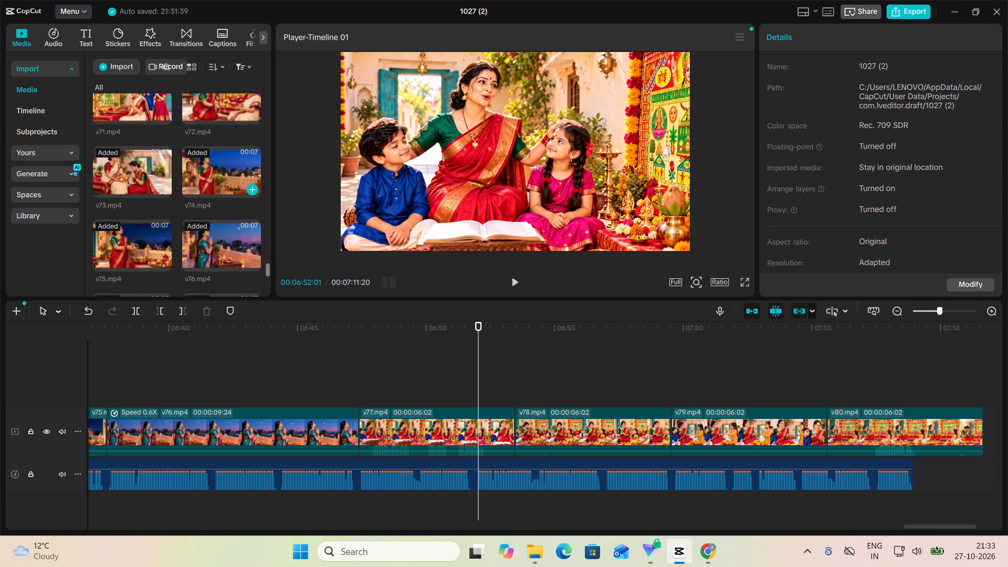
pyautogui.scroll(2, 209, 157)
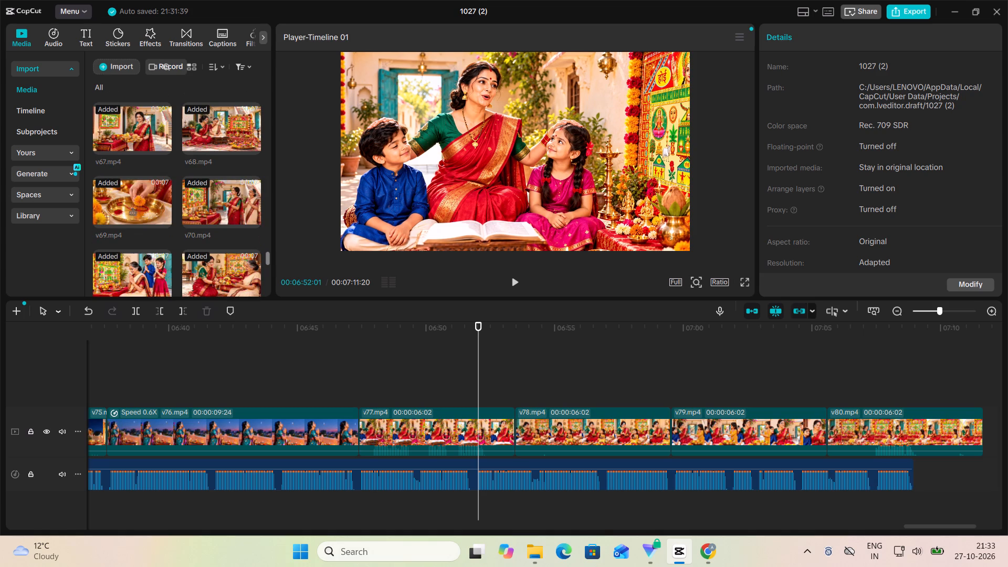
pyautogui.scroll(1, 202, 165)
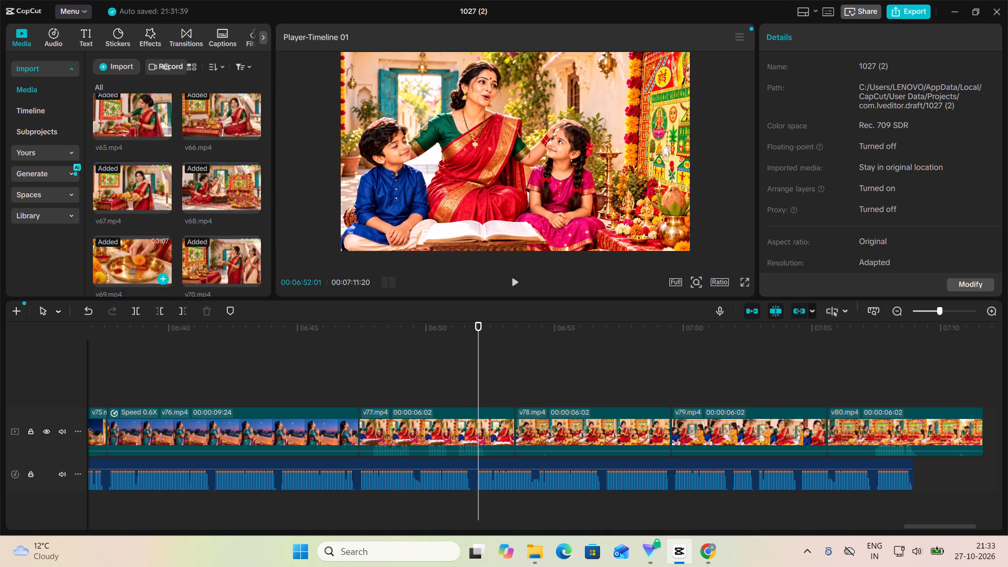
pyautogui.doubleClick(214, 250)
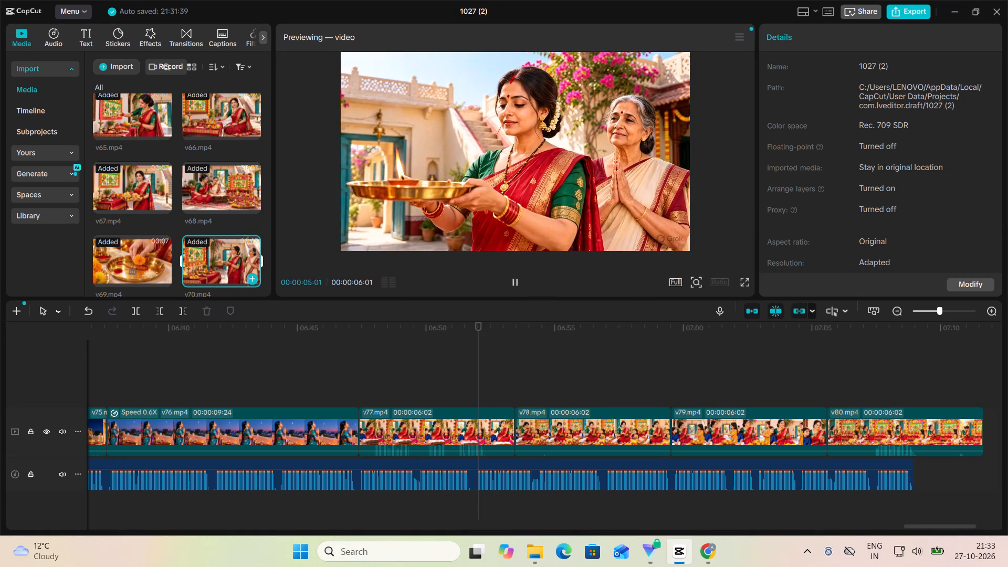
pyautogui.click(120, 195)
pyautogui.click(120, 195)
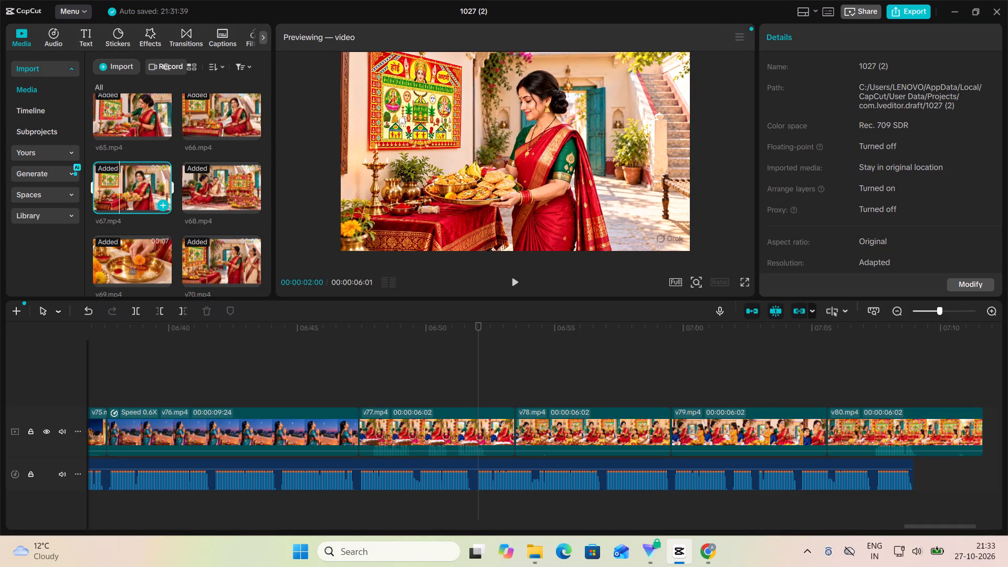
pyautogui.doubleClick(196, 119)
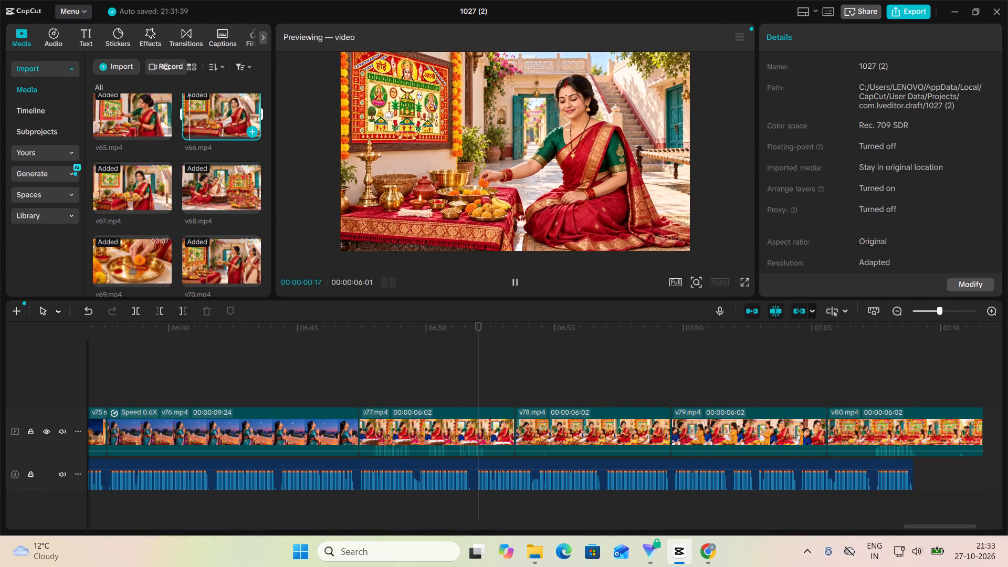
pyautogui.doubleClick(122, 116)
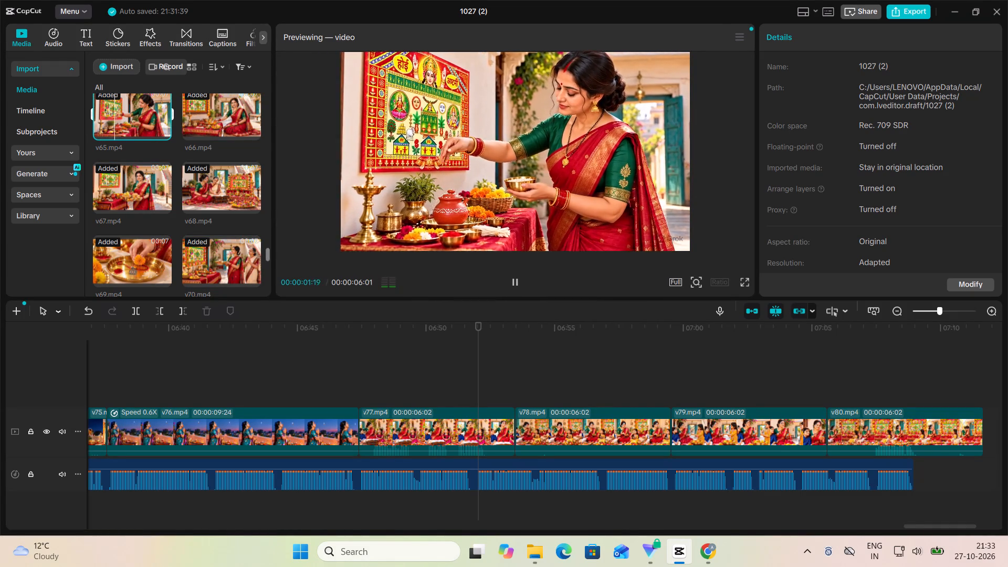
# Insert a reused copy of V66 into the main track between V76 and V77.
pyautogui.moveTo(231, 100); pyautogui.dragTo(487, 388)
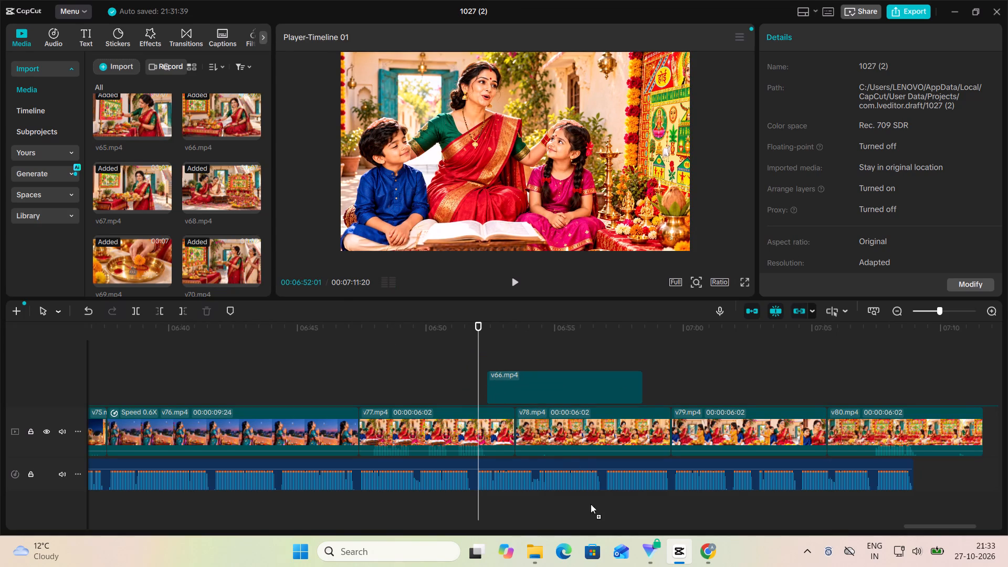
pyautogui.moveTo(575, 386); pyautogui.dragTo(519, 443)
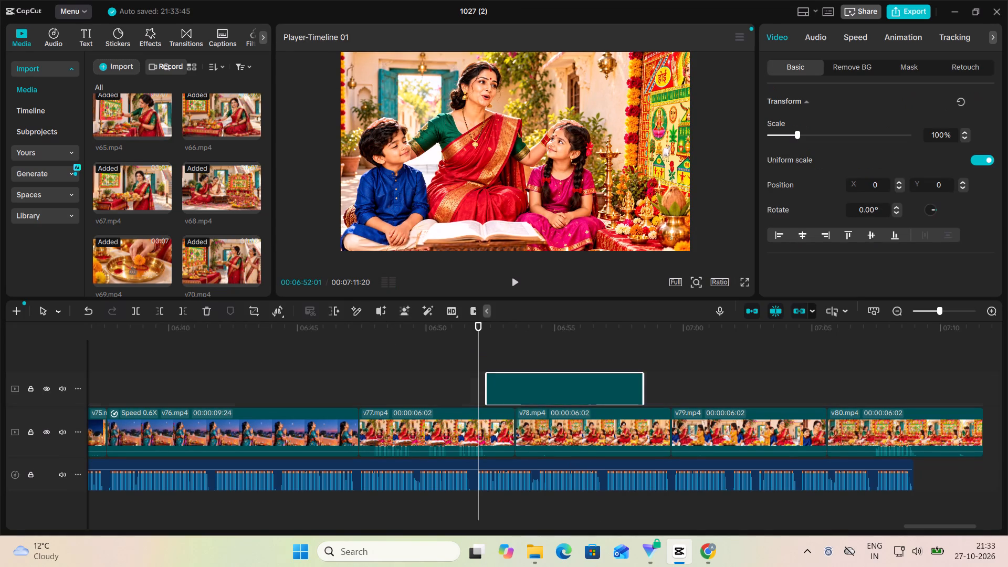
pyautogui.moveTo(519, 443); pyautogui.dragTo(410, 436)
# Play the inserted V66 against the voiceover and trim its end so the clip lasts 00:00:04:12.
pyautogui.click(368, 383)
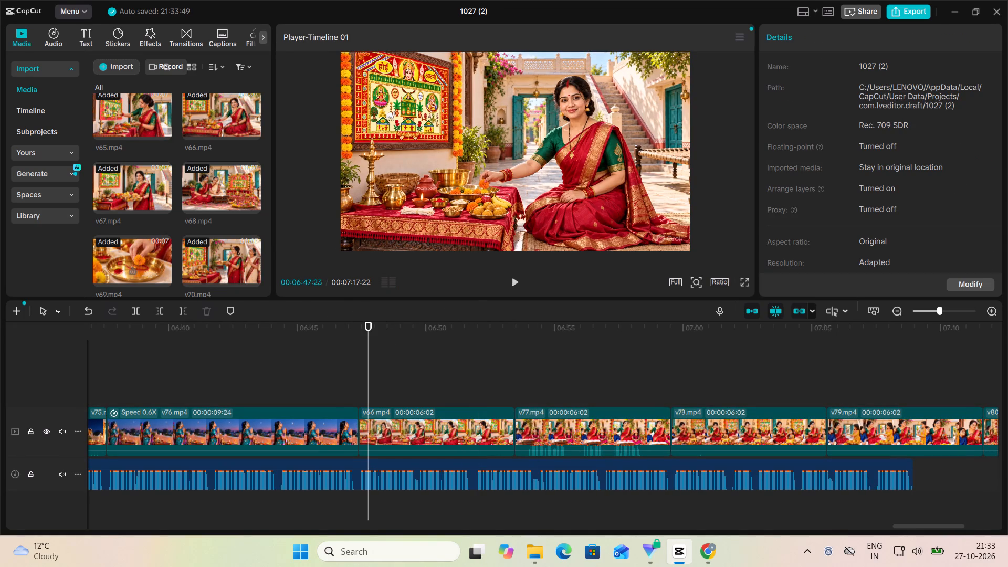
pyautogui.click(512, 280)
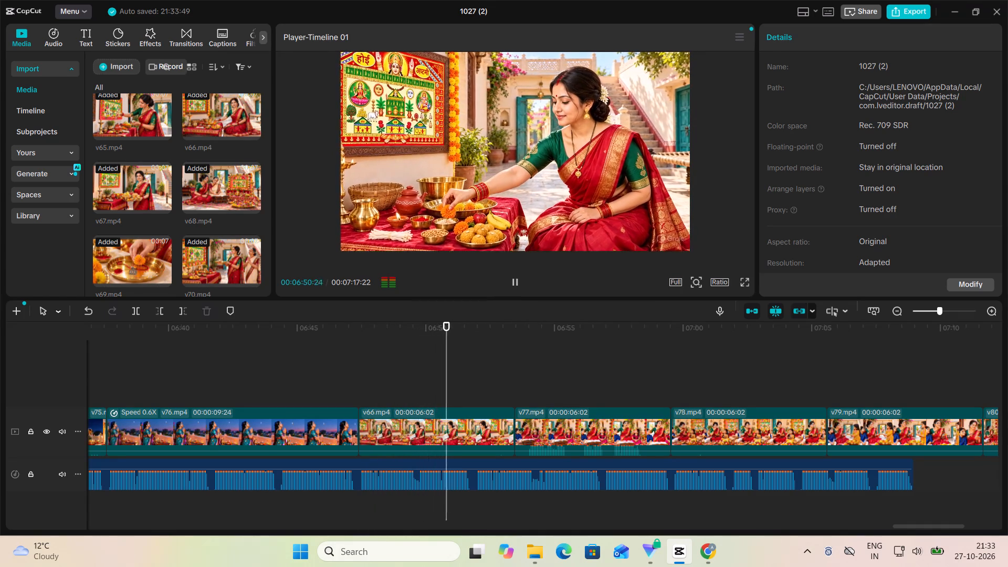
pyautogui.click(514, 280)
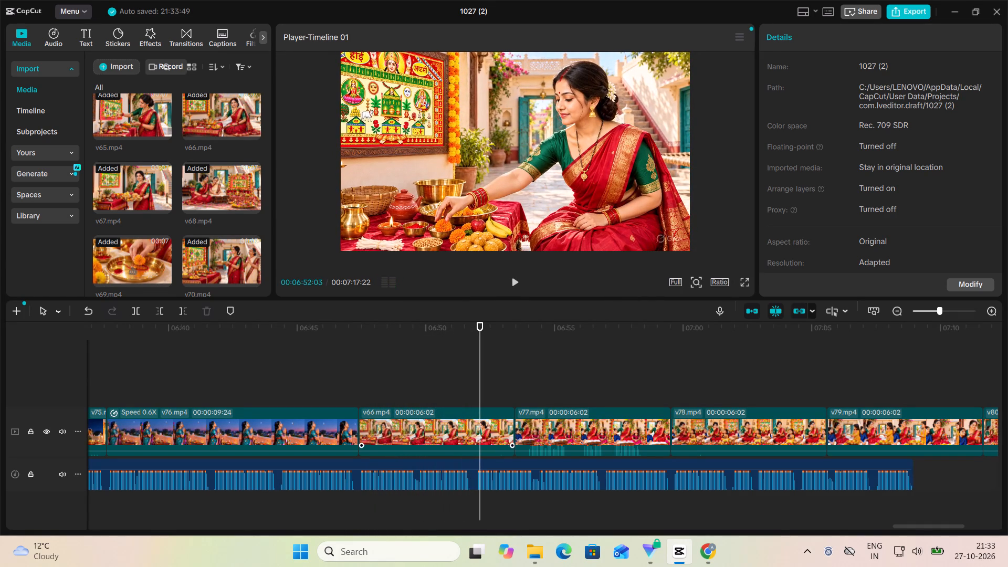
pyautogui.click(518, 287)
pyautogui.click(518, 287)
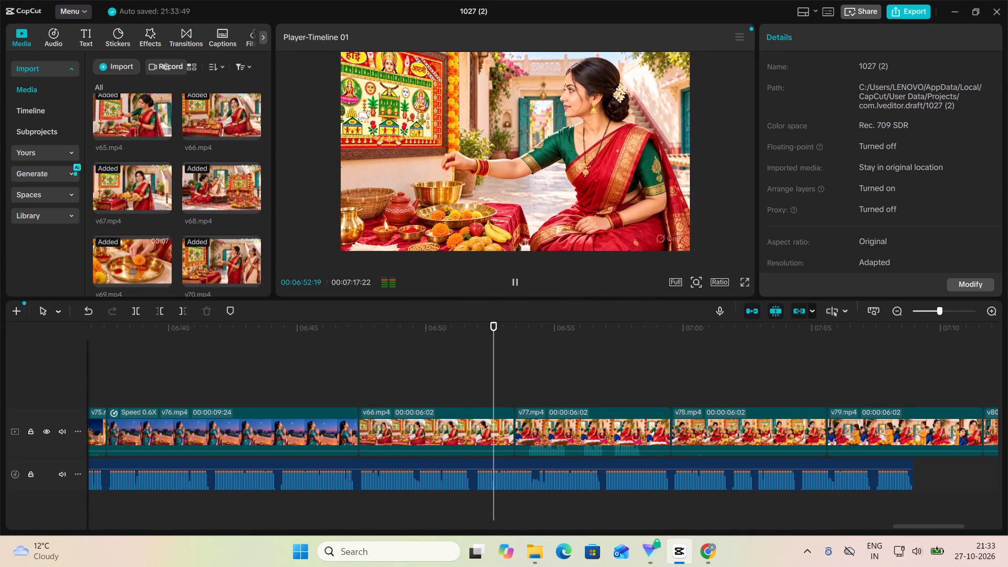
pyautogui.click(488, 428)
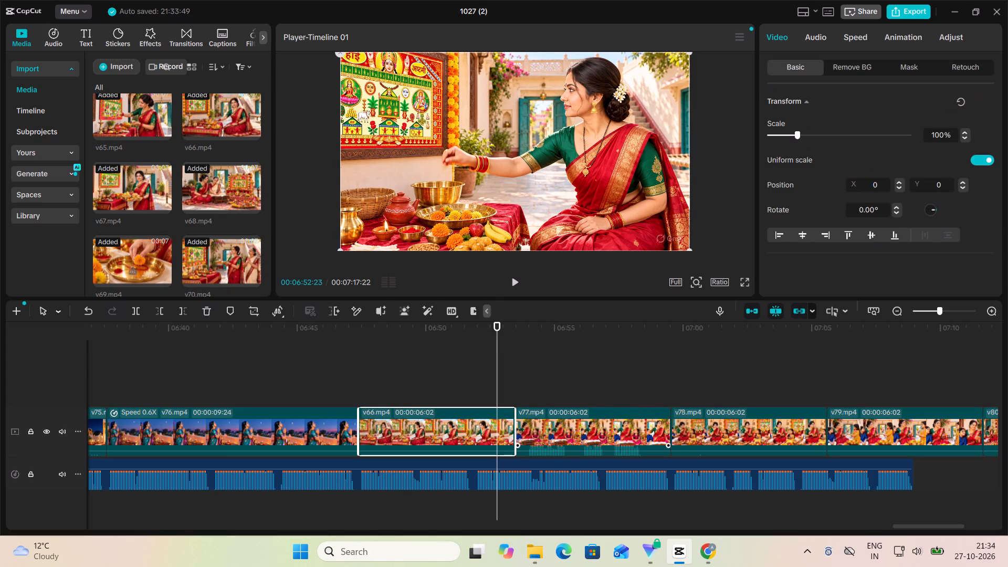
pyautogui.moveTo(513, 430); pyautogui.dragTo(473, 440)
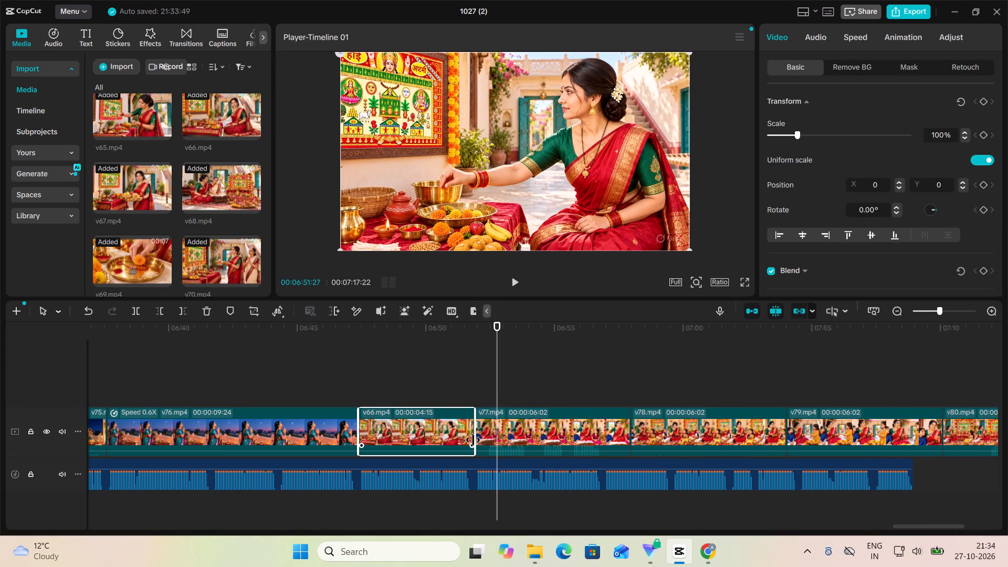
pyautogui.moveTo(473, 440); pyautogui.dragTo(471, 442)
# Play back from just before V66 to 00:06:56:28 in V77 to check the timing against the voiceover.
pyautogui.click(431, 396)
pyautogui.click(354, 387)
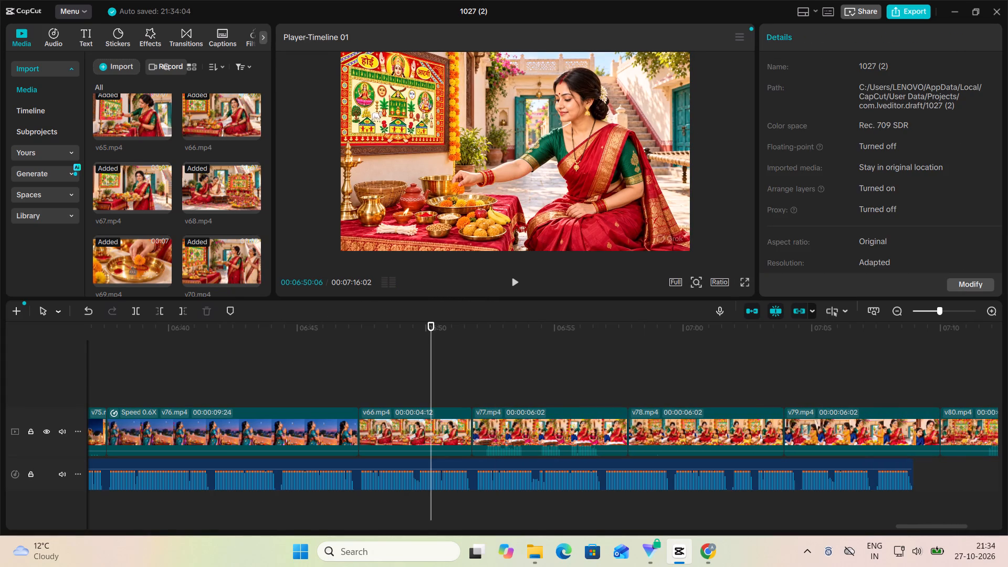
pyautogui.click(510, 282)
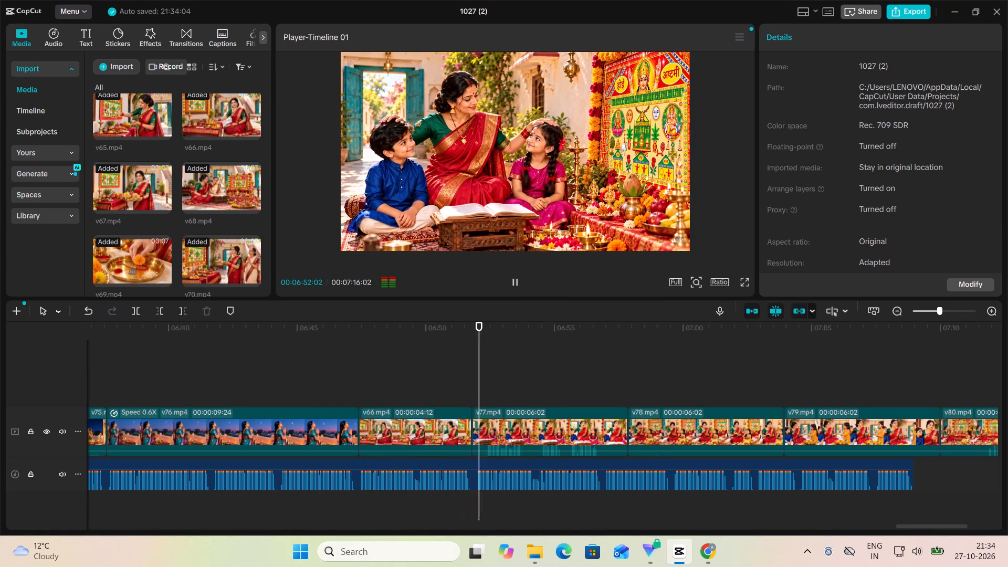
pyautogui.click(517, 283)
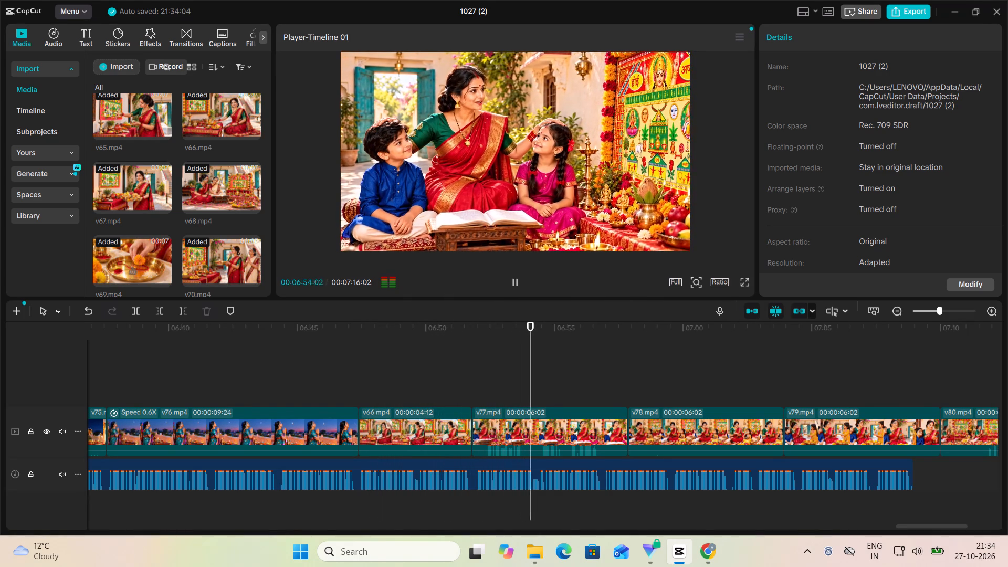
pyautogui.click(517, 283)
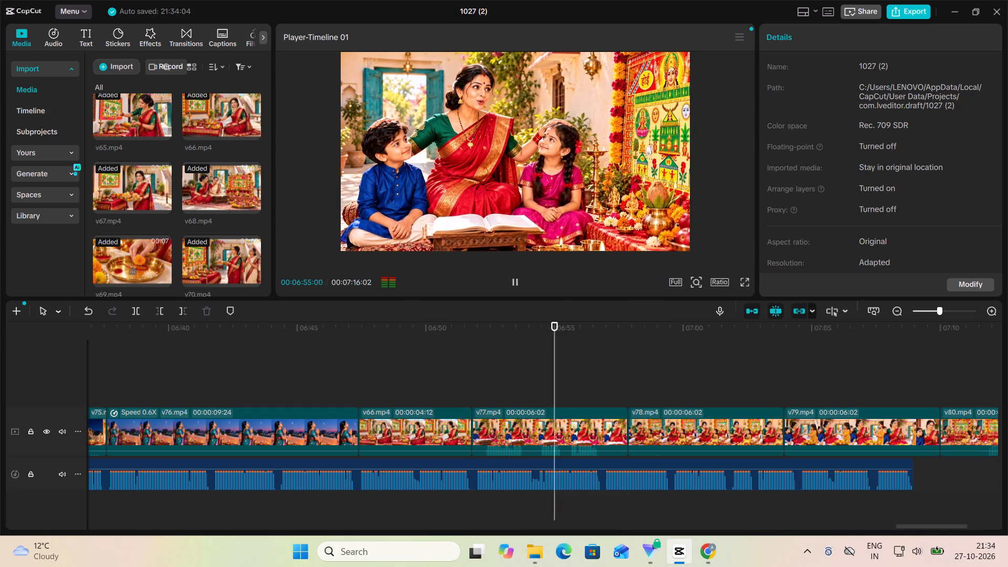
pyautogui.click(516, 282)
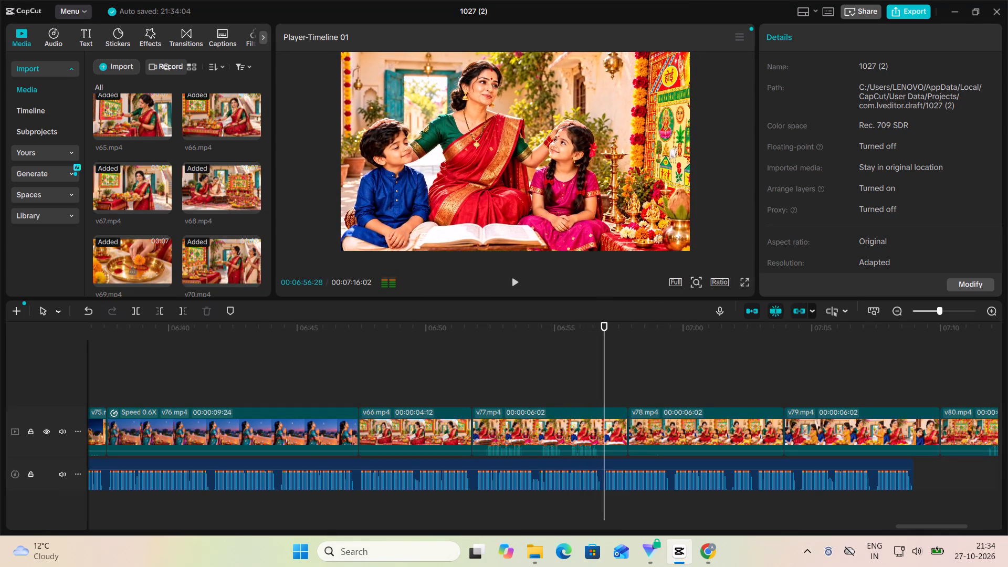
# Split the voiceover at 00:06:54:08 and shift its second part to V79's start, leaving a gap after the first part.
pyautogui.click(526, 387)
pyautogui.click(540, 387)
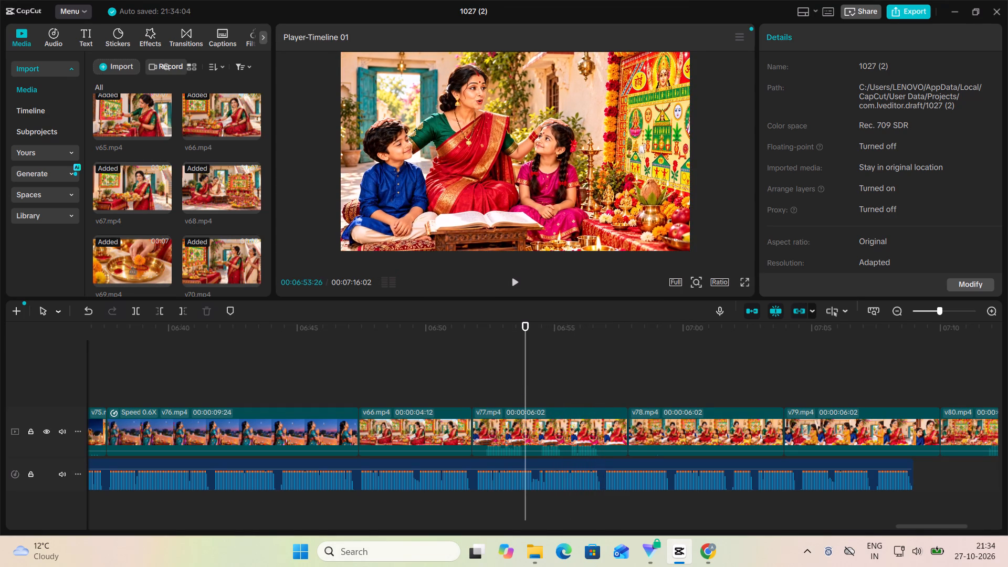
pyautogui.click(535, 384)
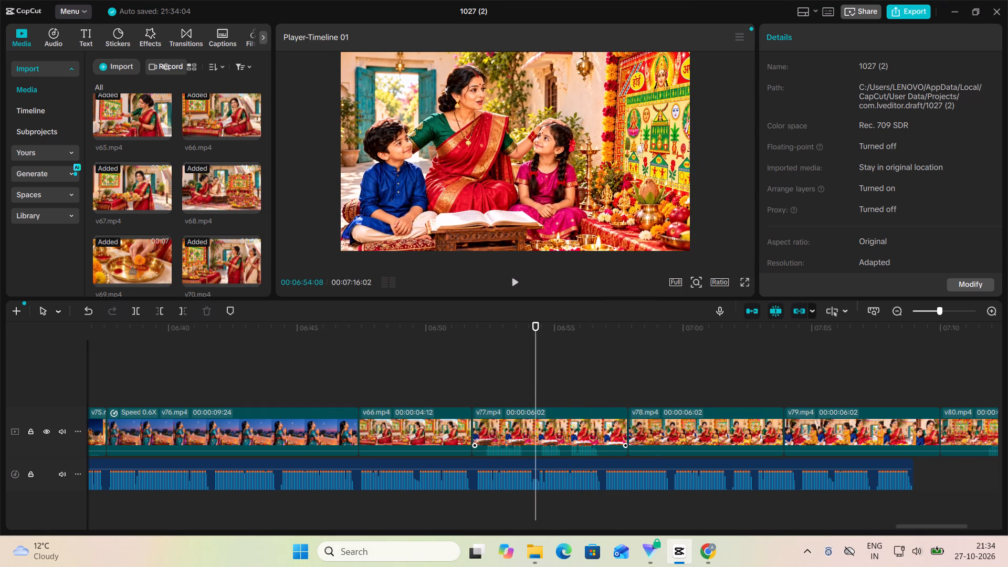
pyautogui.click(511, 478)
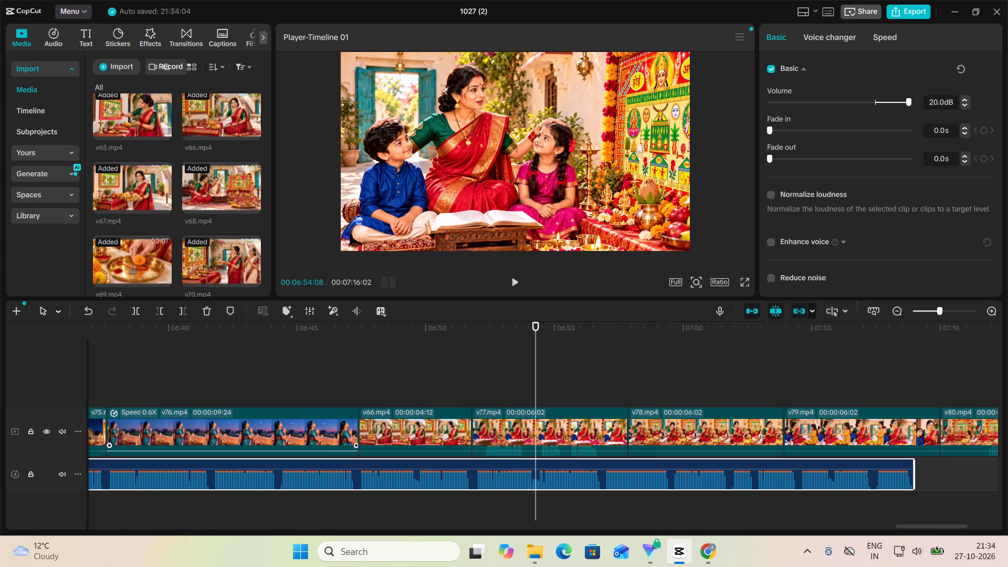
pyautogui.click(133, 312)
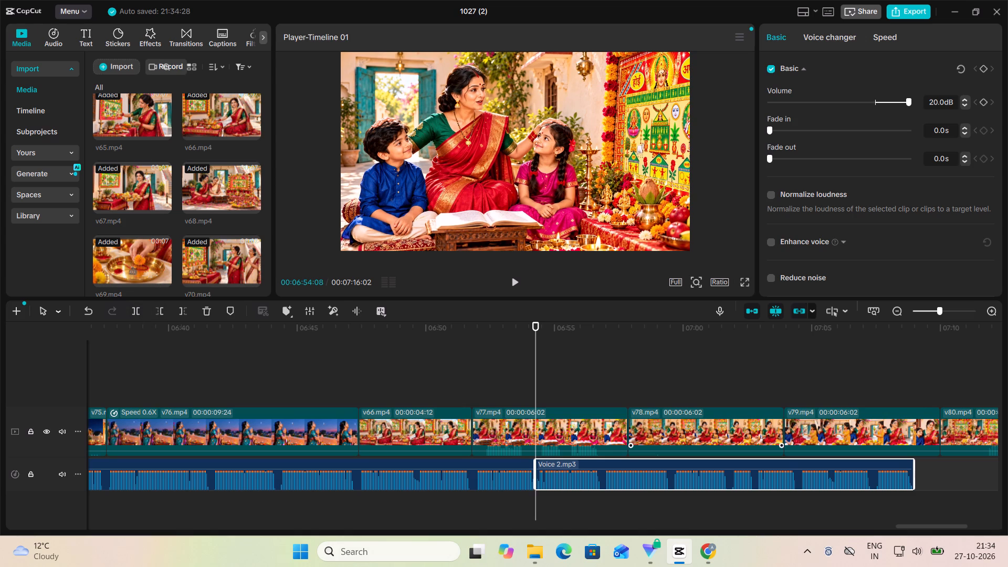
pyautogui.moveTo(635, 476); pyautogui.dragTo(886, 474)
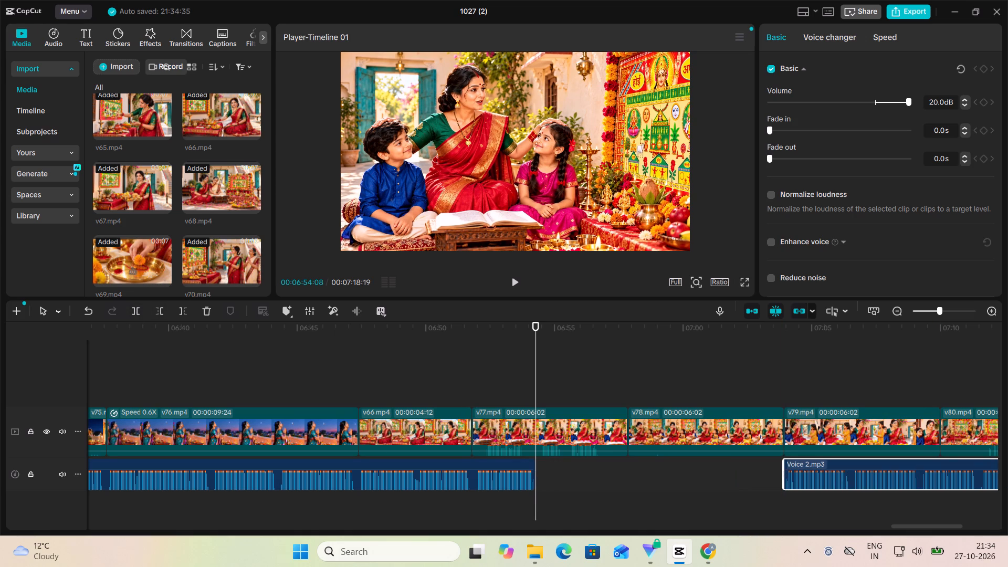
# Slow the inserted V66 down to 0.86x so it lasts 5.1 s.
pyautogui.click(449, 404)
pyautogui.click(440, 416)
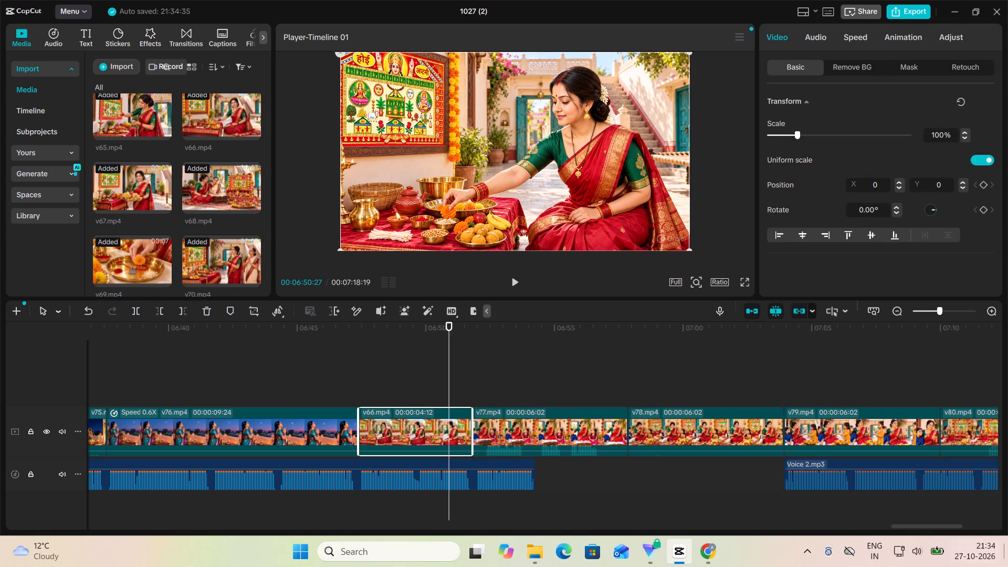
pyautogui.click(855, 35)
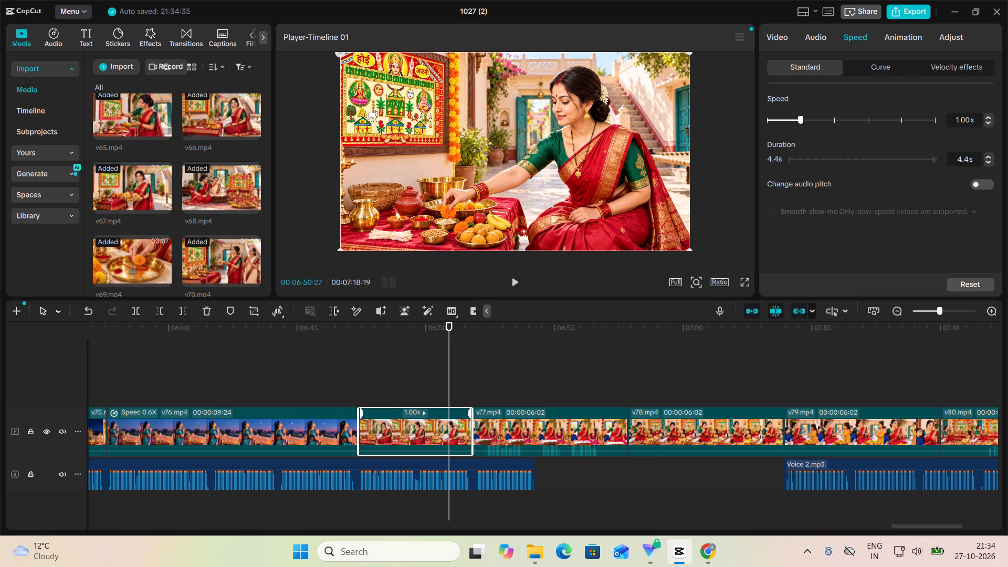
pyautogui.click(795, 115)
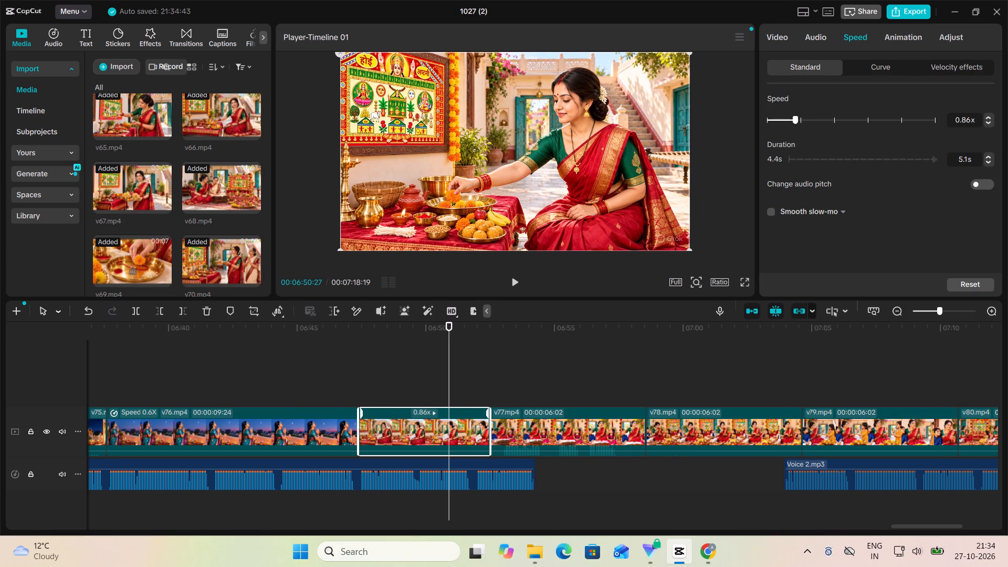
# Split V77 at 00:06:57:20 and move its short end piece in front of the remaining V77, directly after V66.
pyautogui.click(622, 400)
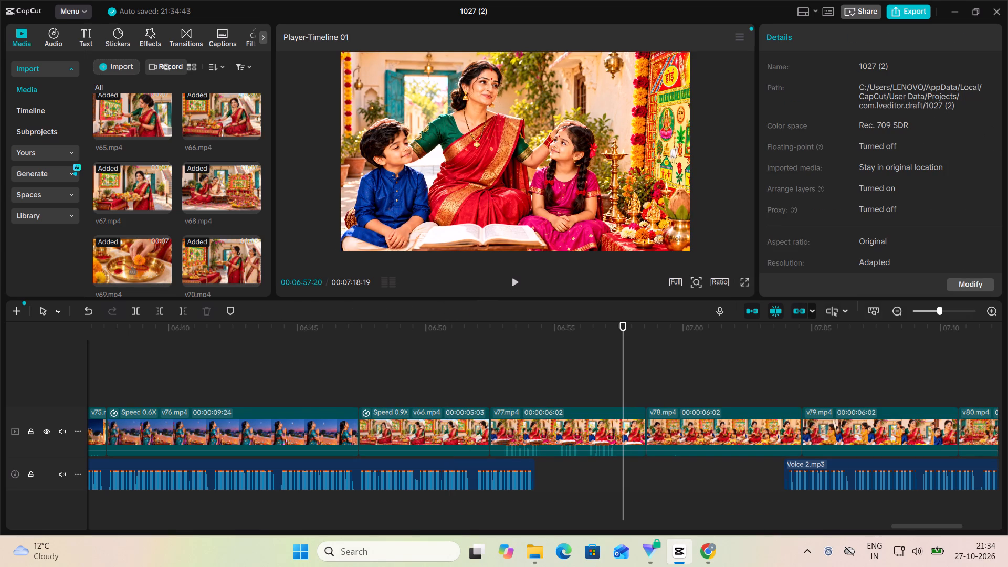
pyautogui.click(633, 436)
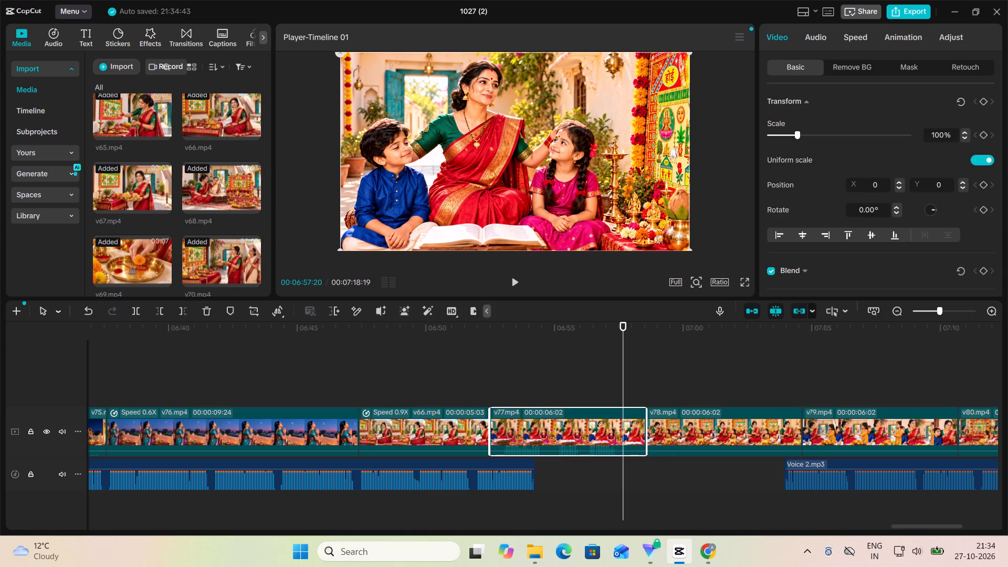
pyautogui.click(135, 308)
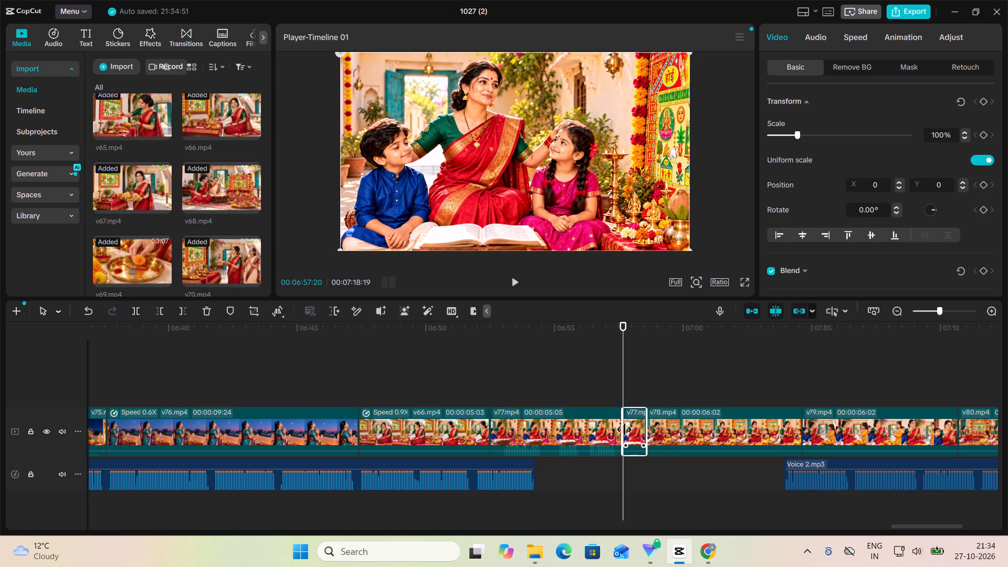
pyautogui.moveTo(639, 418); pyautogui.dragTo(506, 424)
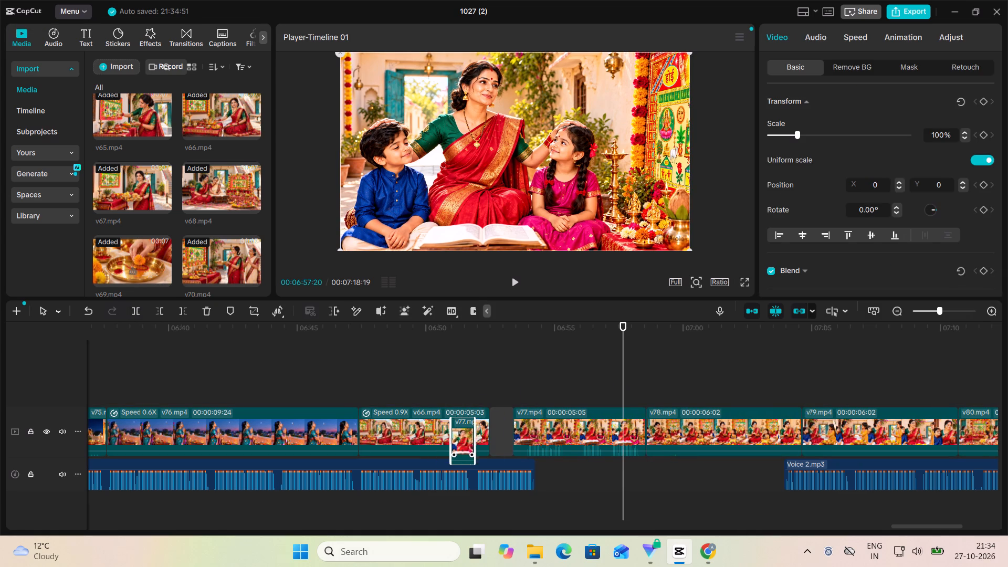
pyautogui.moveTo(506, 424); pyautogui.dragTo(513, 423)
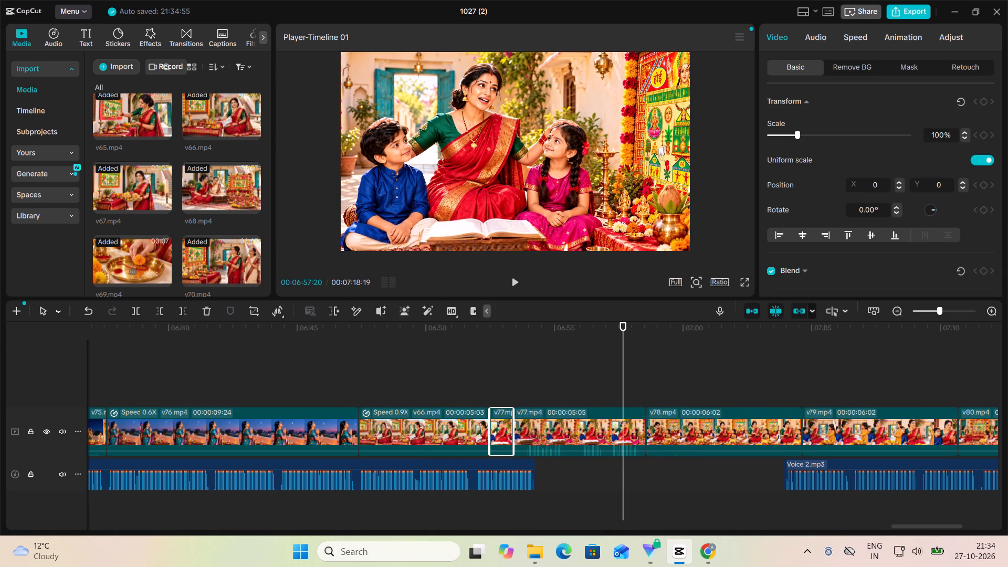
# Slow the moved short V77 piece down to 0.54x so it lasts 1.7 s.
pyautogui.click(859, 32)
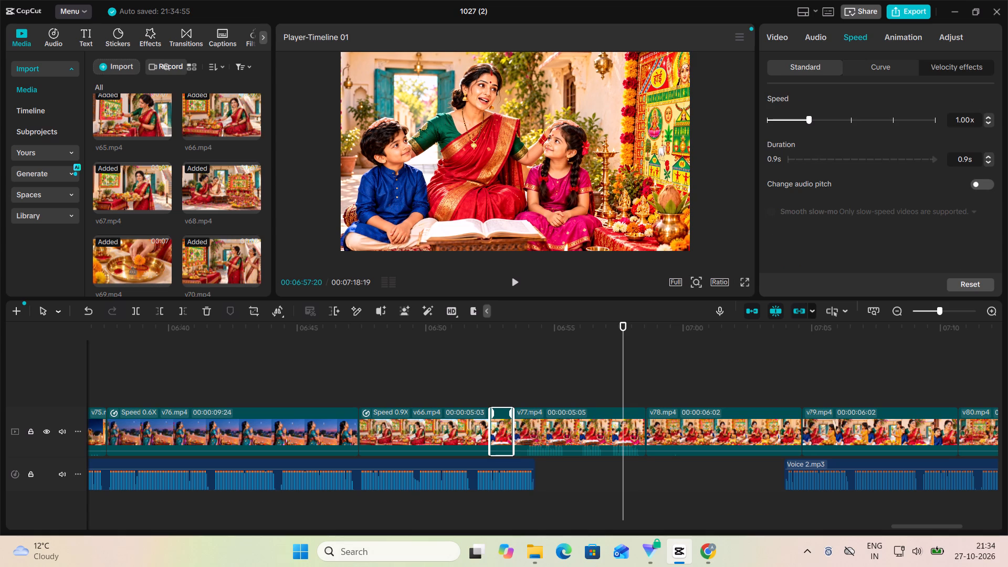
pyautogui.click(797, 120)
pyautogui.click(794, 121)
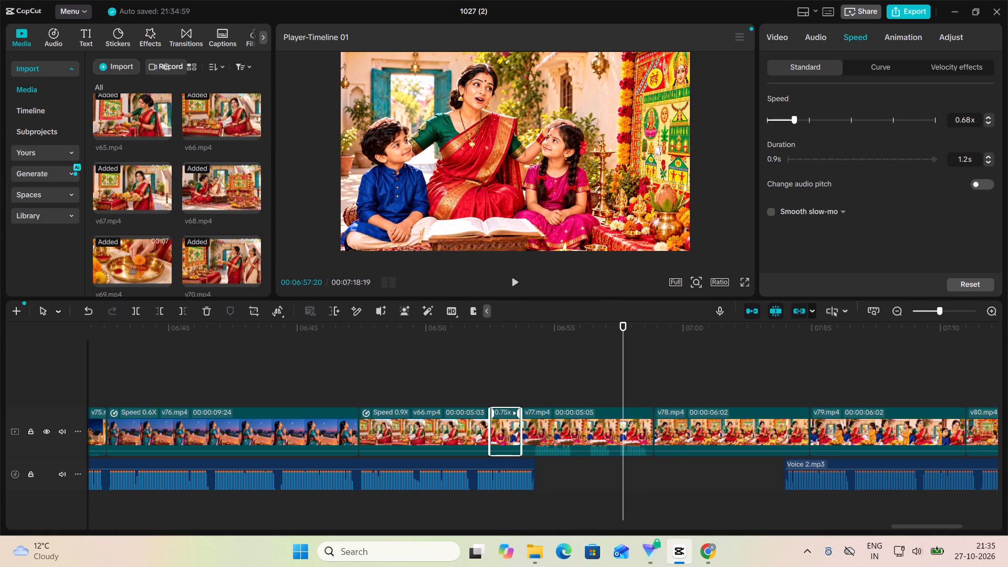
pyautogui.click(791, 121)
pyautogui.click(787, 121)
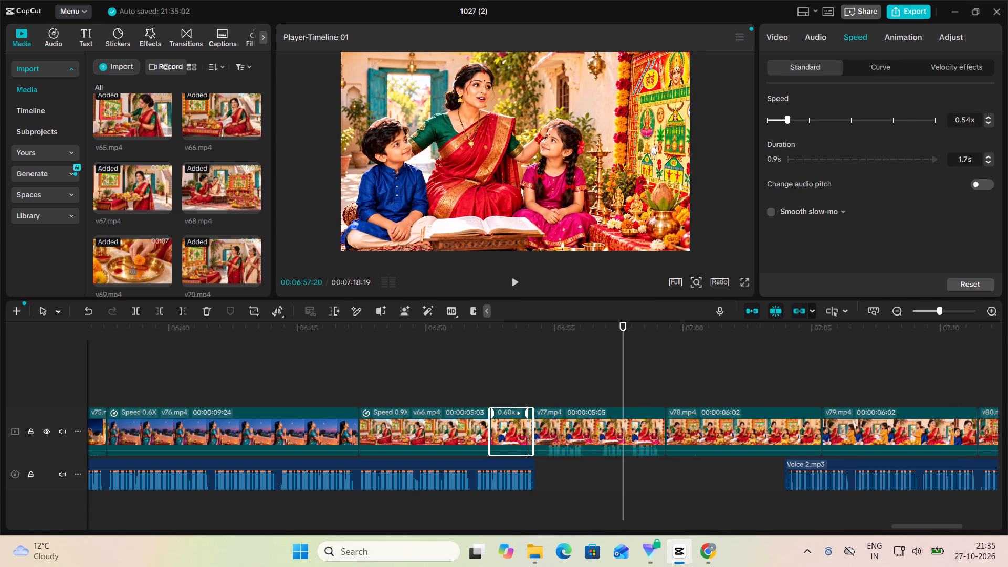
# Play back from 00:06:50:25 in the reused V66 through both V77 pieces to the start of V78 to check the timing.
pyautogui.click(447, 387)
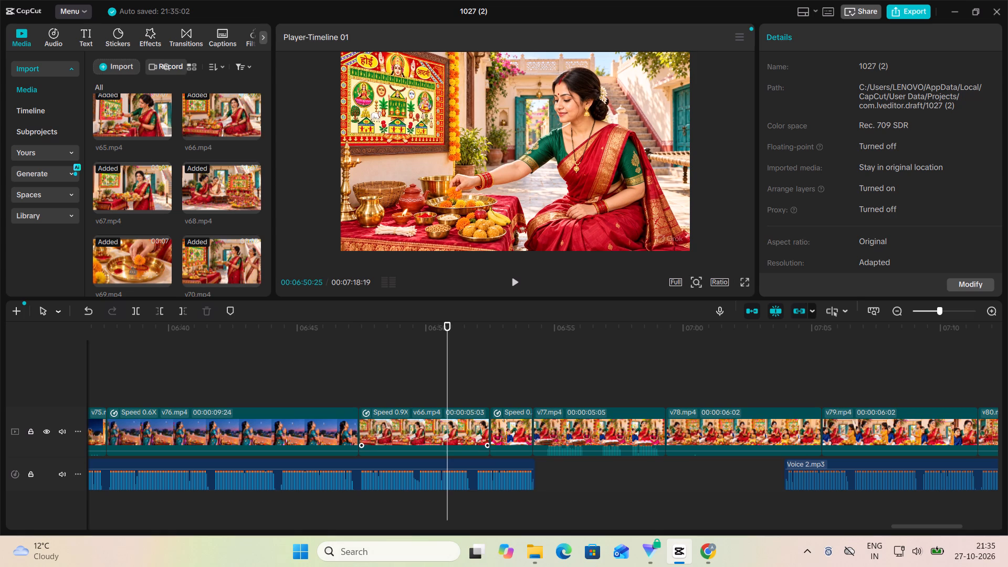
pyautogui.click(510, 280)
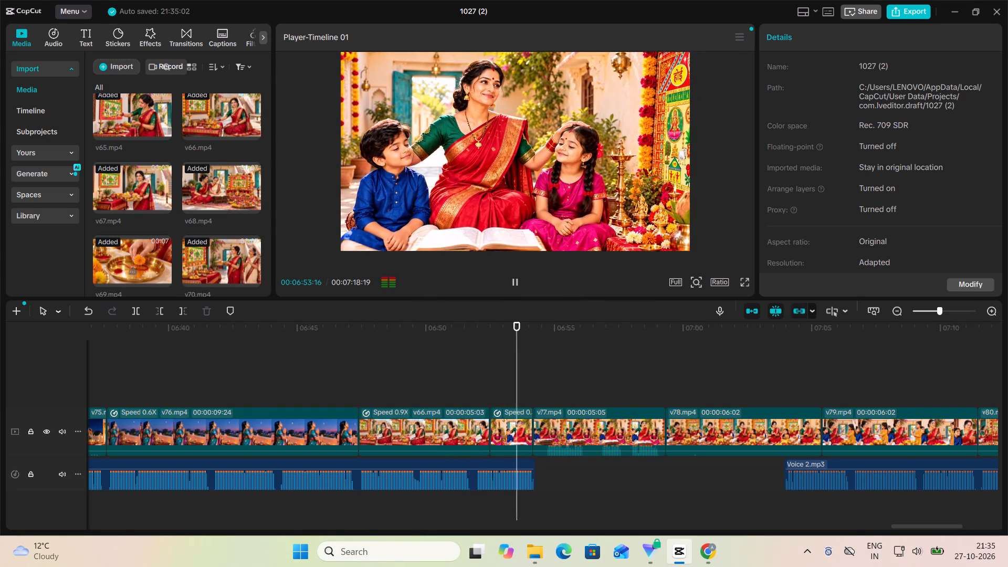
pyautogui.click(516, 289)
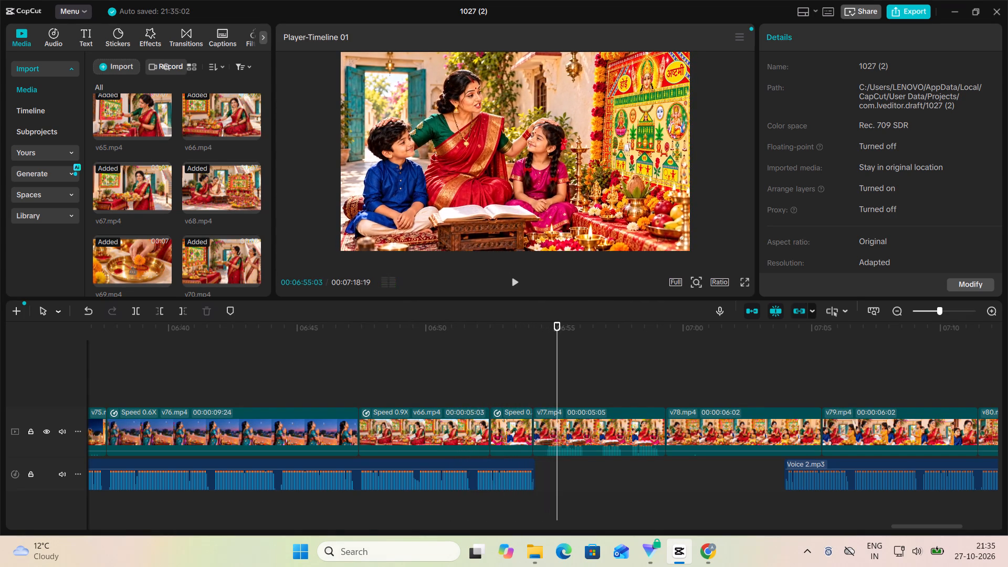
pyautogui.click(516, 289)
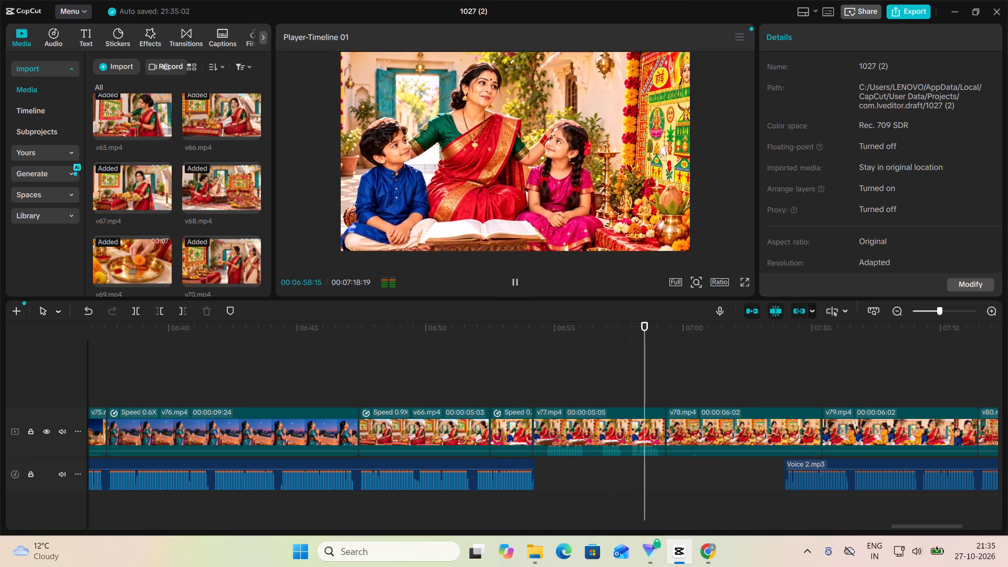
pyautogui.click(516, 289)
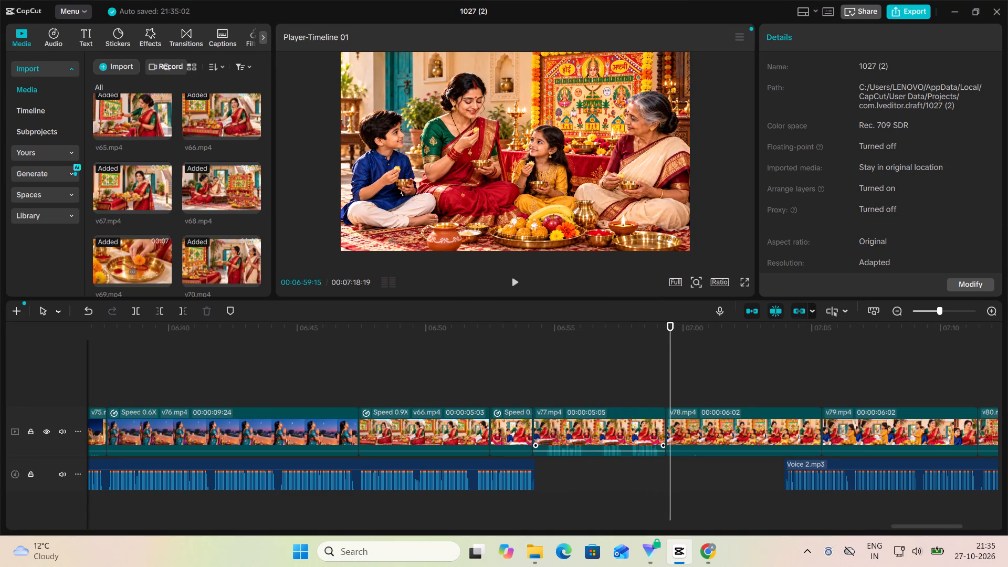
# Raise the volume of the longer V77 piece's own audio and play both V77 pieces back to check the sound.
pyautogui.moveTo(607, 451); pyautogui.dragTo(602, 420)
pyautogui.click(526, 381)
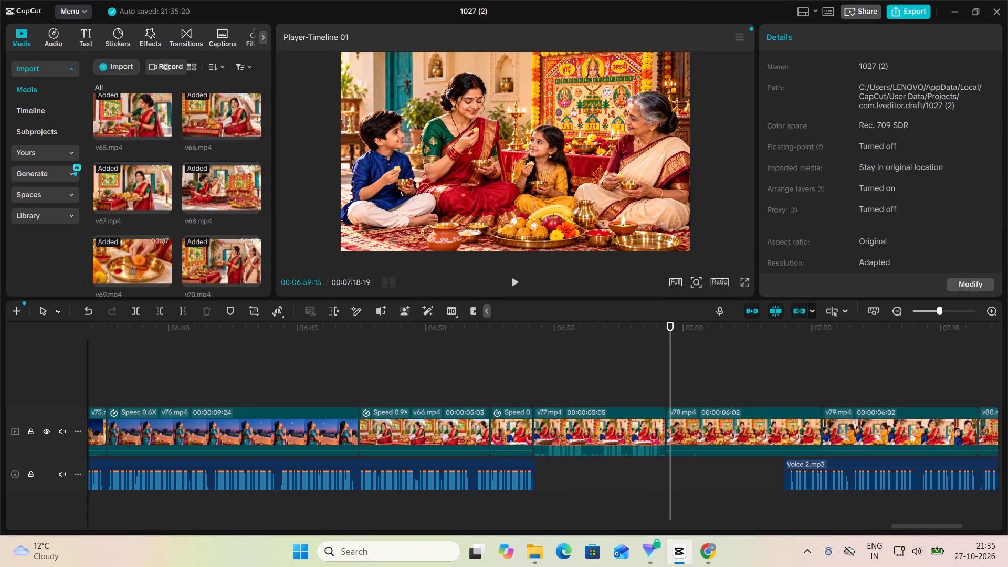
pyautogui.click(510, 281)
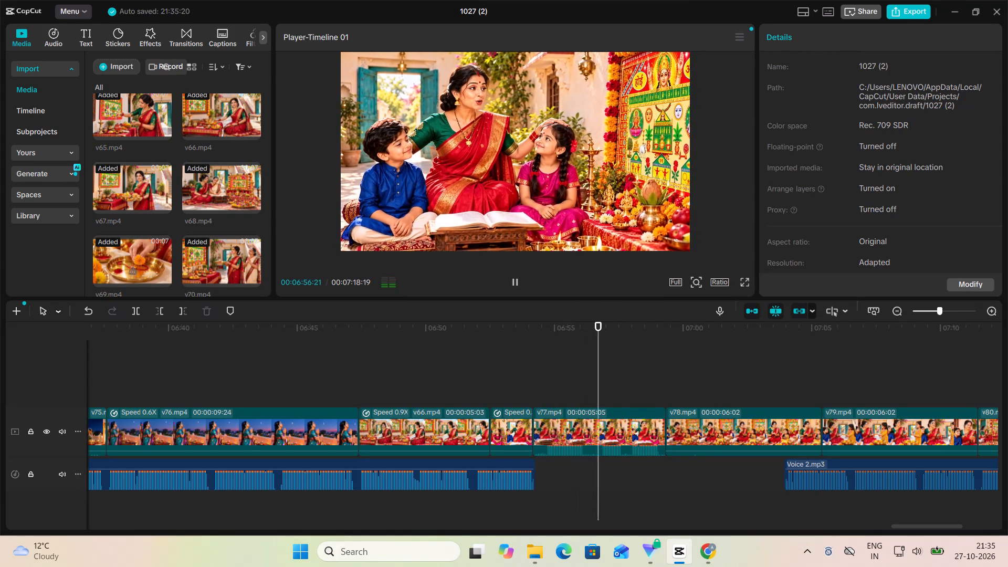
pyautogui.click(514, 280)
pyautogui.click(518, 379)
pyautogui.click(515, 277)
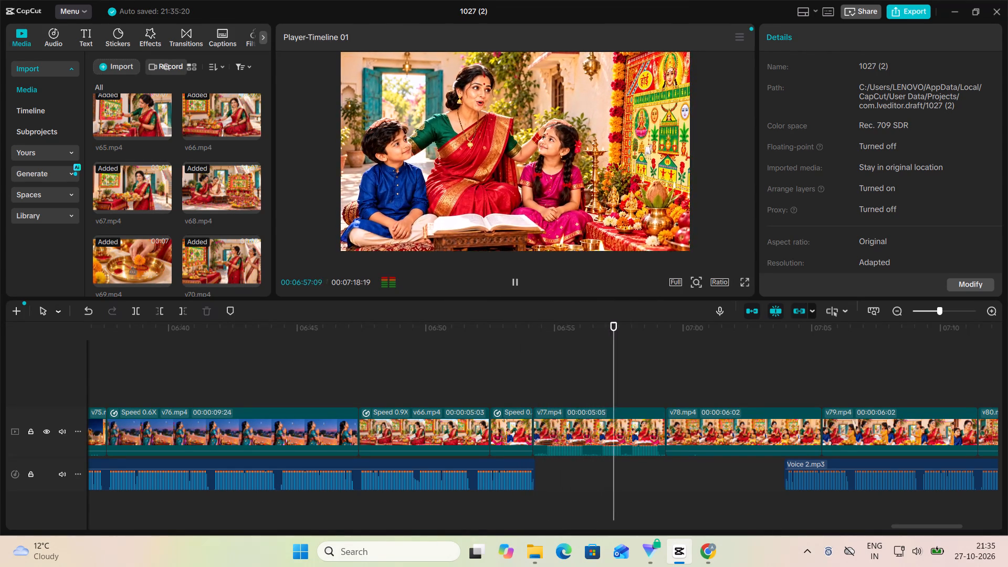
pyautogui.click(513, 289)
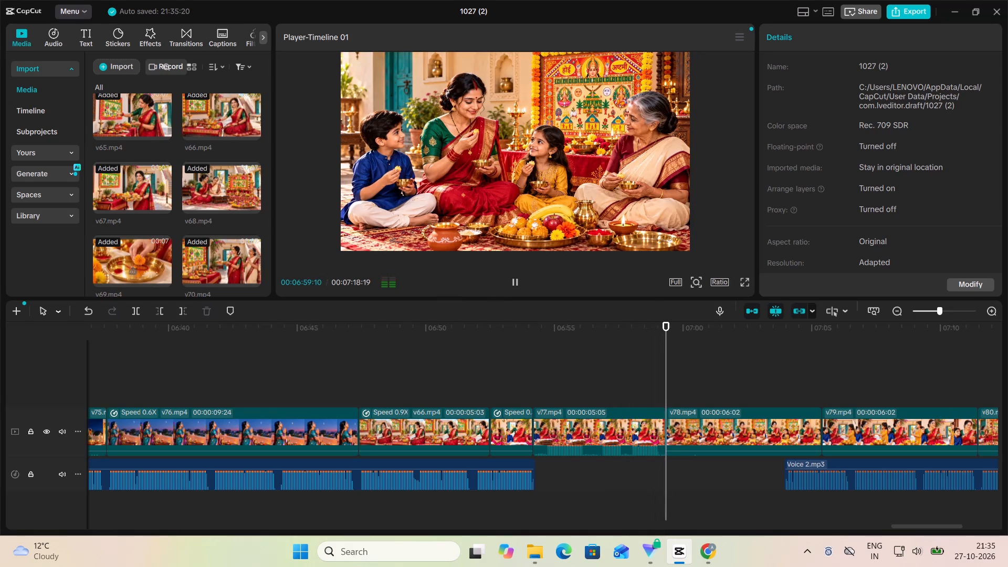
# Move the second voiceover part earlier to 00:06:59:13 at V78's start and play V78 against it up to 00:07:03:12.
pyautogui.moveTo(799, 466); pyautogui.dragTo(728, 481)
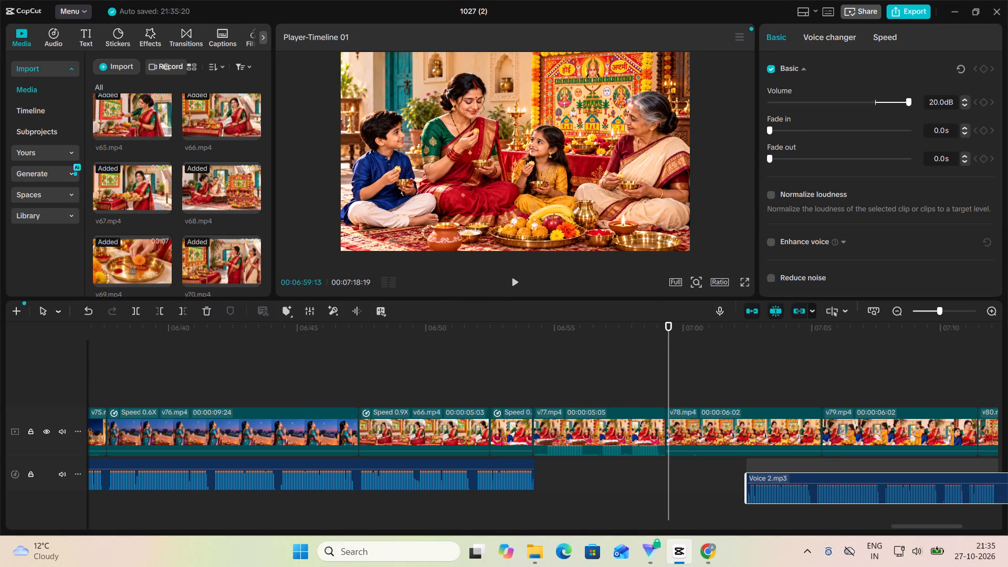
pyautogui.moveTo(728, 481); pyautogui.dragTo(681, 470)
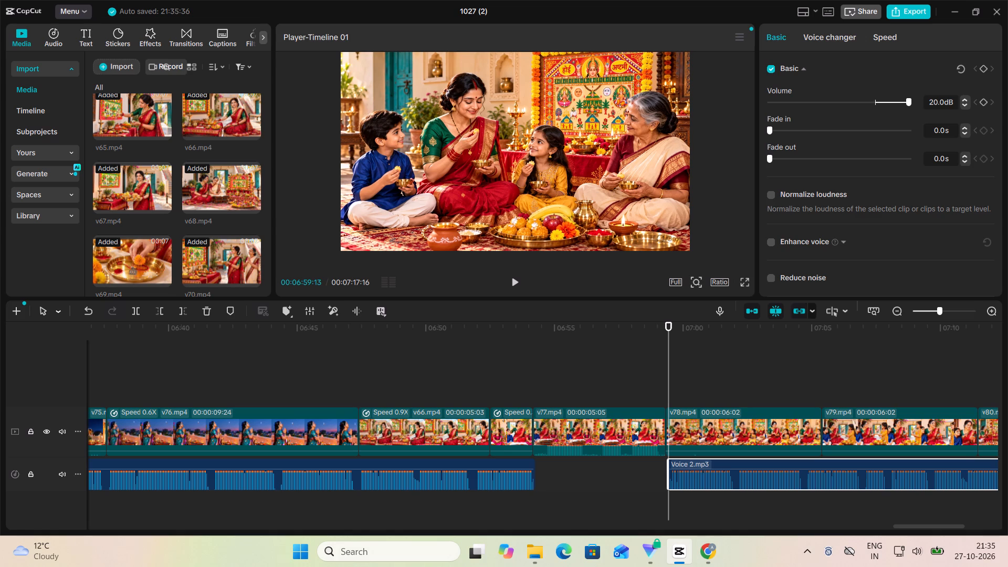
pyautogui.click(513, 282)
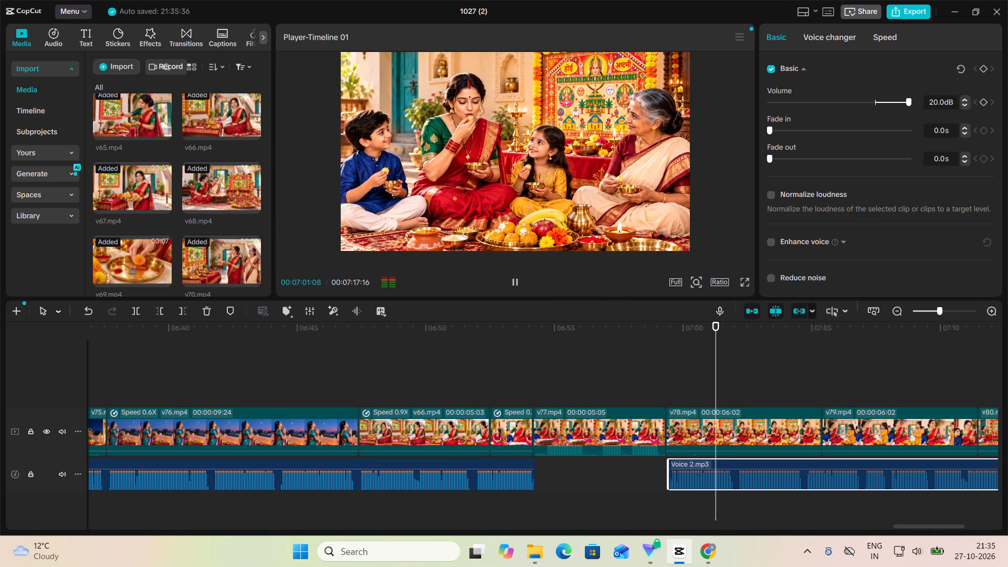
pyautogui.click(513, 282)
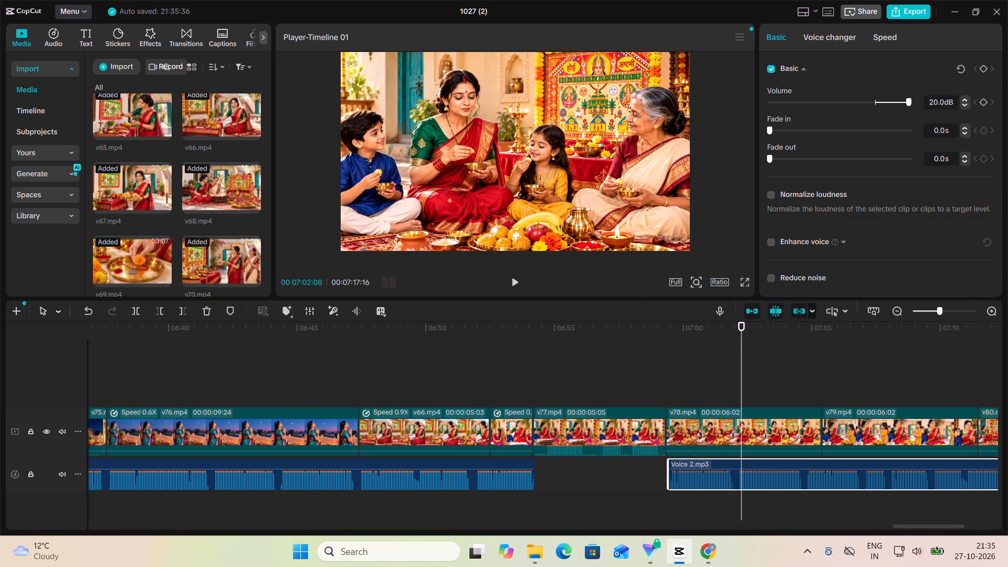
pyautogui.click(513, 282)
pyautogui.click(513, 282)
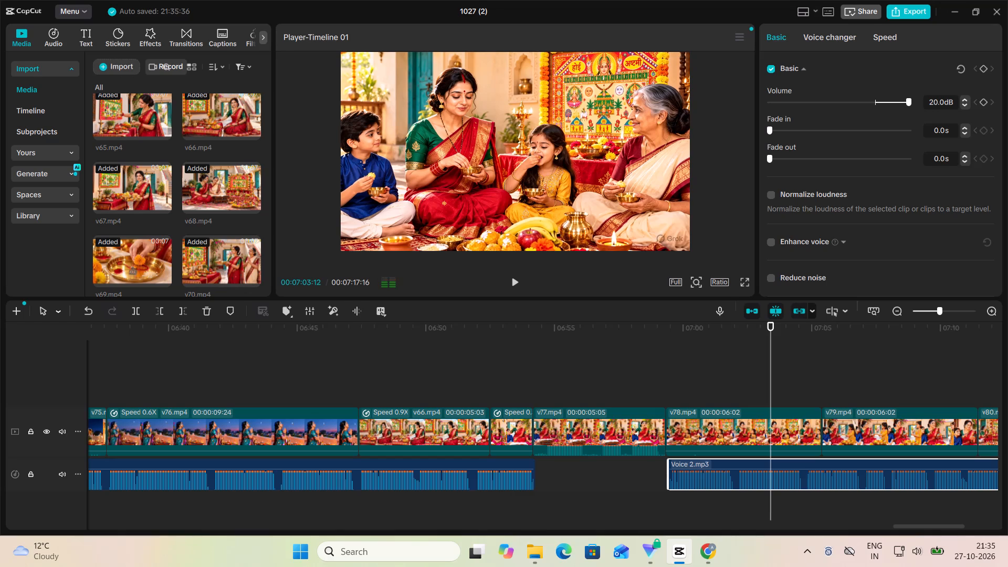
# Speed V78 up to 2.00x so it lasts 3.1 s.
pyautogui.click(738, 437)
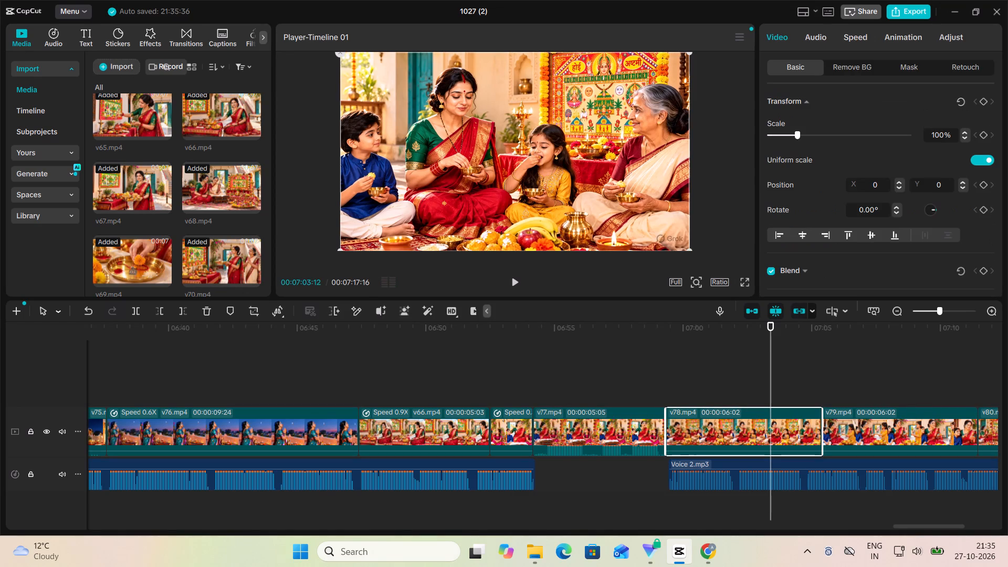
pyautogui.click(850, 31)
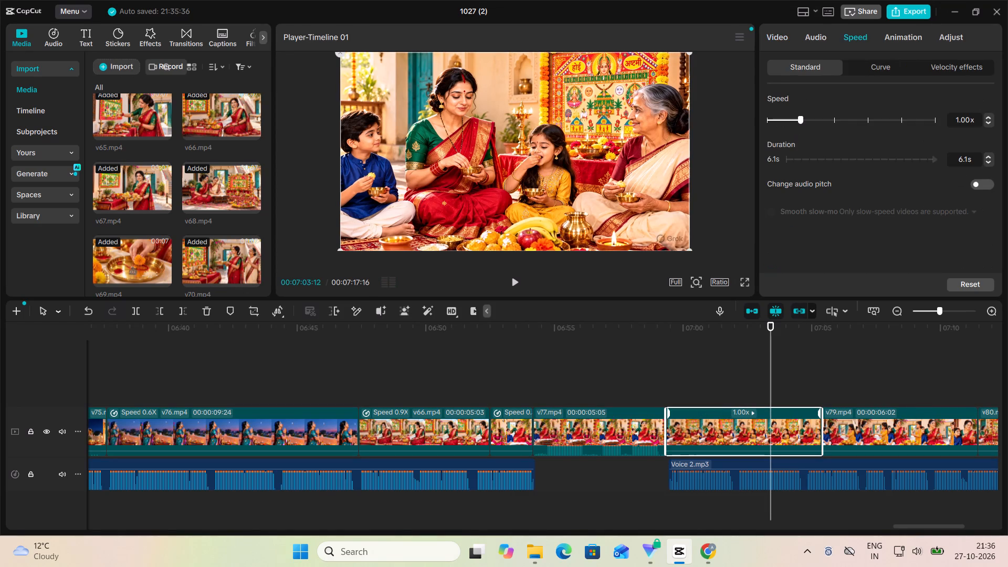
pyautogui.click(816, 122)
pyautogui.click(822, 122)
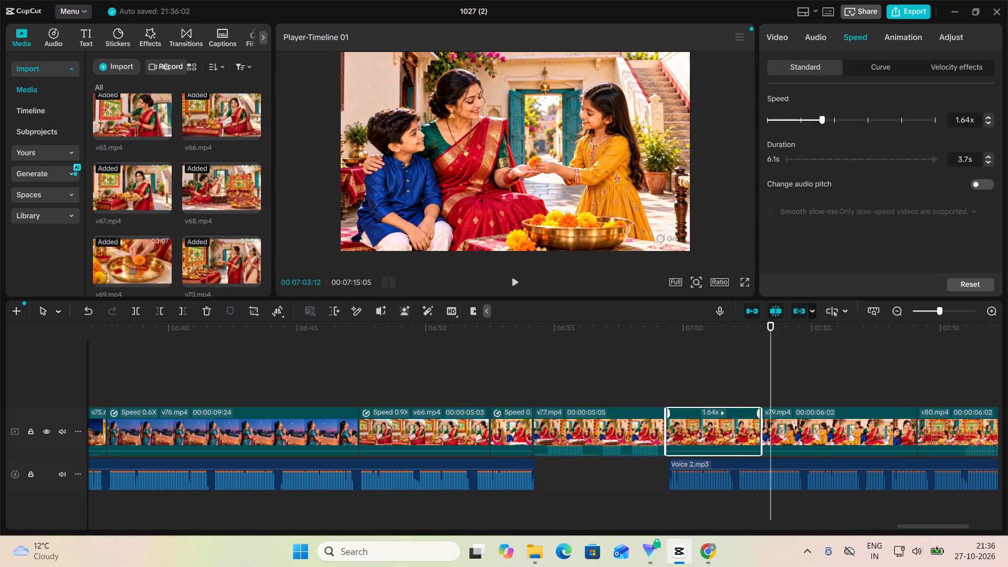
pyautogui.click(827, 121)
pyautogui.click(831, 120)
pyautogui.click(834, 119)
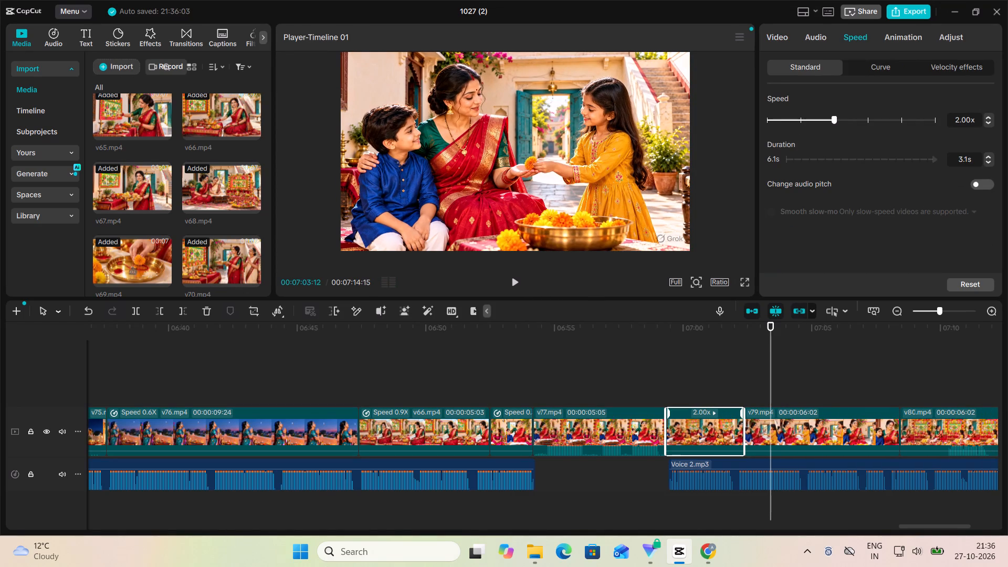
pyautogui.click(836, 119)
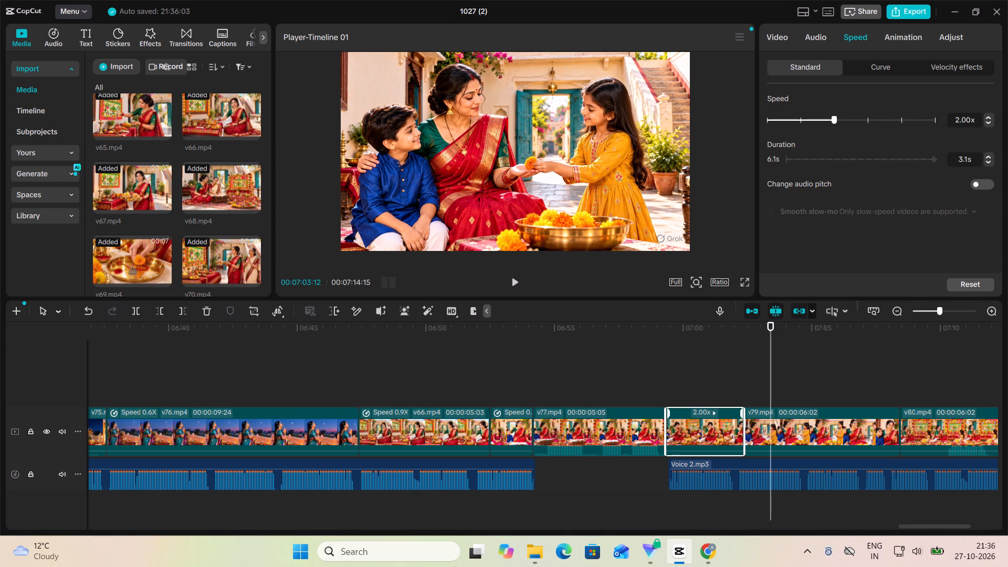
pyautogui.click(839, 119)
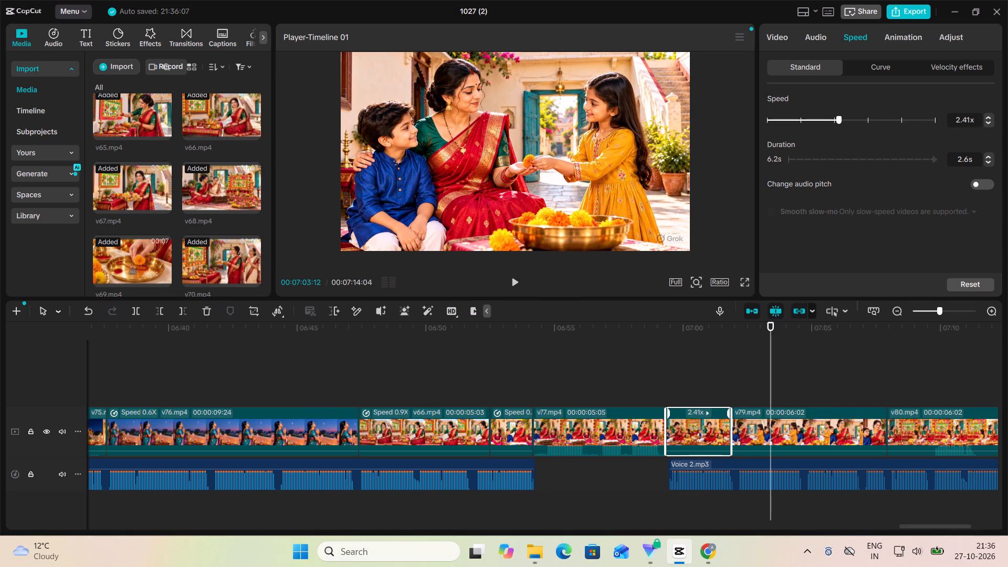
pyautogui.click(836, 120)
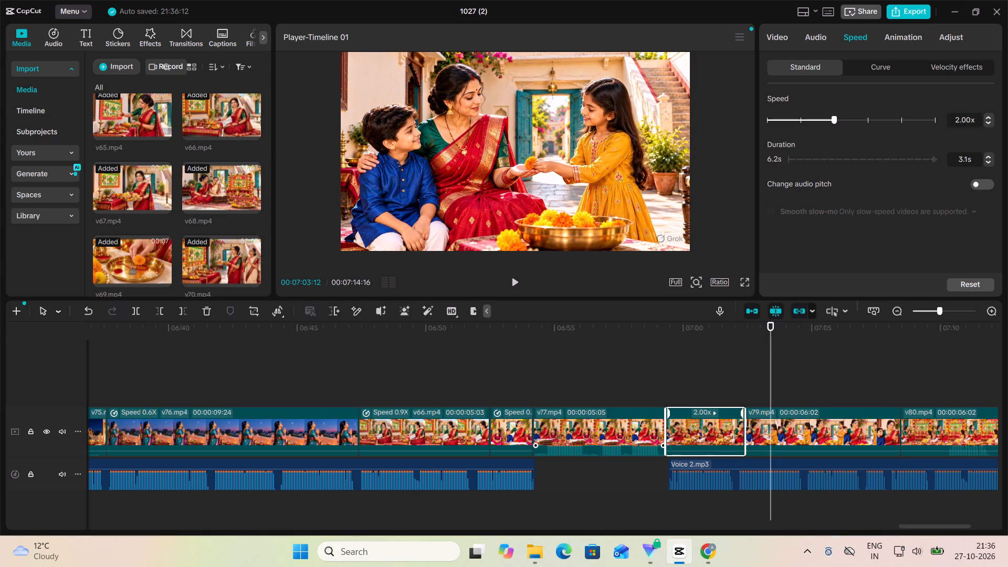
# Play the sped-up V78 against the voiceover and trim 8 frames off its end.
pyautogui.click(666, 376)
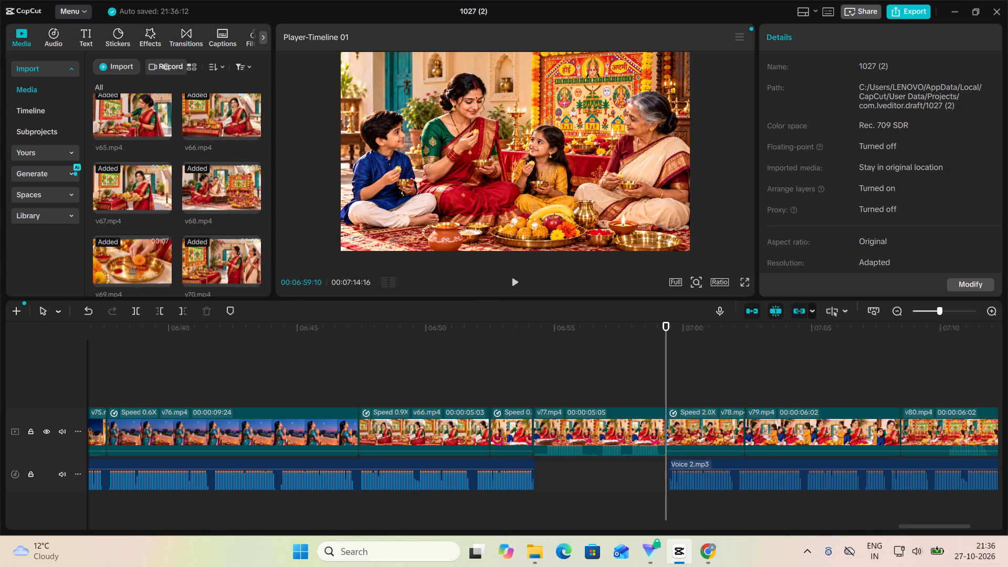
pyautogui.click(517, 286)
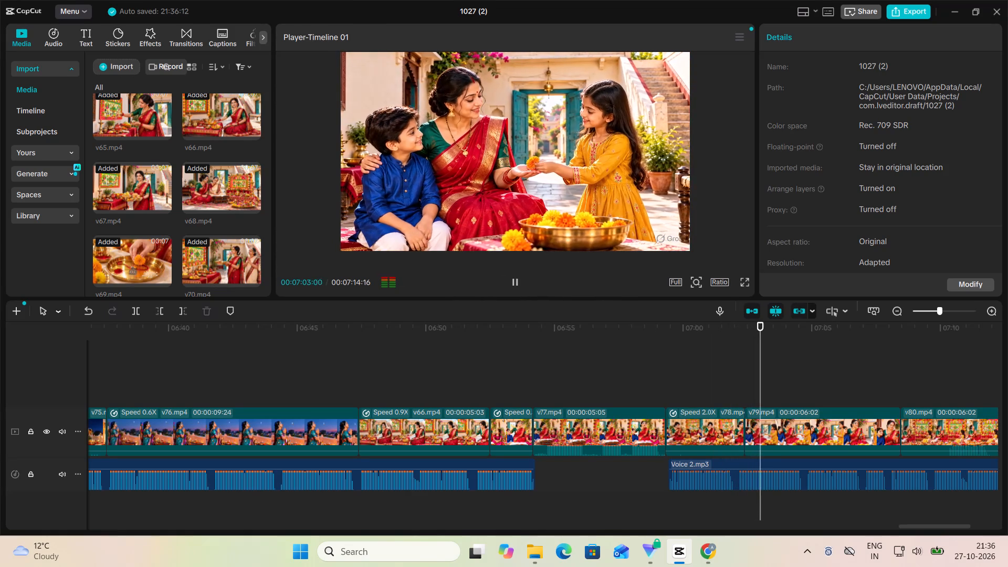
pyautogui.click(513, 286)
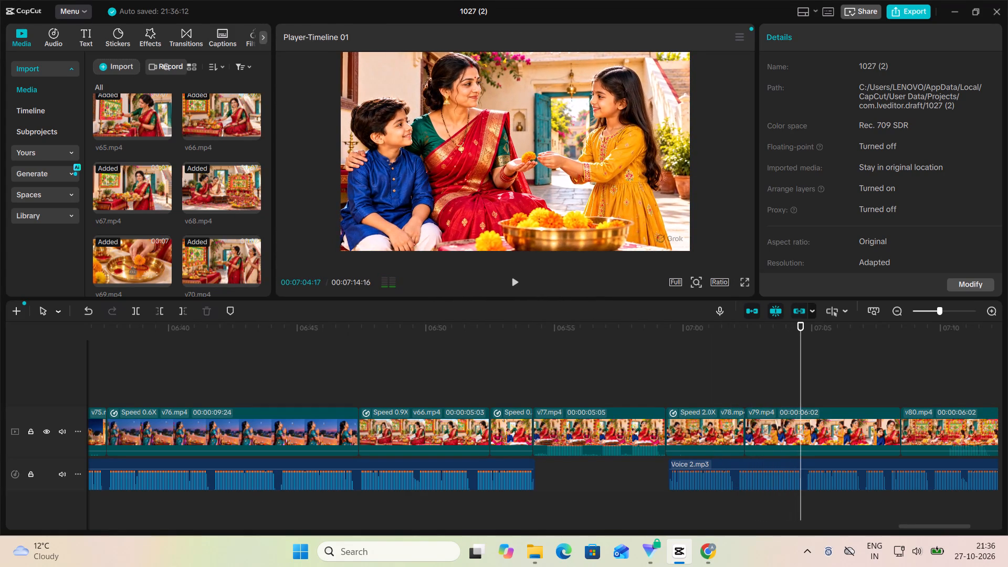
pyautogui.click(724, 427)
pyautogui.moveTo(743, 432); pyautogui.dragTo(737, 438)
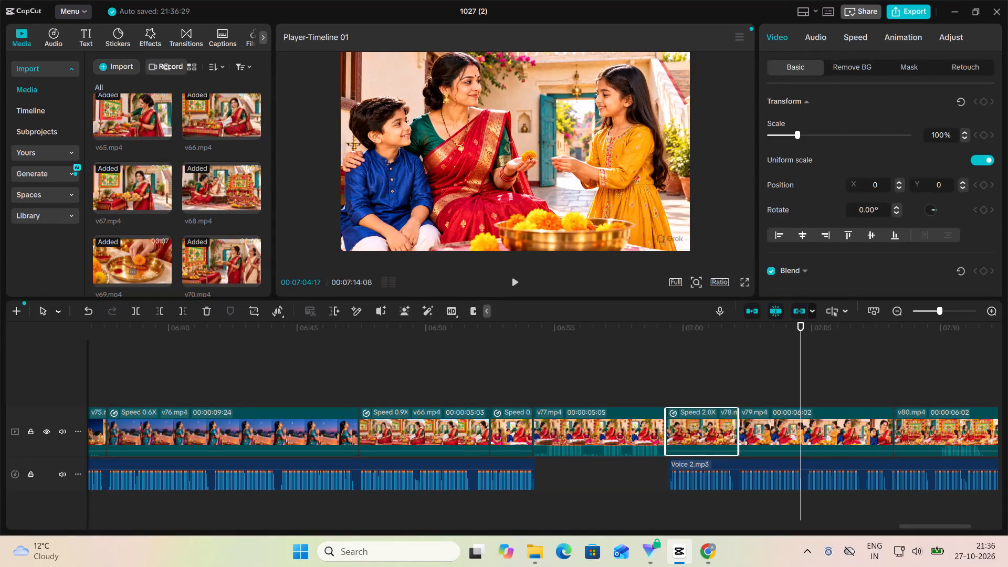
# Play back from the trimmed V78 through V79 to 00:07:09:22 in V80 to check the timing against the voiceover.
pyautogui.click(680, 369)
pyautogui.click(514, 286)
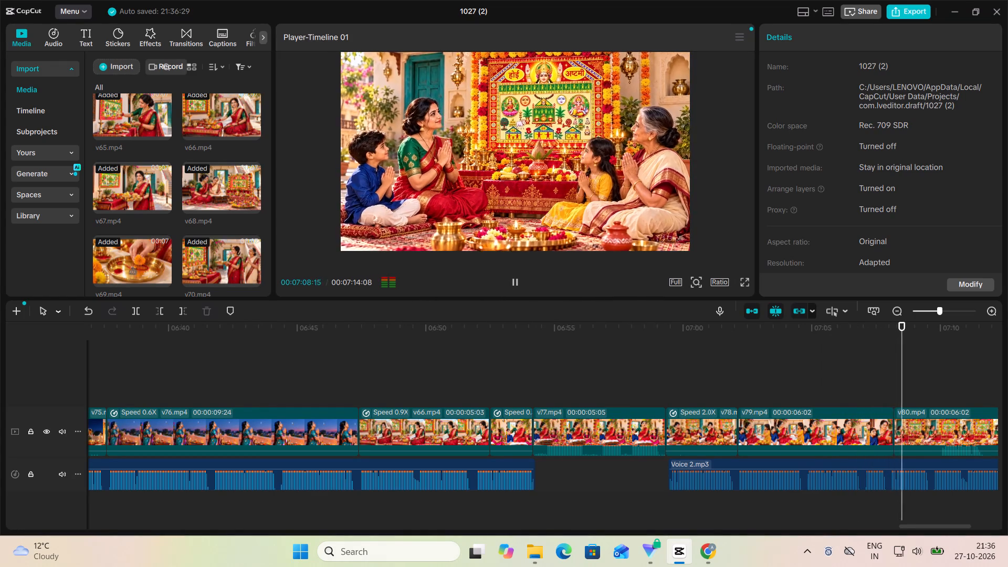
pyautogui.click(514, 286)
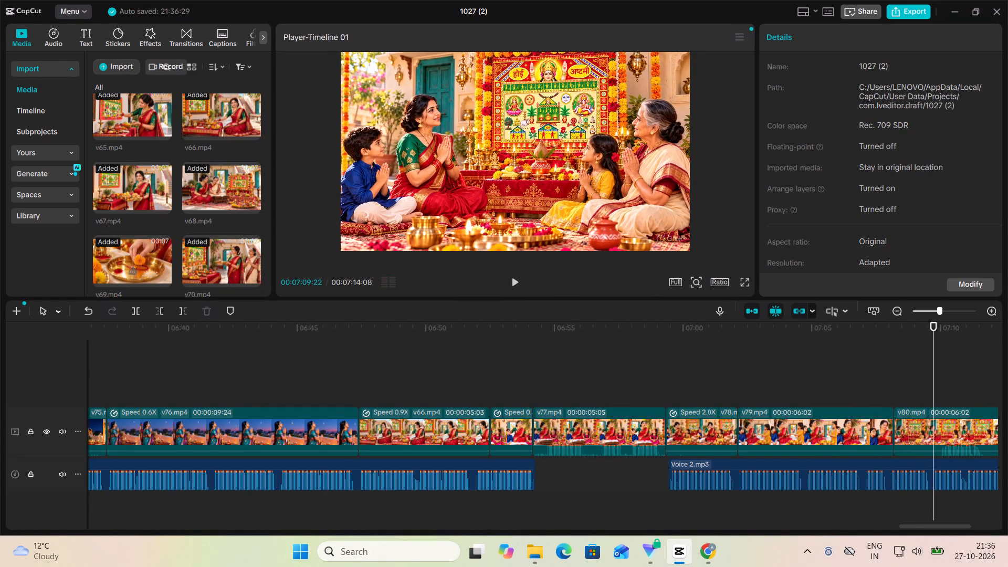
# Slow V79 down to 0.81x so it lasts 7.5 s.
pyautogui.hscroll(-3, 679, 360)
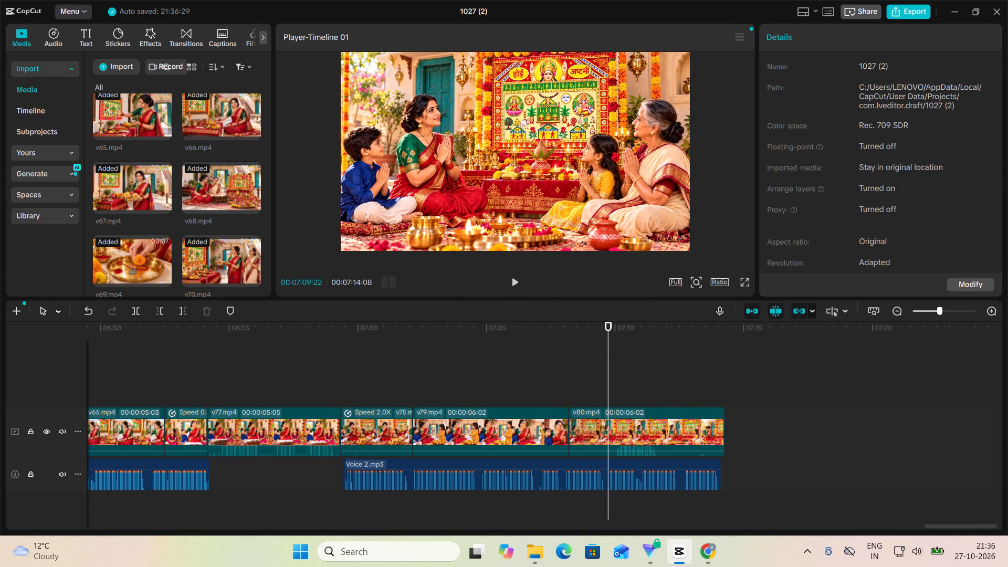
pyautogui.click(542, 415)
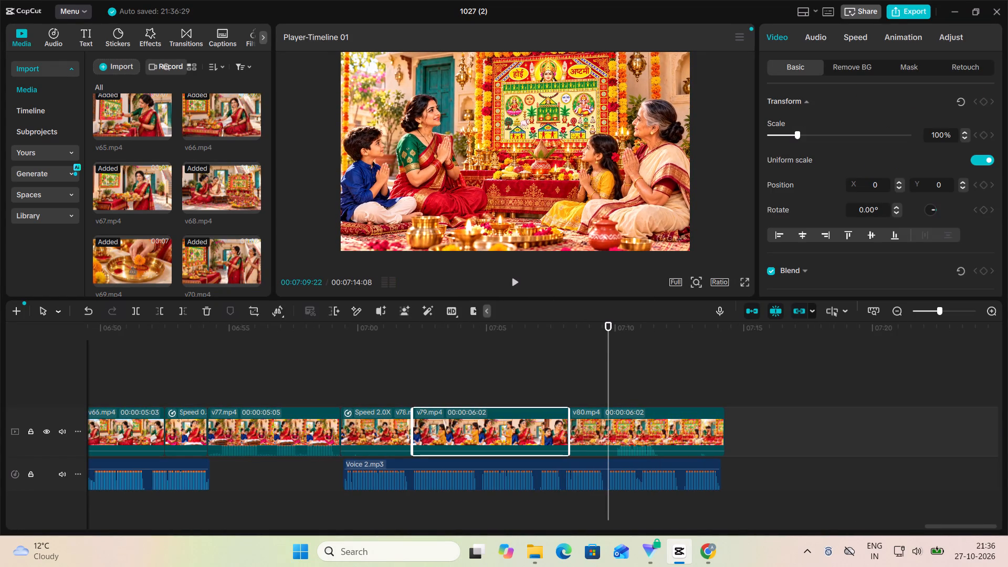
pyautogui.click(862, 31)
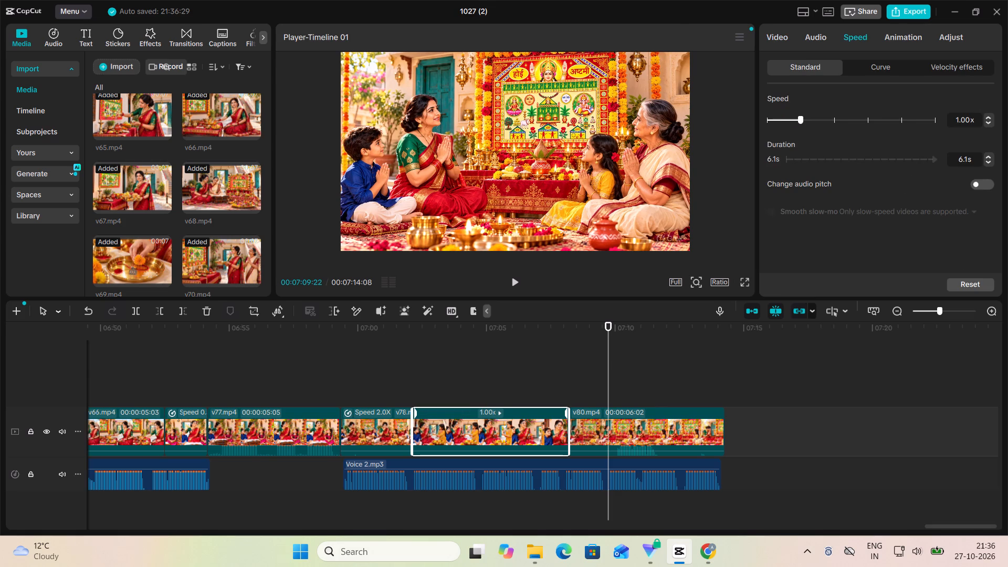
pyautogui.click(797, 120)
pyautogui.click(795, 121)
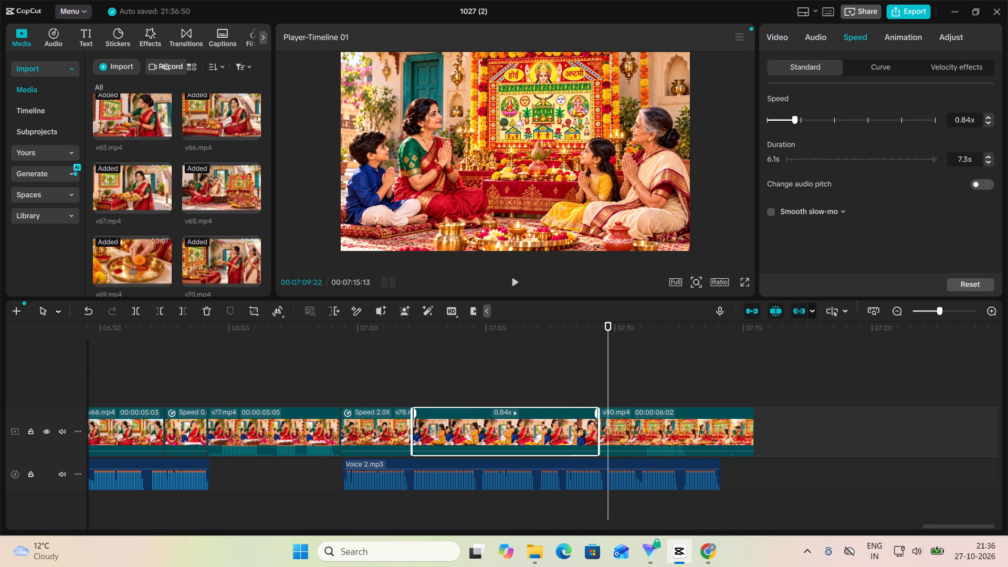
pyautogui.click(794, 121)
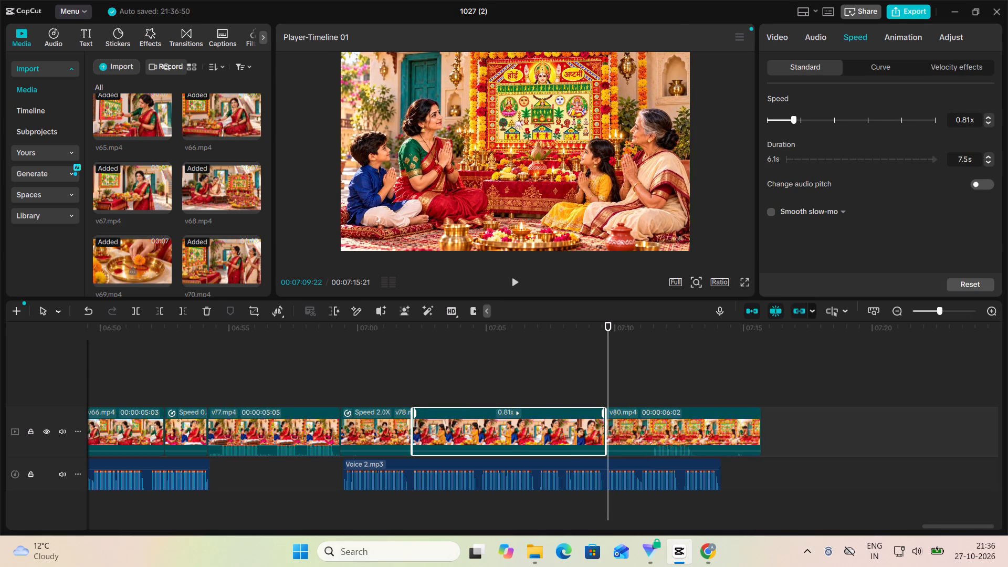
# Play V80 against the voiceover, split it at 00:07:13:03 and move its second part in front of the first.
pyautogui.click(514, 280)
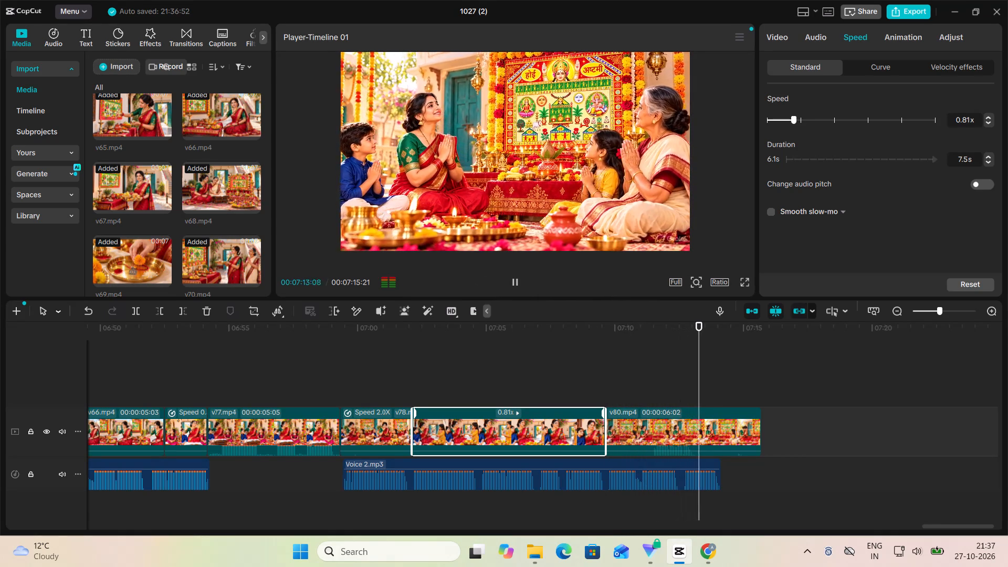
pyautogui.click(514, 281)
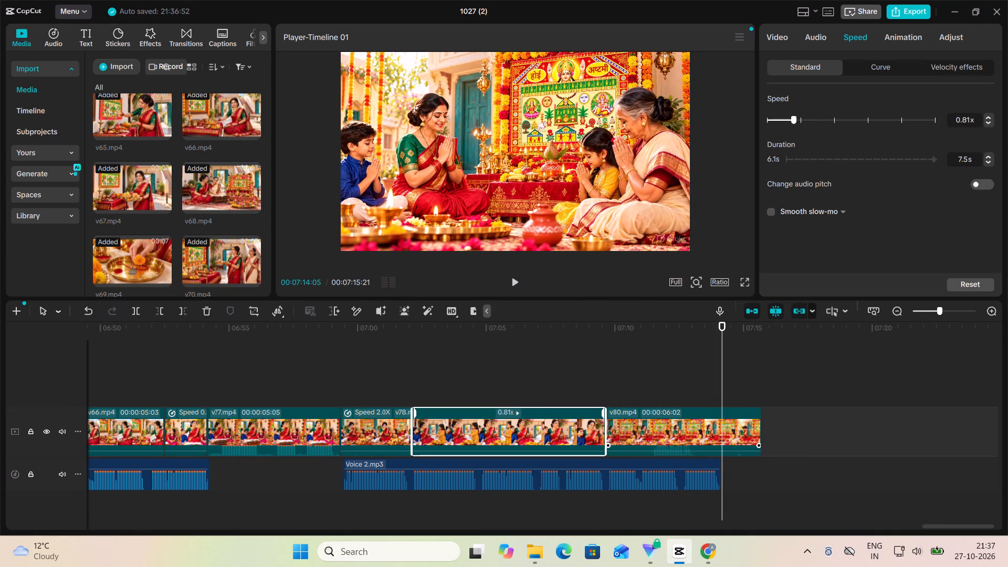
pyautogui.click(691, 385)
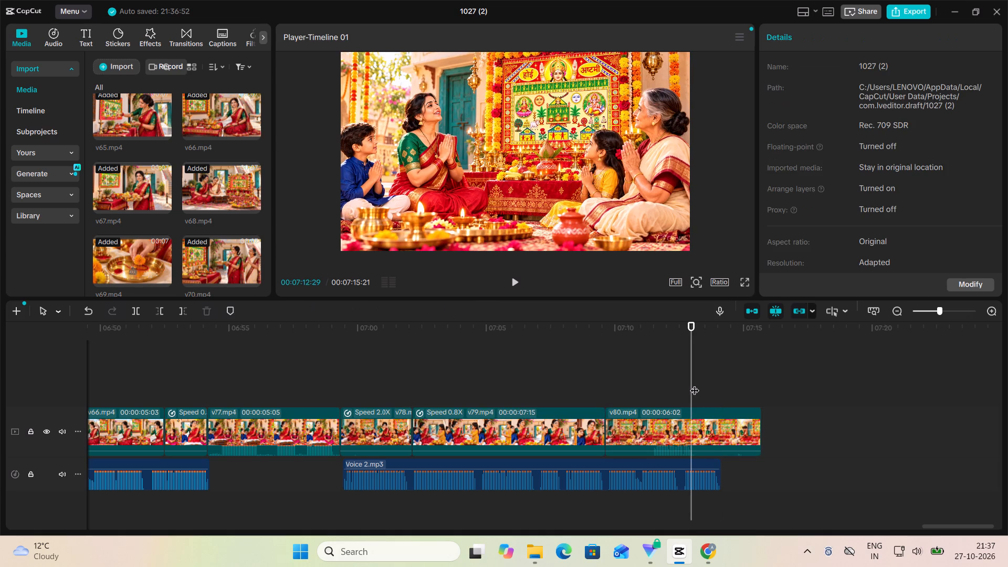
pyautogui.click(695, 384)
pyautogui.click(712, 445)
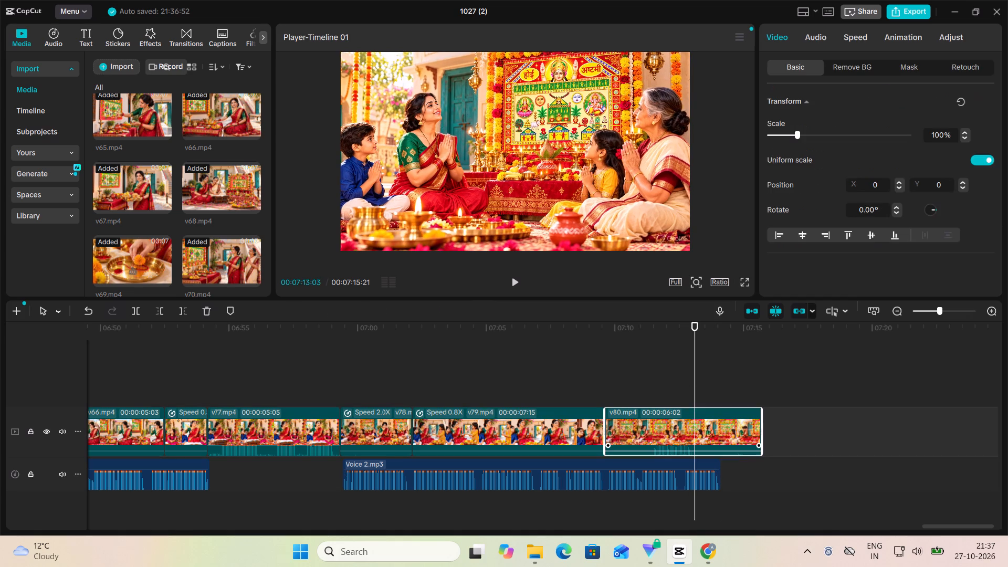
pyautogui.click(136, 311)
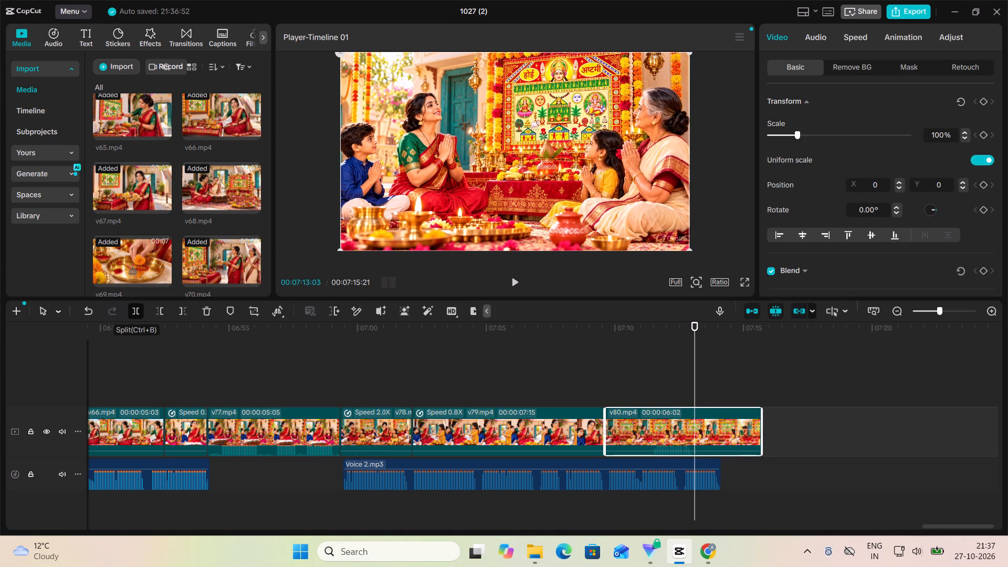
pyautogui.moveTo(720, 415); pyautogui.dragTo(572, 381)
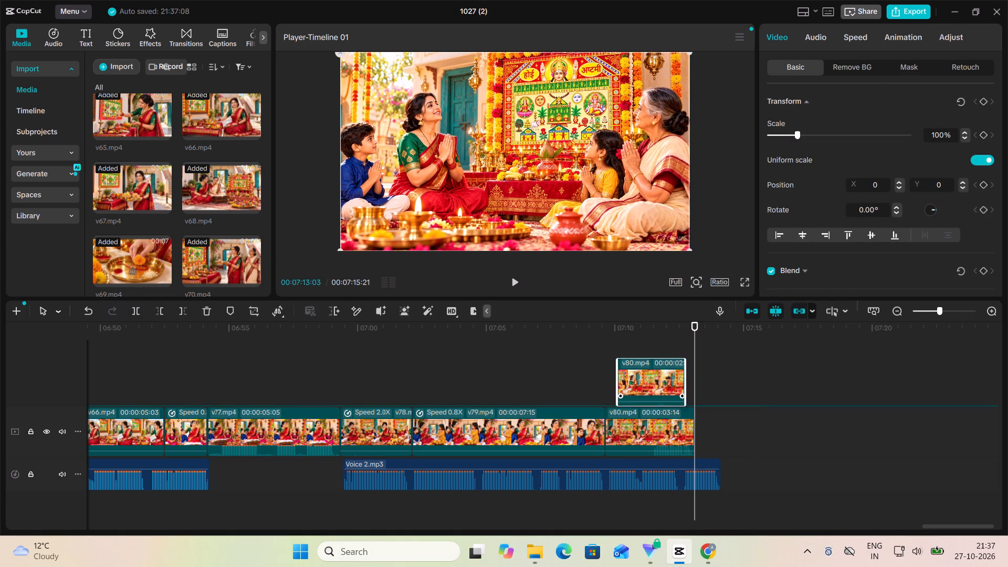
pyautogui.moveTo(572, 381); pyautogui.dragTo(583, 410)
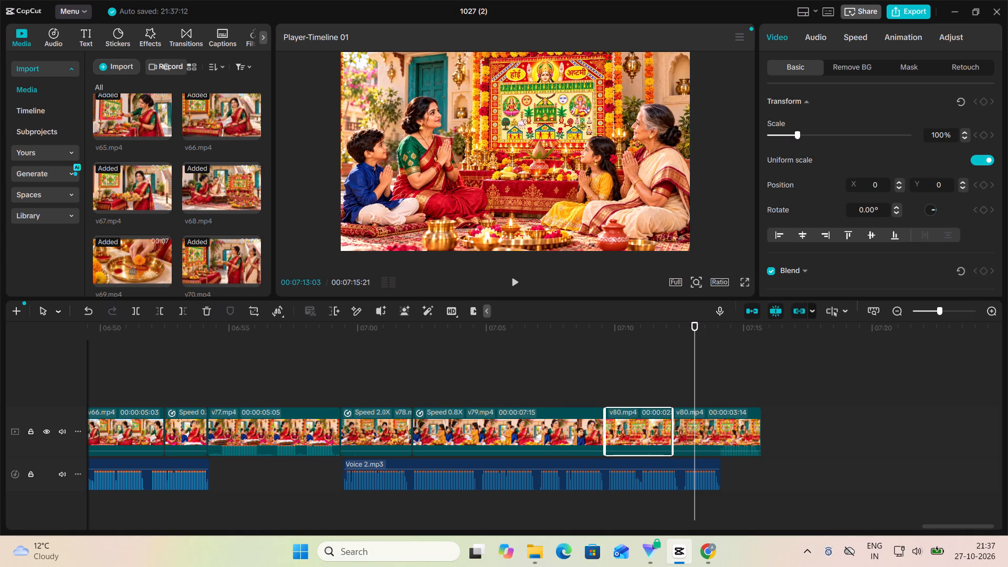
# Replay the reordered V80 pieces, split the last one at 00:07:13:29 and move its tail in front of its head.
pyautogui.click(589, 373)
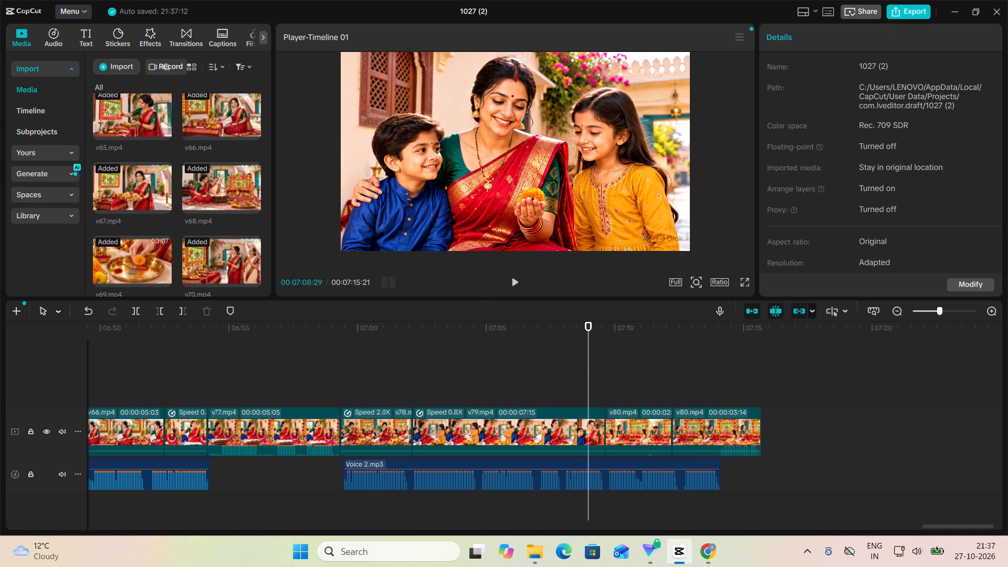
pyautogui.click(514, 281)
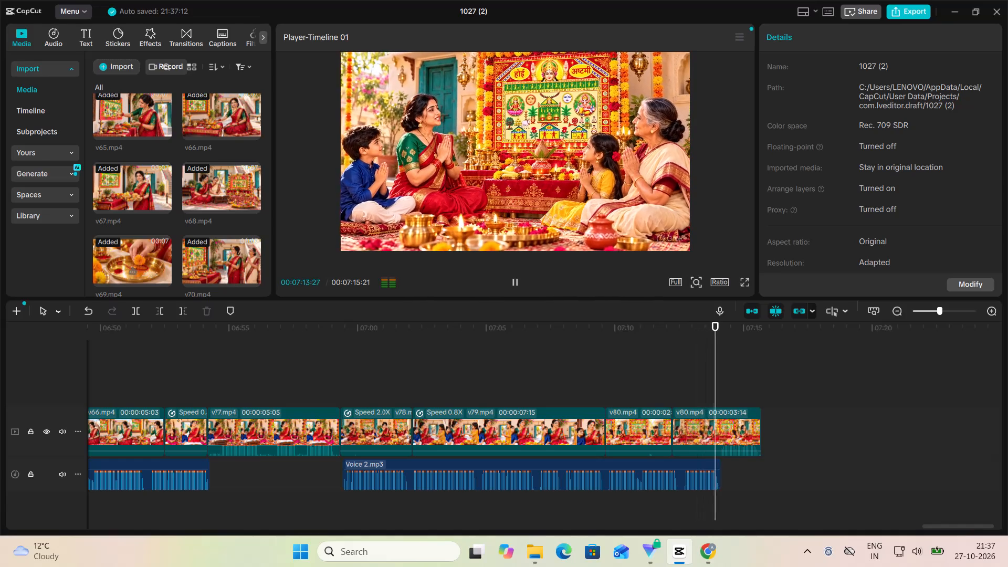
pyautogui.click(514, 281)
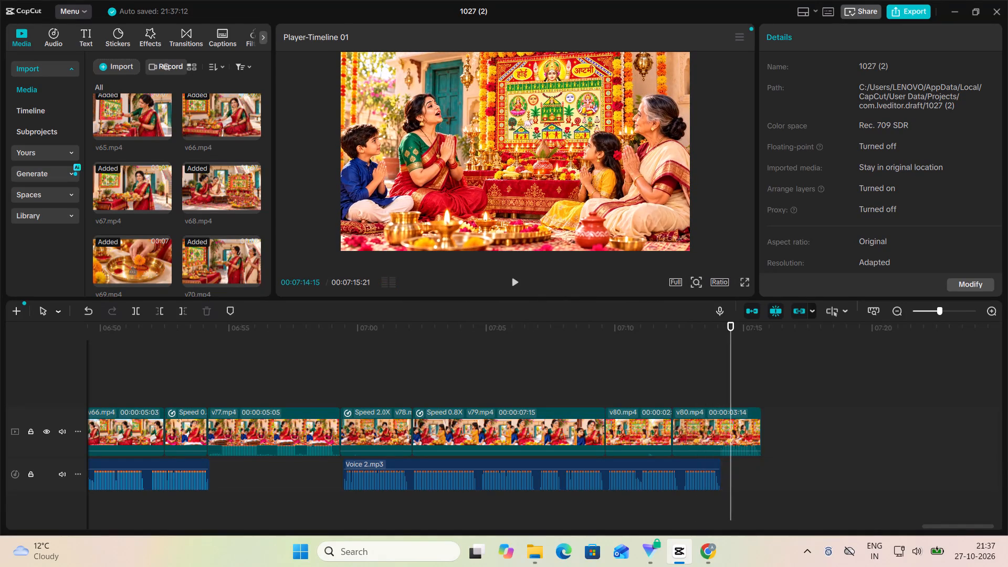
pyautogui.click(708, 388)
pyautogui.click(715, 385)
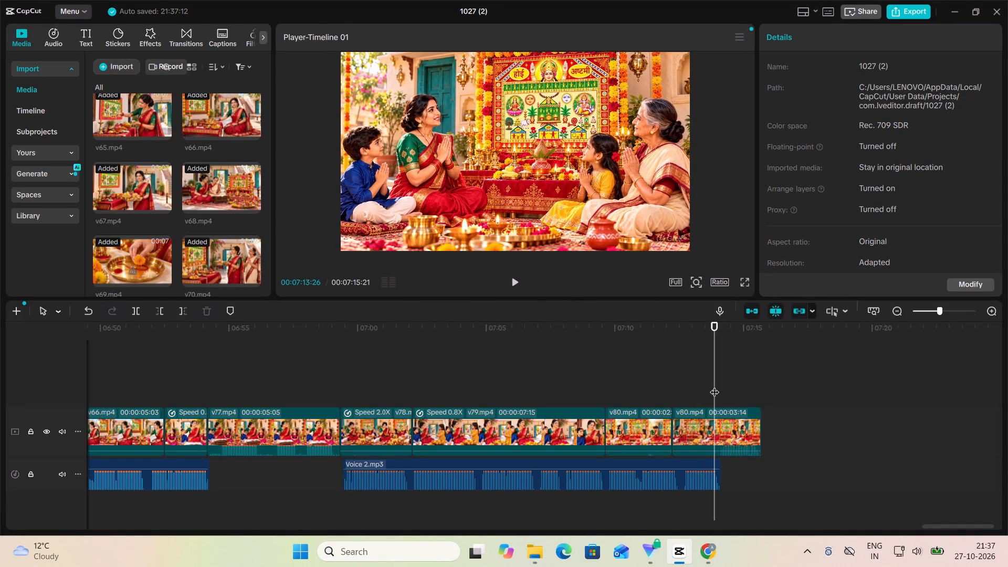
pyautogui.click(718, 385)
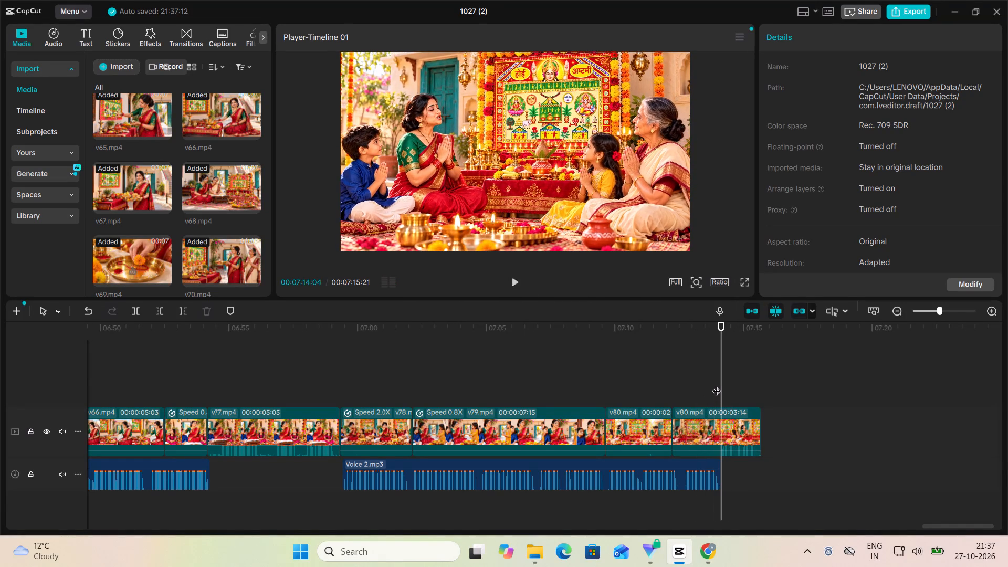
pyautogui.click(717, 384)
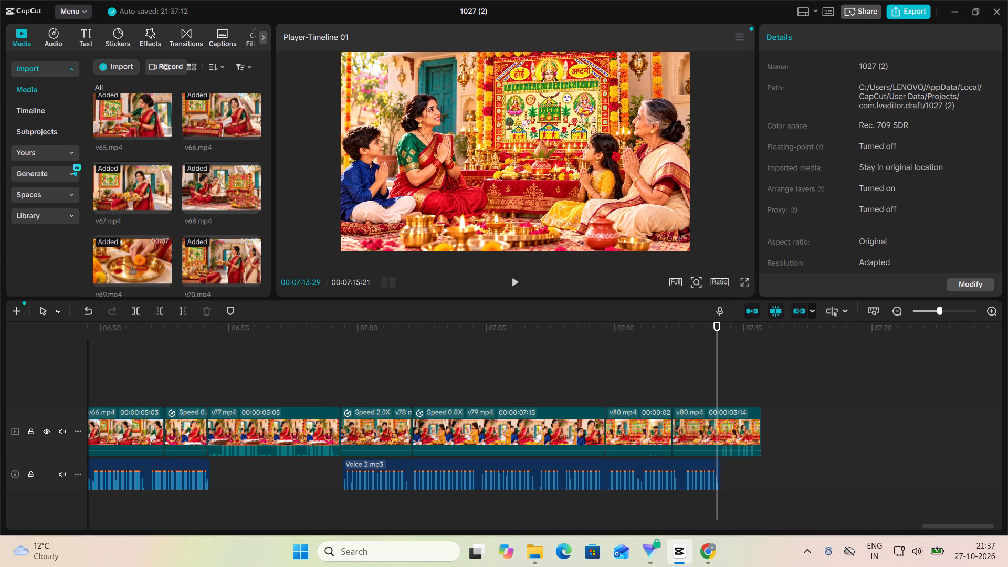
pyautogui.click(750, 426)
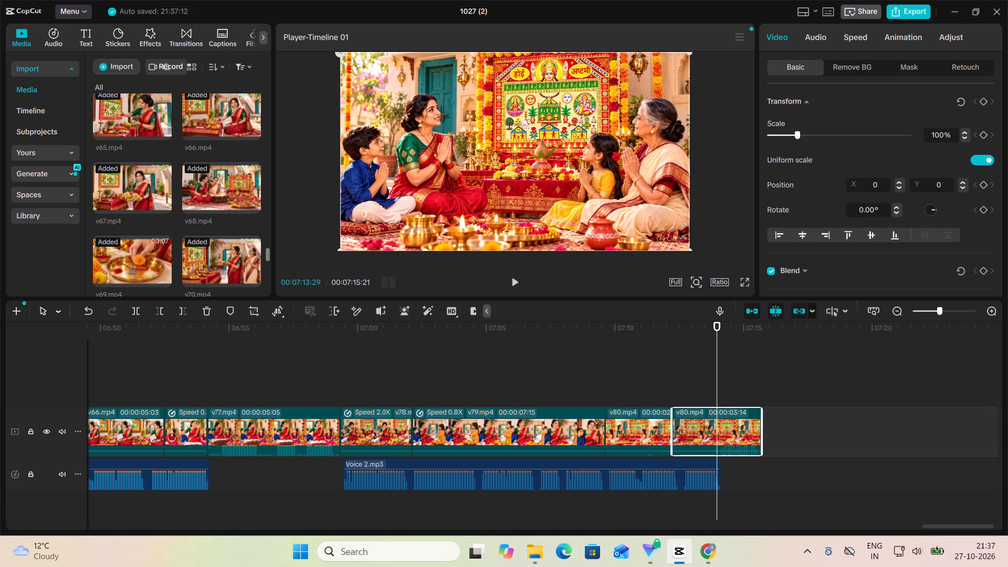
pyautogui.click(135, 309)
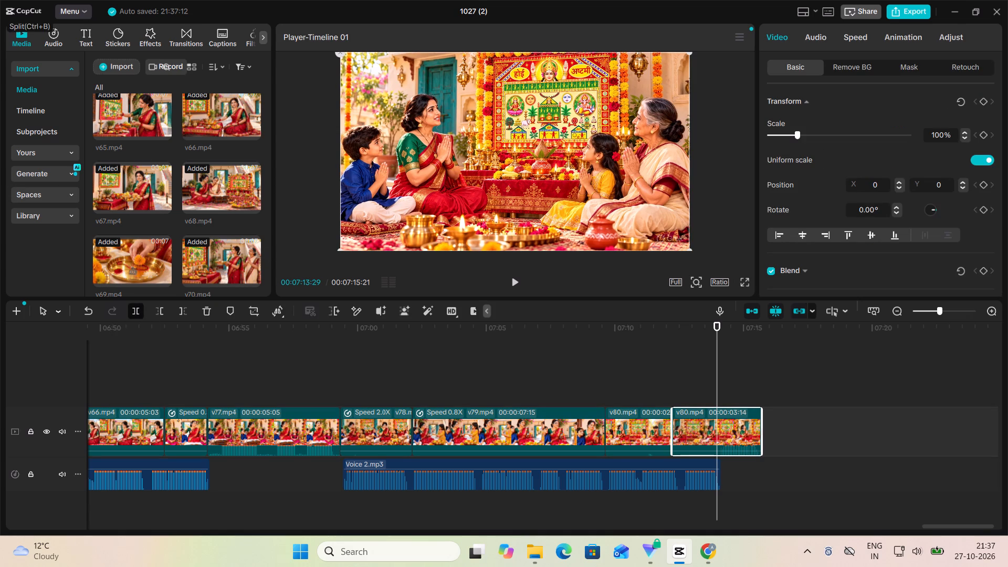
pyautogui.moveTo(738, 427); pyautogui.dragTo(679, 428)
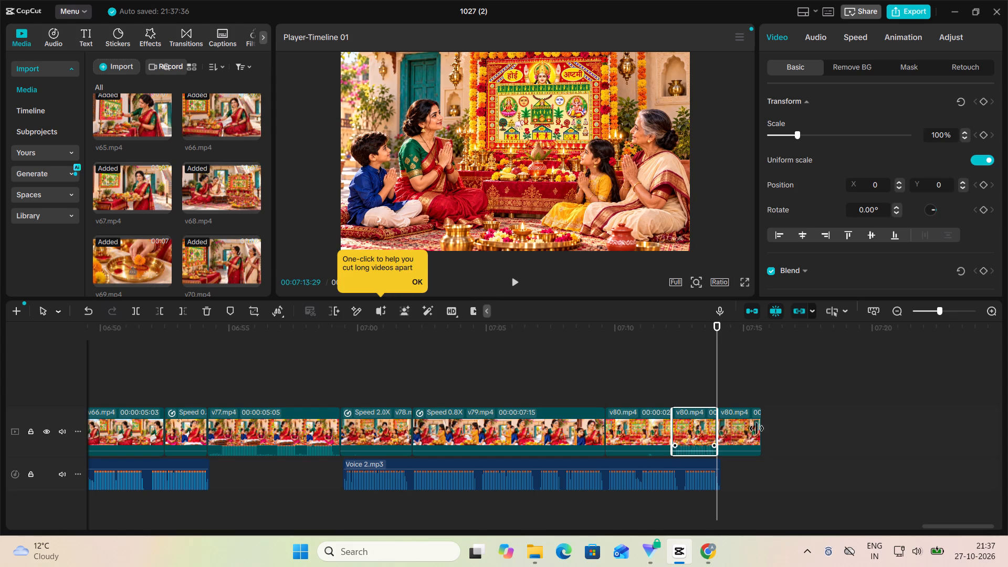
# Move the first V80 piece to the end of the timeline and swap the order of the two shorter V80 pieces.
pyautogui.moveTo(624, 432); pyautogui.dragTo(760, 414)
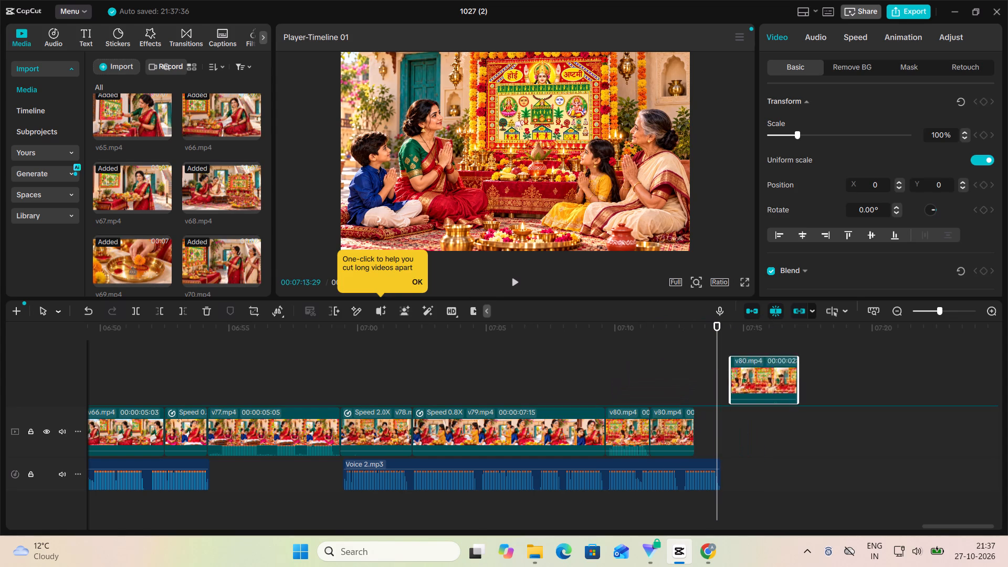
pyautogui.moveTo(760, 414); pyautogui.dragTo(762, 421)
pyautogui.moveTo(627, 430); pyautogui.dragTo(677, 391)
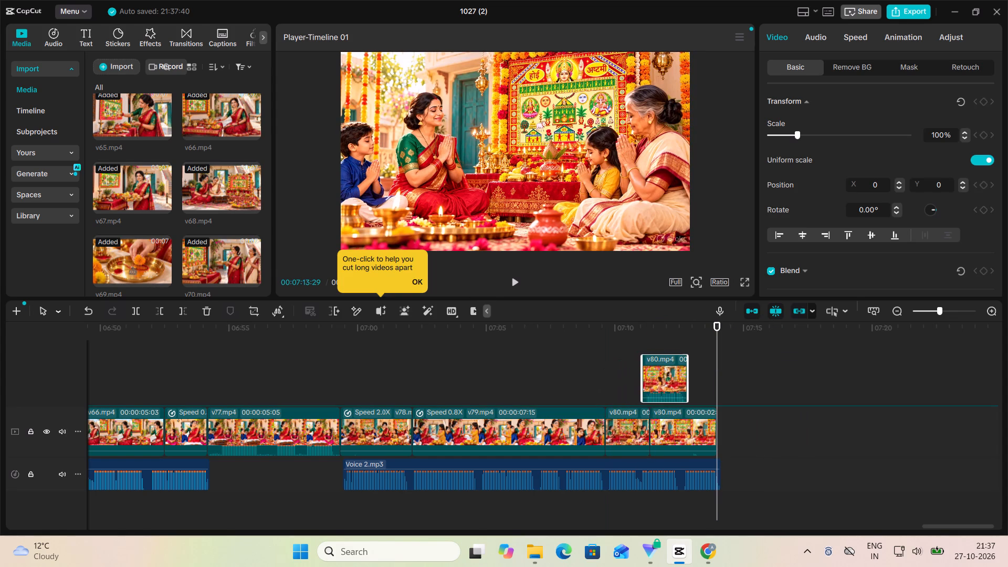
pyautogui.moveTo(677, 391); pyautogui.dragTo(673, 425)
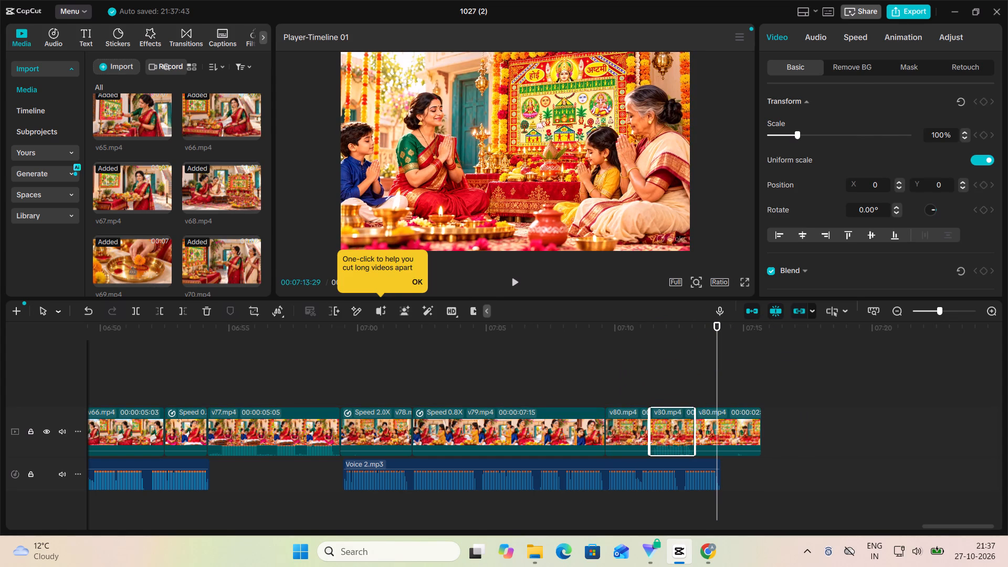
# Slow the first V80 piece, right after V79, down to 0.62x so it lasts 2.8 s.
pyautogui.click(600, 392)
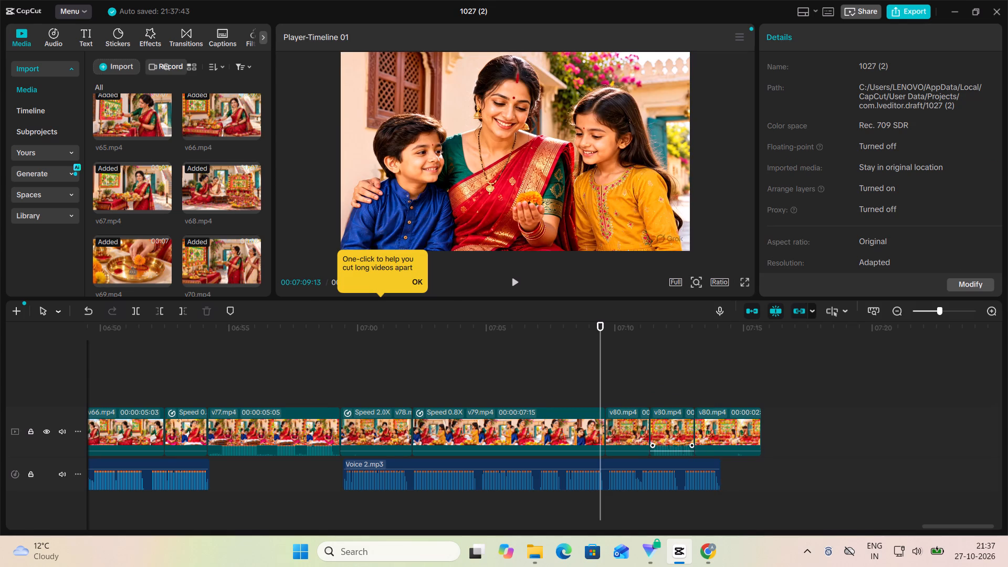
pyautogui.click(619, 433)
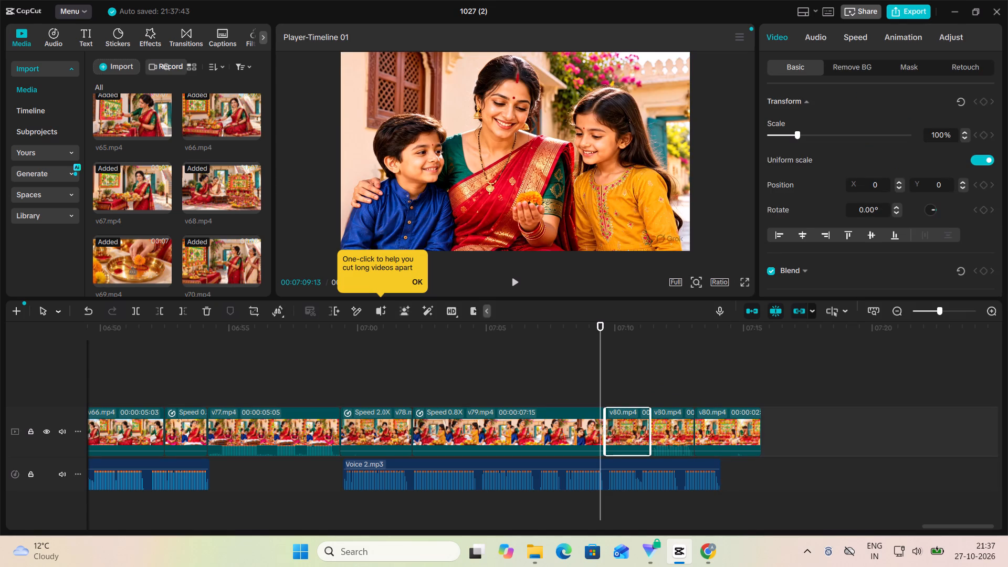
pyautogui.click(857, 38)
pyautogui.click(796, 123)
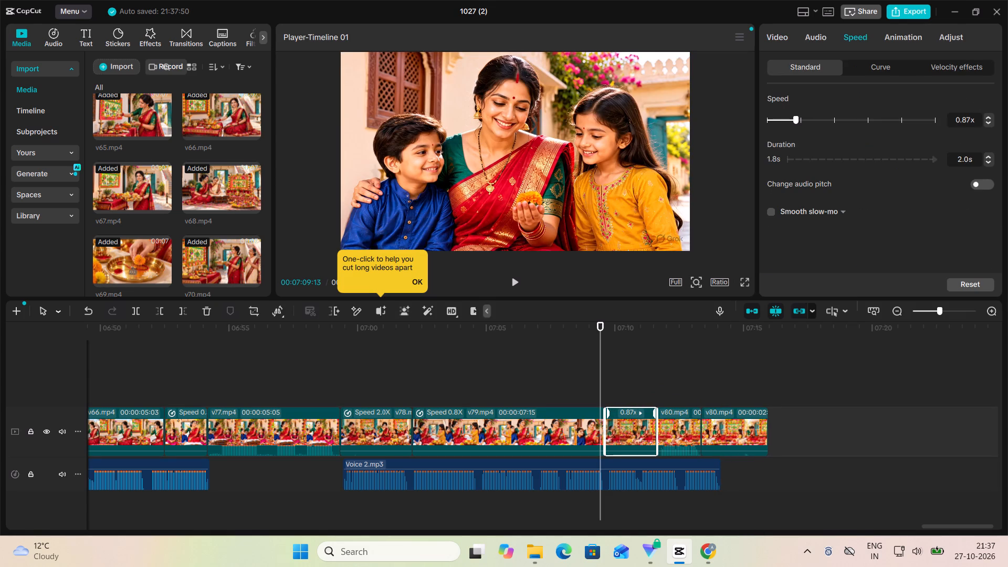
pyautogui.click(791, 121)
pyautogui.click(789, 119)
pyautogui.click(788, 117)
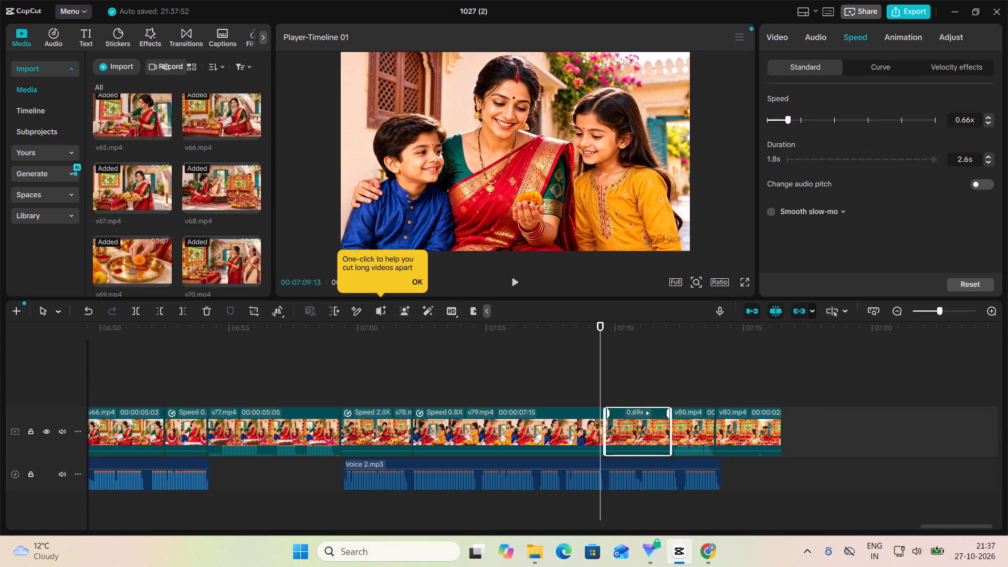
pyautogui.click(788, 113)
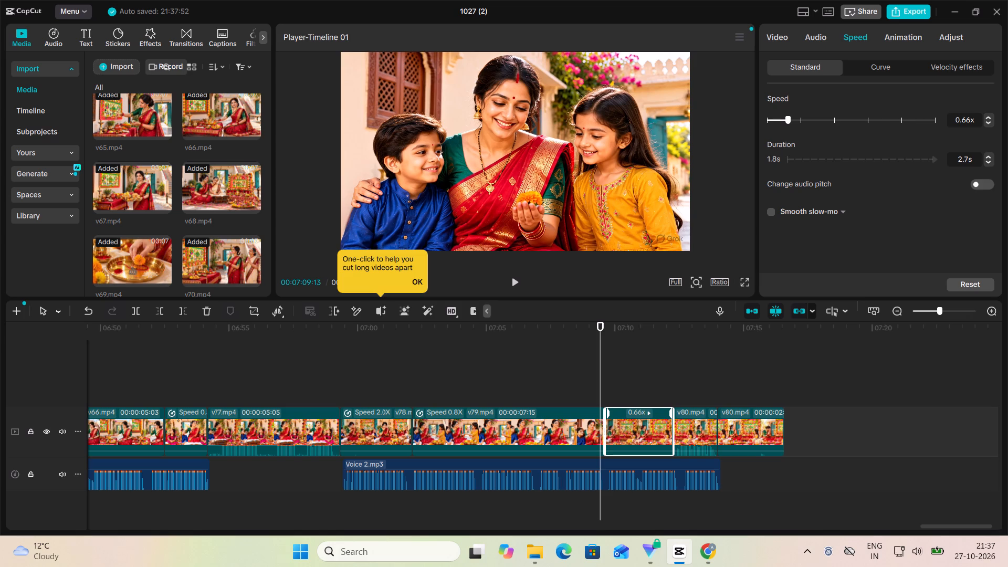
pyautogui.click(786, 123)
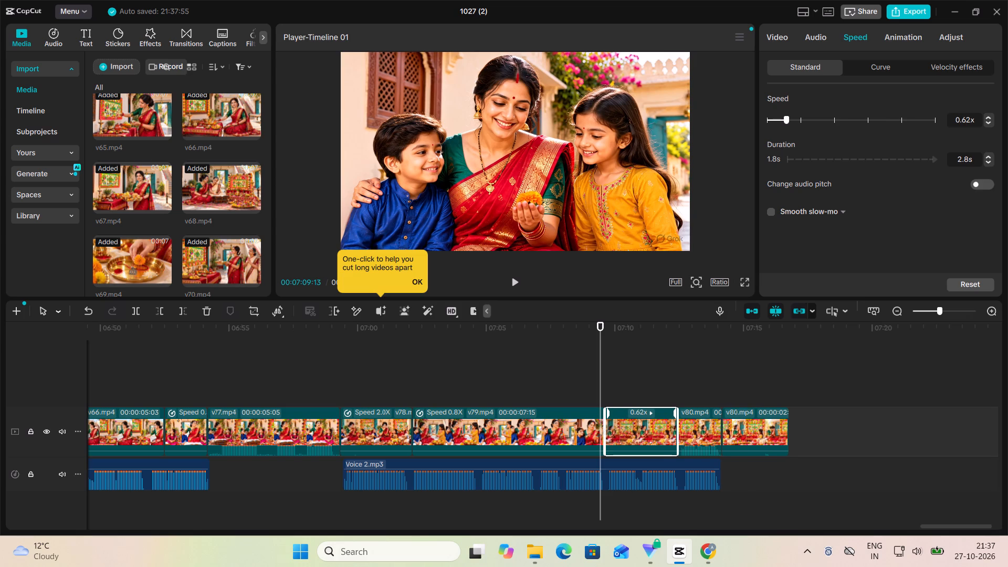
# Play the three V80 pieces against the end of the voiceover to check their timing.
pyautogui.click(518, 280)
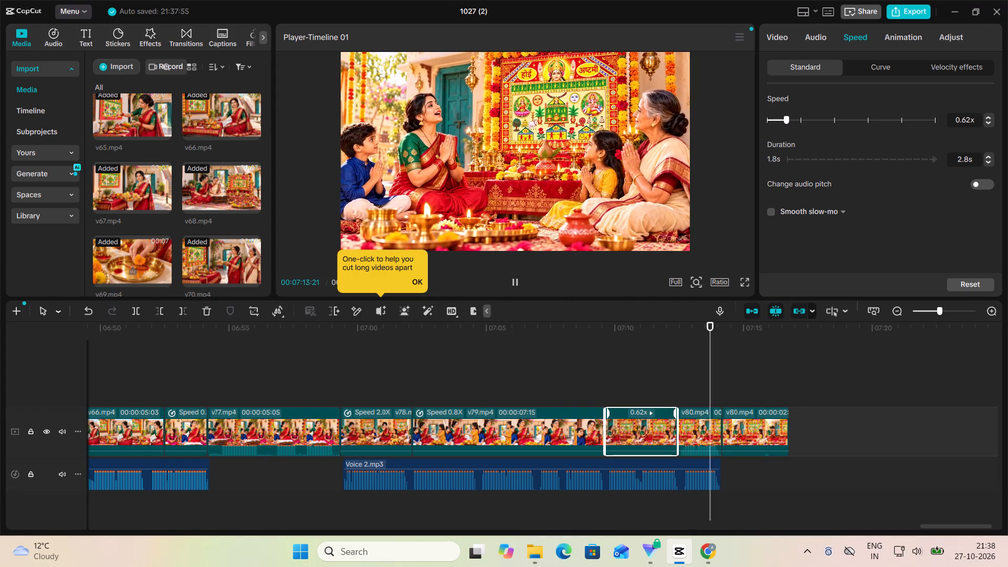
pyautogui.click(518, 280)
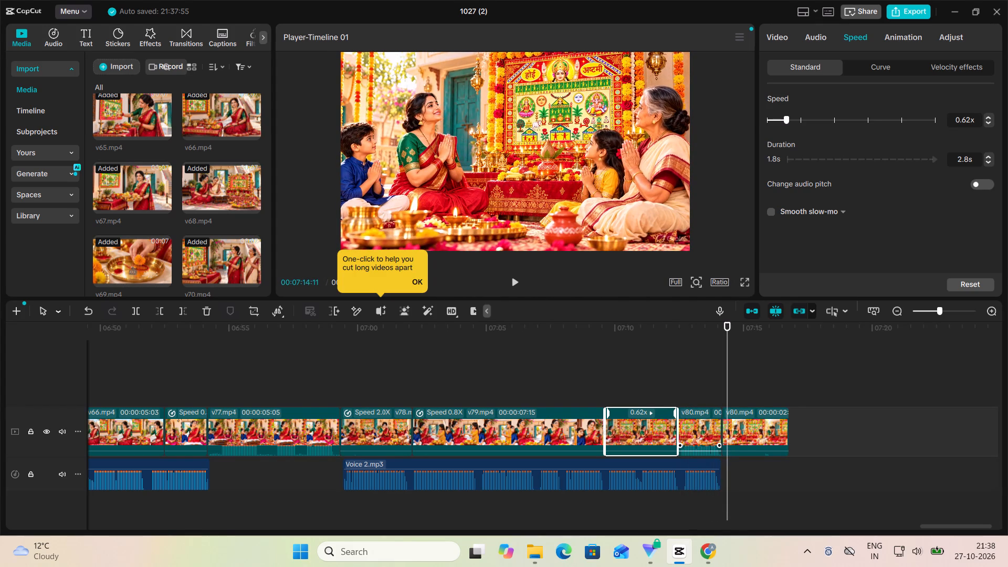
pyautogui.click(700, 449)
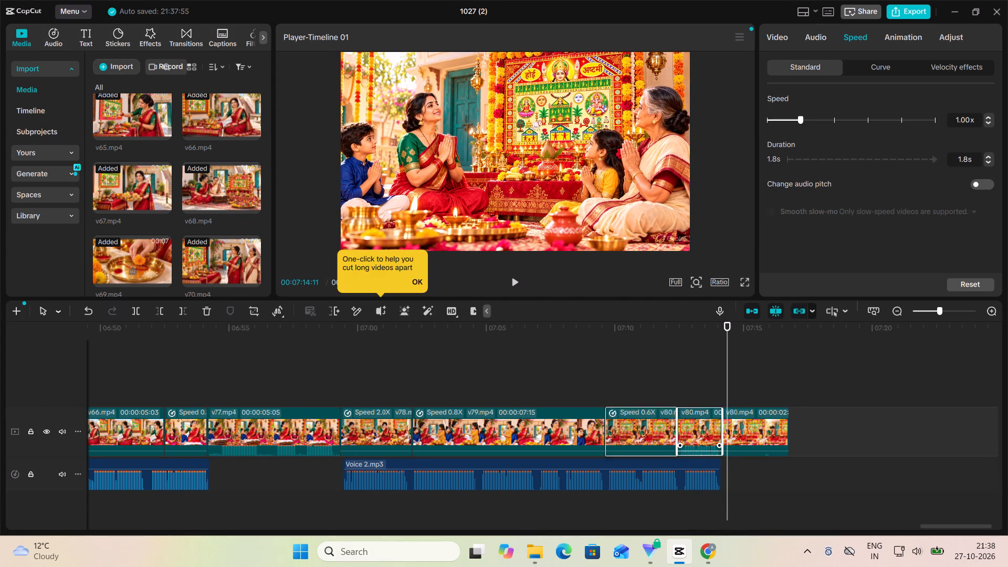
pyautogui.moveTo(696, 451); pyautogui.dragTo(696, 467)
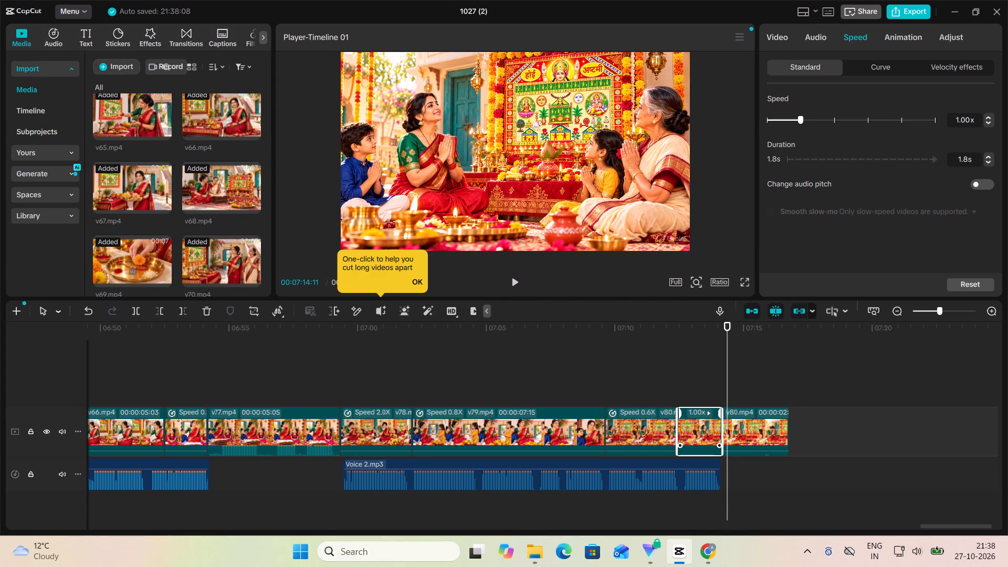
pyautogui.click(669, 391)
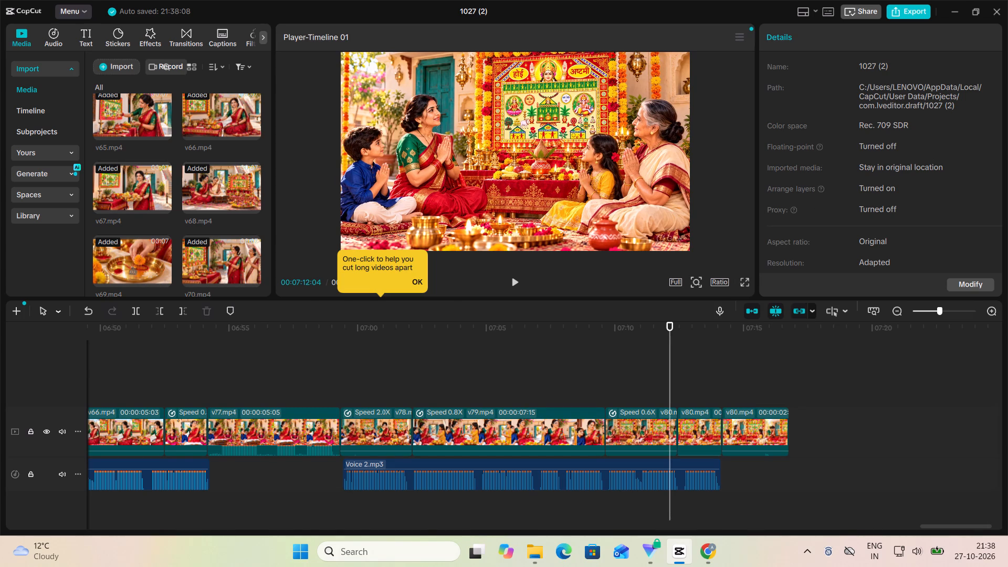
pyautogui.click(516, 282)
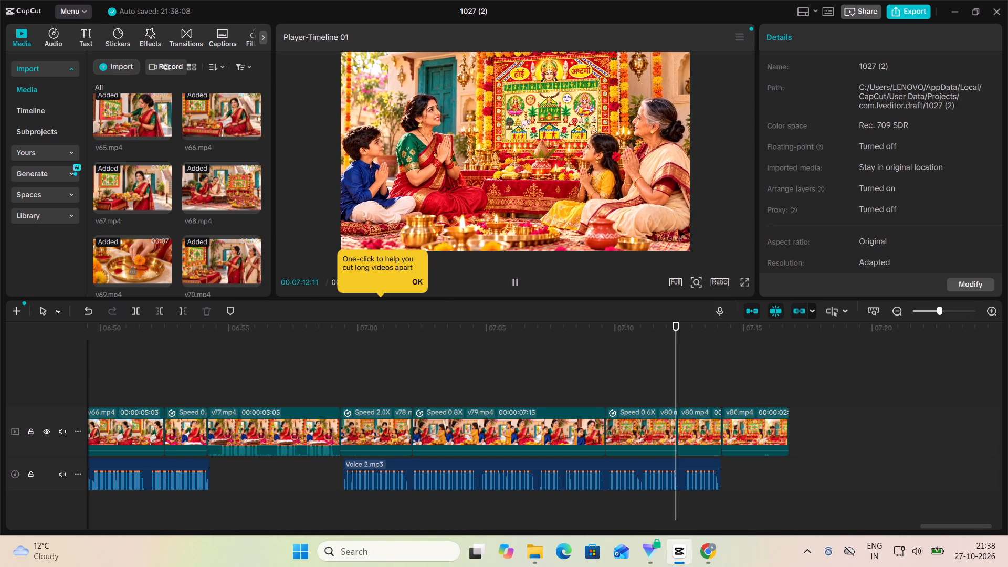
pyautogui.click(516, 282)
pyautogui.click(516, 282)
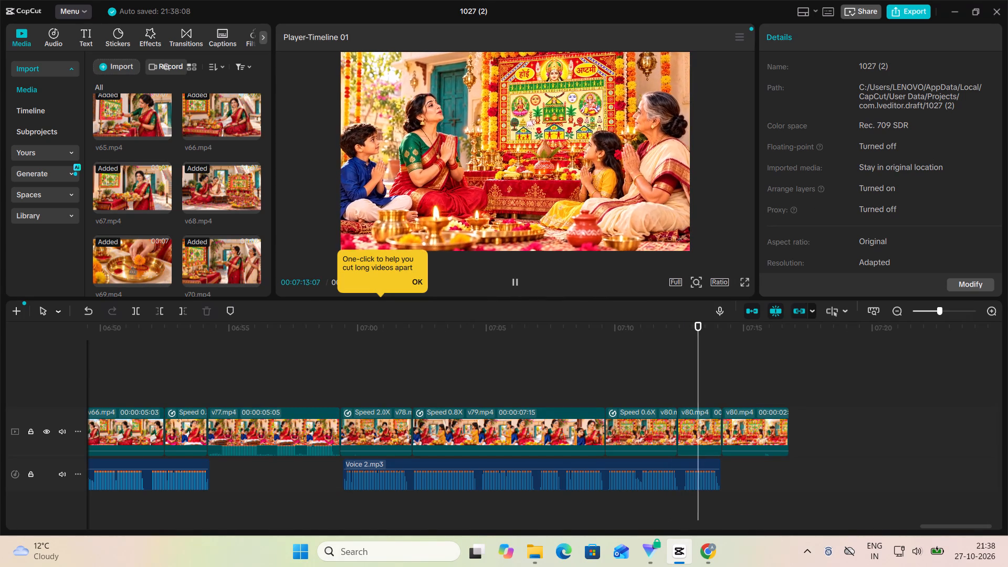
pyautogui.click(516, 282)
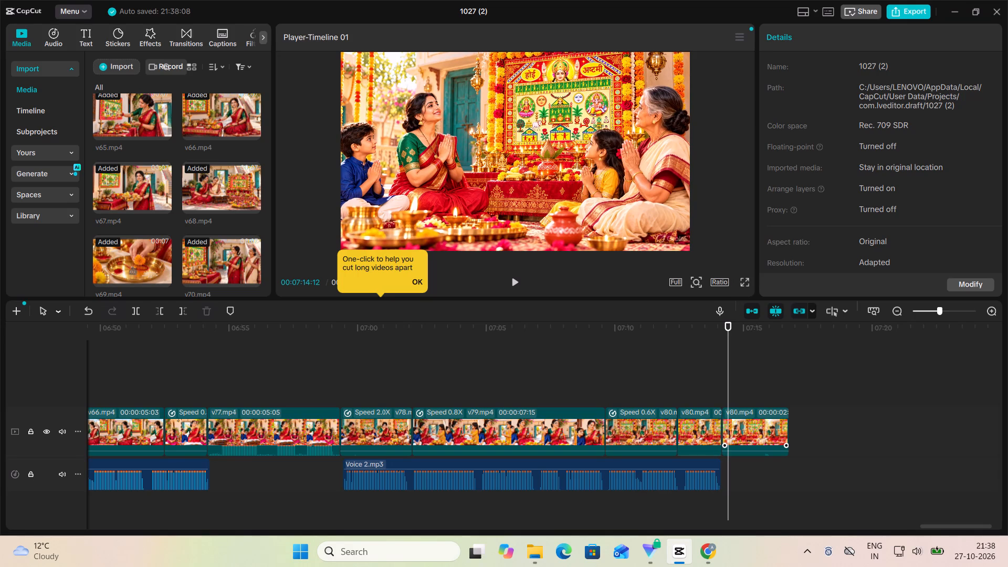
pyautogui.click(721, 372)
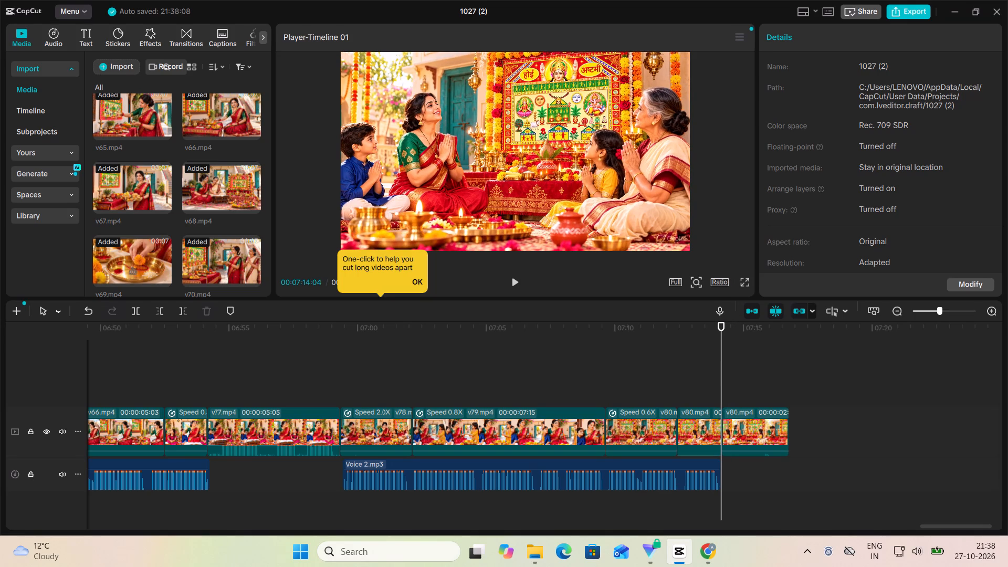
pyautogui.click(513, 280)
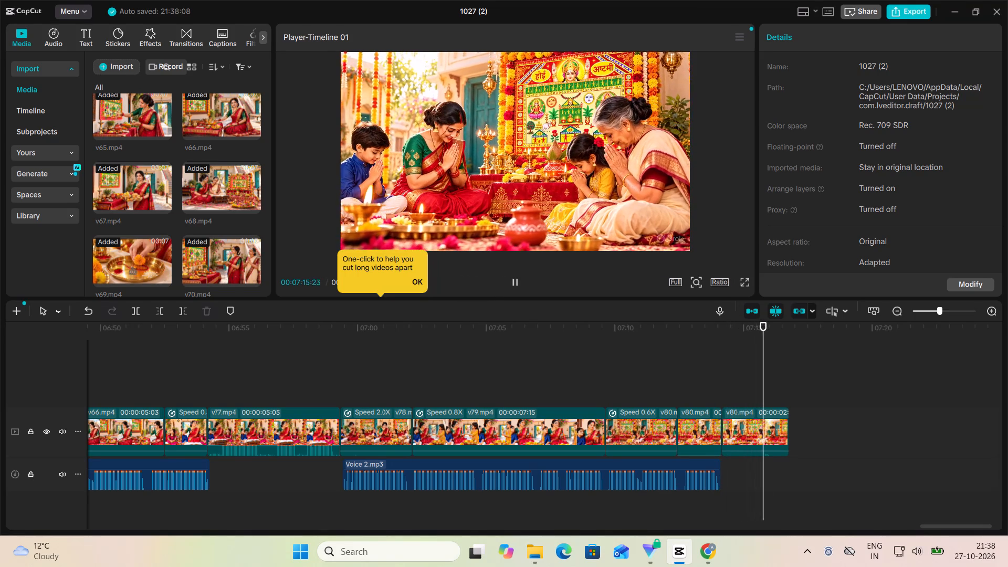
pyautogui.click(513, 280)
# Review the earlier V66 and V77 clips around 00:06:48 to 00:06:57 as a possible place for the leftover V80 piece.
pyautogui.click(757, 433)
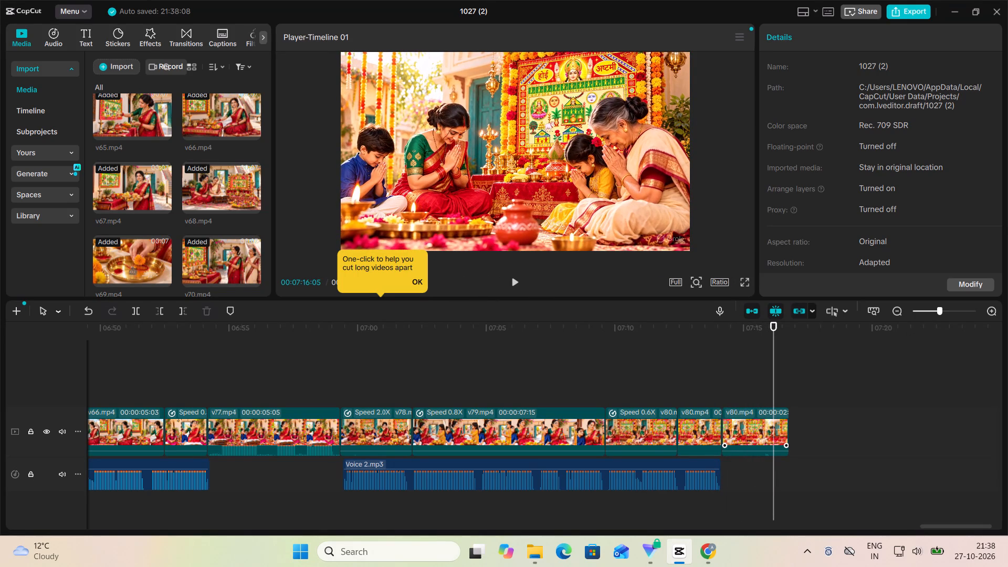
pyautogui.hscroll(1, 757, 432)
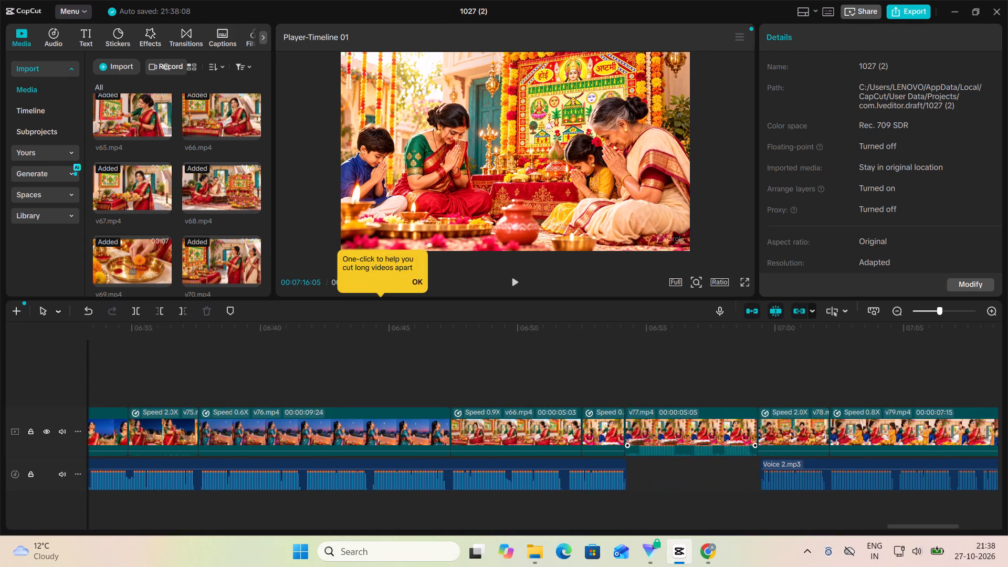
pyautogui.hscroll(1, 757, 432)
pyautogui.hscroll(1, 535, 370)
pyautogui.click(594, 374)
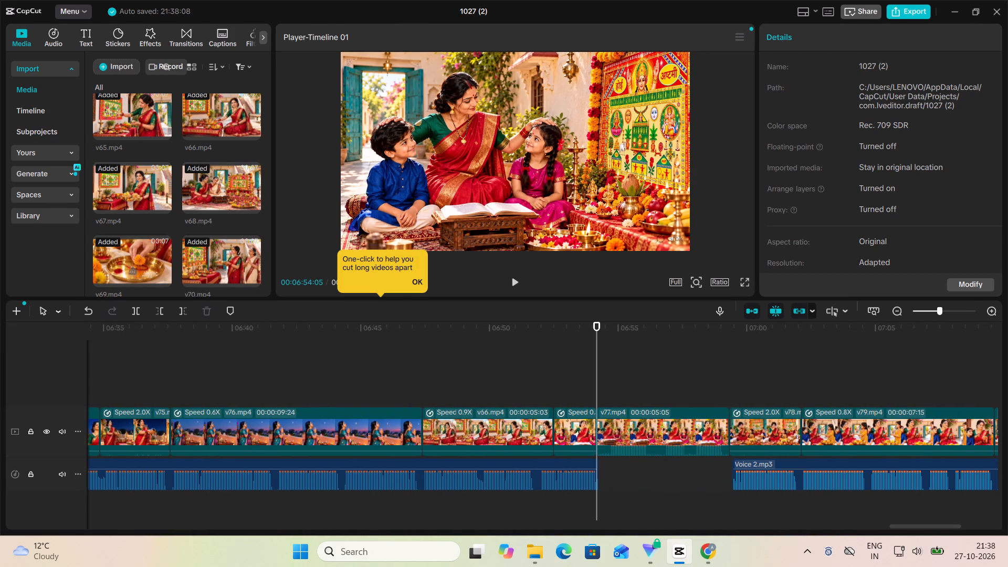
pyautogui.click(515, 279)
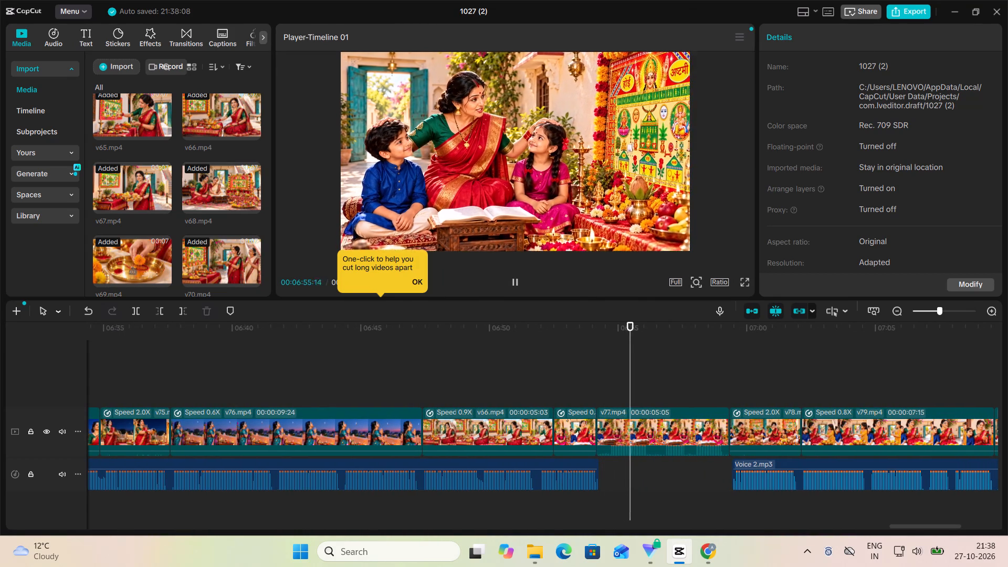
pyautogui.click(515, 279)
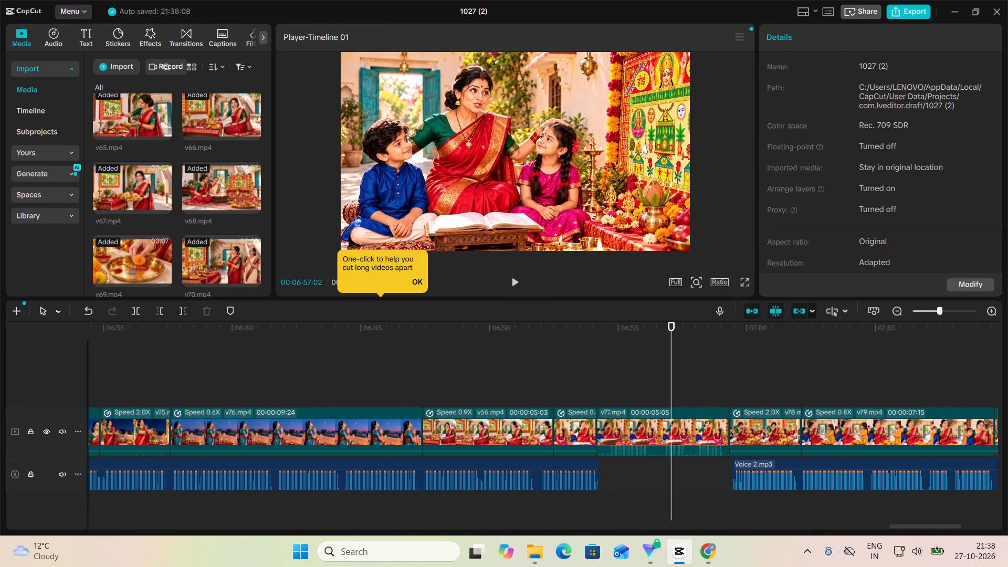
pyautogui.click(422, 373)
pyautogui.click(454, 377)
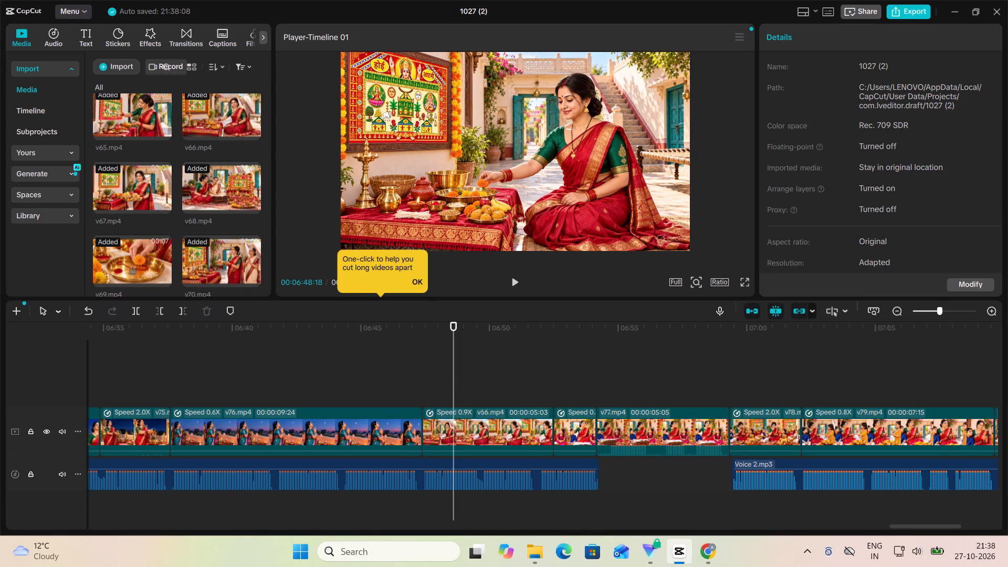
# Replace the 0.9x V66 clip after V76 with the last V80 piece, deleting V66 and closing the gap.
pyautogui.moveTo(690, 437); pyautogui.dragTo(690, 429)
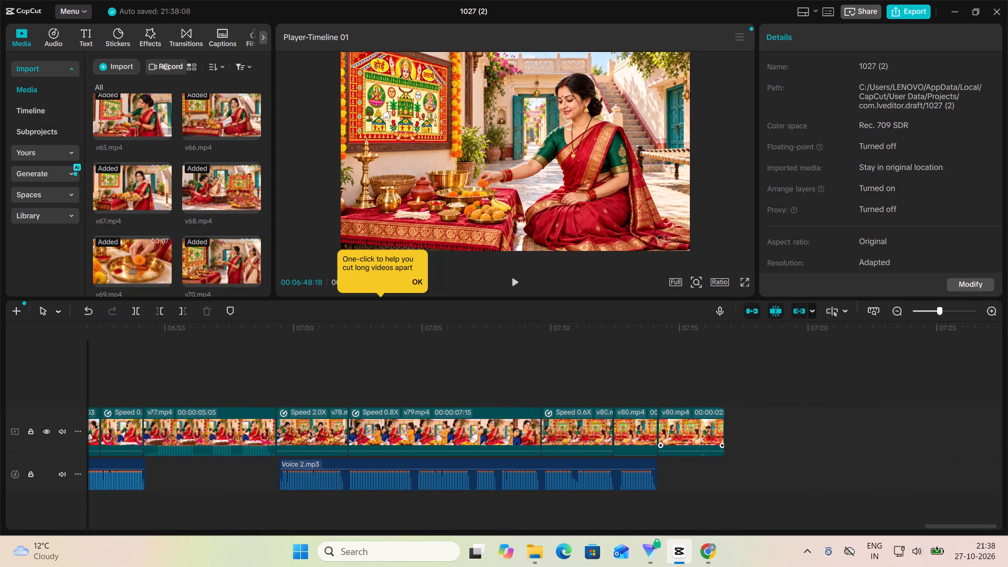
pyautogui.moveTo(690, 429); pyautogui.dragTo(452, 404)
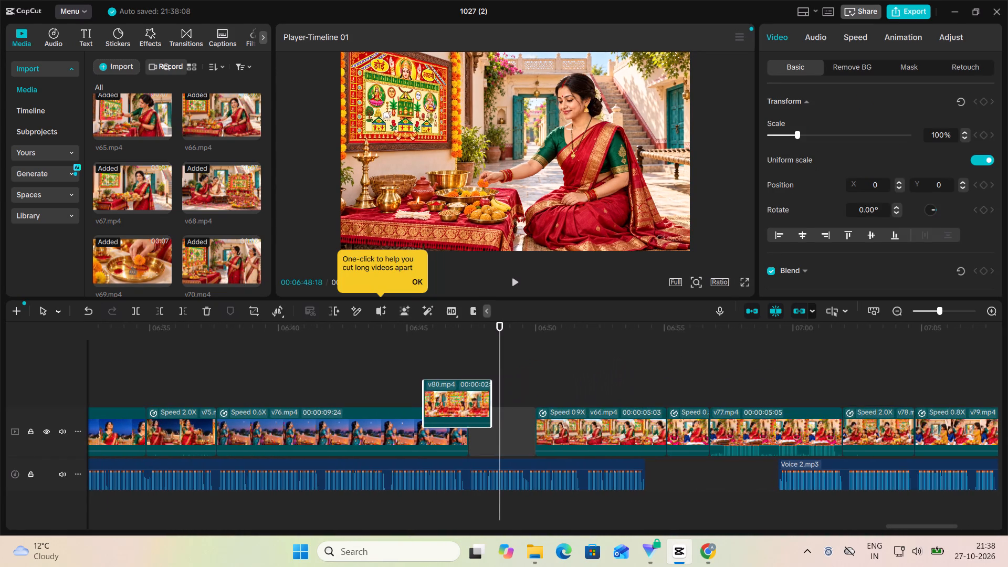
pyautogui.moveTo(452, 404); pyautogui.dragTo(447, 396)
pyautogui.click(537, 432)
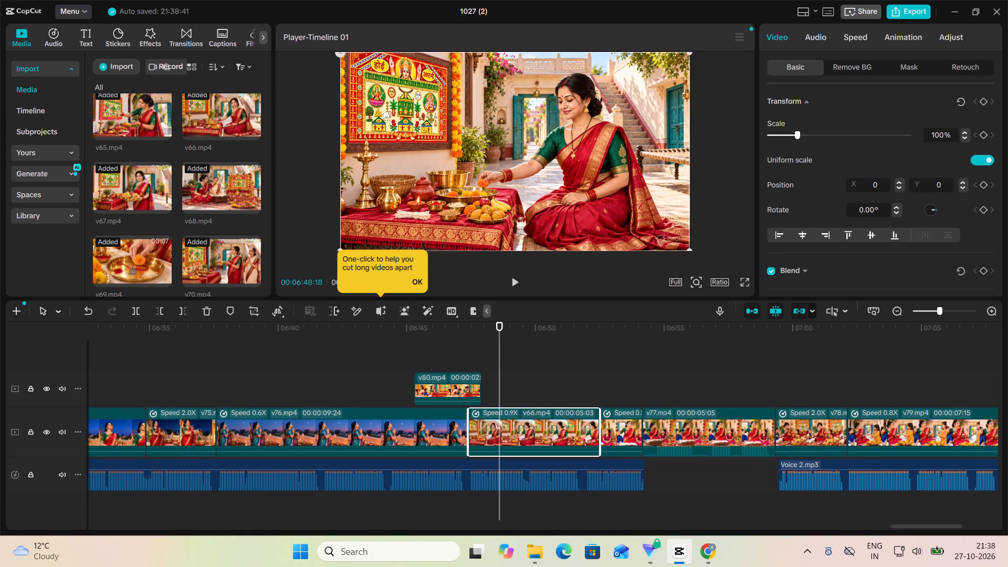
pyautogui.click(205, 308)
pyautogui.moveTo(450, 382); pyautogui.dragTo(488, 437)
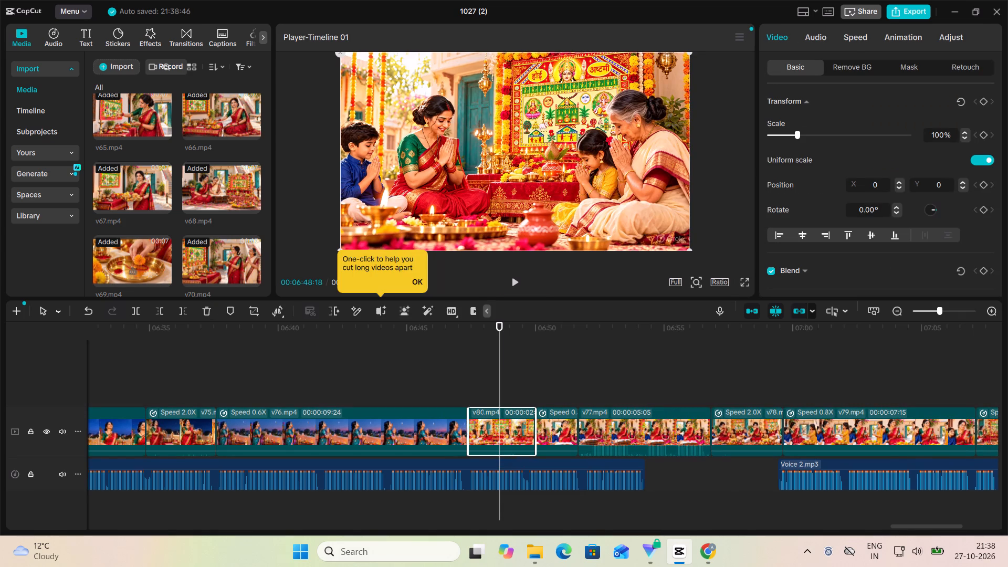
# Adjust the scale of the moved V80 piece after V76, ending at 97%.
pyautogui.click(786, 135)
pyautogui.click(786, 135)
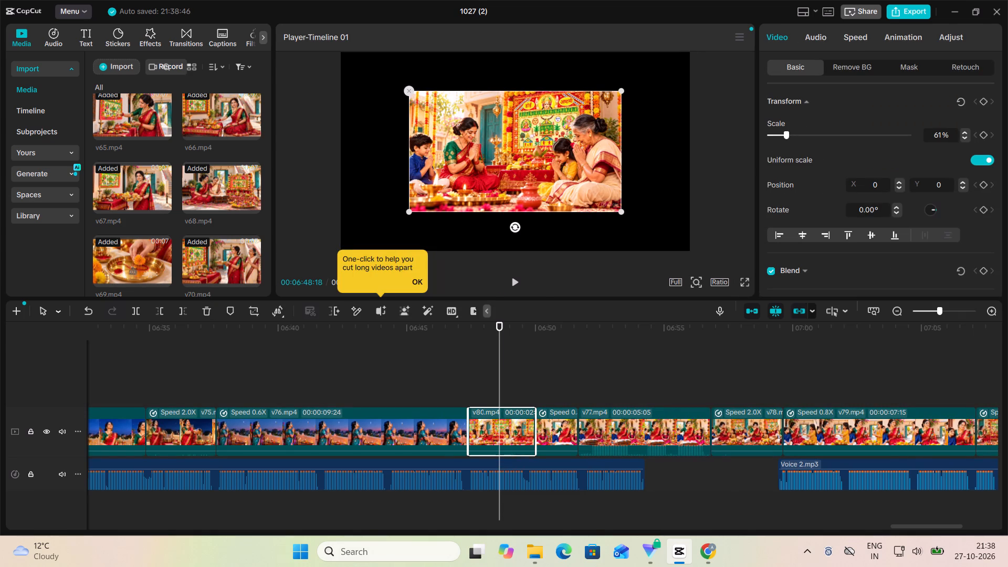
pyautogui.click(782, 134)
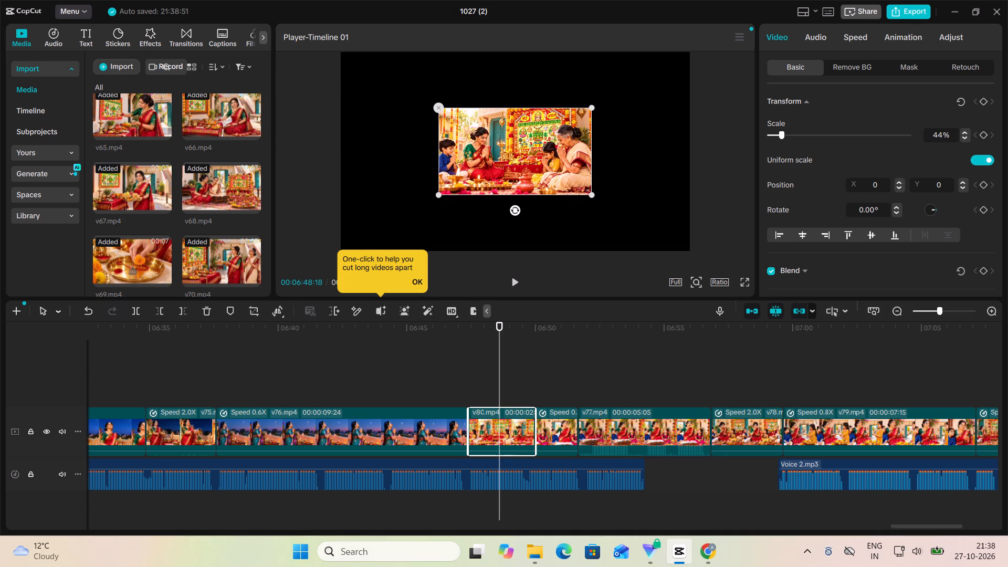
pyautogui.click(779, 135)
pyautogui.click(772, 136)
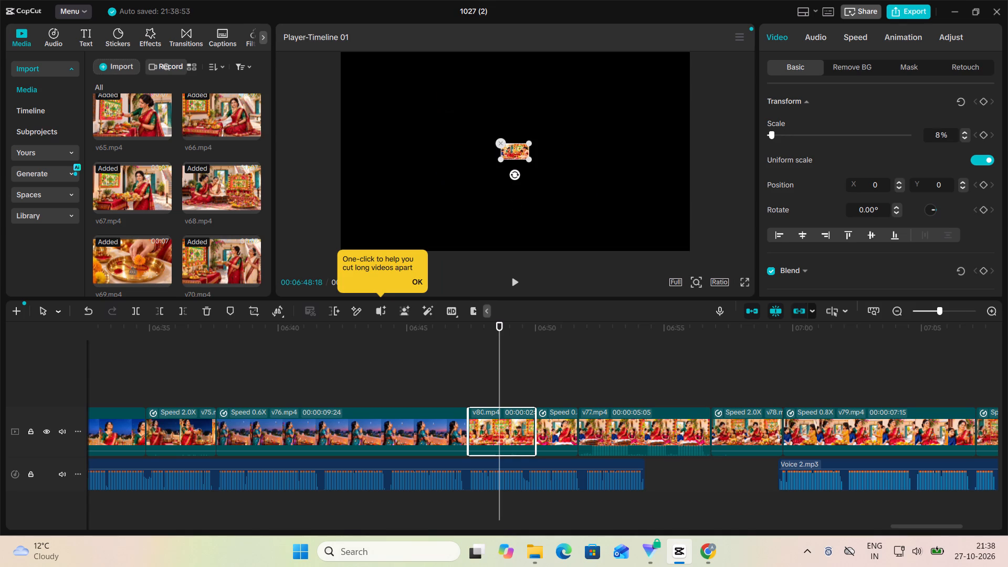
pyautogui.click(780, 131)
pyautogui.click(787, 131)
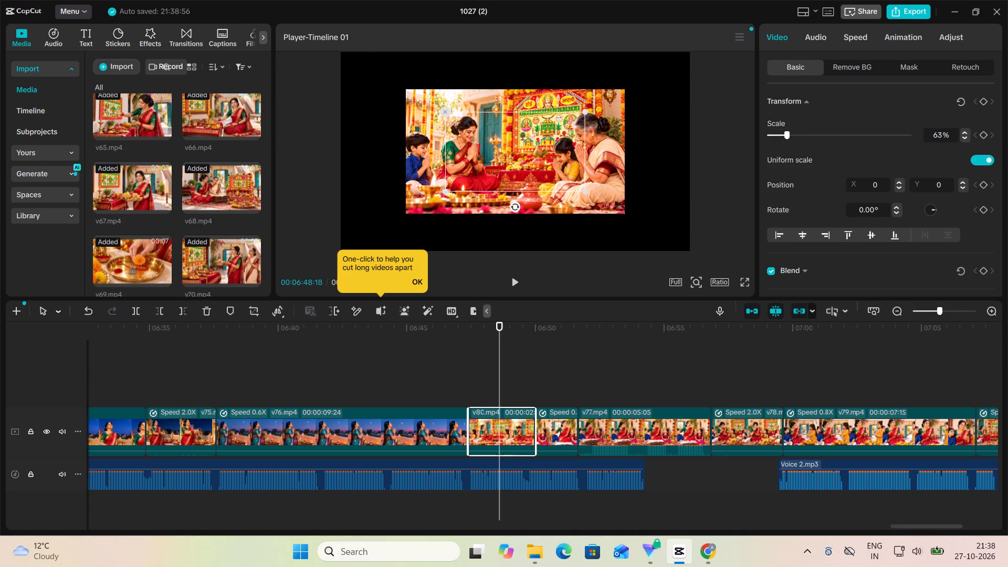
pyautogui.click(795, 129)
pyautogui.click(799, 129)
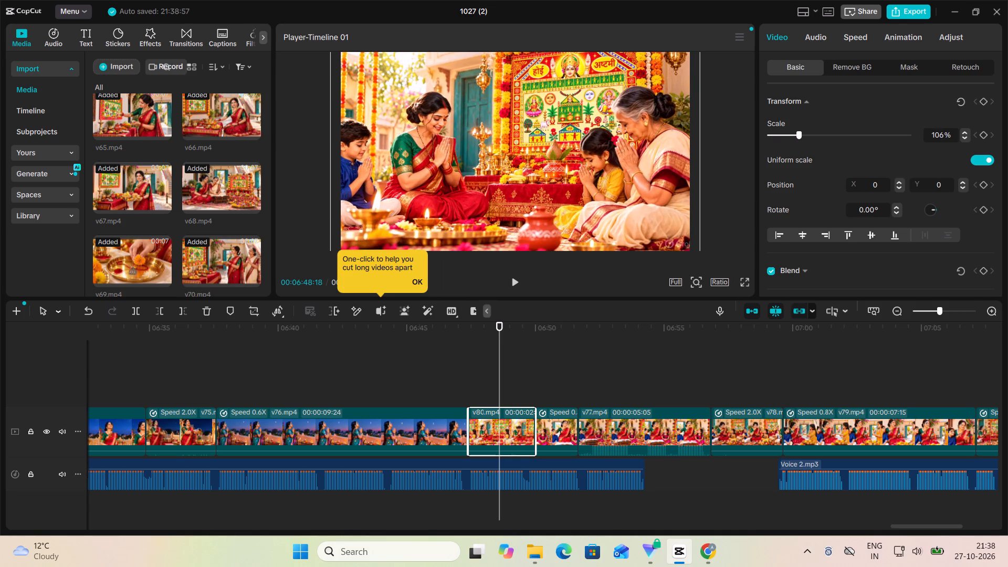
pyautogui.click(805, 132)
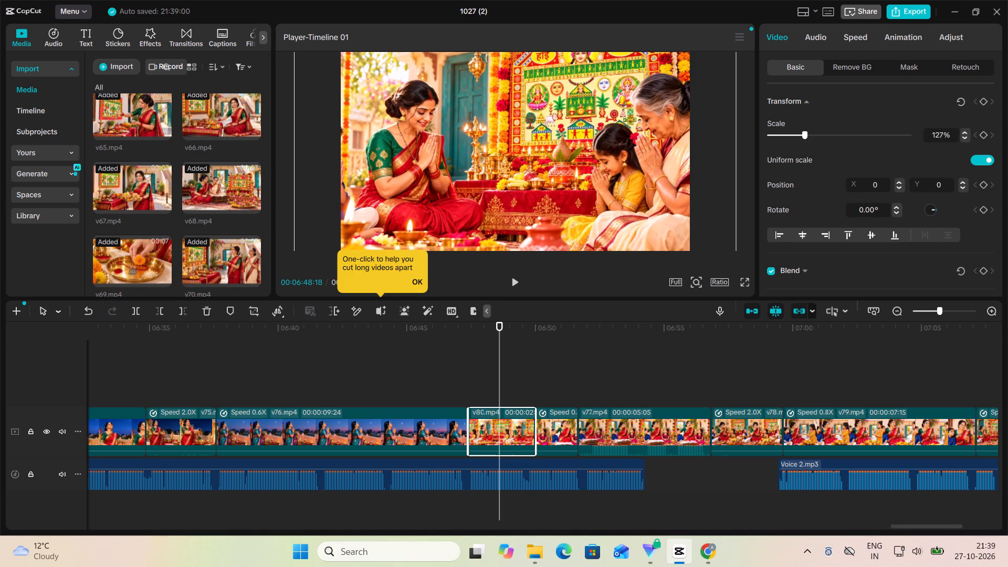
pyautogui.click(800, 133)
pyautogui.click(796, 134)
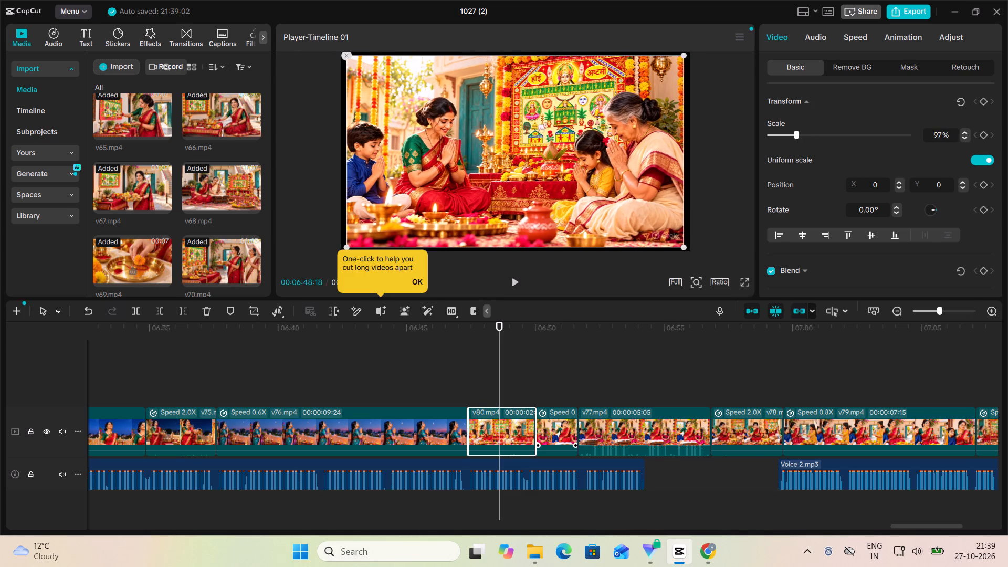
# Slow the moved V80 piece after V76 down to 0.49x so it lasts 5.3 s.
pyautogui.click(850, 30)
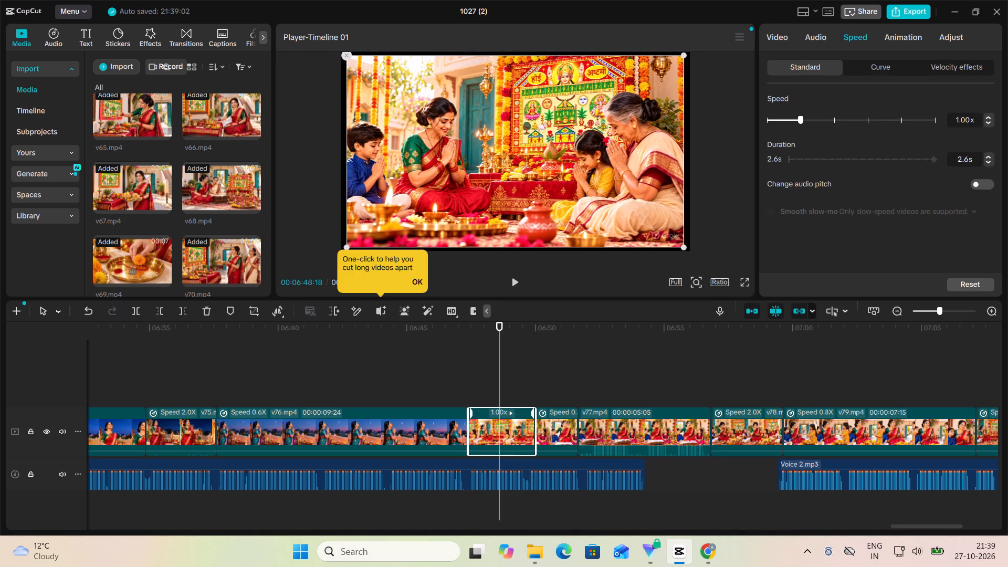
pyautogui.click(794, 121)
pyautogui.click(792, 121)
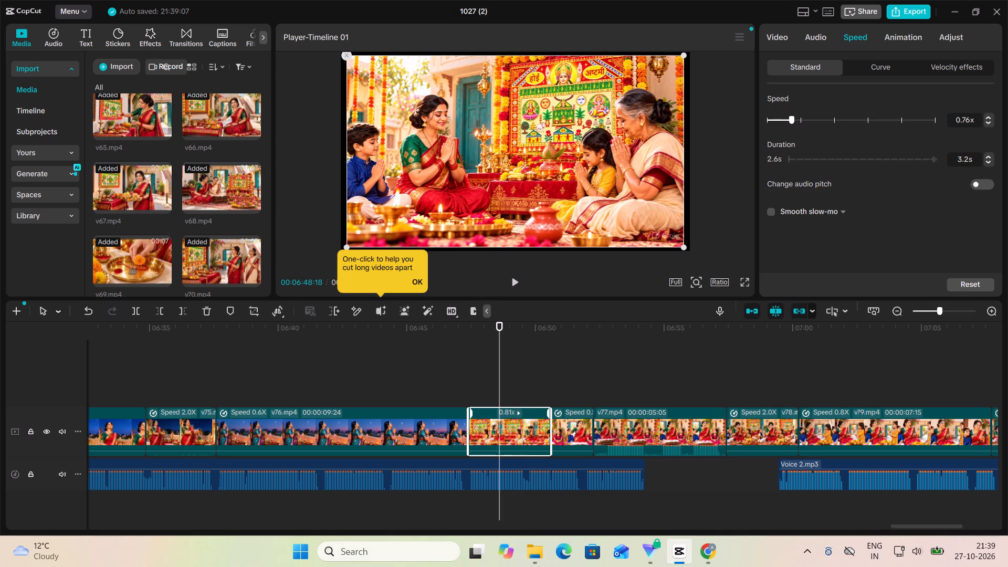
pyautogui.click(790, 121)
pyautogui.click(786, 121)
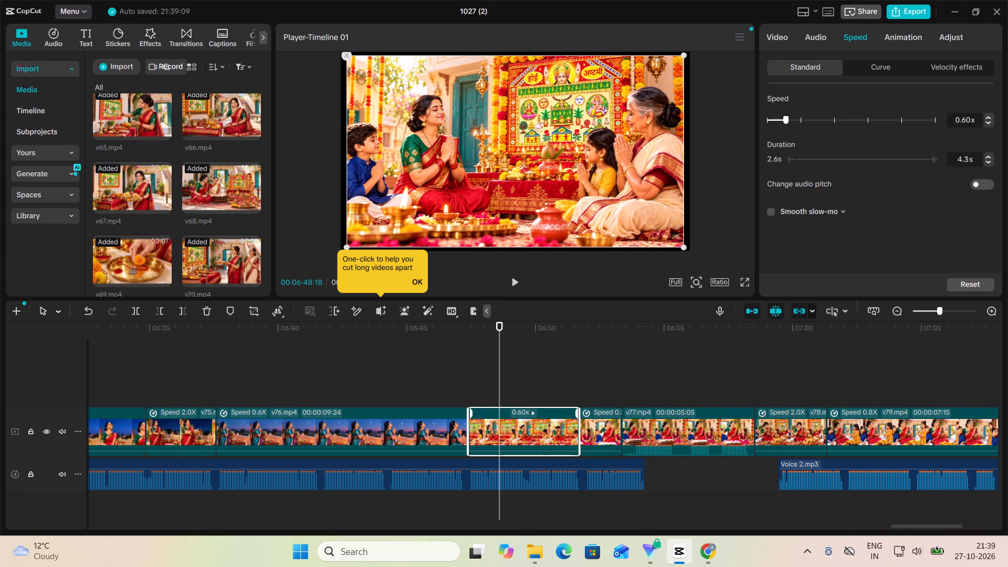
pyautogui.click(785, 117)
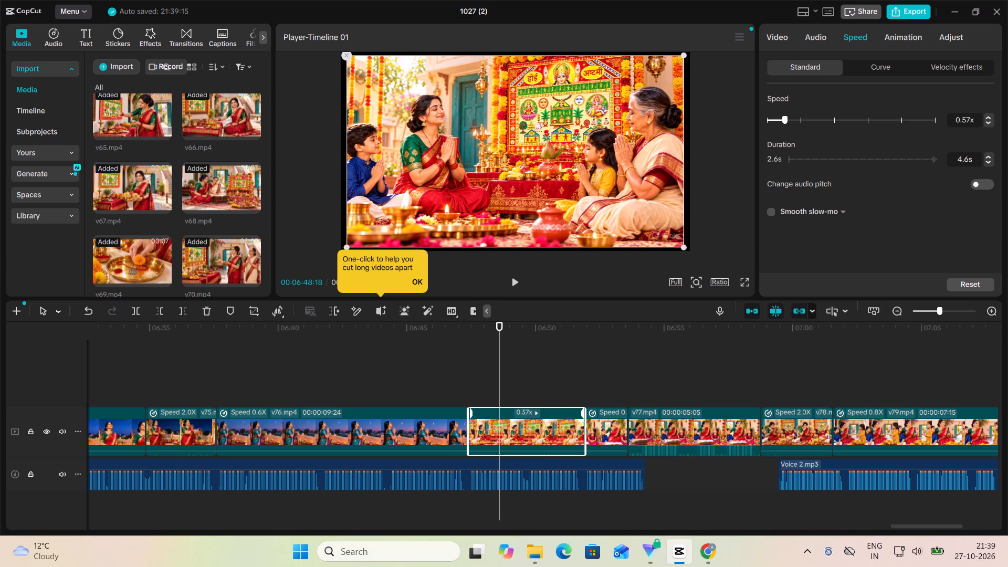
pyautogui.click(782, 117)
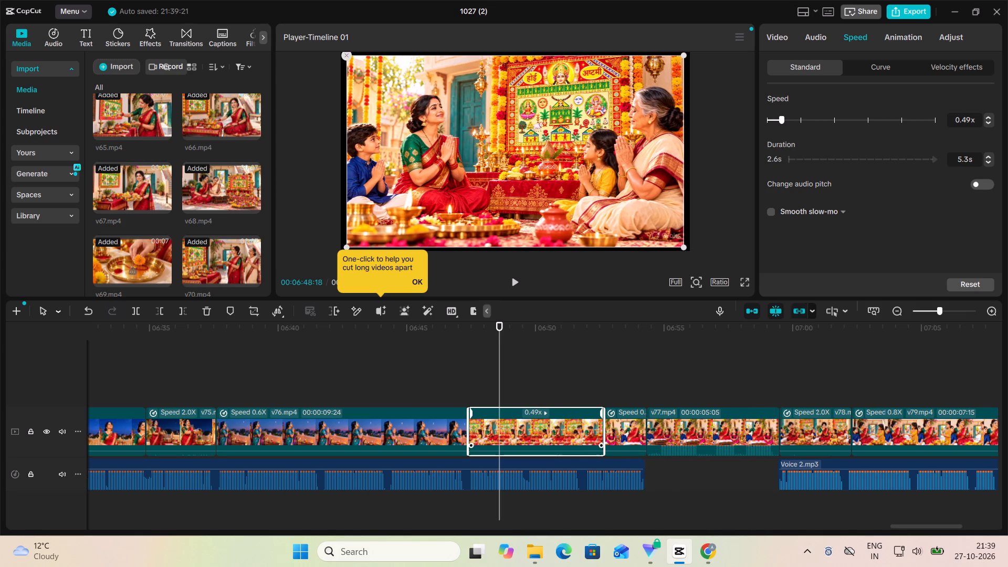
# Play from the slowed V80 piece into V77 to check them against the voiceover.
pyautogui.click(477, 384)
pyautogui.click(517, 283)
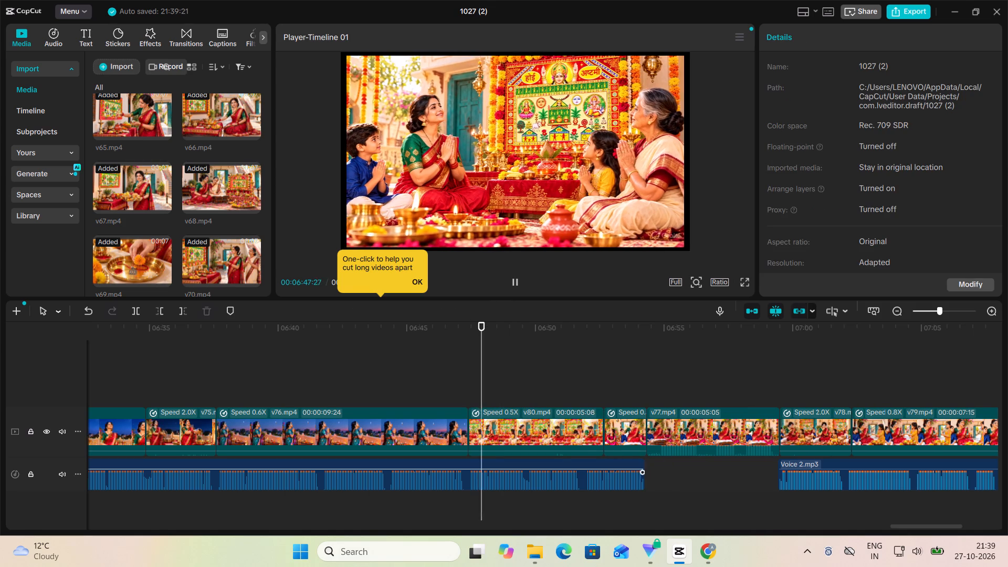
pyautogui.hscroll(-2, 835, 304)
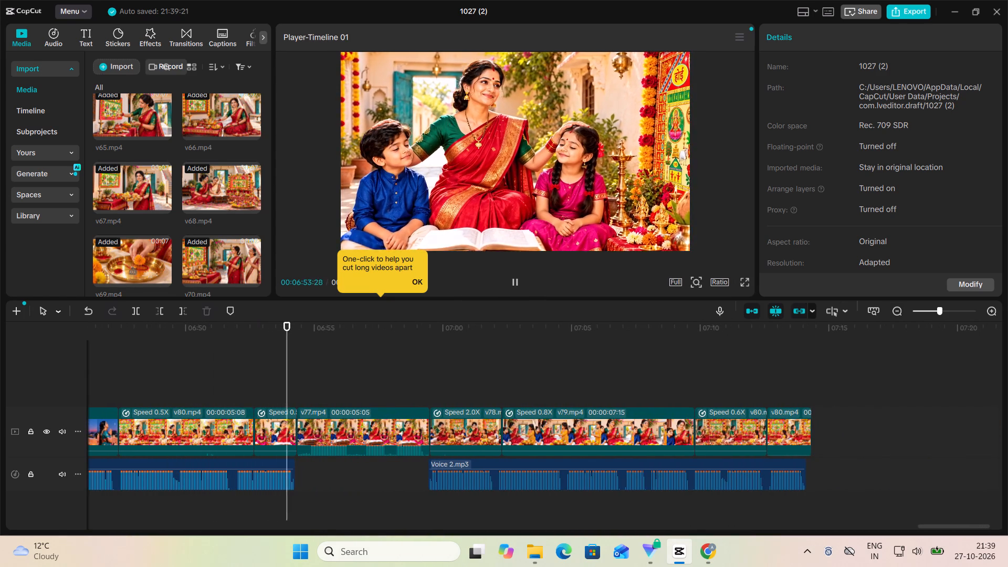
pyautogui.click(513, 280)
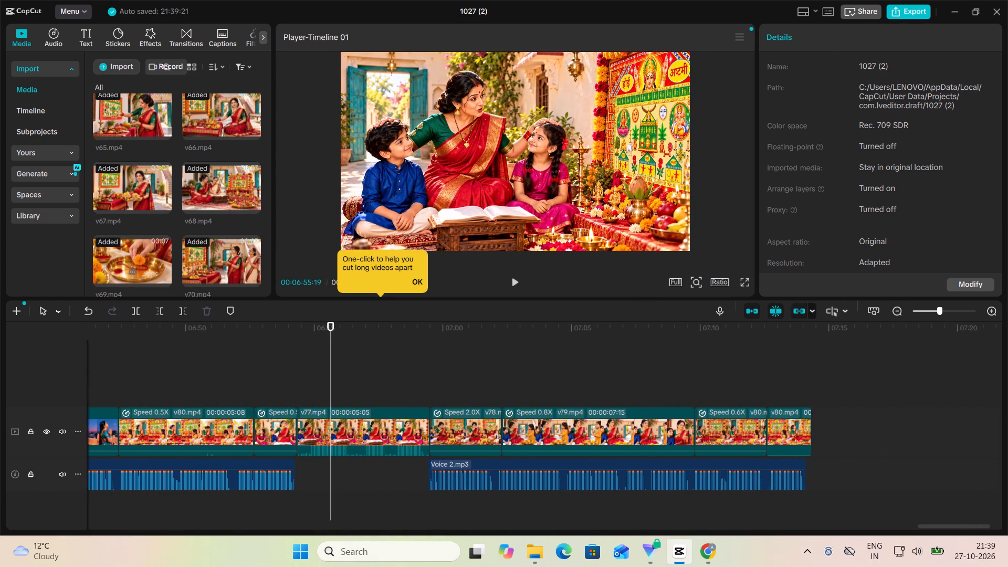
# Trim the end of the 0.5x V80 piece after V76 so it lasts 00:00:05:07.
pyautogui.click(230, 422)
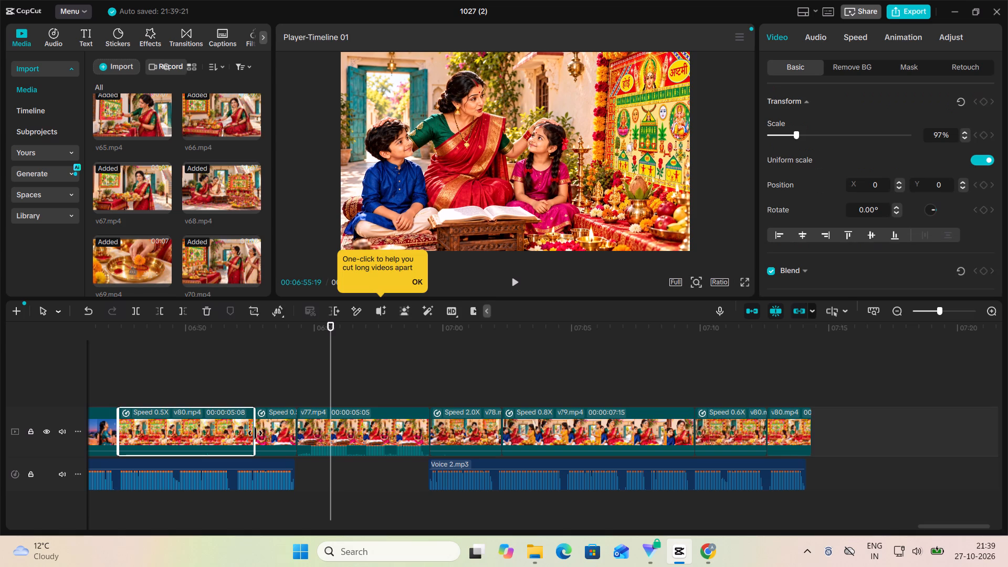
pyautogui.click(253, 432)
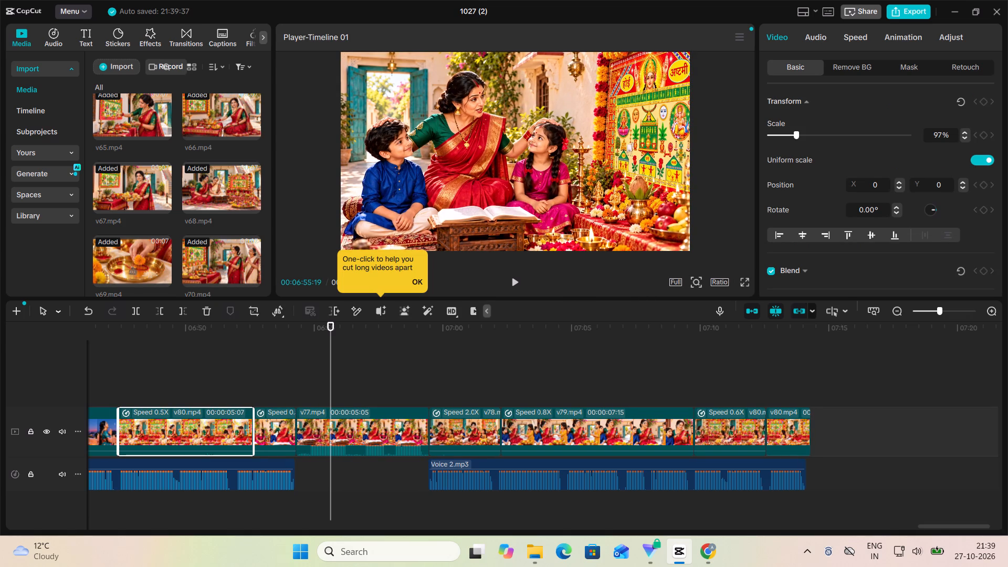
# Play through V77 into the start of V78 to check the timing against the voiceover.
pyautogui.click(517, 280)
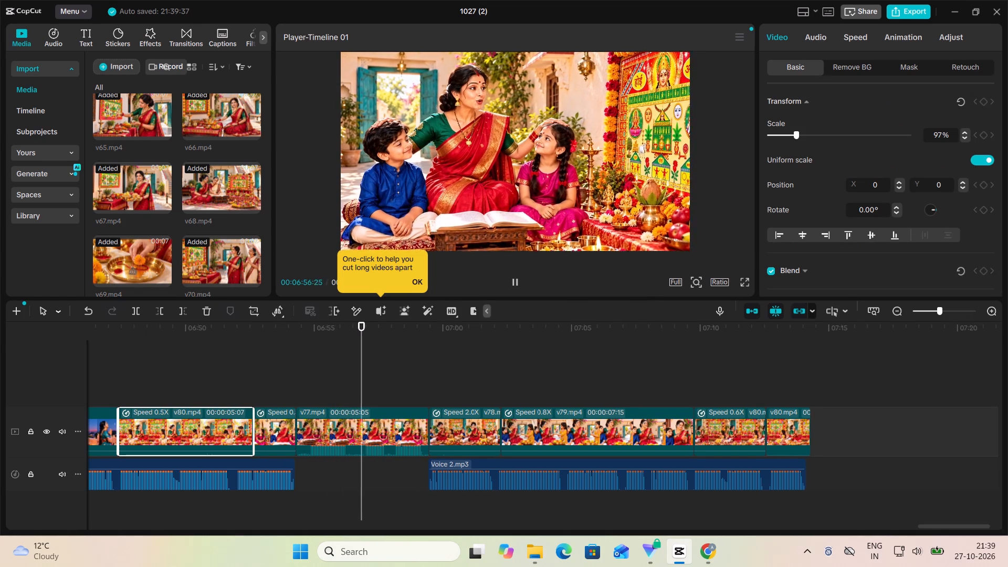
pyautogui.click(512, 285)
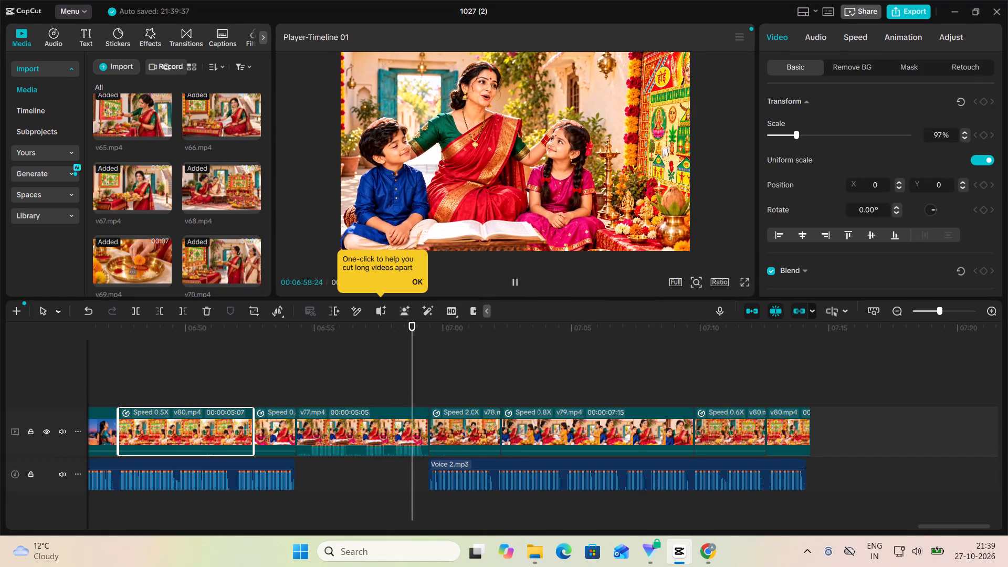
pyautogui.click(512, 285)
pyautogui.click(512, 285)
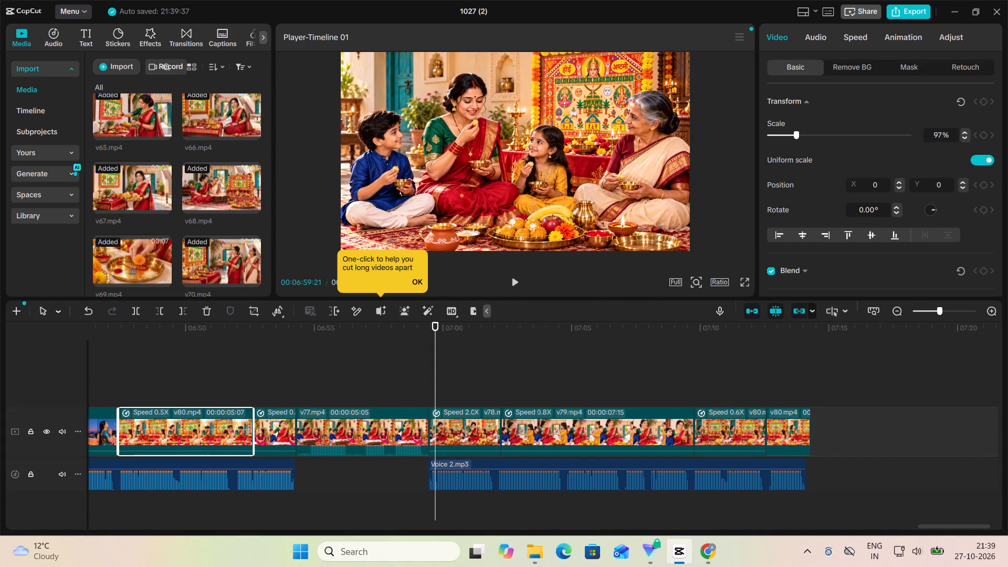
# Trim the end of the last V80 piece back to where the Voice 2 audio ends.
pyautogui.click(787, 432)
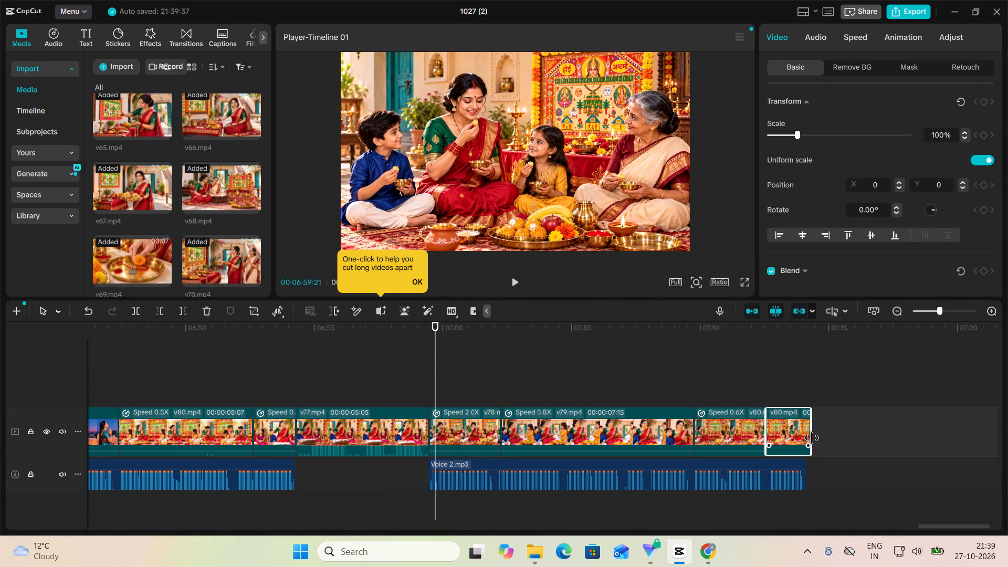
pyautogui.moveTo(812, 438); pyautogui.dragTo(806, 440)
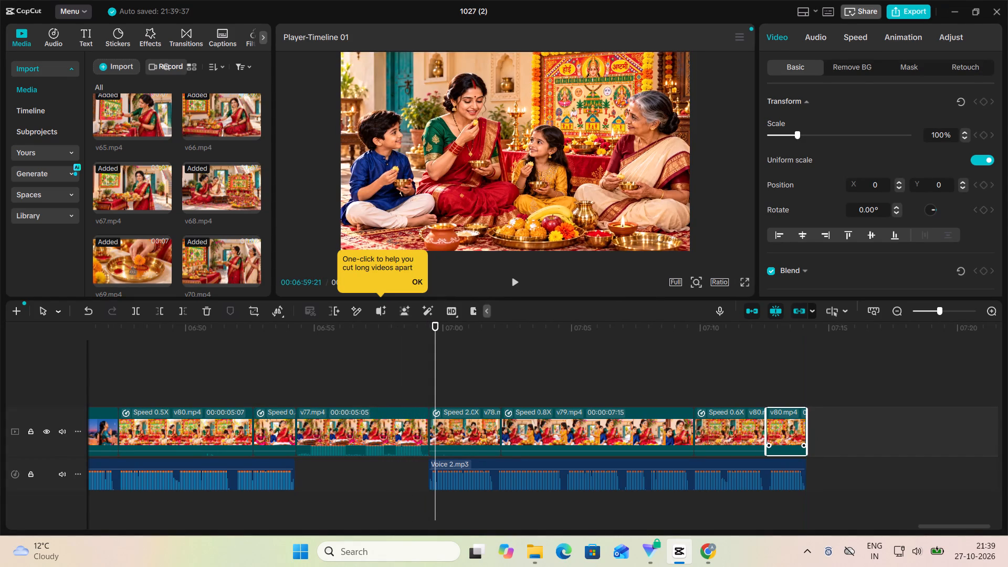
# Play the trimmed last V80 piece through to the end of the timeline to check how the video finishes.
pyautogui.click(768, 395)
pyautogui.click(508, 286)
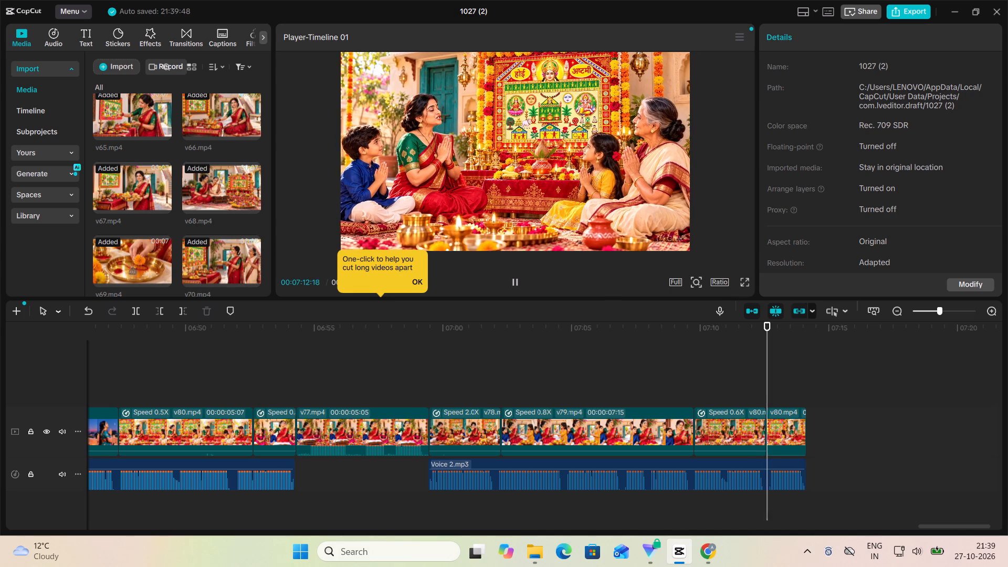
pyautogui.click(511, 284)
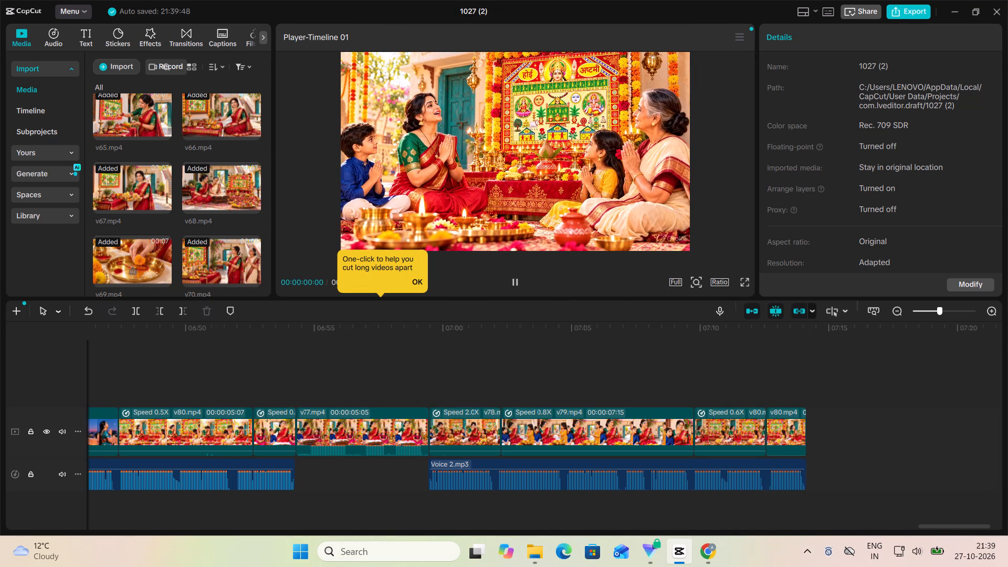
pyautogui.hscroll(2, 740, 369)
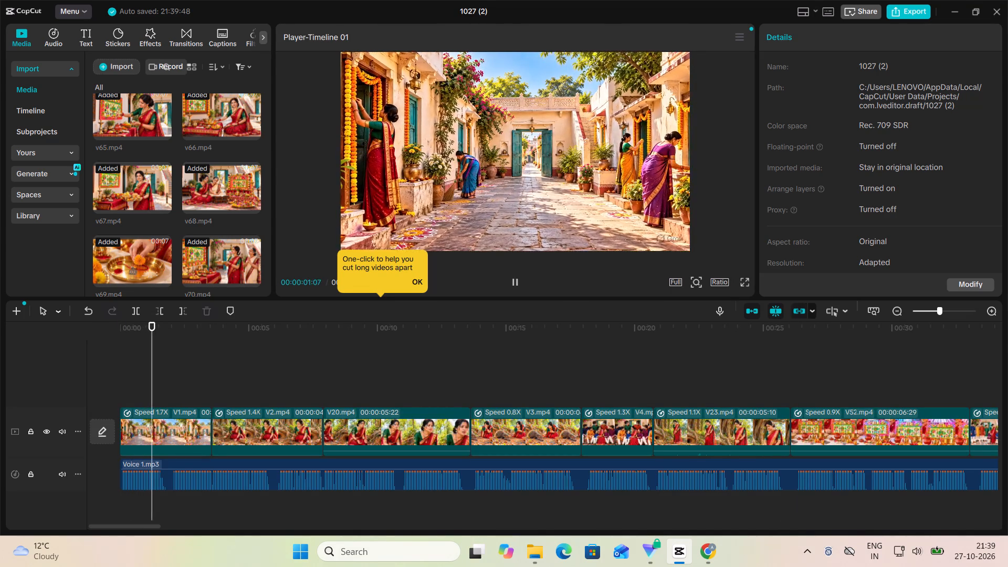
pyautogui.hscroll(1, 371, 308)
pyautogui.click(518, 282)
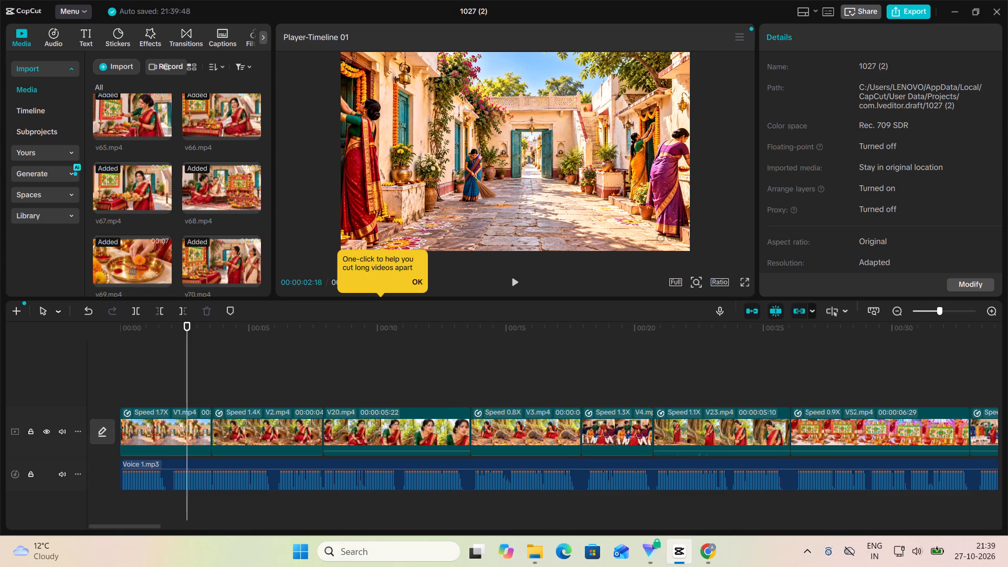
pyautogui.hscroll(-20, 860, 393)
pyautogui.hscroll(-20, 860, 393)
pyautogui.hscroll(-20, 860, 393)
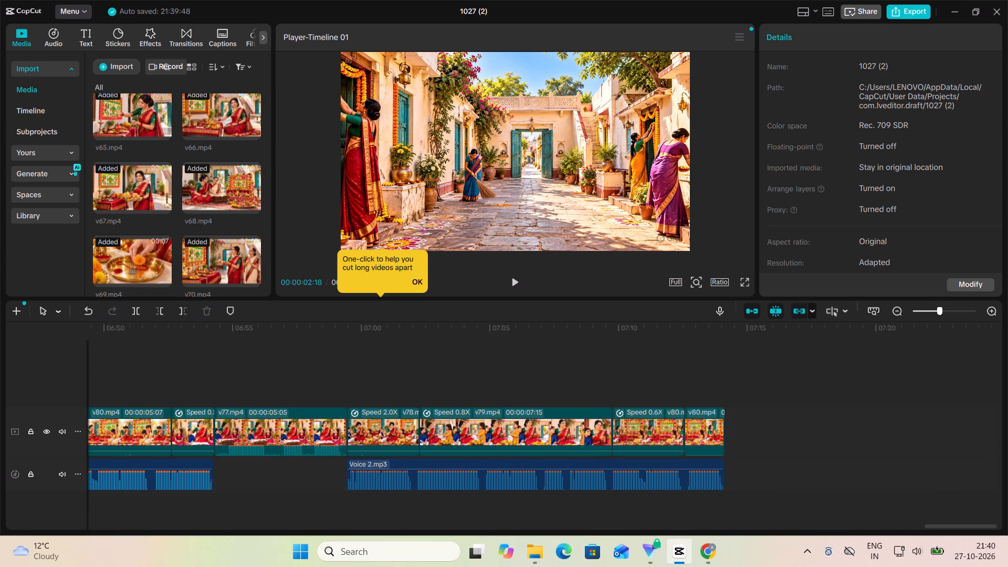
pyautogui.click(720, 380)
pyautogui.click(727, 375)
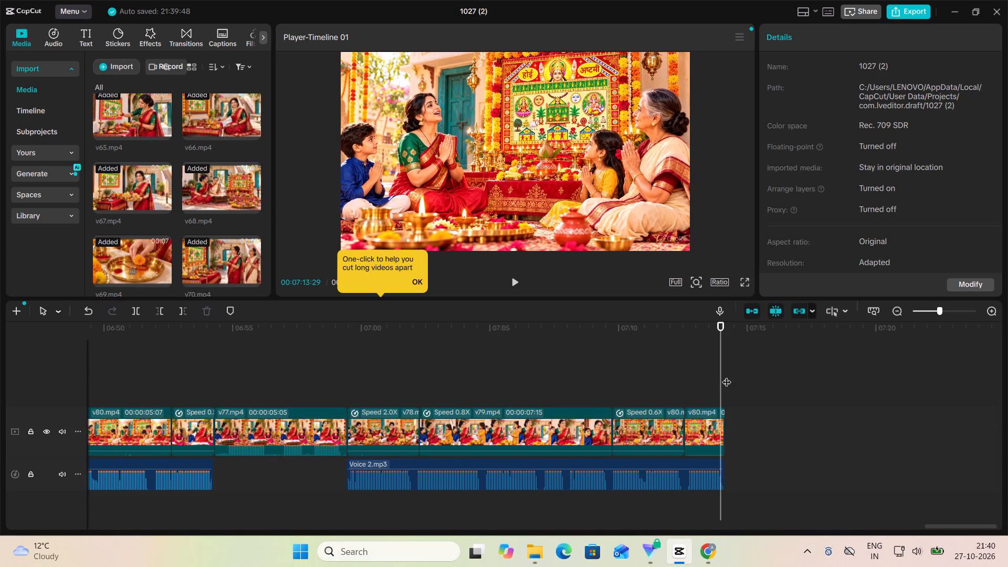
# Dismiss the tip about cutting long videos apart and view frames within V79 and V78.
pyautogui.click(418, 281)
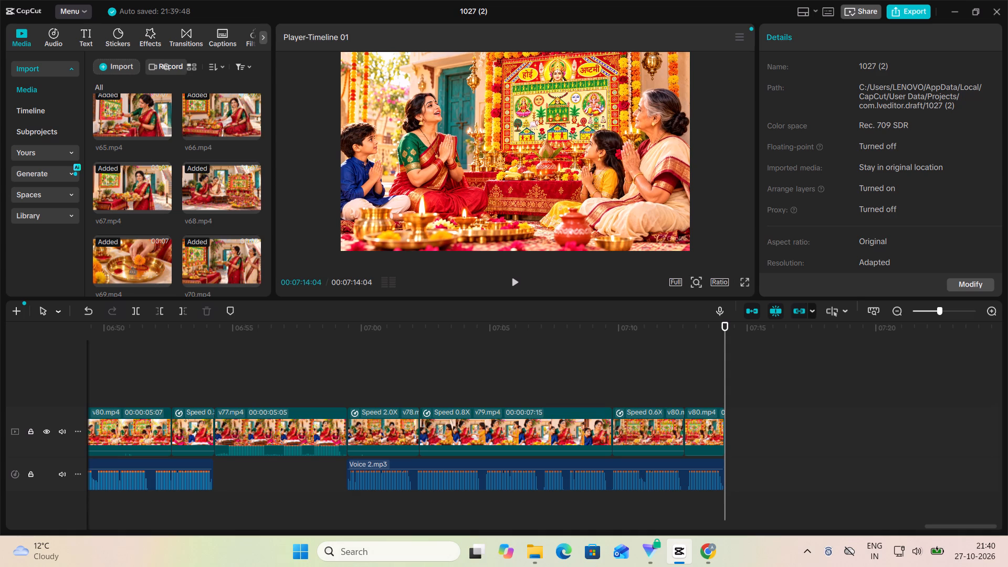
pyautogui.click(474, 372)
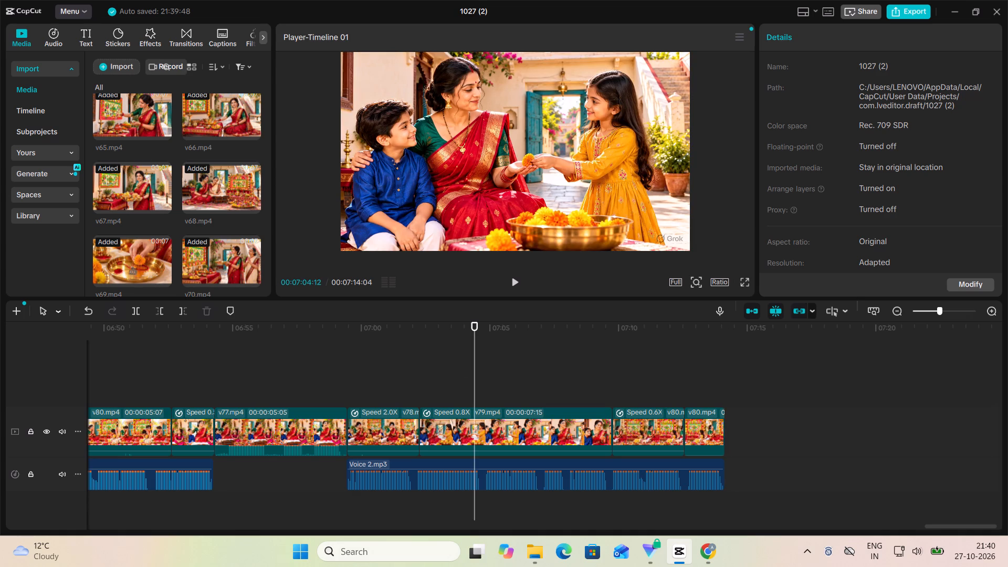
pyautogui.click(376, 373)
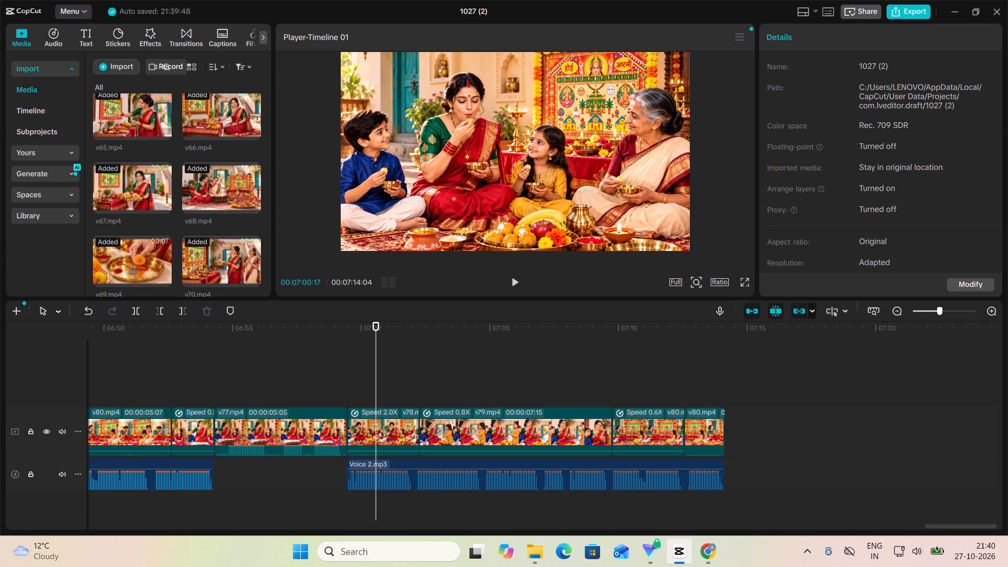
# Import the Omkar Lok logo image, ChatGPT Image Sep 22, 2026, 06_43_53 PM, from the VIDEOS folder in MY COMPUTER.
pyautogui.click(103, 62)
pyautogui.click(141, 92)
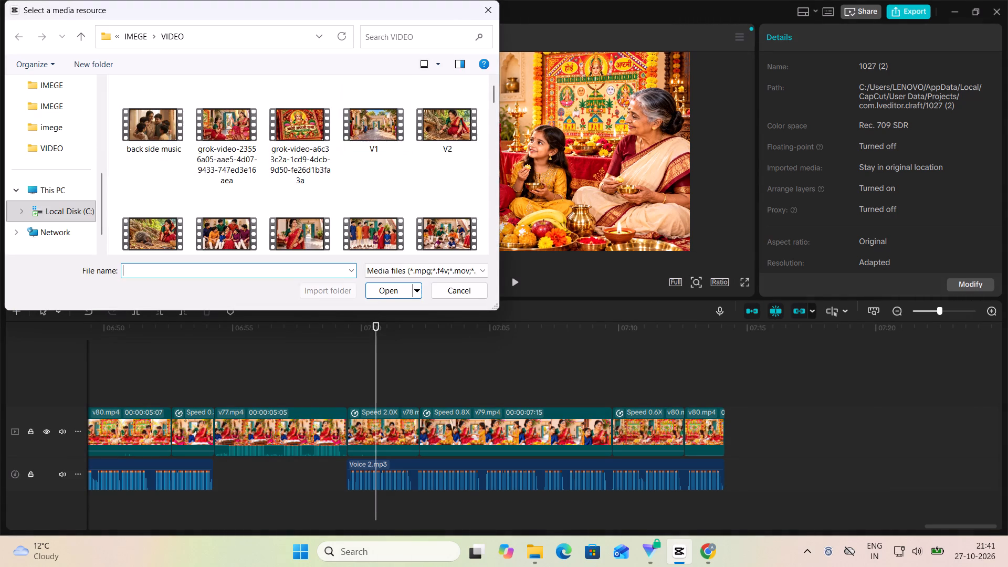
pyautogui.scroll(1, 47, 134)
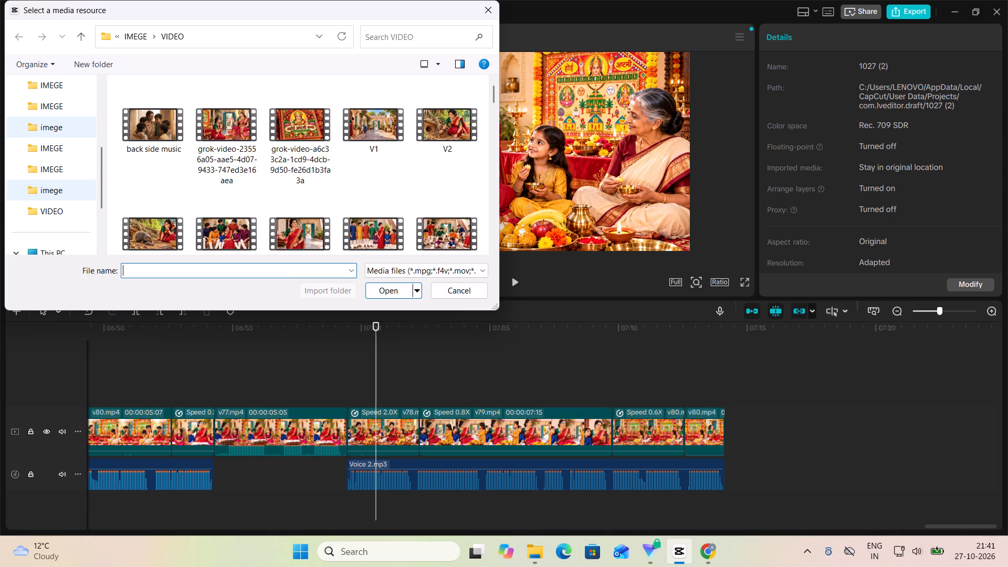
pyautogui.scroll(1, 47, 134)
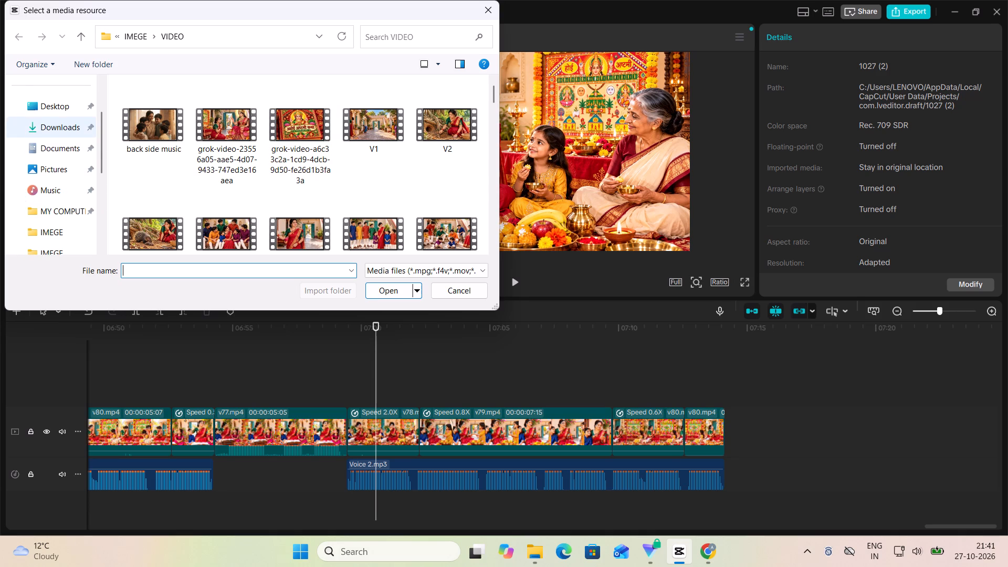
pyautogui.scroll(1, 68, 117)
pyautogui.scroll(-2, 70, 180)
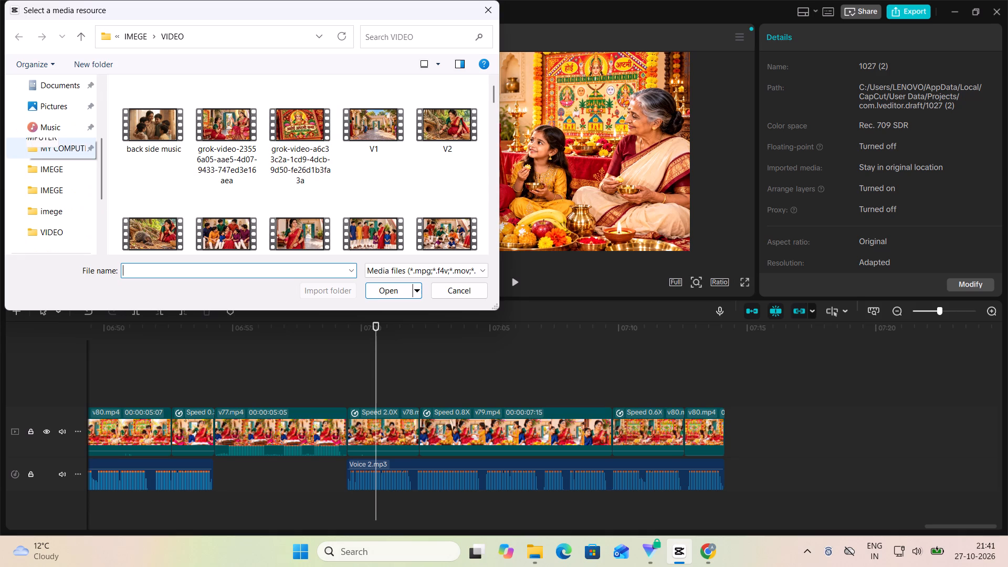
pyautogui.click(58, 148)
pyautogui.doubleClick(231, 100)
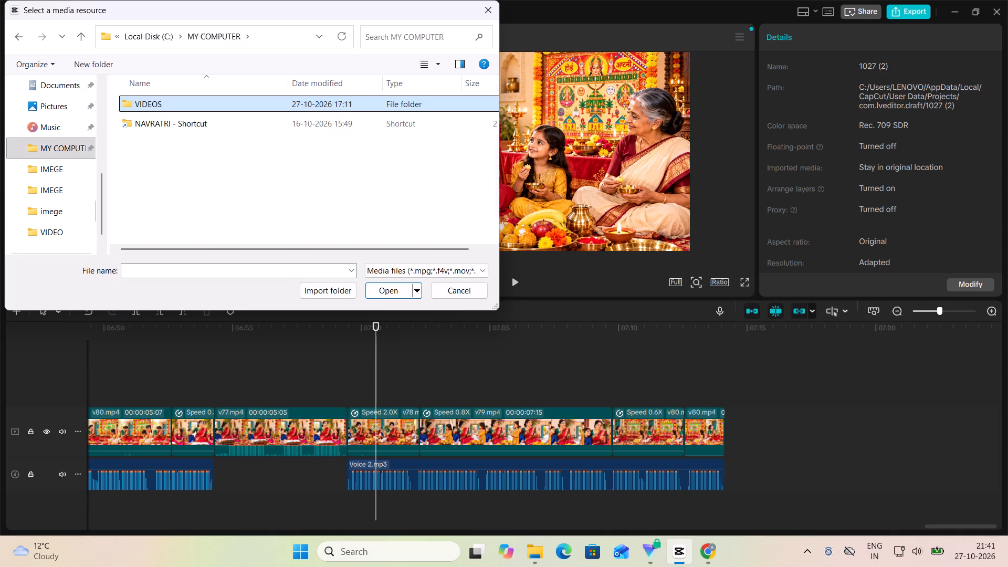
pyautogui.scroll(-4, 359, 194)
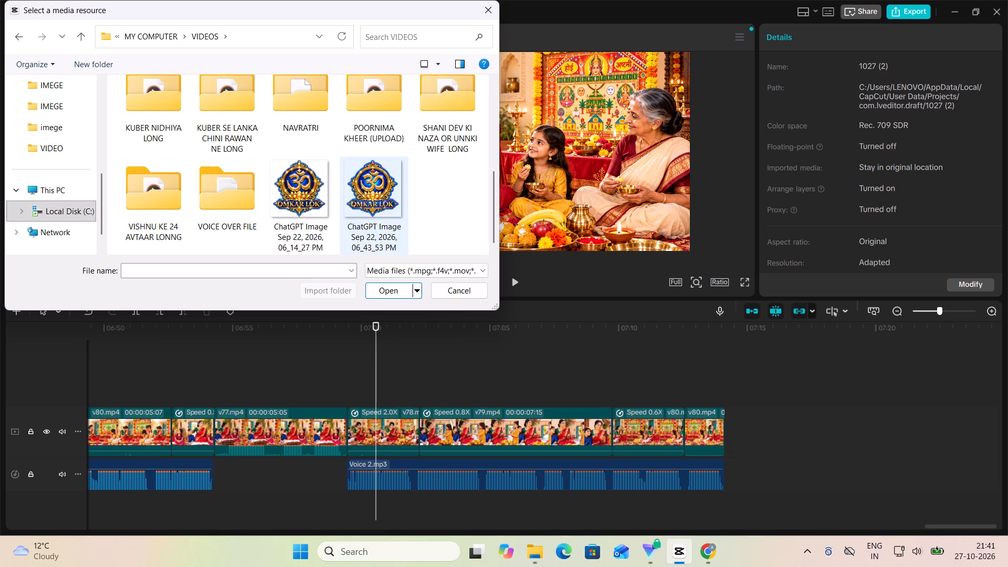
pyautogui.click(377, 198)
pyautogui.click(401, 285)
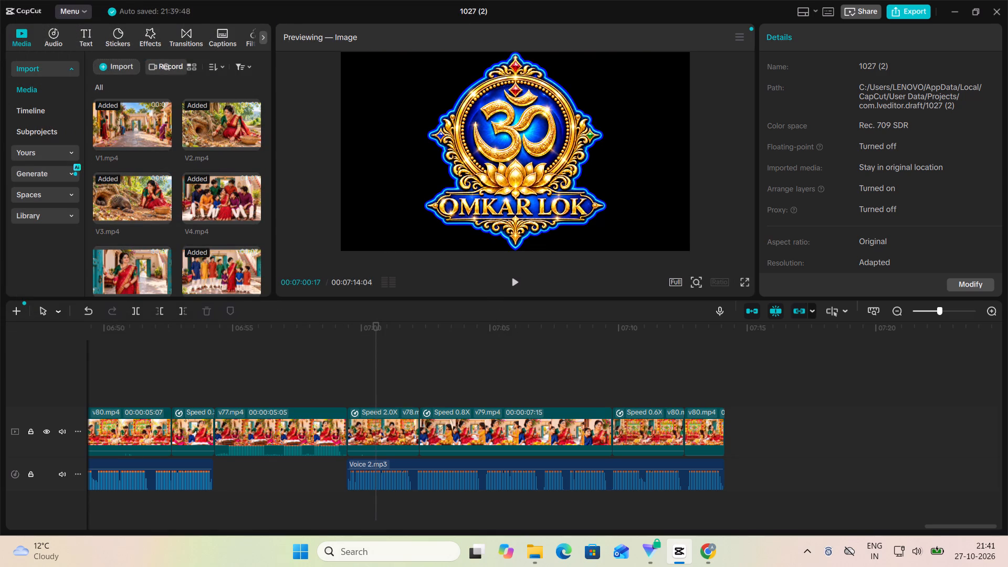
# Place the Omkar Lok logo on a new track above the main clips, its end aligned with the end of the video.
pyautogui.moveTo(140, 248); pyautogui.dragTo(330, 311)
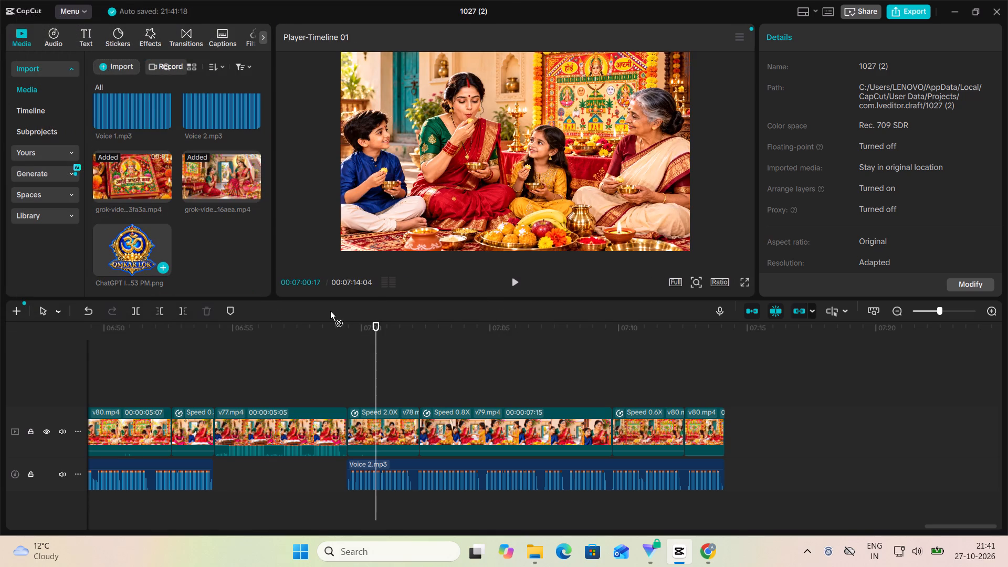
pyautogui.moveTo(330, 311); pyautogui.dragTo(599, 388)
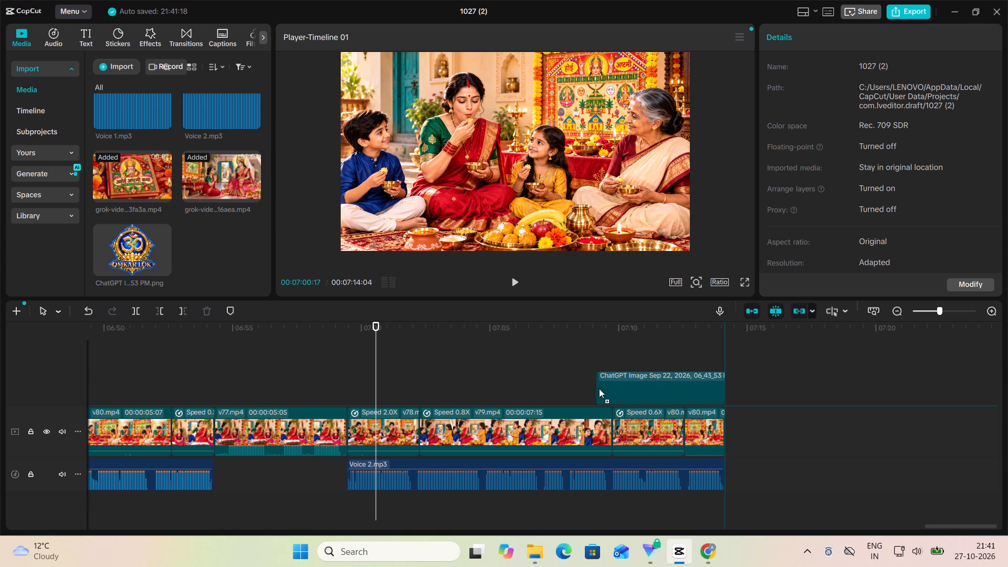
pyautogui.moveTo(599, 388); pyautogui.dragTo(600, 390)
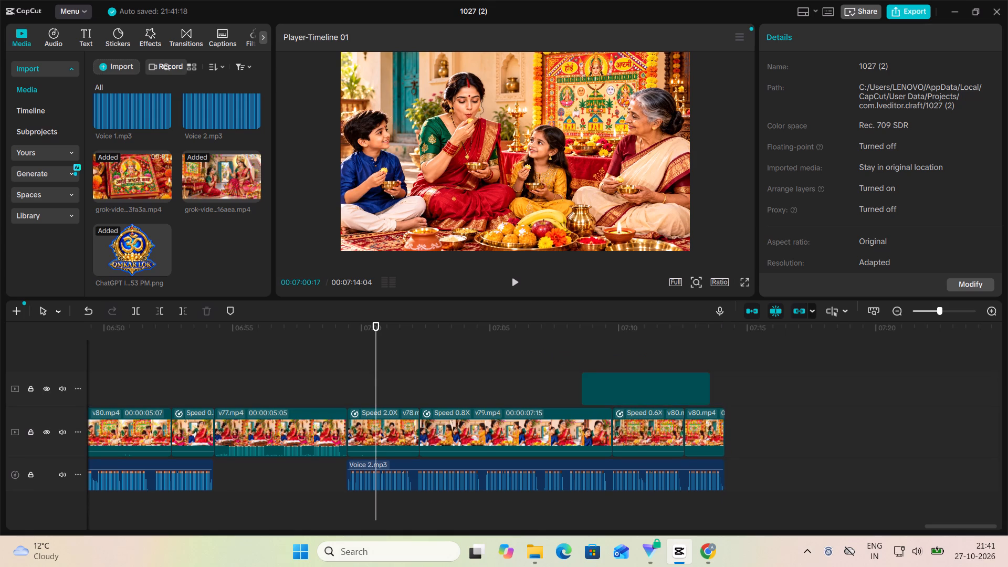
pyautogui.moveTo(644, 385); pyautogui.dragTo(663, 389)
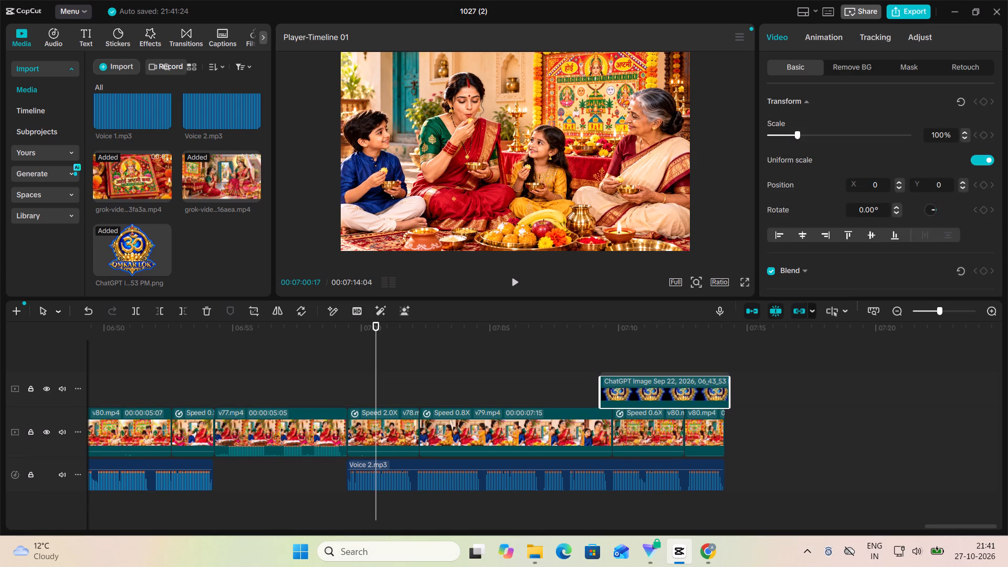
pyautogui.moveTo(663, 389); pyautogui.dragTo(659, 388)
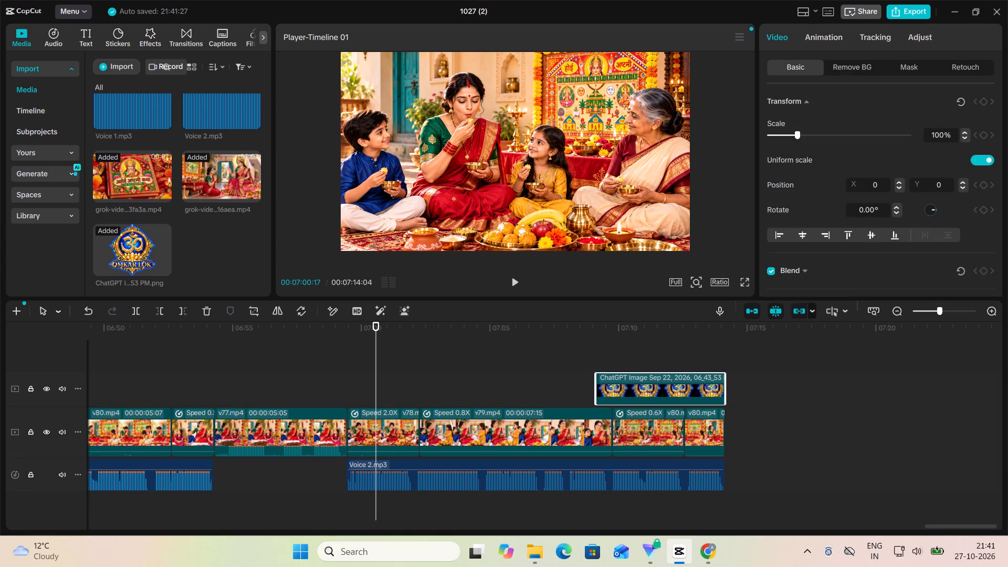
# Snap the end of the last V80 piece to the end of the logo overlay.
pyautogui.click(718, 438)
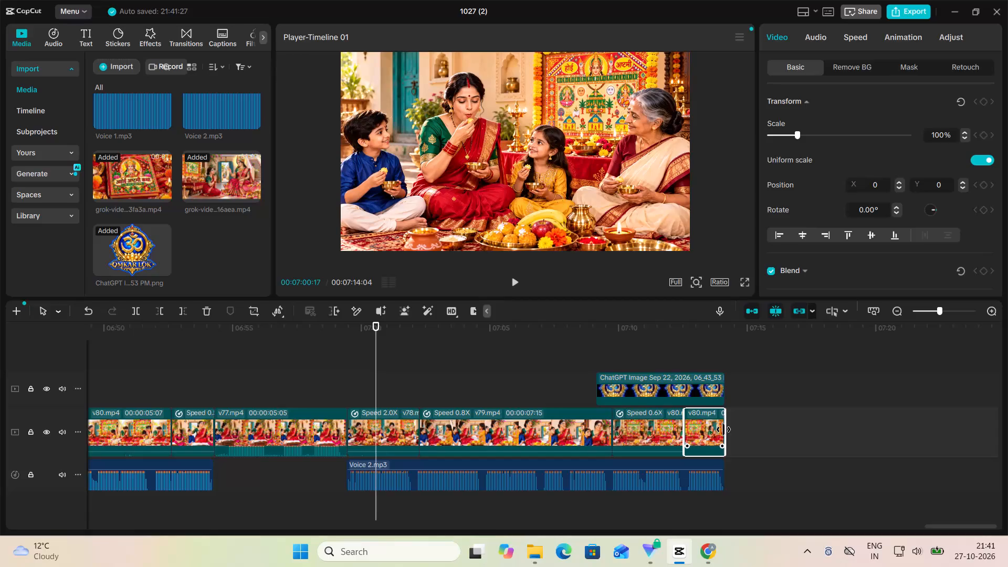
pyautogui.click(723, 429)
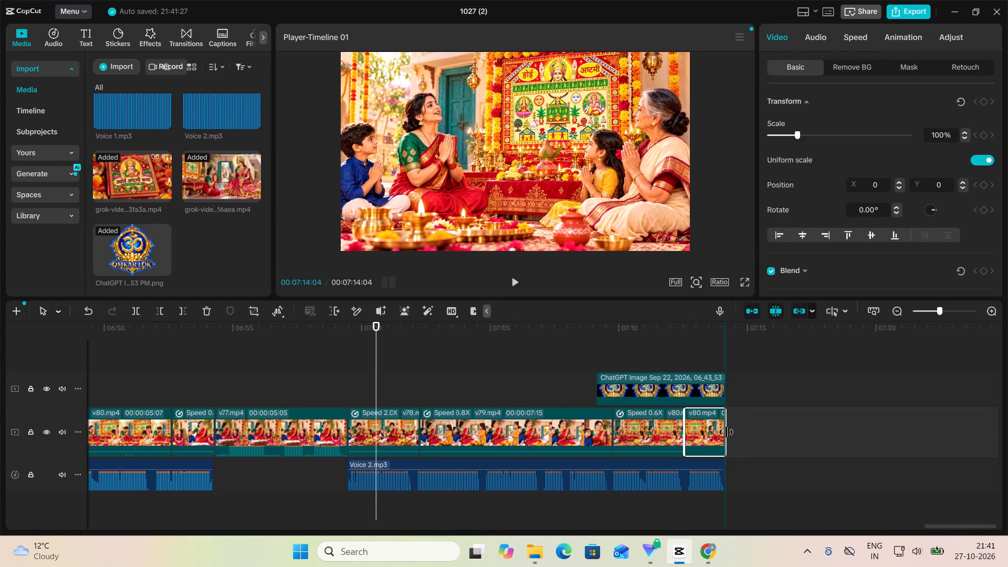
# Extend the logo overlay back to the start of the timeline so it spans the full 00:07:14:04.
pyautogui.click(612, 379)
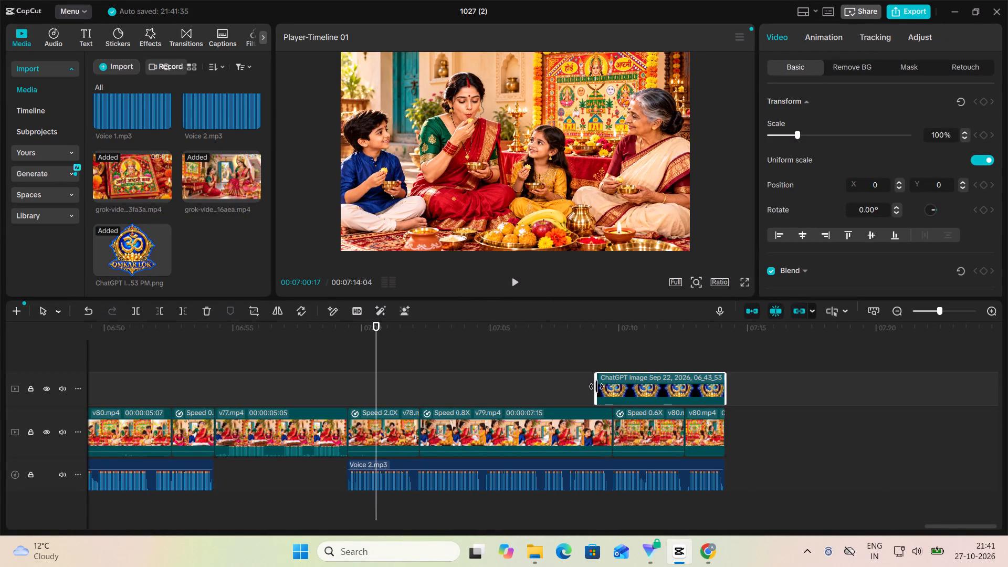
pyautogui.moveTo(596, 386); pyautogui.dragTo(0, 384)
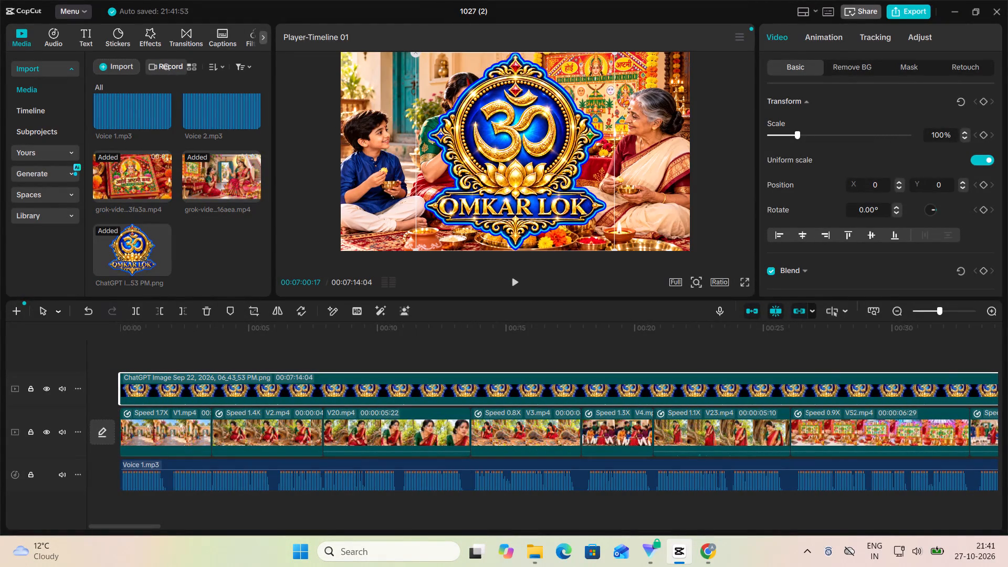
# Shrink the Omkar Lok logo overlay to 21% scale.
pyautogui.click(514, 193)
pyautogui.moveTo(414, 247); pyautogui.dragTo(510, 185)
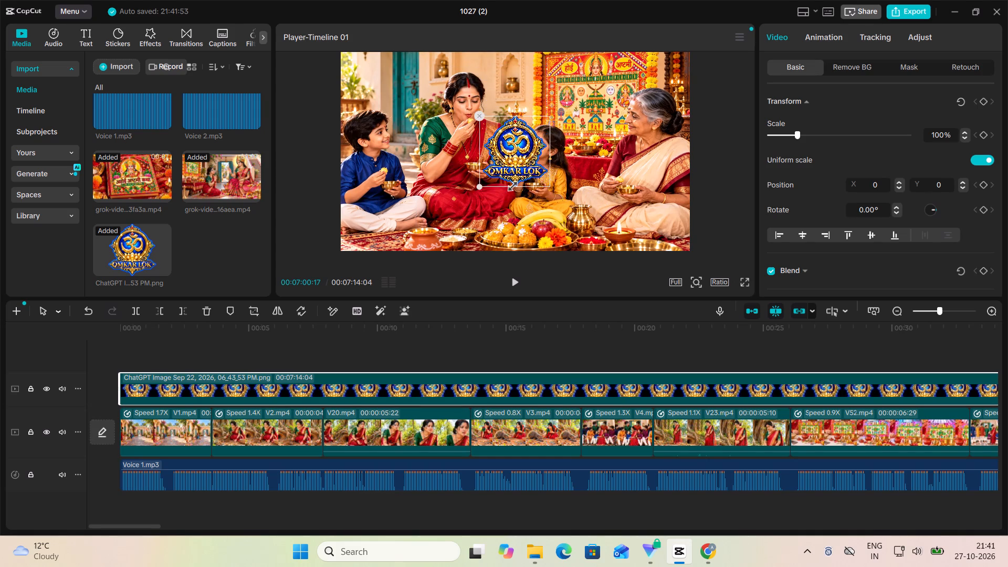
pyautogui.moveTo(510, 185); pyautogui.dragTo(535, 178)
pyautogui.moveTo(523, 159); pyautogui.dragTo(524, 159)
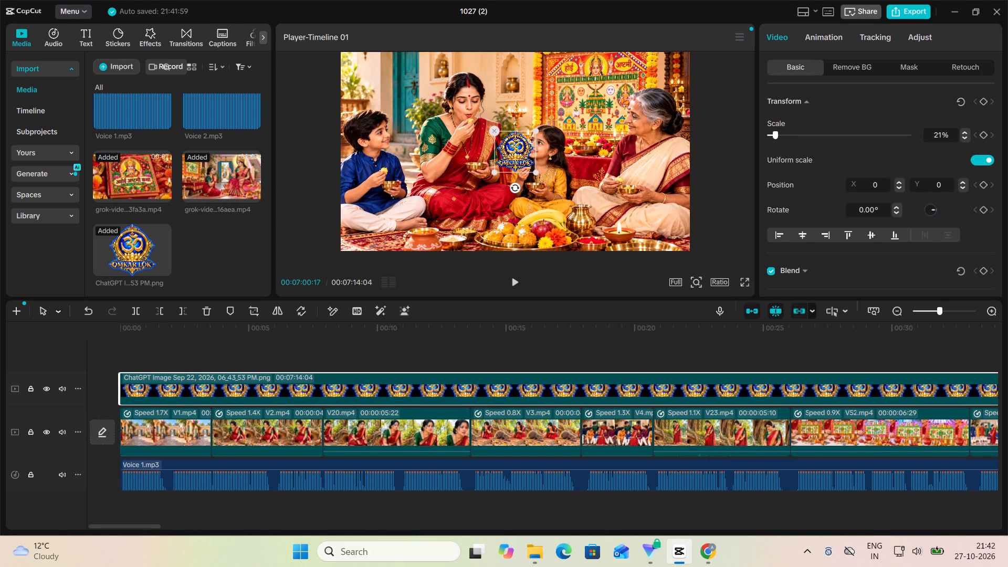
# Move the Omkar Lok logo into the lower-right corner of the frame, enlarged to 24%, at about X 1656, Y -783.
pyautogui.moveTo(524, 159); pyautogui.dragTo(677, 233)
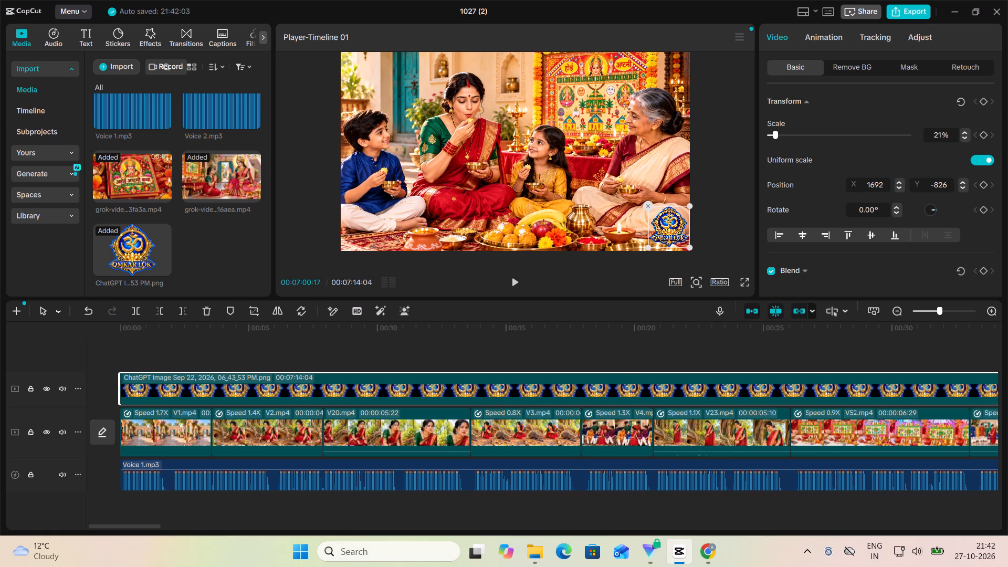
pyautogui.click(741, 281)
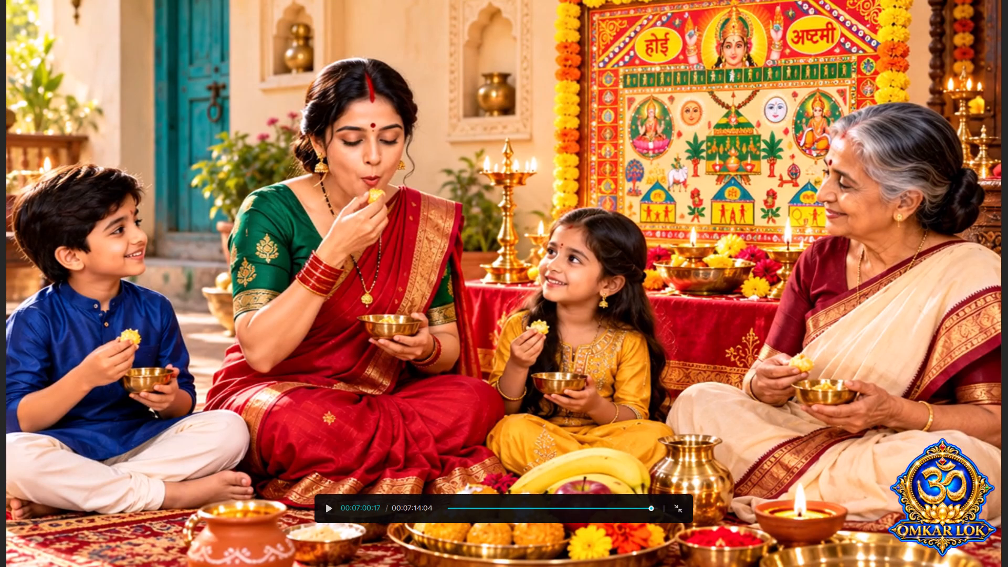
pyautogui.click(677, 509)
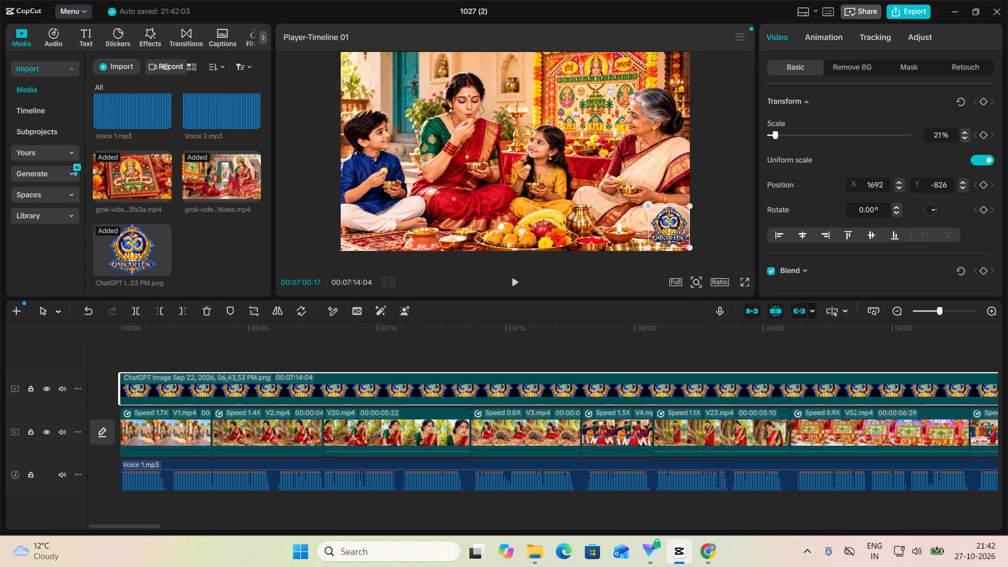
pyautogui.moveTo(646, 245); pyautogui.dragTo(640, 250)
pyautogui.click(667, 233)
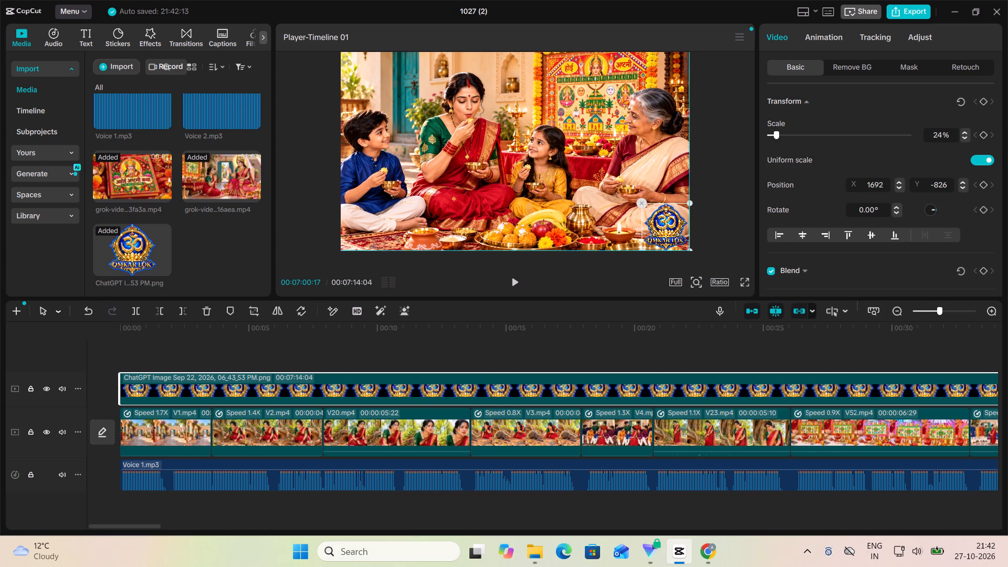
pyautogui.moveTo(663, 230); pyautogui.dragTo(663, 226)
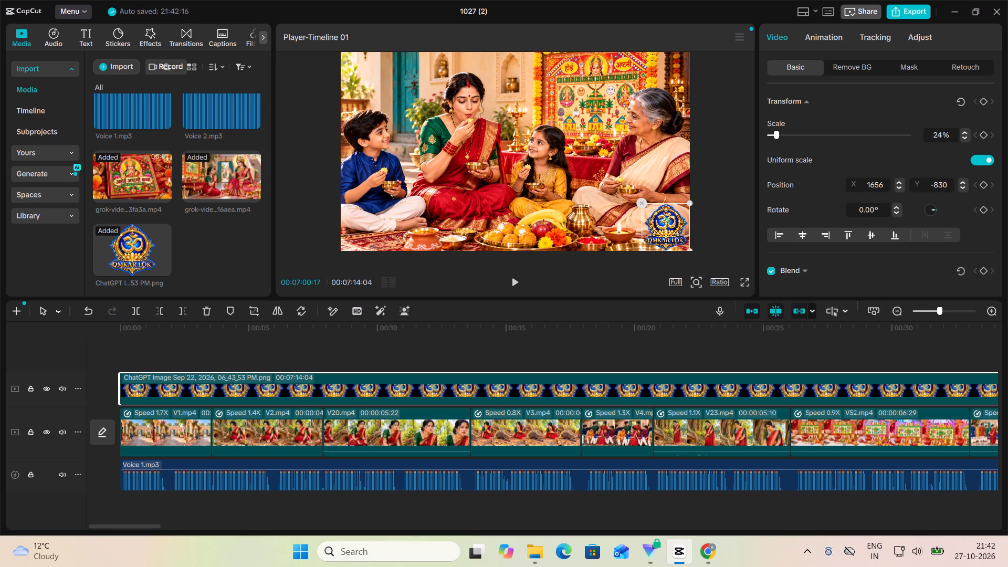
pyautogui.moveTo(663, 226); pyautogui.dragTo(663, 215)
pyautogui.moveTo(663, 215); pyautogui.dragTo(666, 207)
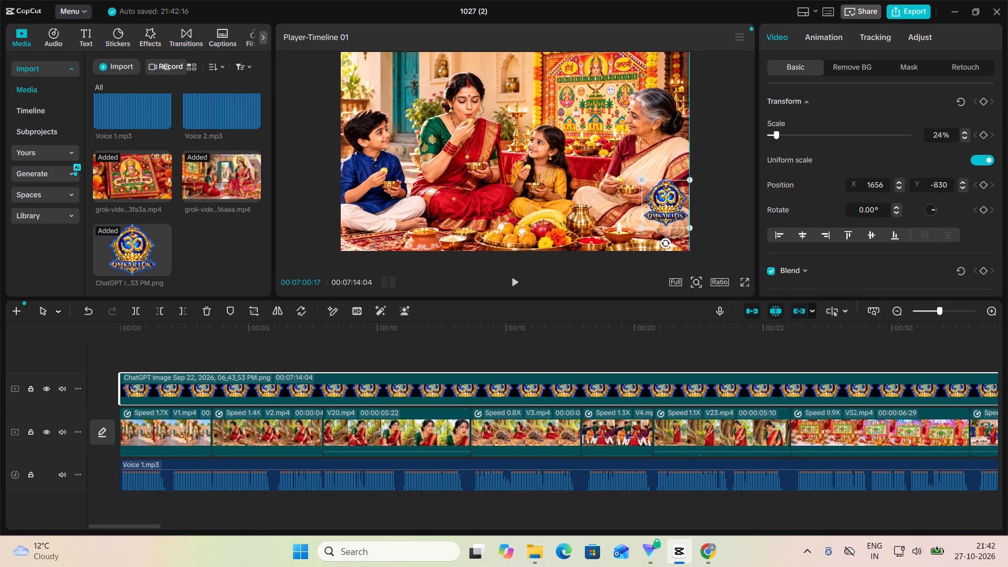
pyautogui.moveTo(666, 207); pyautogui.dragTo(661, 225)
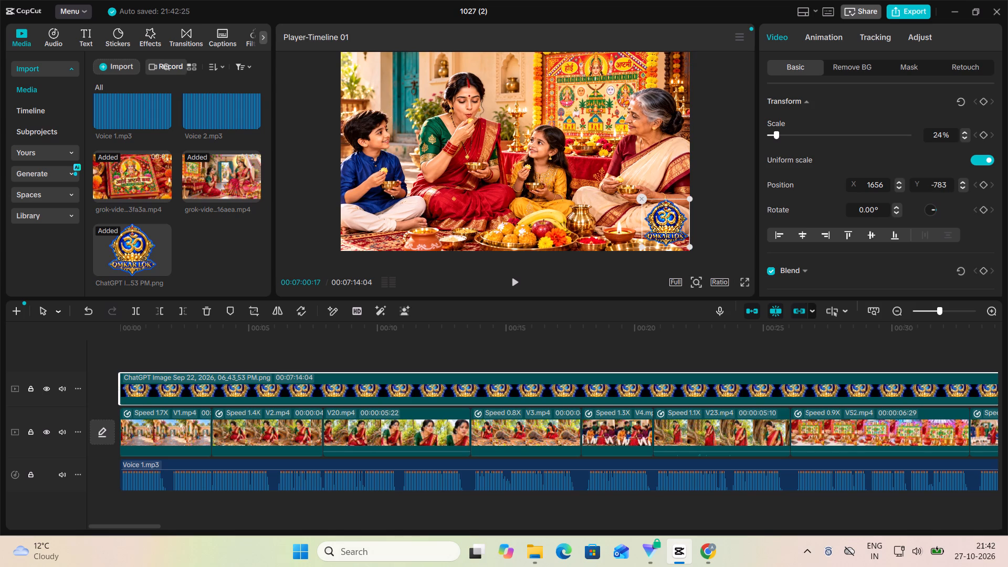
pyautogui.click(749, 280)
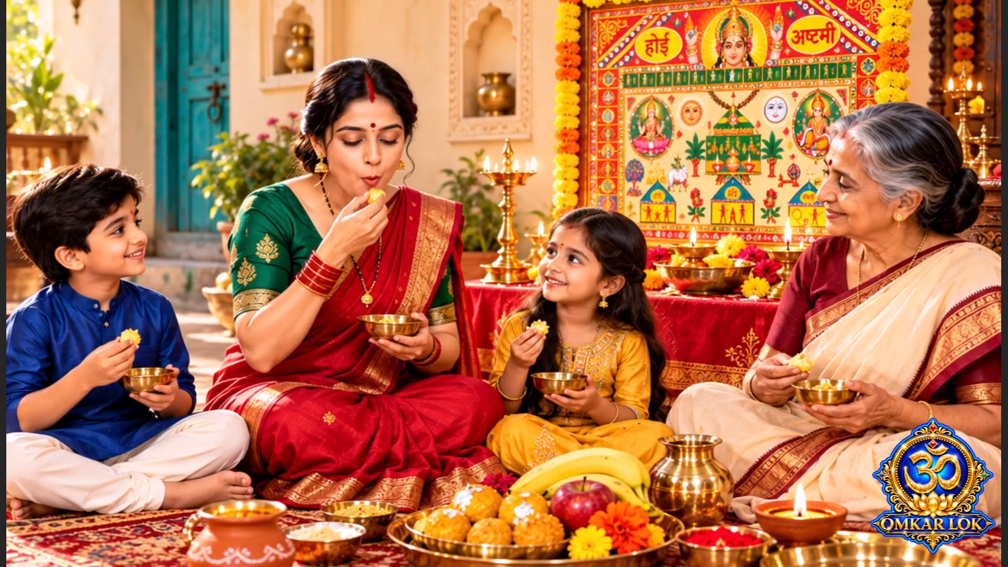
pyautogui.click(712, 289)
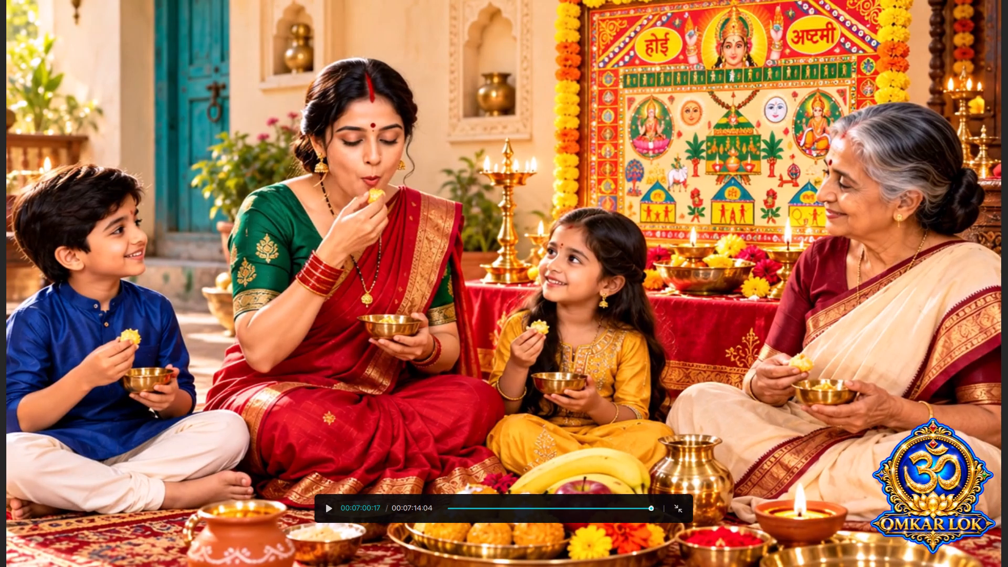
pyautogui.click(679, 507)
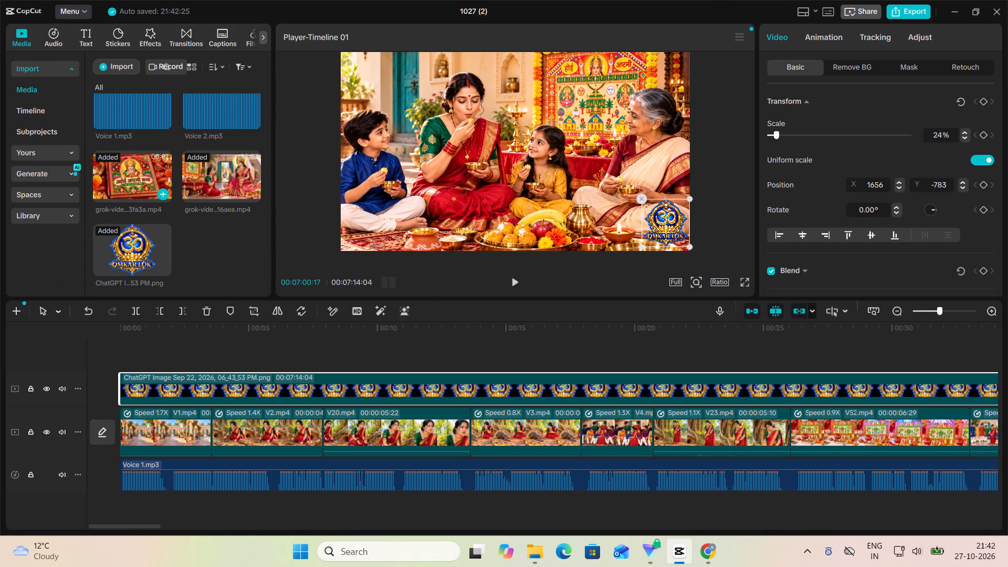
# Place the Ahoi Ashtami book video on a new track above the logo overlay, its start aligned with the start of V52.mp4.
pyautogui.hscroll(-1, 586, 380)
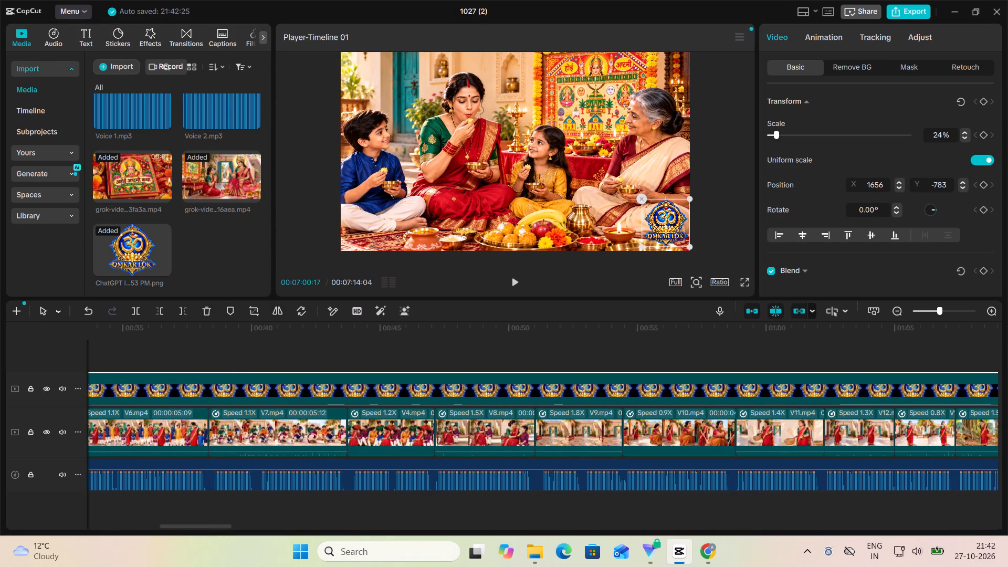
pyautogui.hscroll(-1, 591, 399)
pyautogui.hscroll(-1, 410, 355)
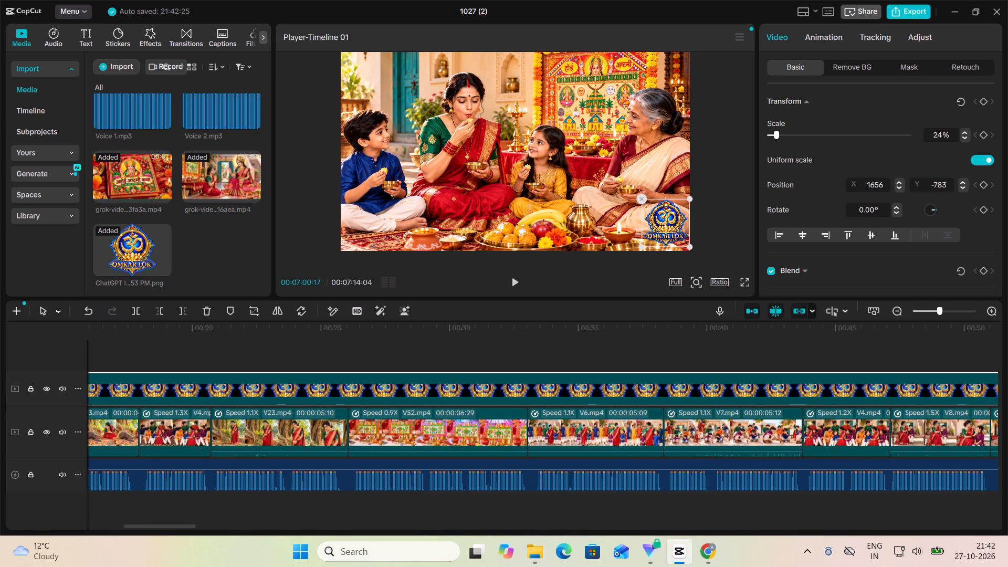
pyautogui.click(359, 356)
pyautogui.click(346, 354)
pyautogui.click(510, 282)
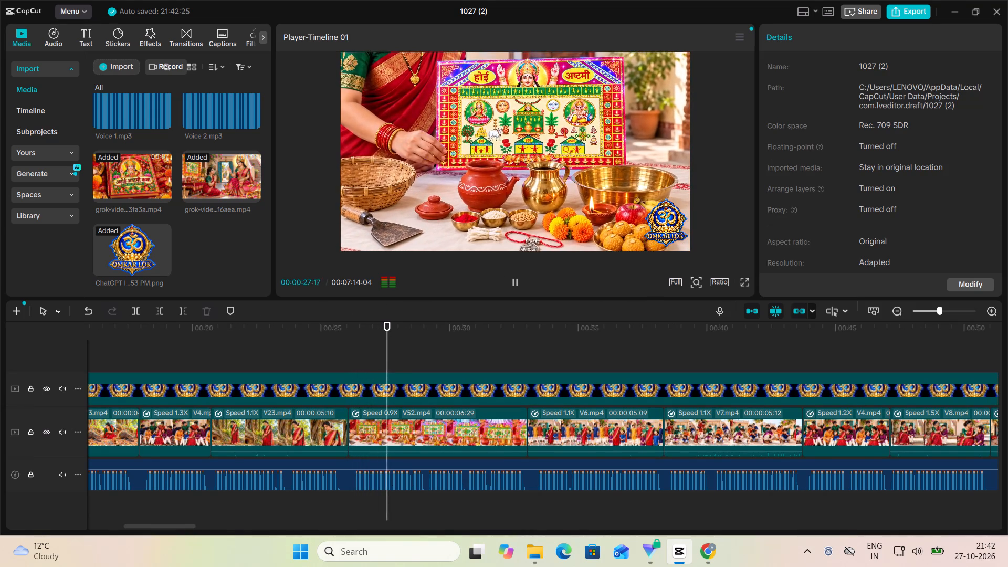
pyautogui.click(516, 282)
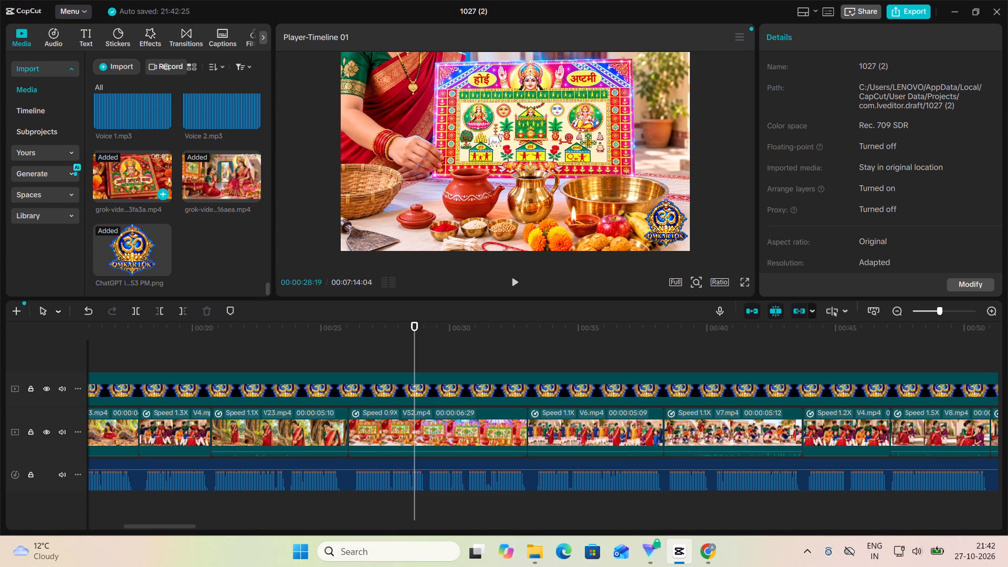
pyautogui.moveTo(134, 178); pyautogui.dragTo(374, 348)
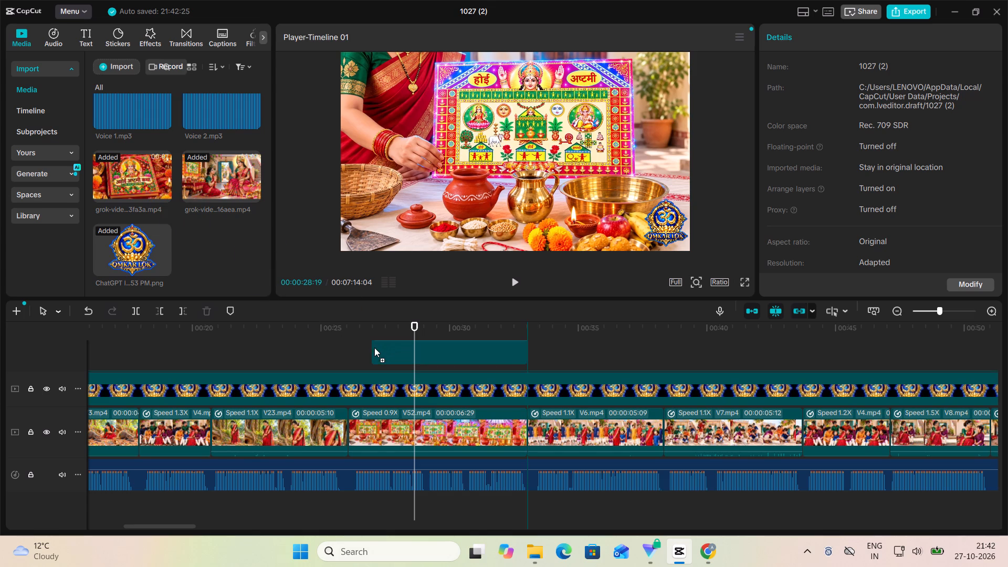
pyautogui.moveTo(374, 348); pyautogui.dragTo(369, 348)
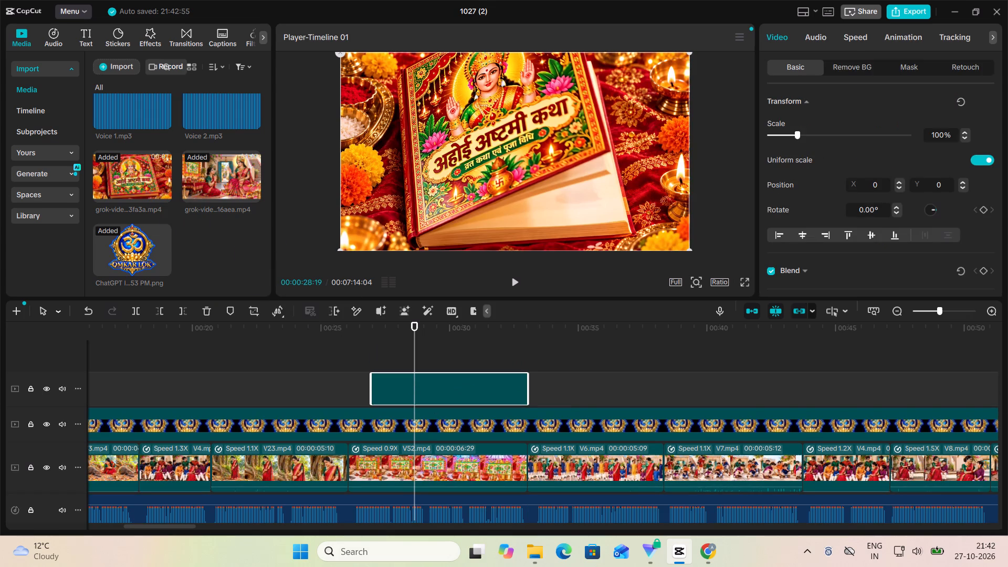
pyautogui.moveTo(394, 387); pyautogui.dragTo(370, 395)
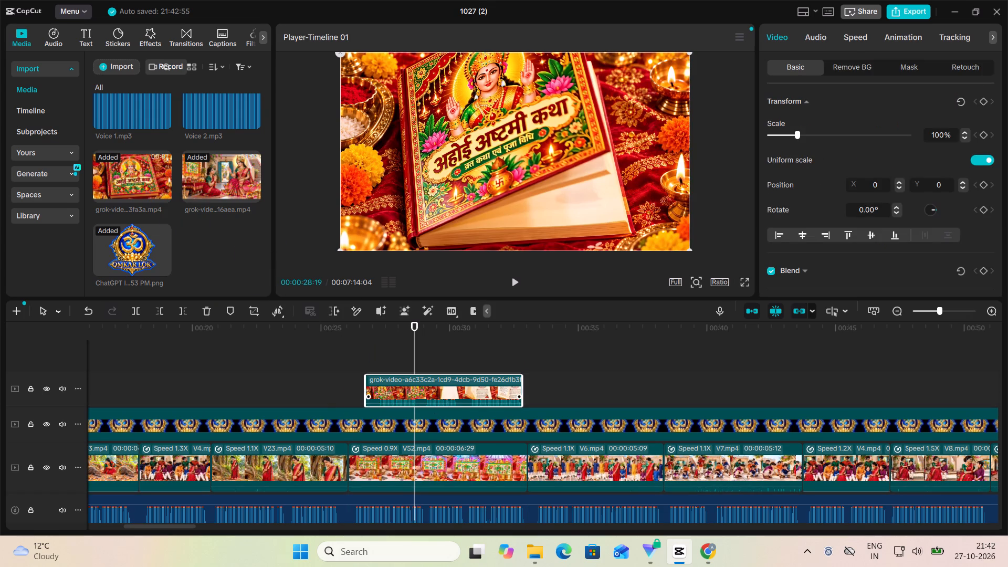
pyautogui.moveTo(370, 395); pyautogui.dragTo(370, 394)
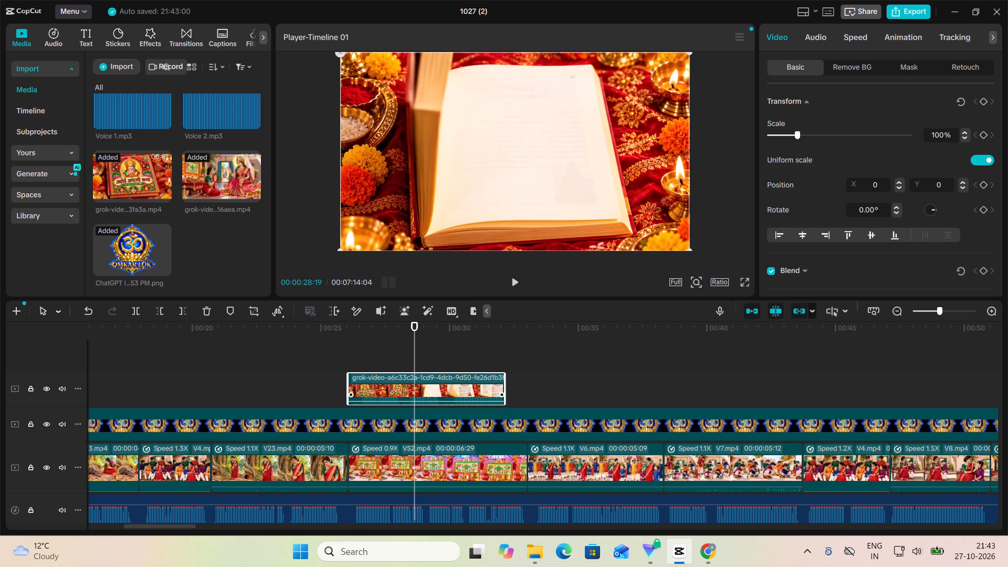
pyautogui.moveTo(368, 402); pyautogui.dragTo(367, 414)
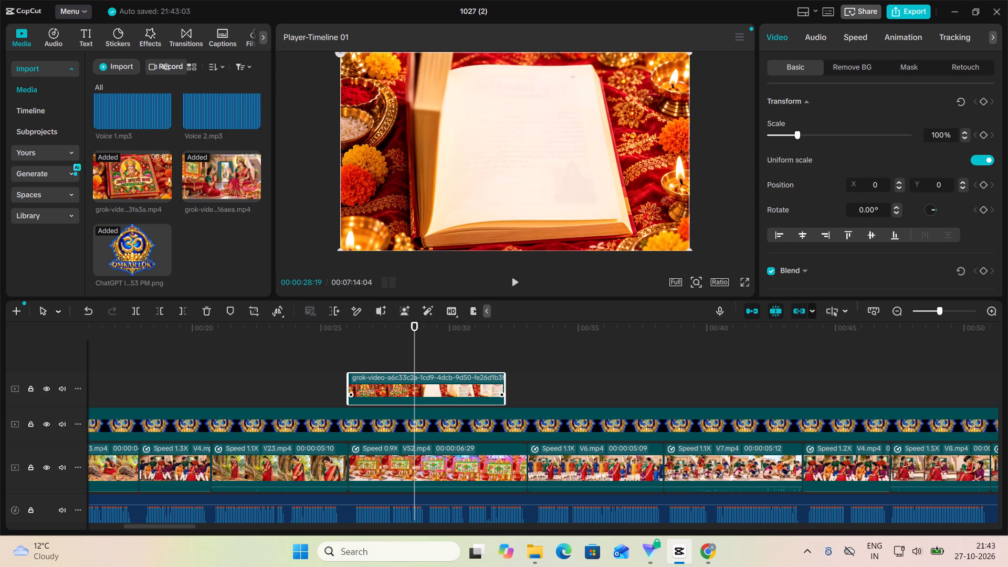
# Slow the Ahoi Ashtami book clip to 0.88x so its length matches V52.mp4.
pyautogui.click(402, 388)
pyautogui.click(858, 38)
pyautogui.click(796, 119)
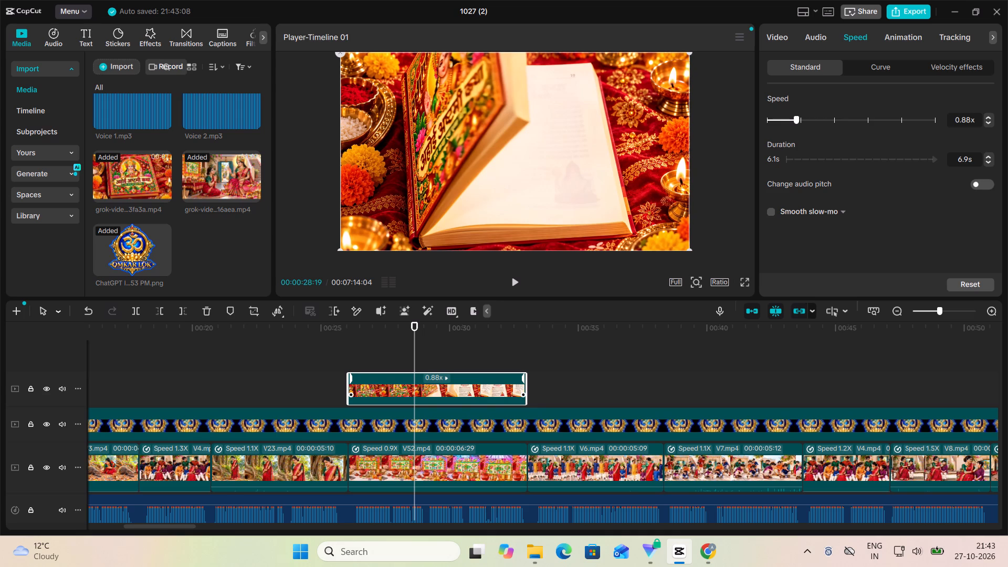
# Replace V52.mp4 on the main track with the Ahoi Ashtami book clip, between V23.mp4 and V6.mp4.
pyautogui.click(434, 459)
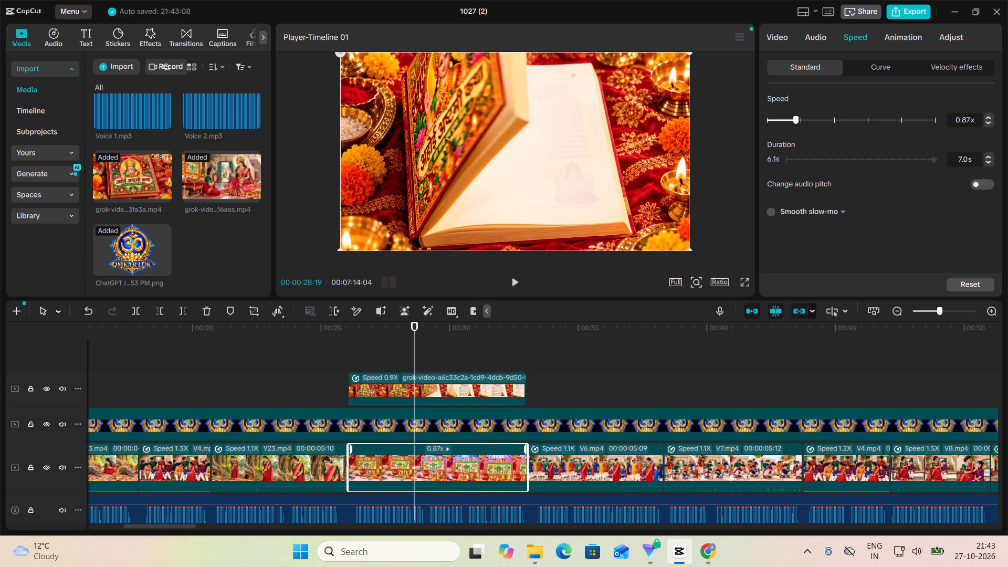
pyautogui.click(204, 309)
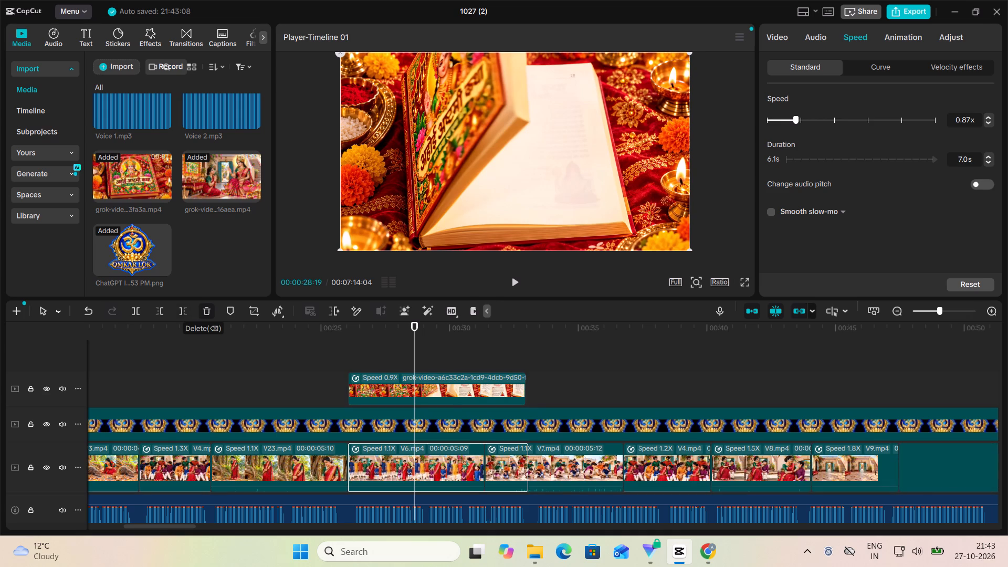
pyautogui.moveTo(433, 386); pyautogui.dragTo(385, 472)
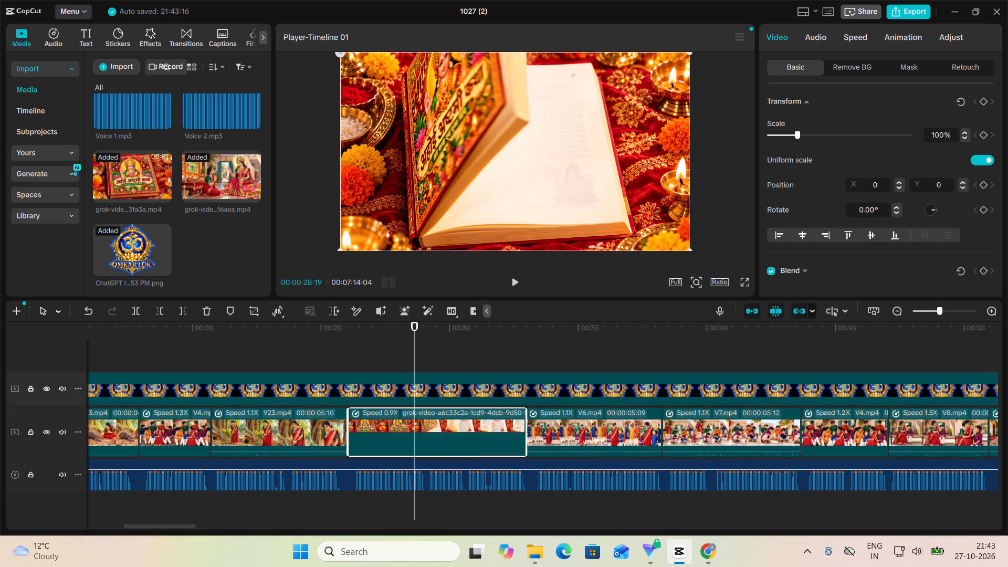
# Play back the replaced section against the voiceover and slow the book clip further to 0.84x.
pyautogui.click(362, 336)
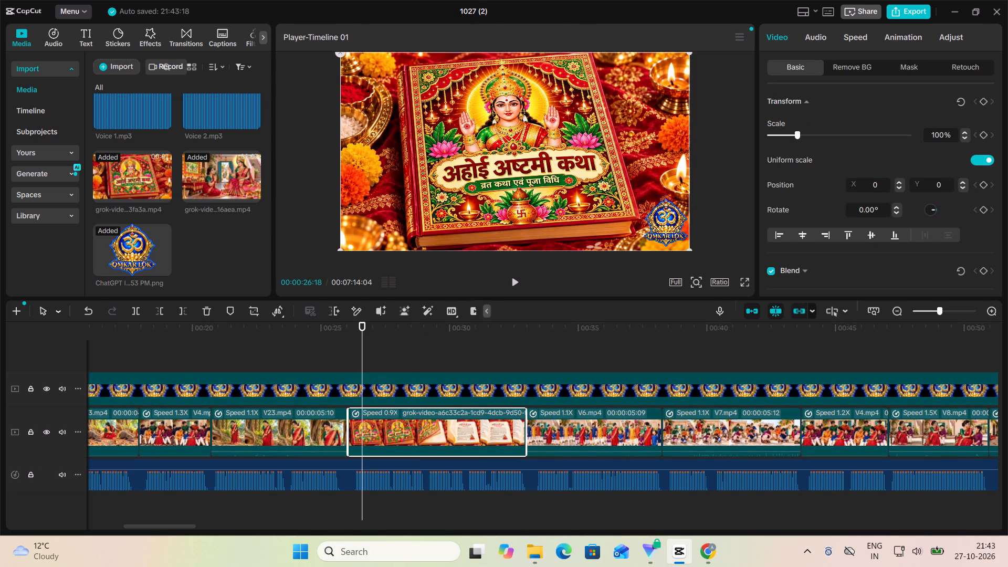
pyautogui.click(334, 340)
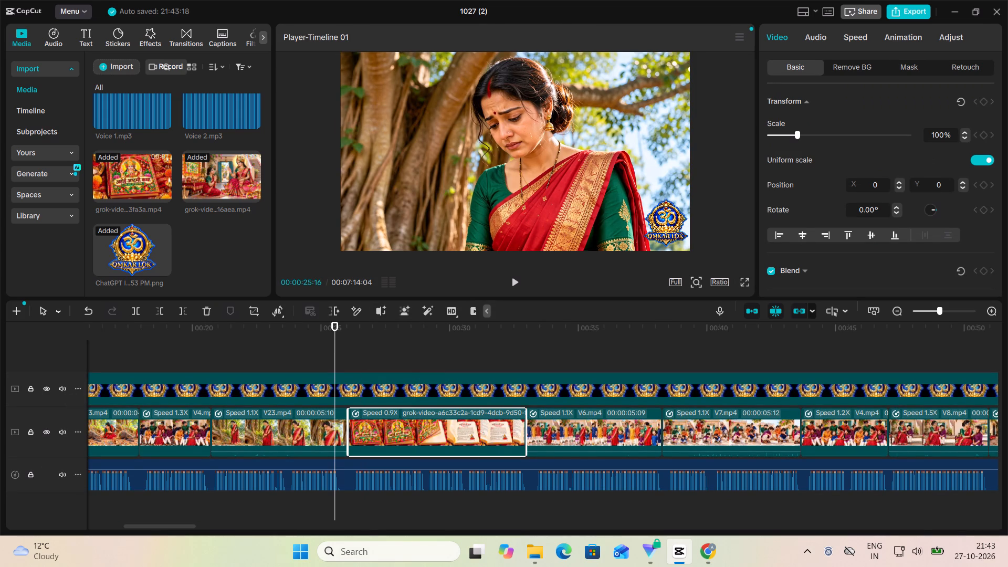
pyautogui.click(511, 285)
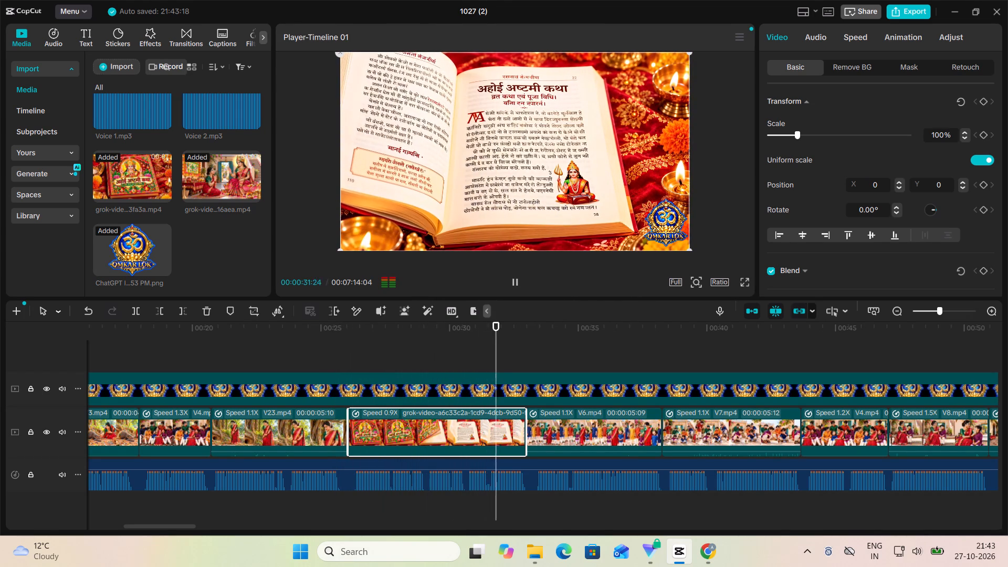
pyautogui.click(517, 287)
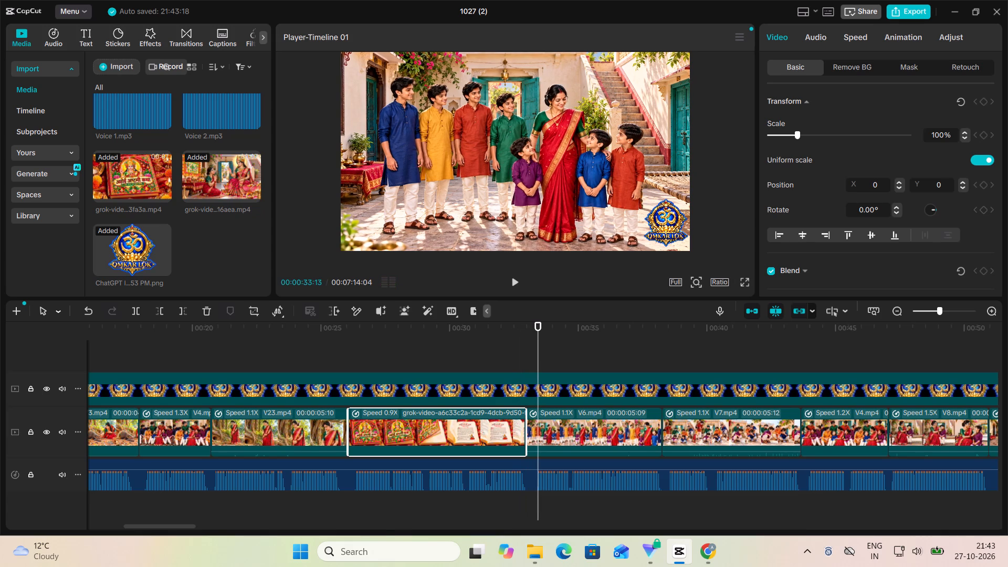
pyautogui.moveTo(527, 428); pyautogui.dragTo(527, 428)
pyautogui.moveTo(527, 428); pyautogui.dragTo(538, 432)
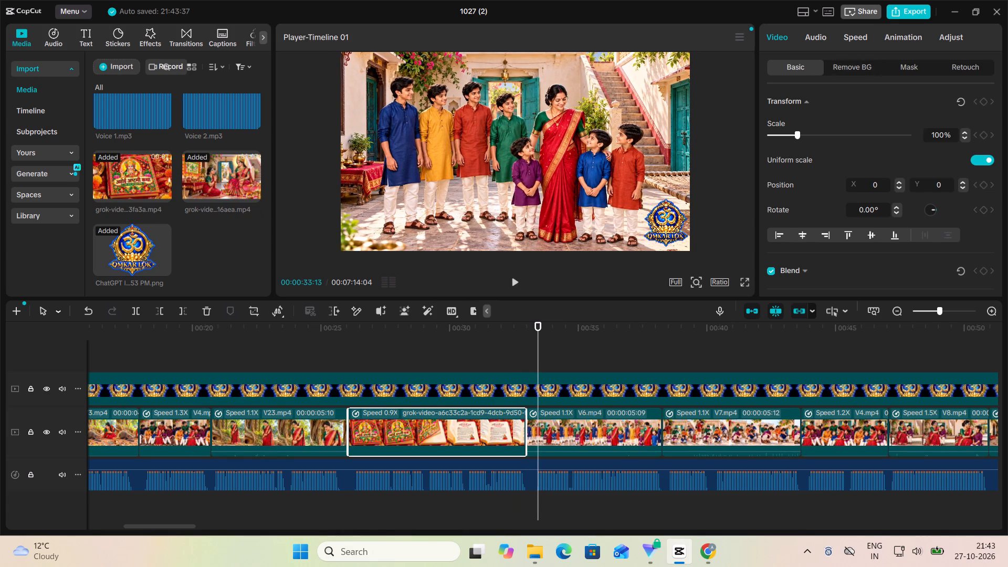
pyautogui.click(854, 38)
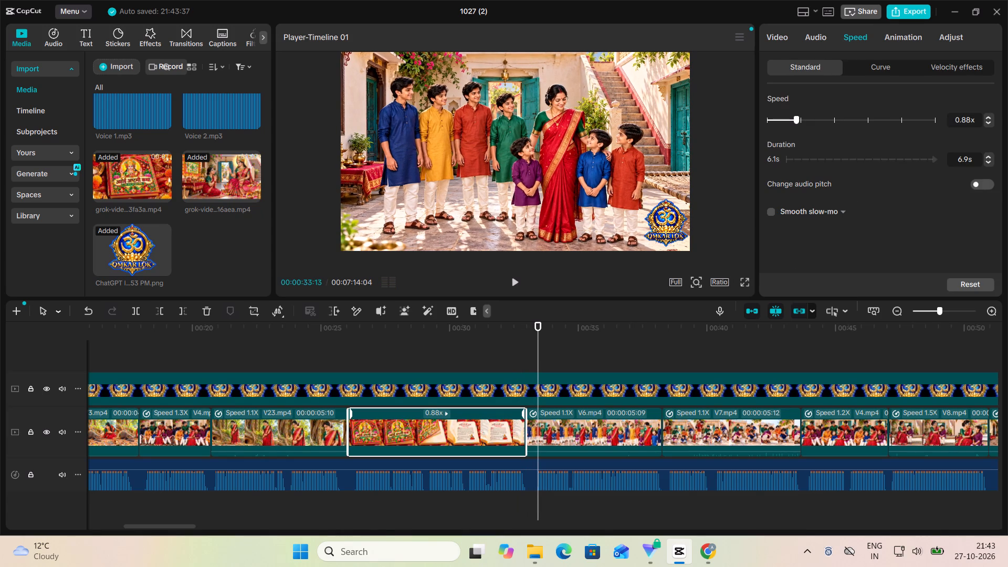
pyautogui.click(796, 119)
pyautogui.click(795, 119)
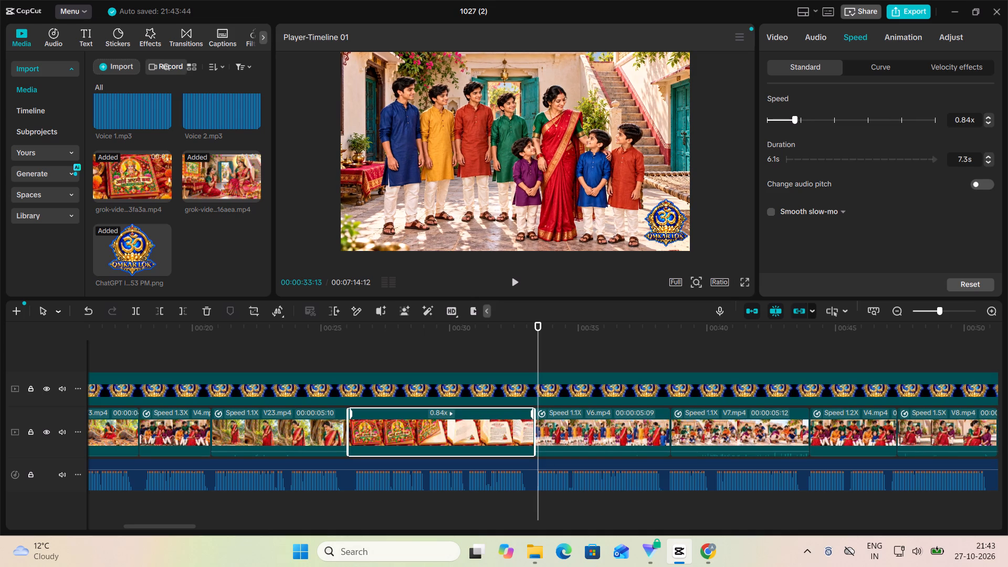
# Trim the end of the Ahoi Ashtami book clip slightly so V6.mp4 starts with its voiceover segment.
pyautogui.click(534, 428)
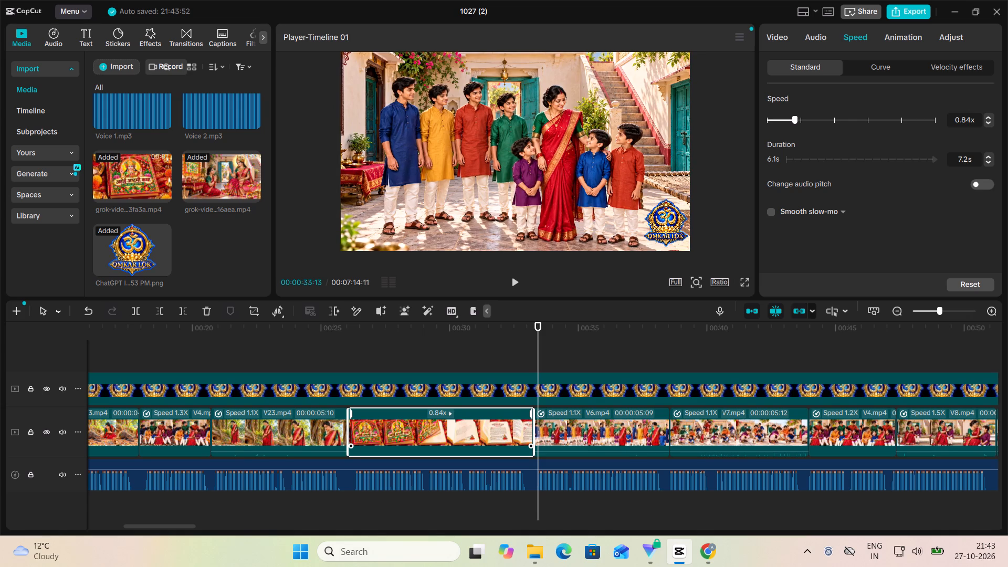
pyautogui.moveTo(534, 428); pyautogui.dragTo(528, 429)
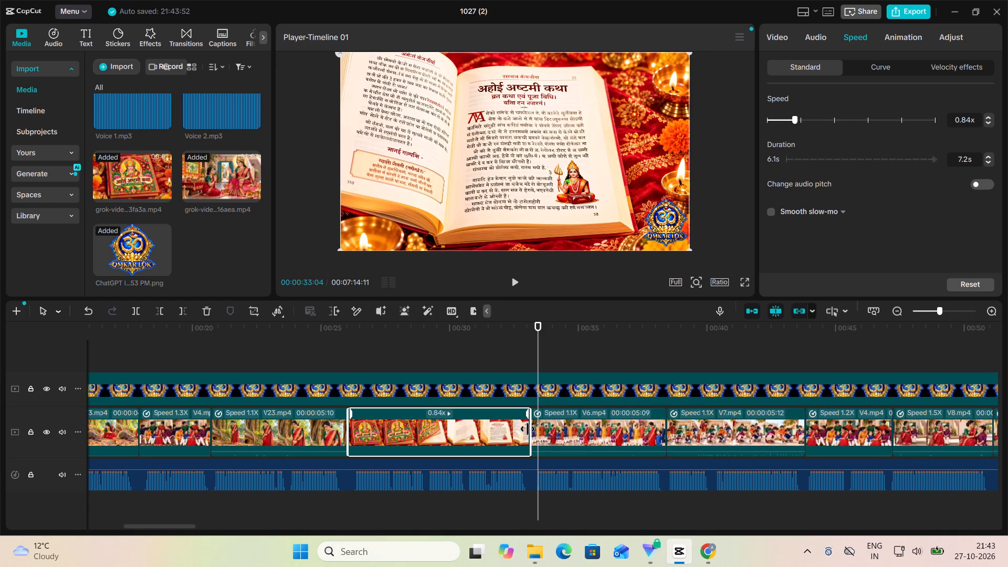
pyautogui.moveTo(528, 429); pyautogui.dragTo(527, 429)
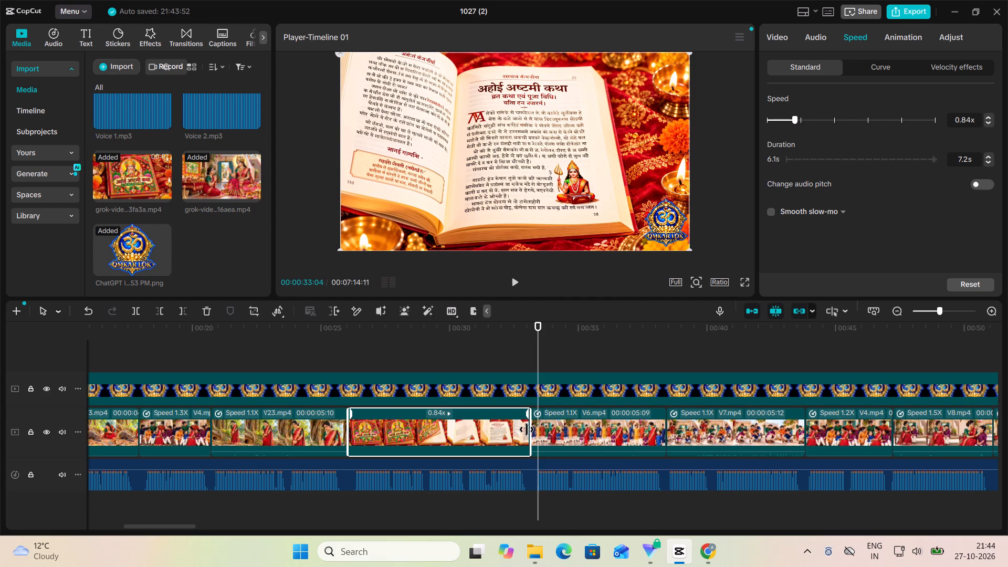
pyautogui.moveTo(527, 429); pyautogui.dragTo(526, 430)
pyautogui.click(500, 349)
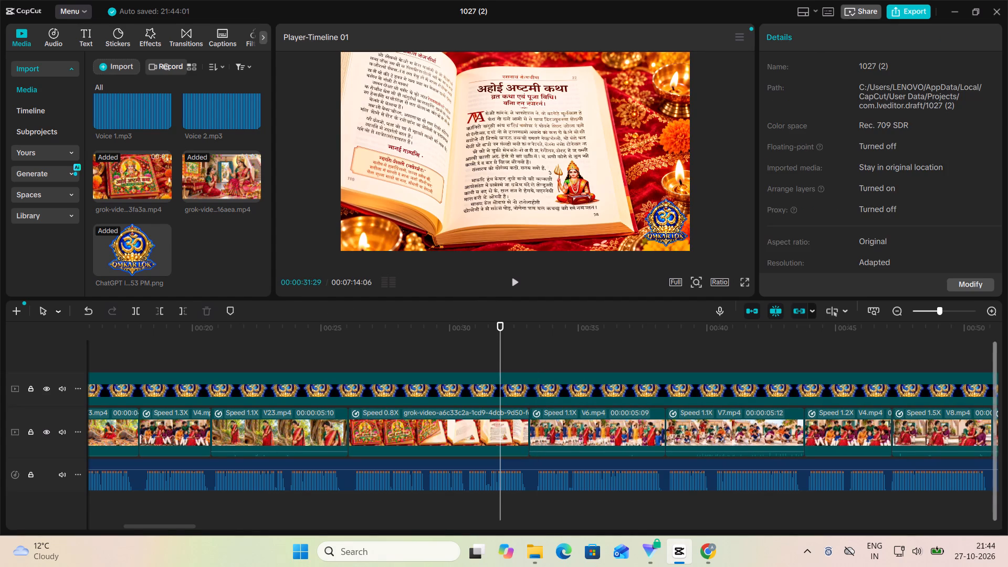
# Trim the end of V10.mp4 slightly so the cut to V11.mp4 lines up with the voiceover.
pyautogui.hscroll(-1, 775, 443)
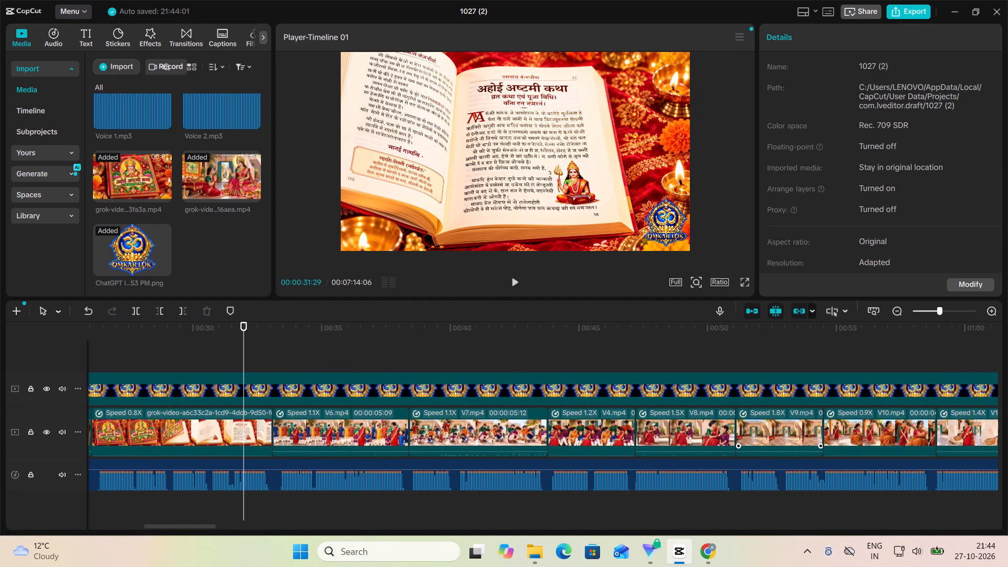
pyautogui.hscroll(-1, 771, 443)
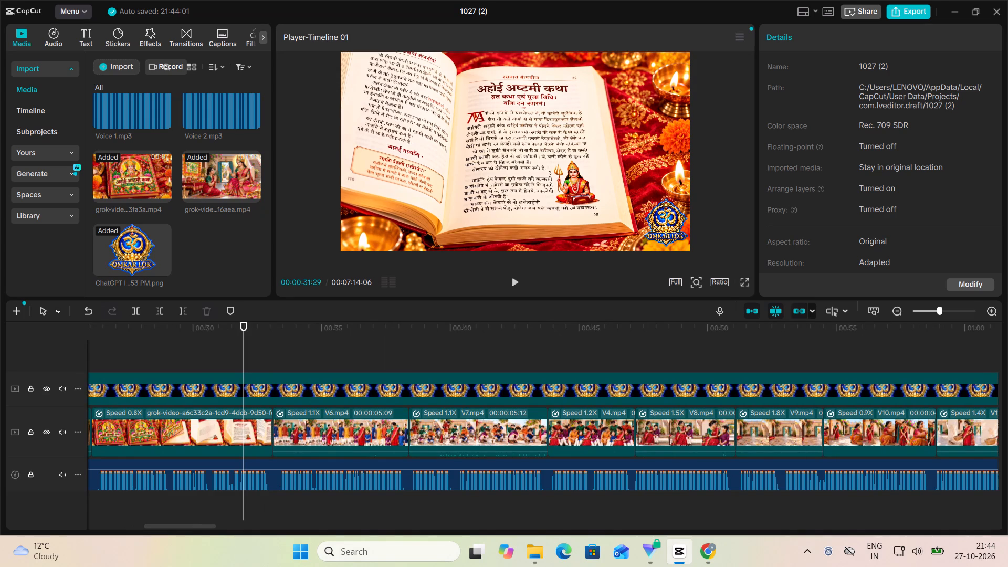
pyautogui.hscroll(-1, 838, 347)
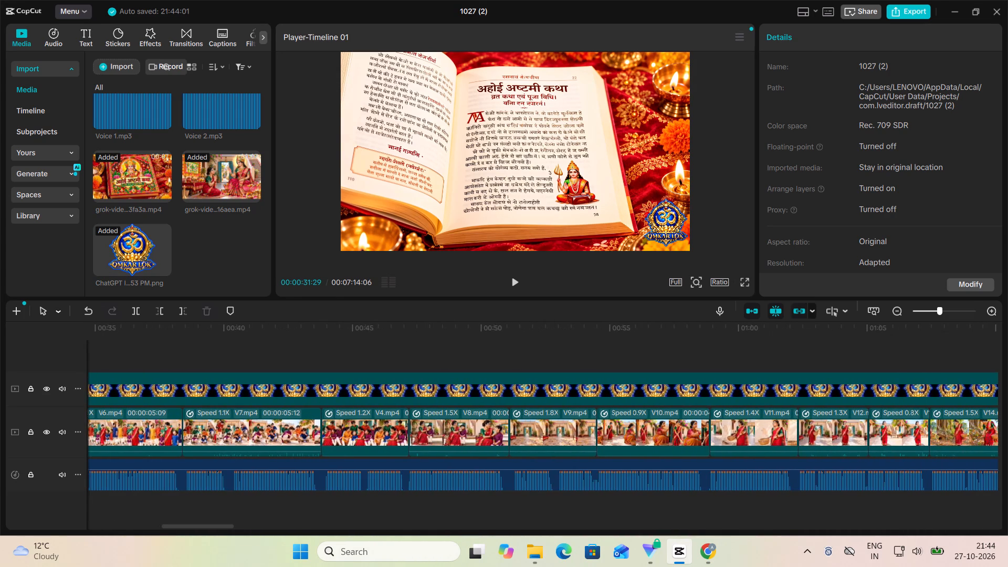
pyautogui.hscroll(-2, 838, 352)
pyautogui.hscroll(-1, 773, 458)
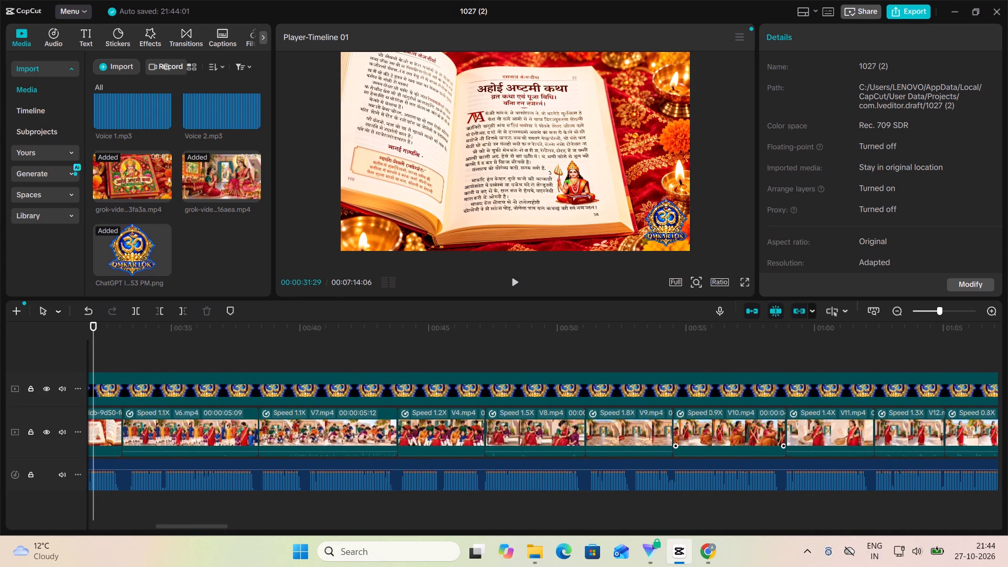
pyautogui.click(771, 434)
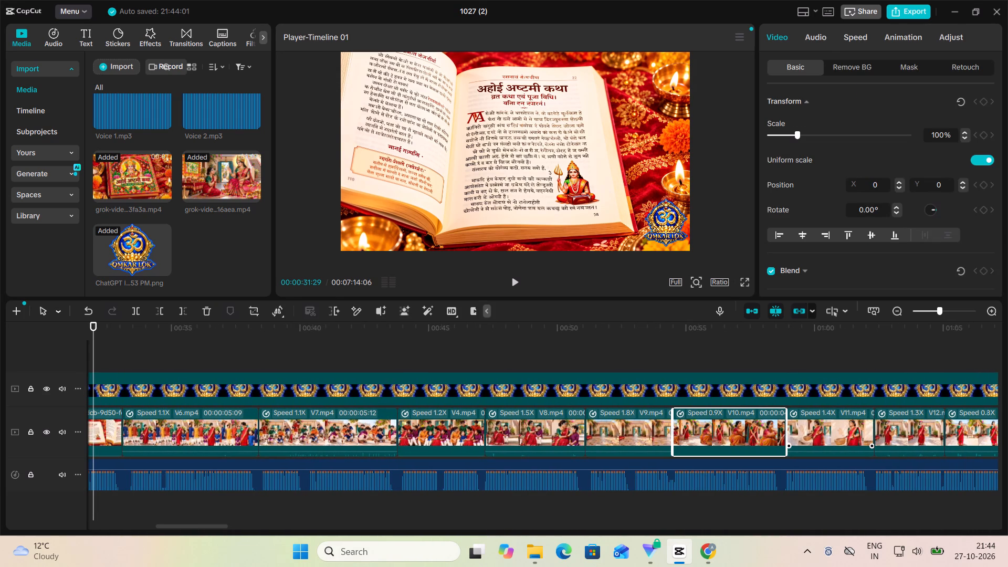
pyautogui.moveTo(787, 436); pyautogui.dragTo(781, 437)
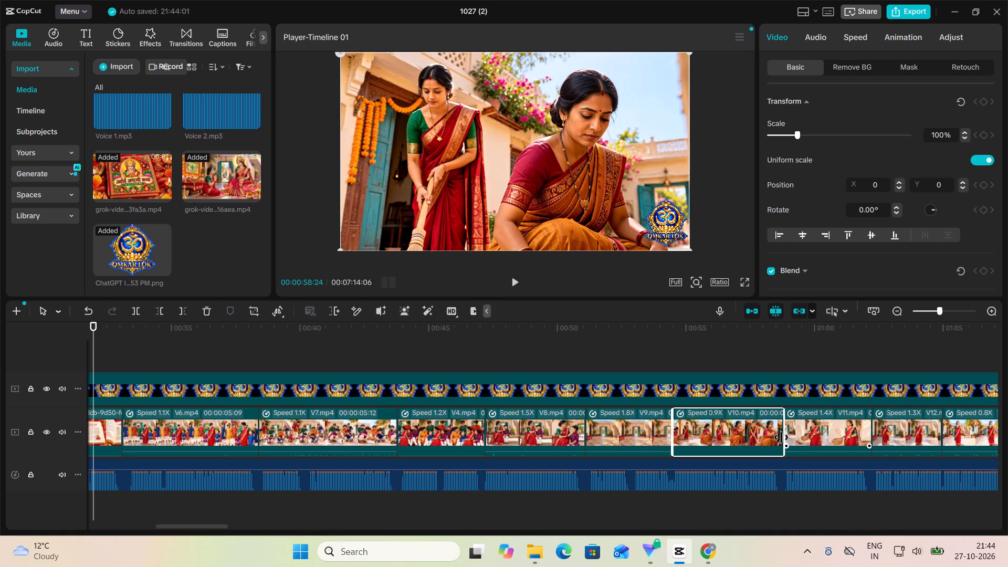
pyautogui.moveTo(781, 437); pyautogui.dragTo(779, 440)
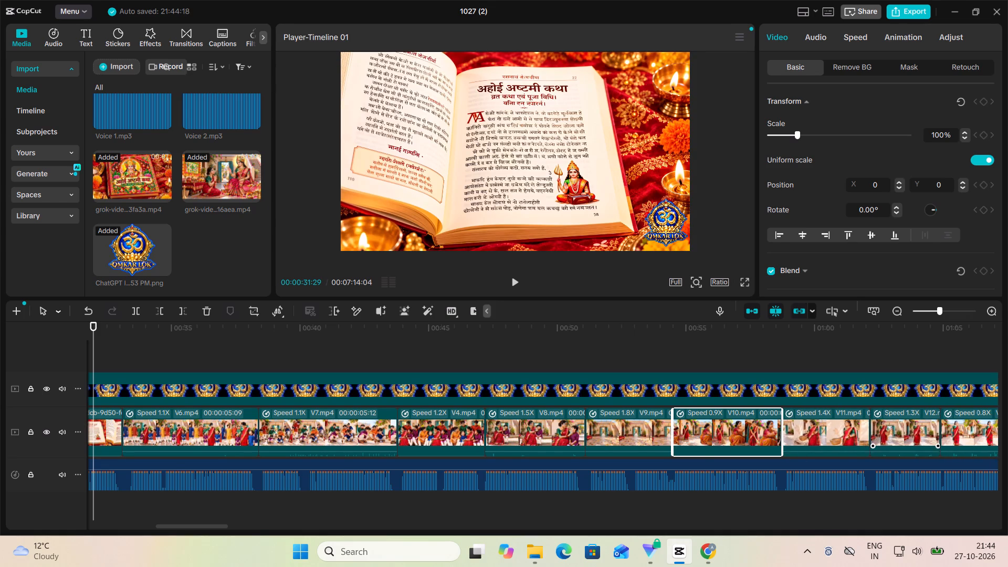
# Extend the end of V14.mp4 slightly so V15.mp4 starts in line with its voiceover segment.
pyautogui.hscroll(-3, 815, 404)
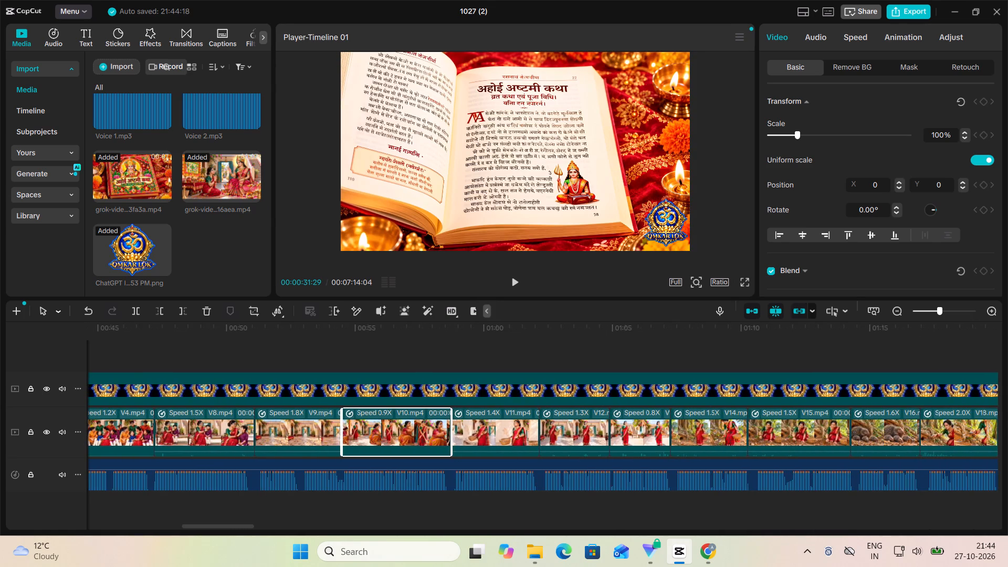
pyautogui.hscroll(-1, 814, 404)
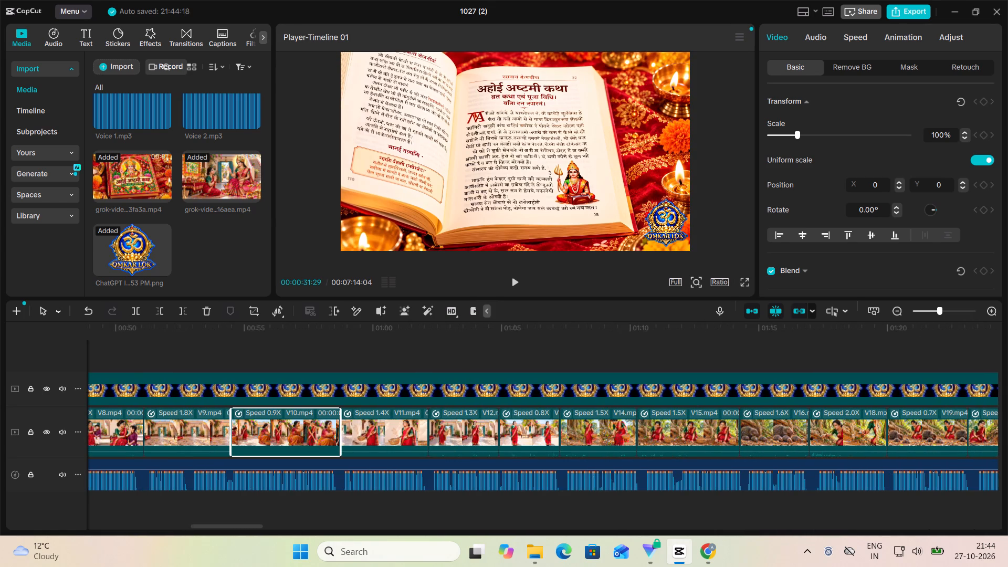
pyautogui.hscroll(-1, 814, 404)
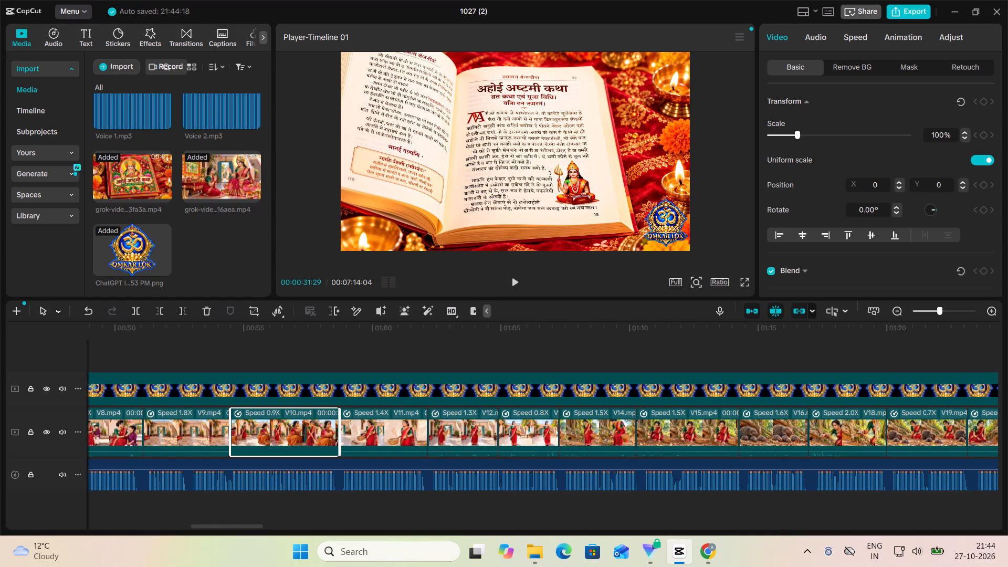
pyautogui.hscroll(-1, 739, 456)
pyautogui.hscroll(-1, 673, 464)
pyautogui.hscroll(-1, 627, 456)
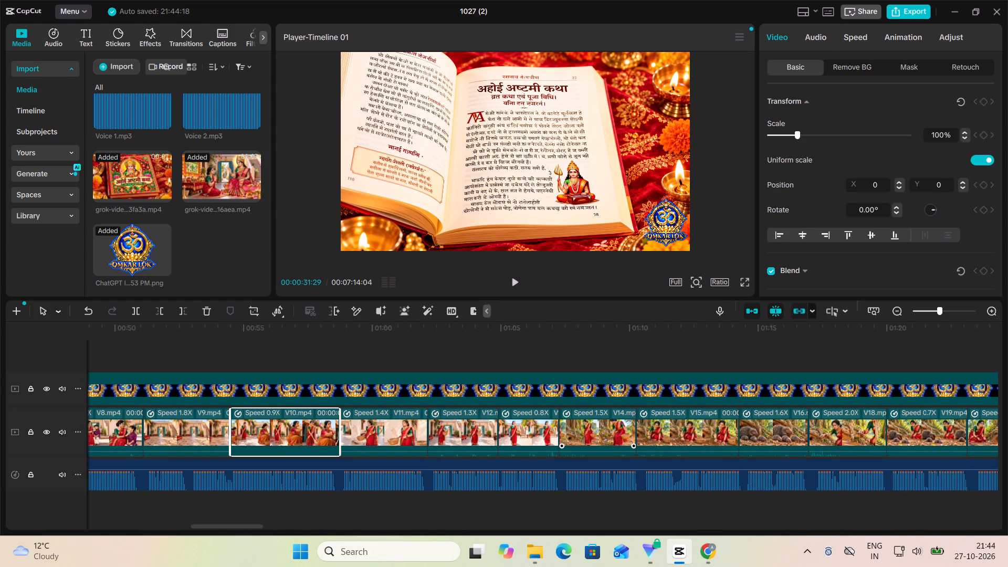
pyautogui.click(625, 429)
pyautogui.moveTo(638, 436); pyautogui.dragTo(645, 437)
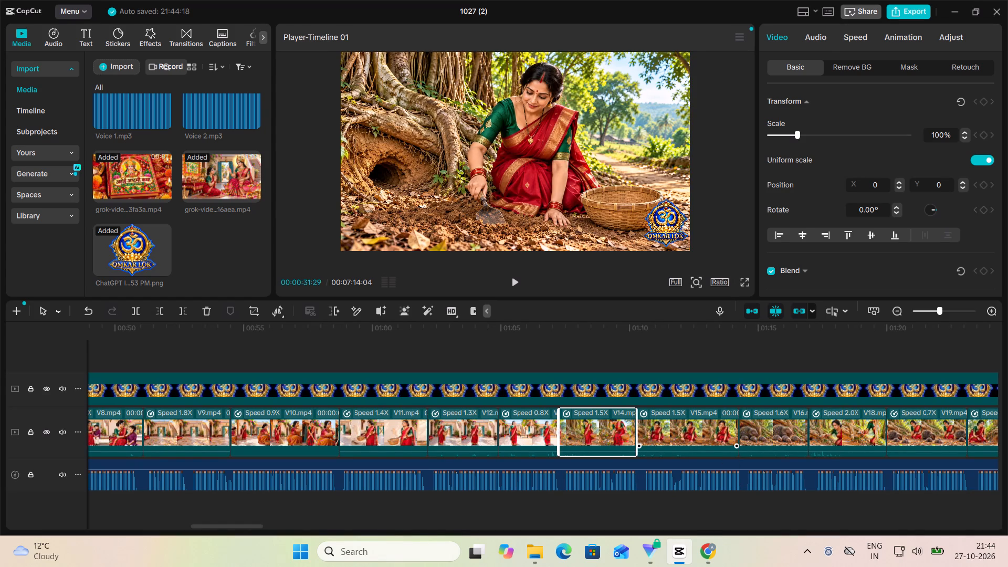
pyautogui.click(559, 439)
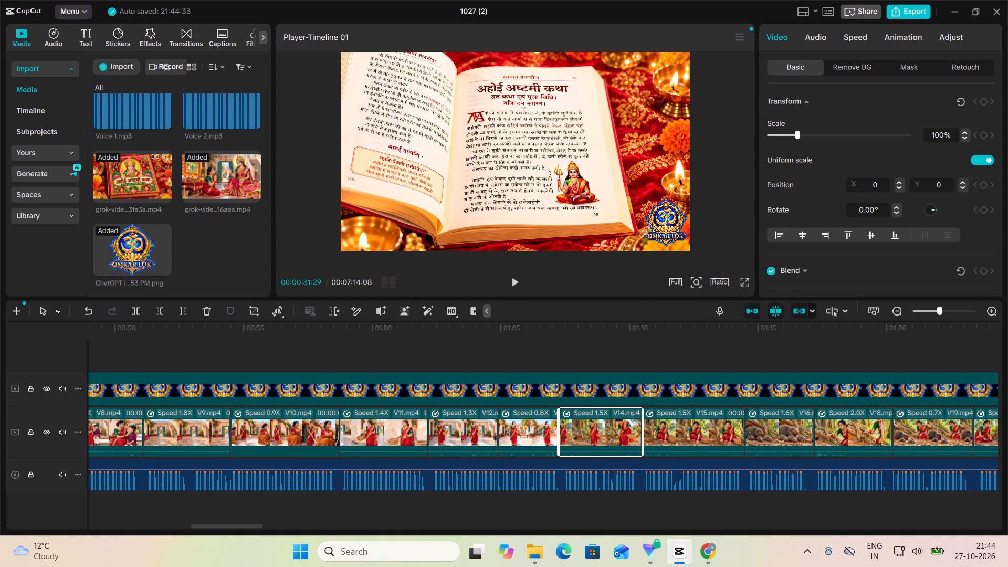
# Trim the end of the final v80.mp4 clip to finish with the logo overlay at 00:07:14:04.
pyautogui.hscroll(-2, 686, 362)
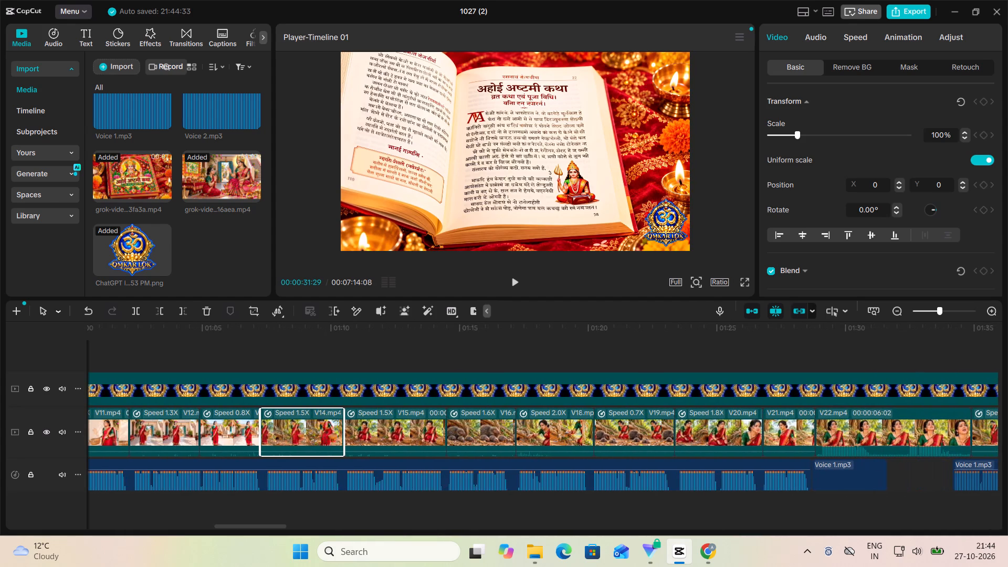
pyautogui.hscroll(-2, 711, 366)
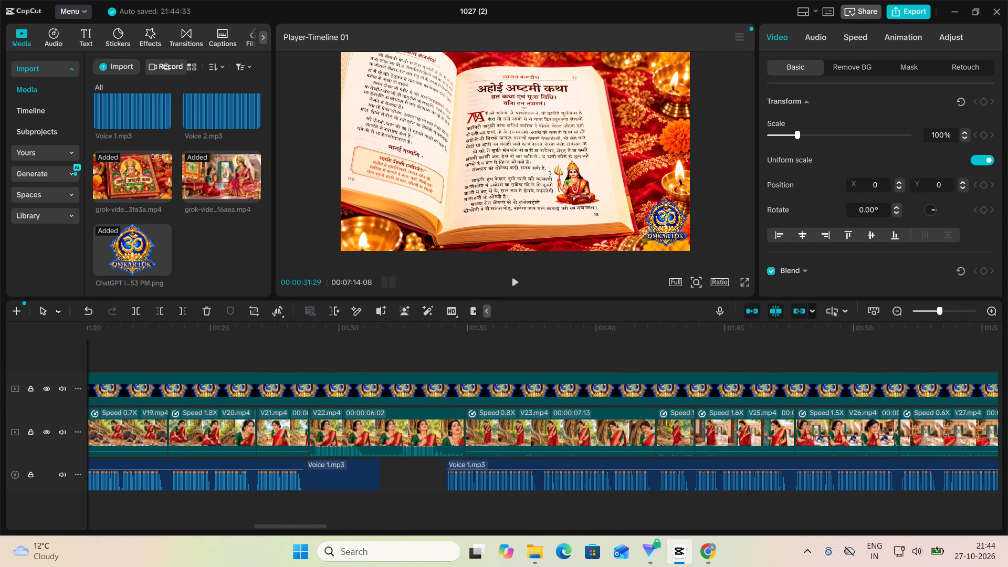
pyautogui.hscroll(-1, 711, 366)
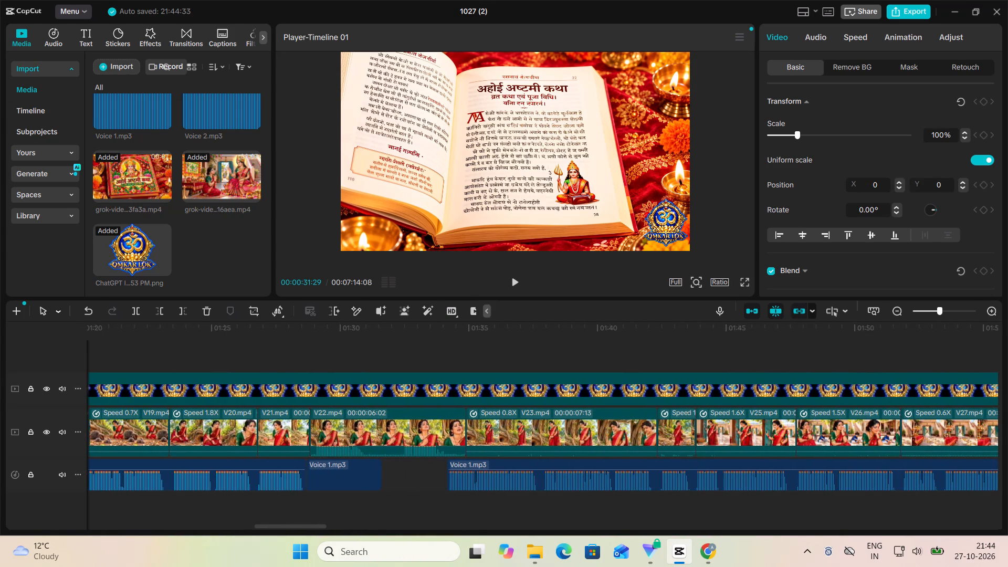
pyautogui.hscroll(-1, 690, 488)
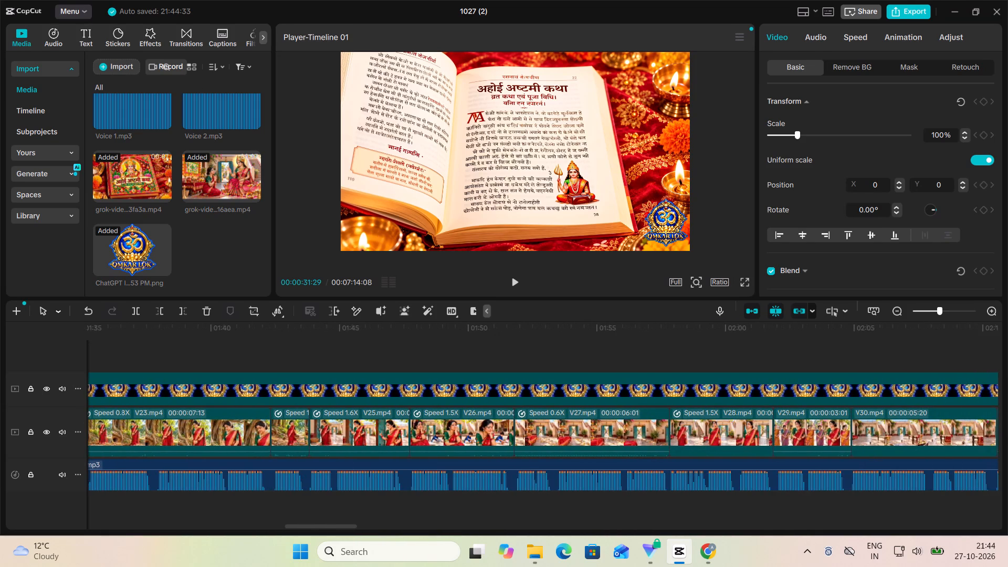
pyautogui.hscroll(-13, 690, 506)
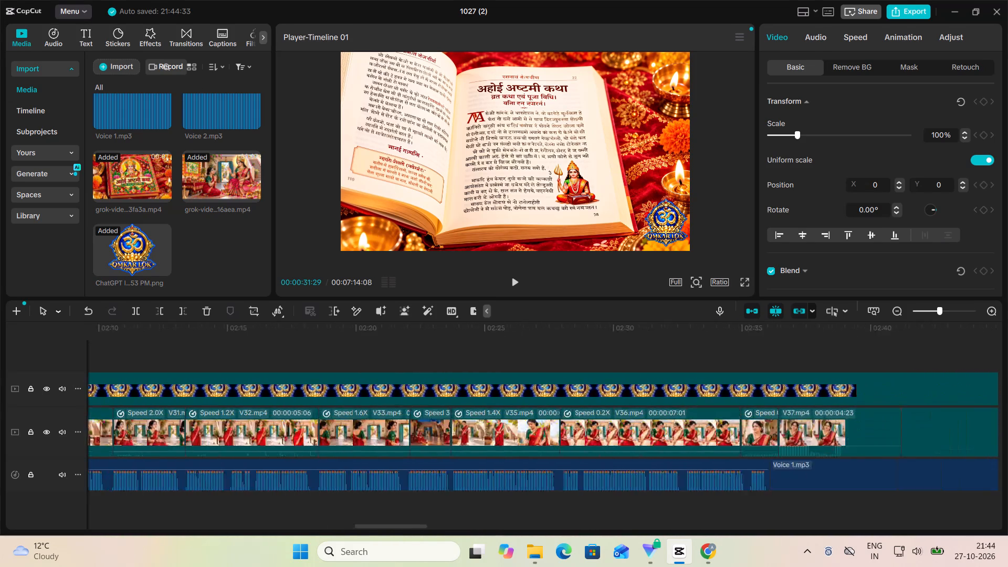
pyautogui.hscroll(-1, 700, 511)
pyautogui.hscroll(-20, 702, 510)
pyautogui.hscroll(-11, 702, 510)
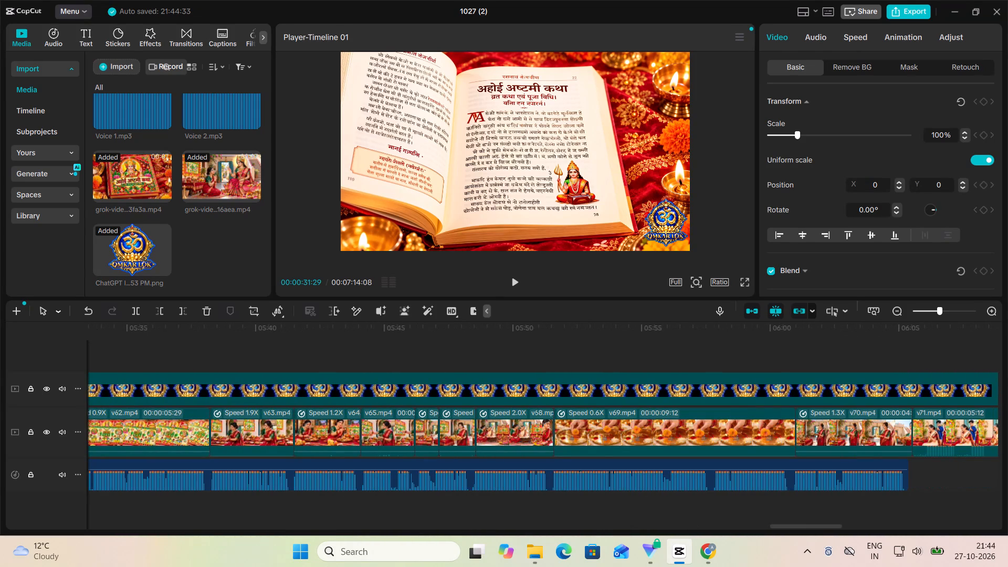
pyautogui.click(780, 347)
pyautogui.moveTo(780, 347); pyautogui.dragTo(1007, 346)
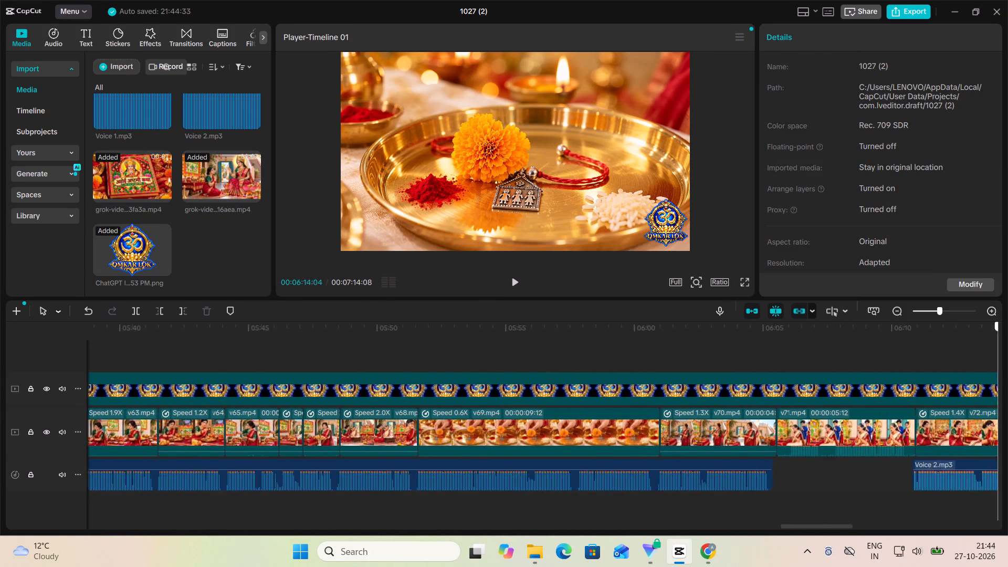
pyautogui.moveTo(1007, 346); pyautogui.dragTo(1007, 347)
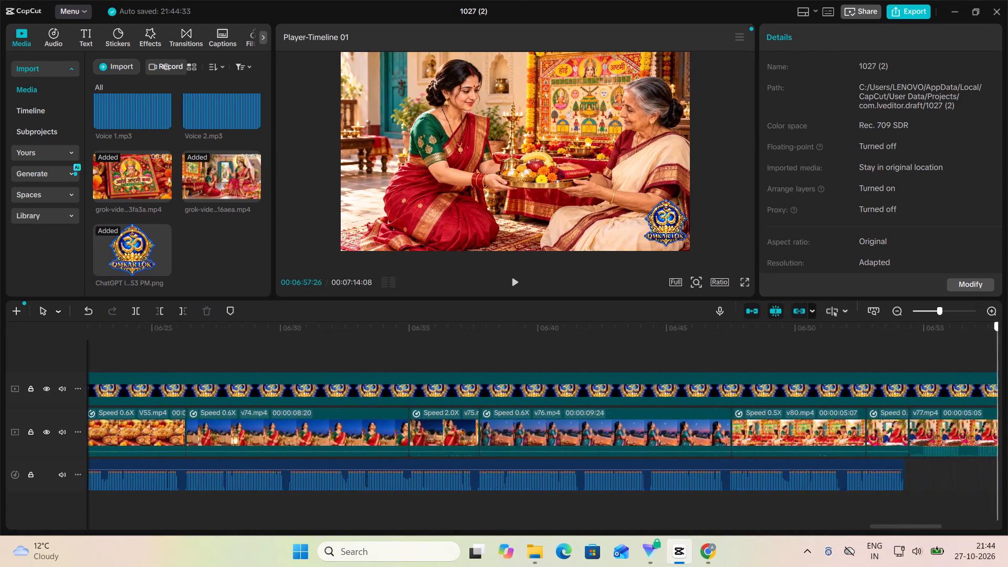
pyautogui.moveTo(1007, 347); pyautogui.dragTo(1007, 348)
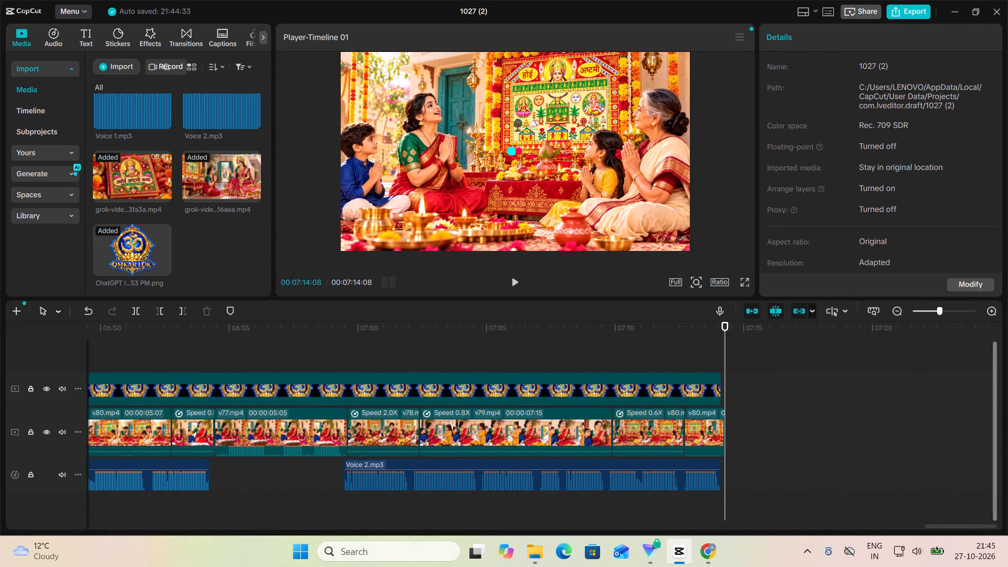
pyautogui.click(717, 435)
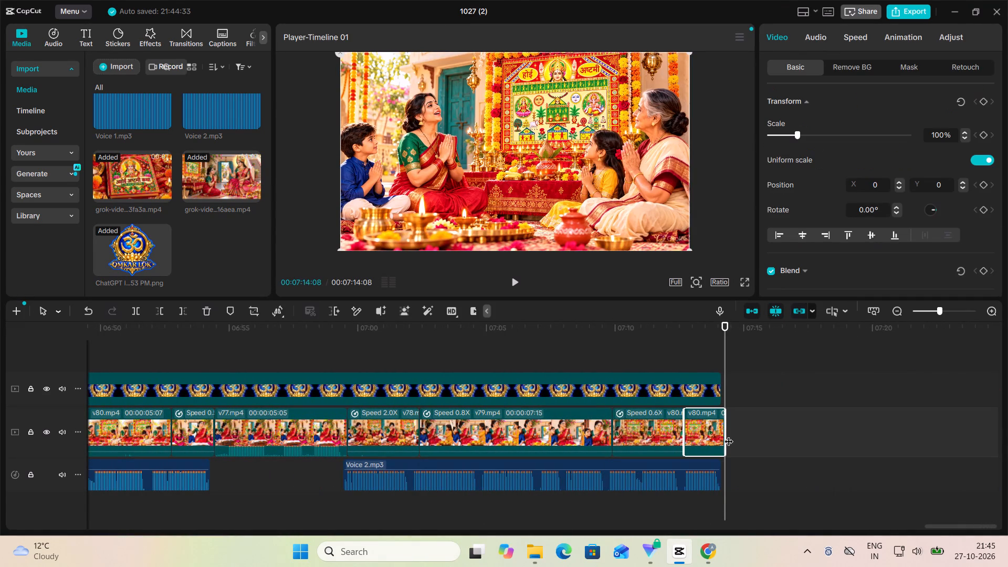
pyautogui.moveTo(725, 435); pyautogui.dragTo(721, 435)
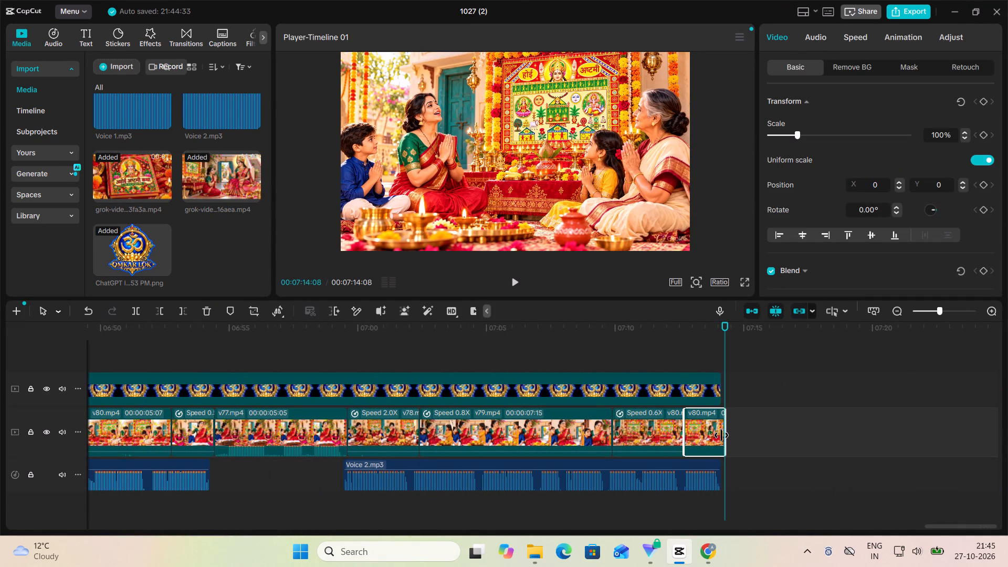
pyautogui.moveTo(721, 435); pyautogui.dragTo(717, 437)
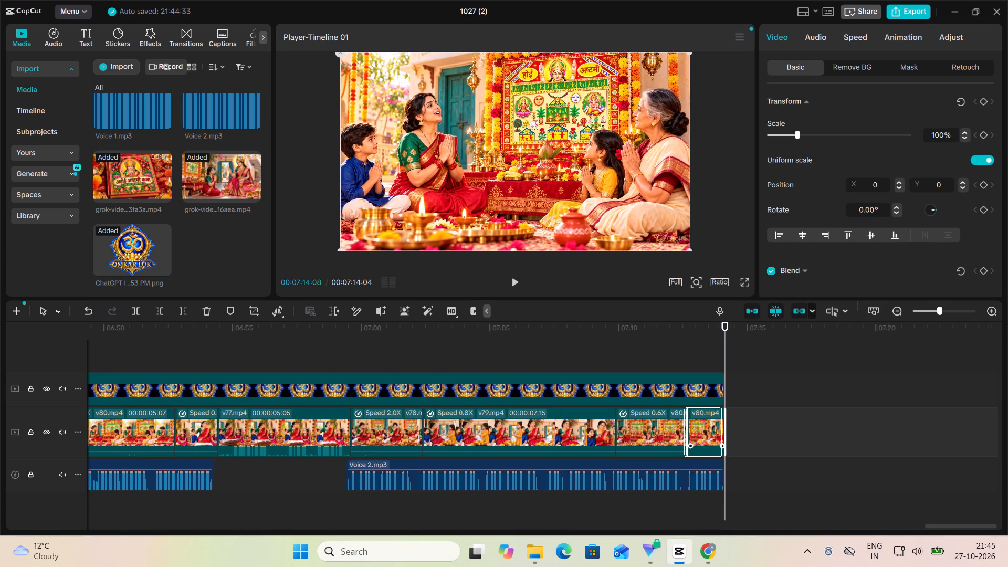
# Return the playhead to the beginning of the timeline, at about 00:00:00:06 on V1.mp4.
pyautogui.hscroll(10, 704, 404)
pyautogui.hscroll(8, 463, 383)
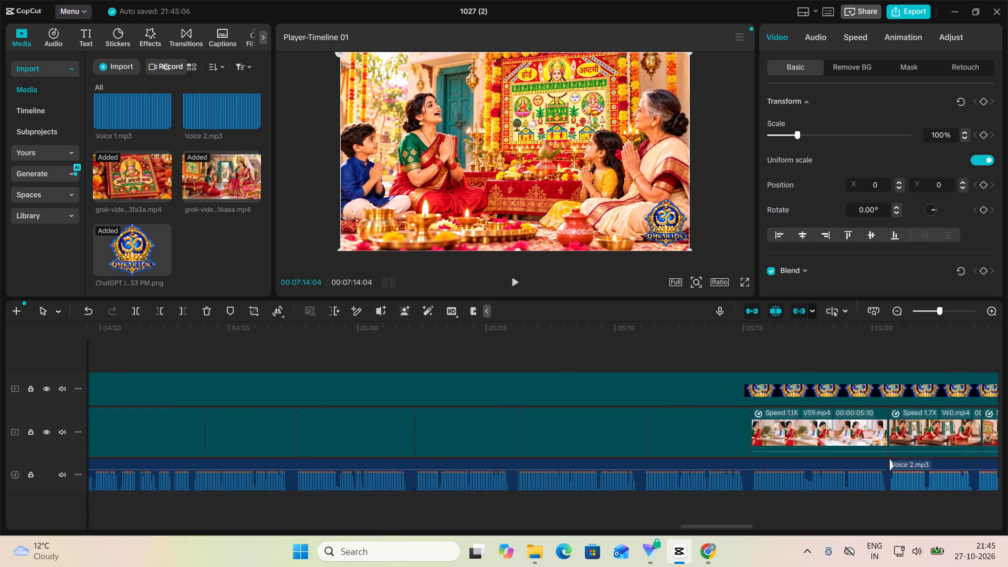
pyautogui.hscroll(4, 351, 376)
pyautogui.hscroll(8, 287, 397)
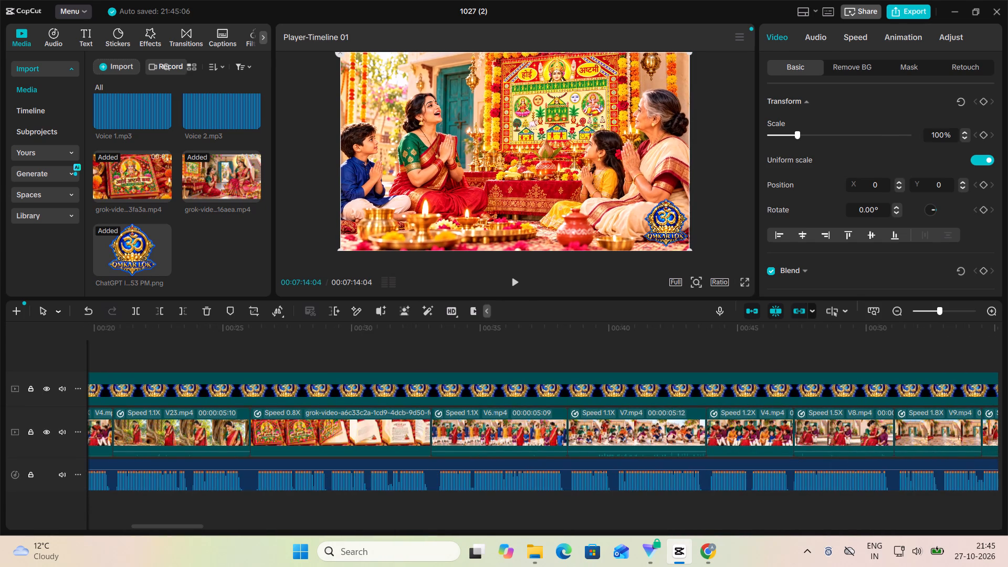
pyautogui.click(123, 345)
pyautogui.hscroll(16, 125, 348)
pyautogui.click(183, 353)
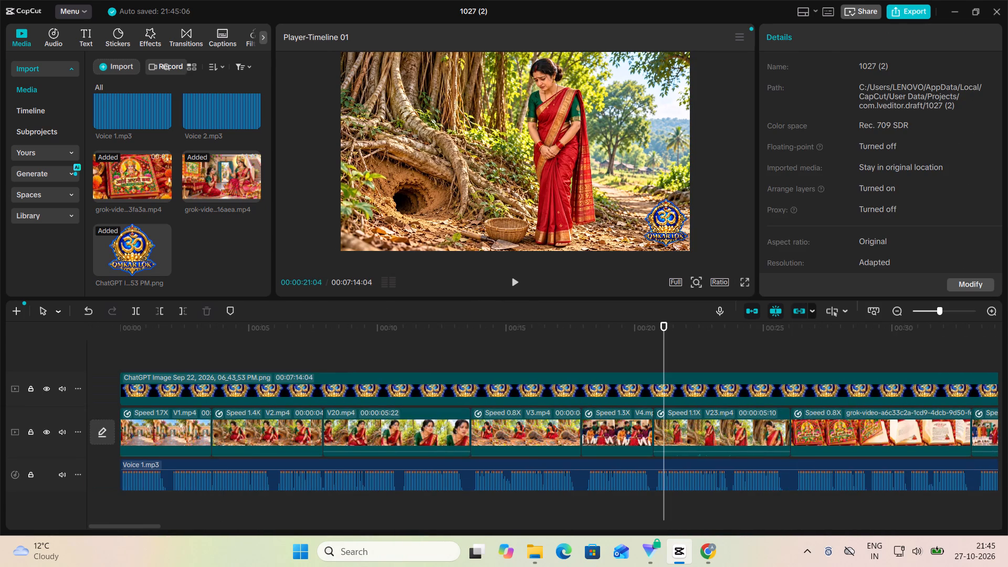
pyautogui.click(119, 352)
pyautogui.click(125, 352)
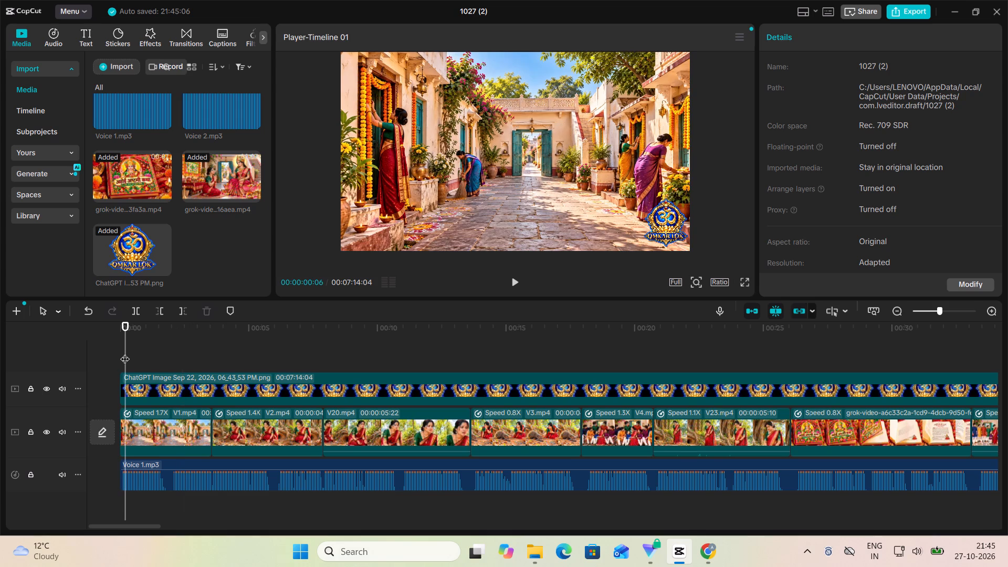
pyautogui.click(120, 351)
# Import the back side music video from the VIDEO folder inside AHOYEE ASTAMI LONG VIDEO > IMEGE.
pyautogui.click(101, 64)
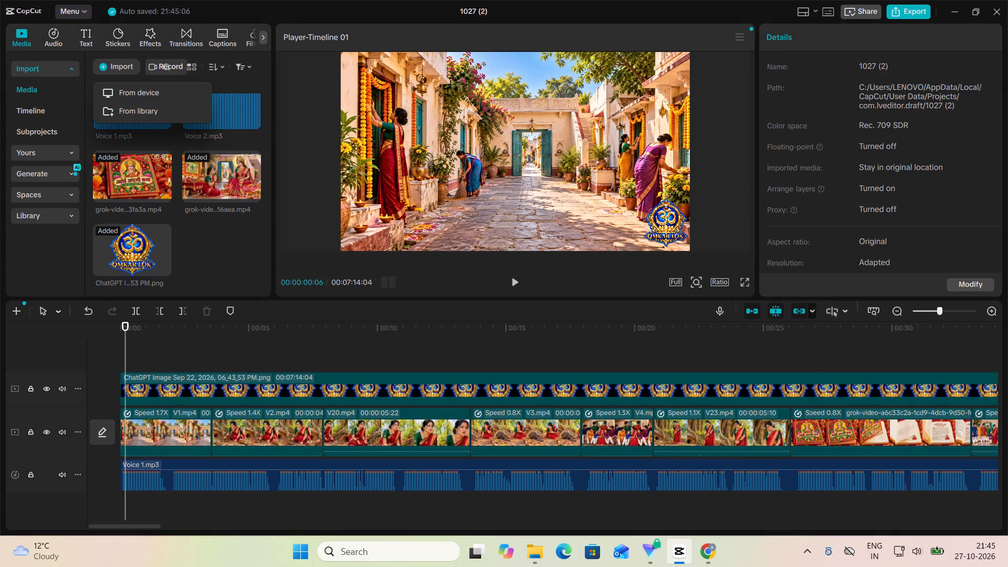
pyautogui.click(108, 93)
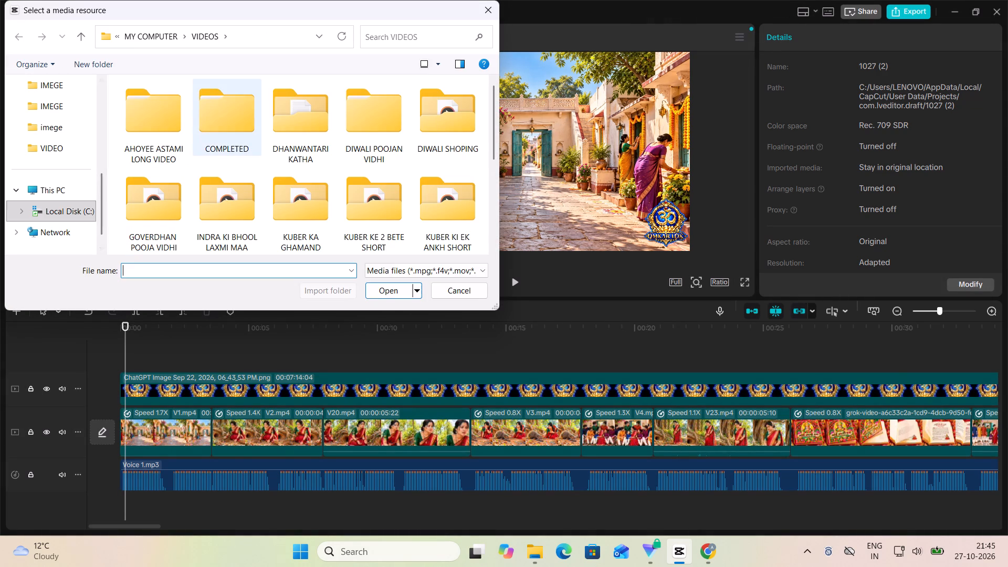
pyautogui.click(143, 131)
pyautogui.doubleClick(143, 131)
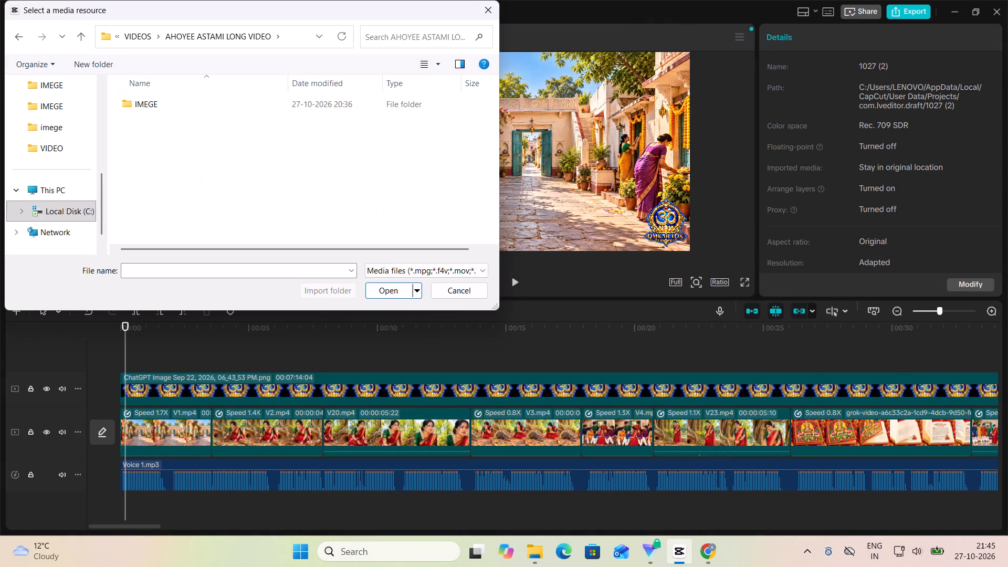
pyautogui.doubleClick(163, 105)
pyautogui.doubleClick(154, 122)
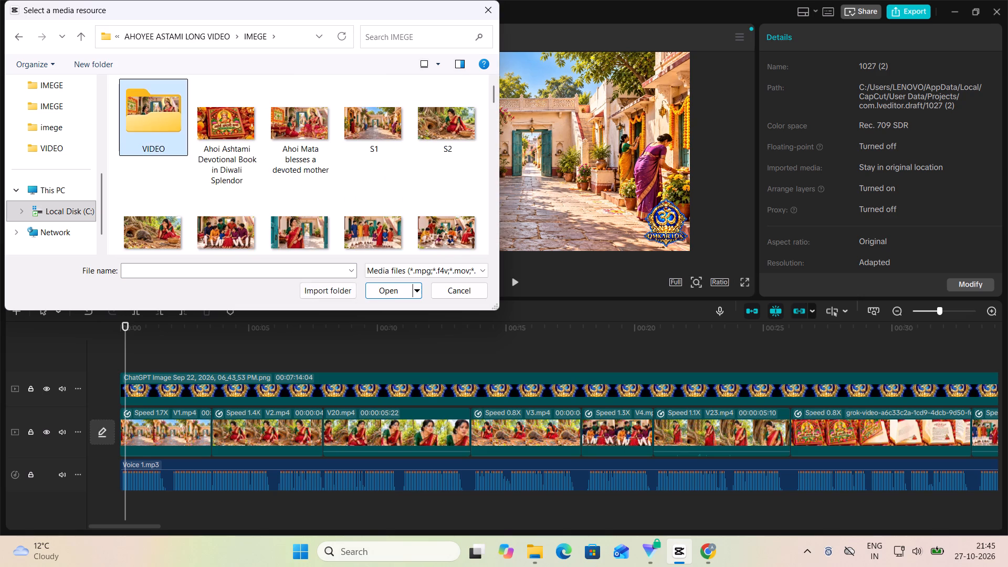
pyautogui.click(139, 133)
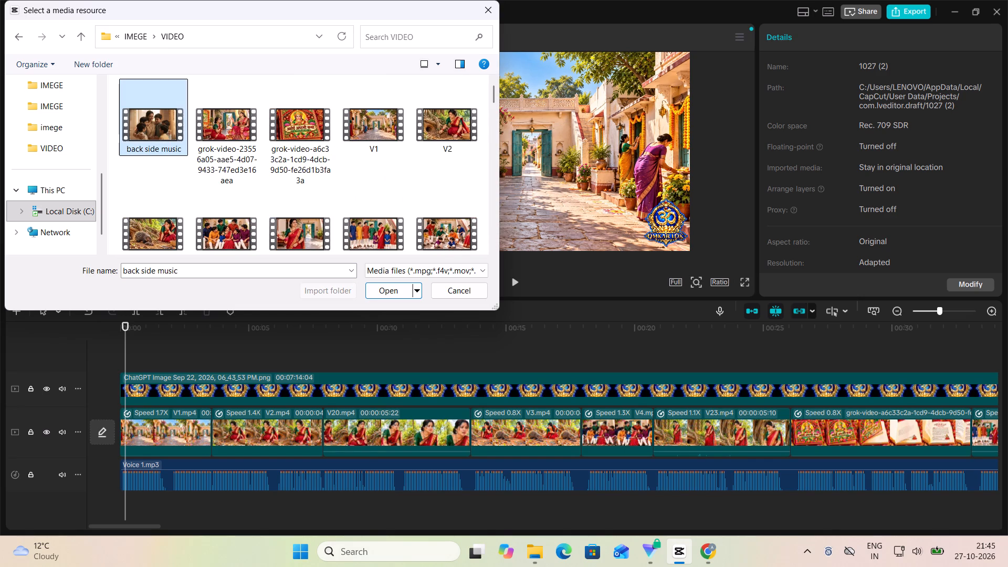
pyautogui.click(385, 285)
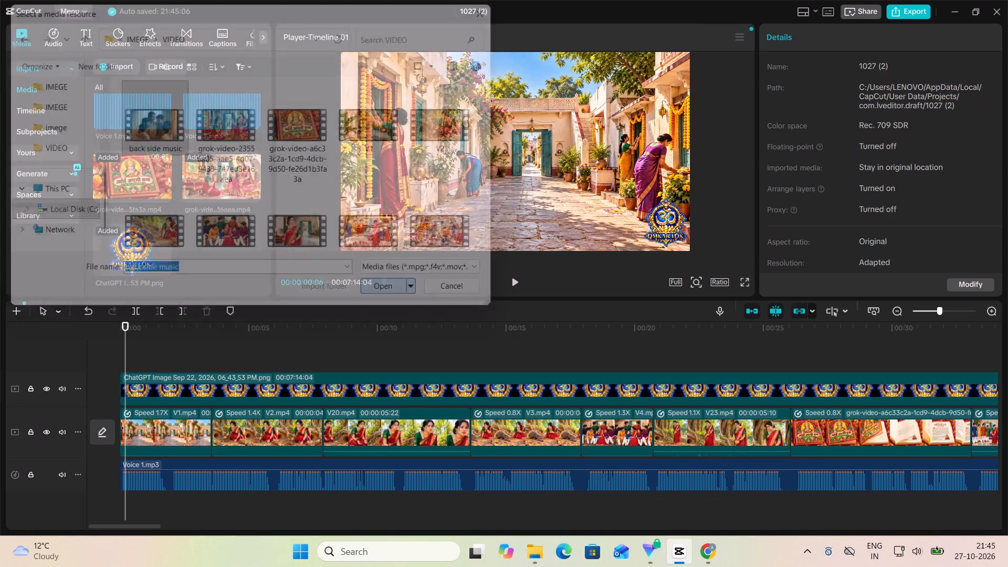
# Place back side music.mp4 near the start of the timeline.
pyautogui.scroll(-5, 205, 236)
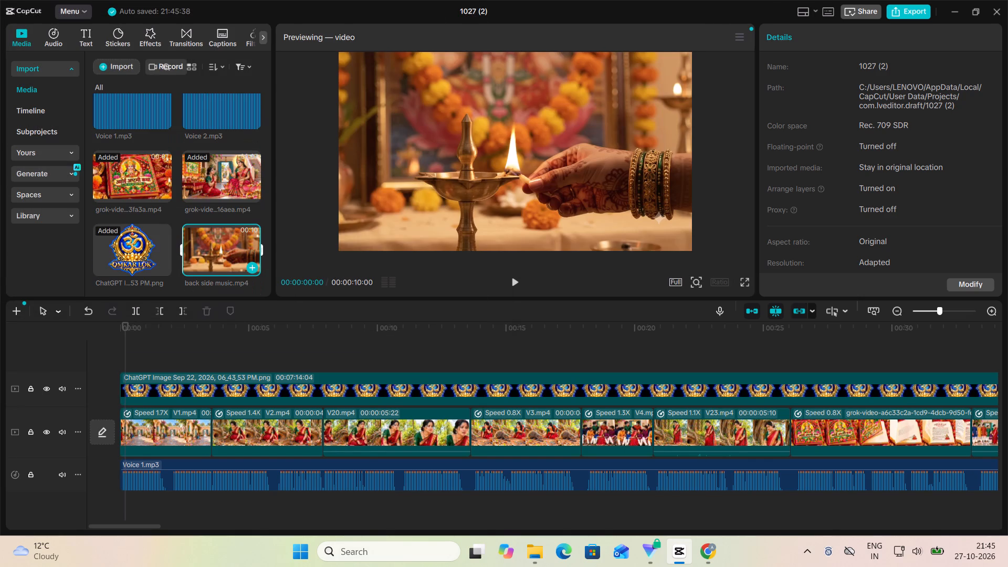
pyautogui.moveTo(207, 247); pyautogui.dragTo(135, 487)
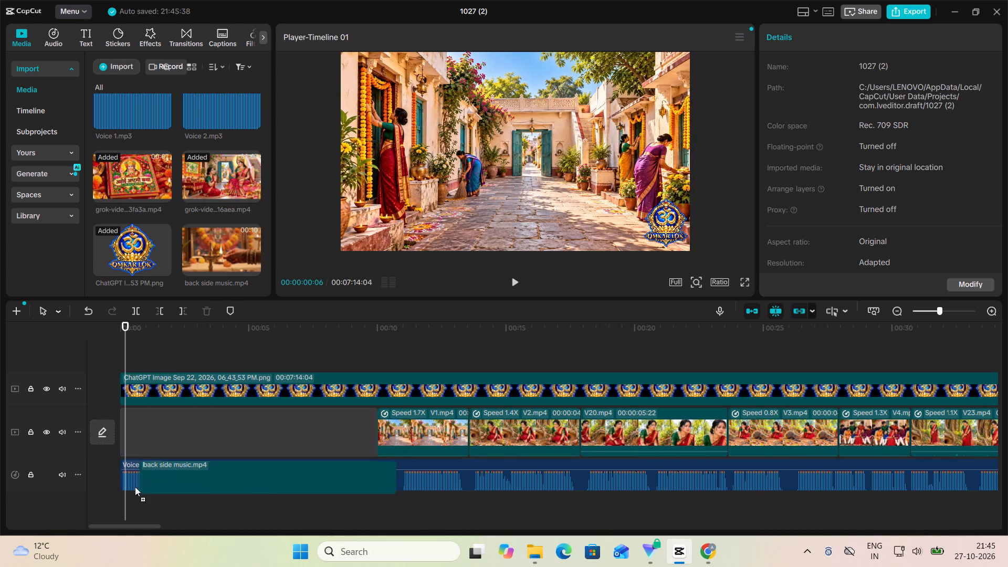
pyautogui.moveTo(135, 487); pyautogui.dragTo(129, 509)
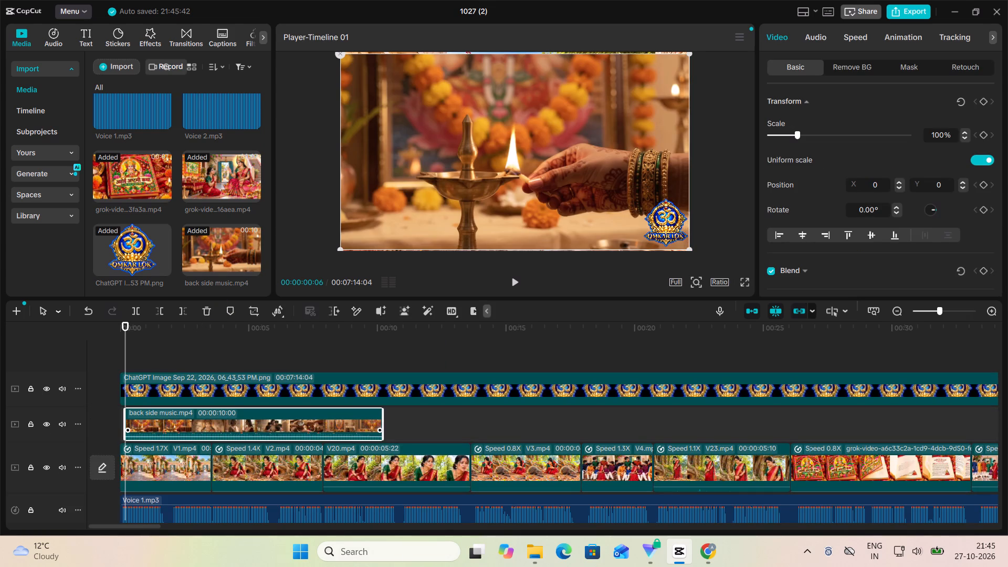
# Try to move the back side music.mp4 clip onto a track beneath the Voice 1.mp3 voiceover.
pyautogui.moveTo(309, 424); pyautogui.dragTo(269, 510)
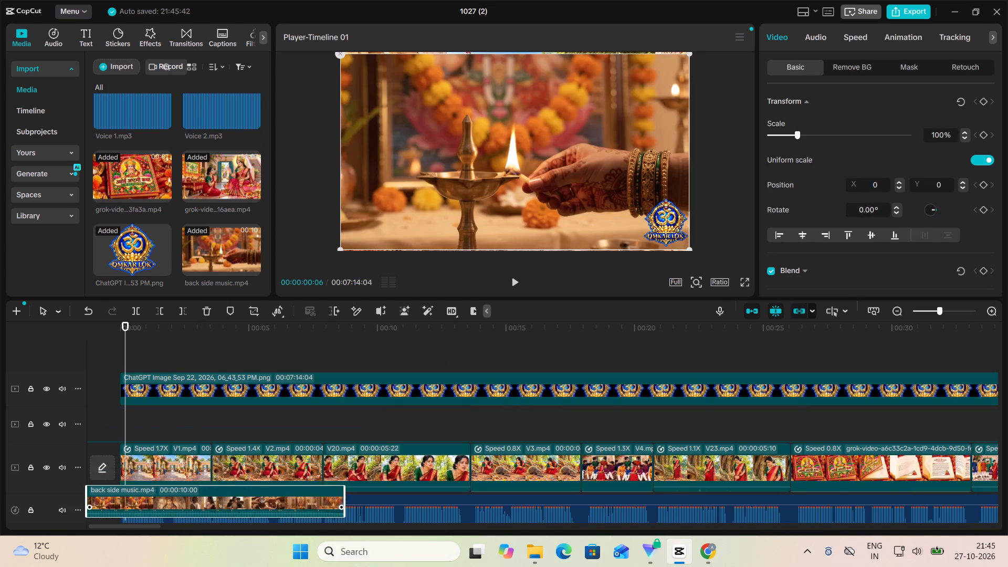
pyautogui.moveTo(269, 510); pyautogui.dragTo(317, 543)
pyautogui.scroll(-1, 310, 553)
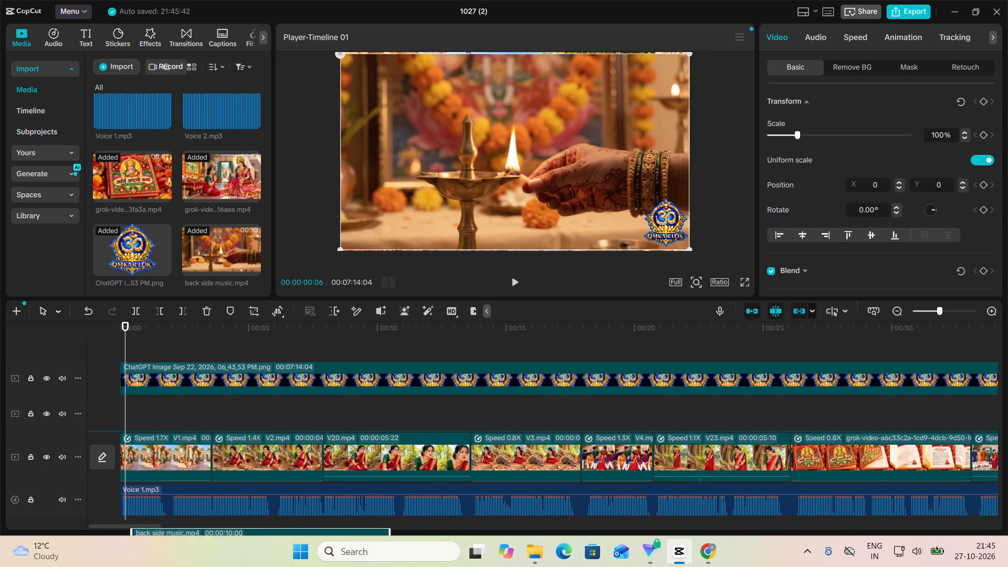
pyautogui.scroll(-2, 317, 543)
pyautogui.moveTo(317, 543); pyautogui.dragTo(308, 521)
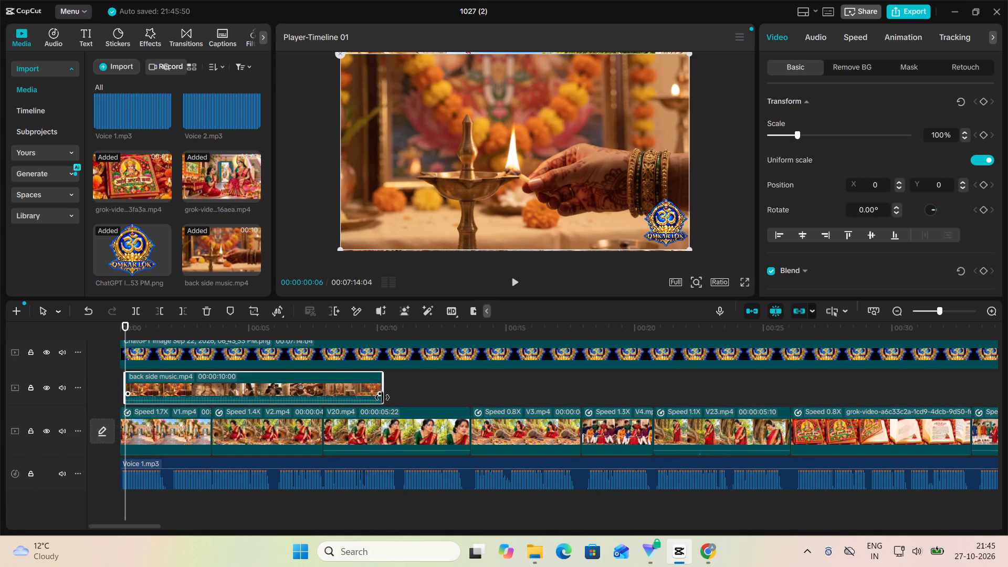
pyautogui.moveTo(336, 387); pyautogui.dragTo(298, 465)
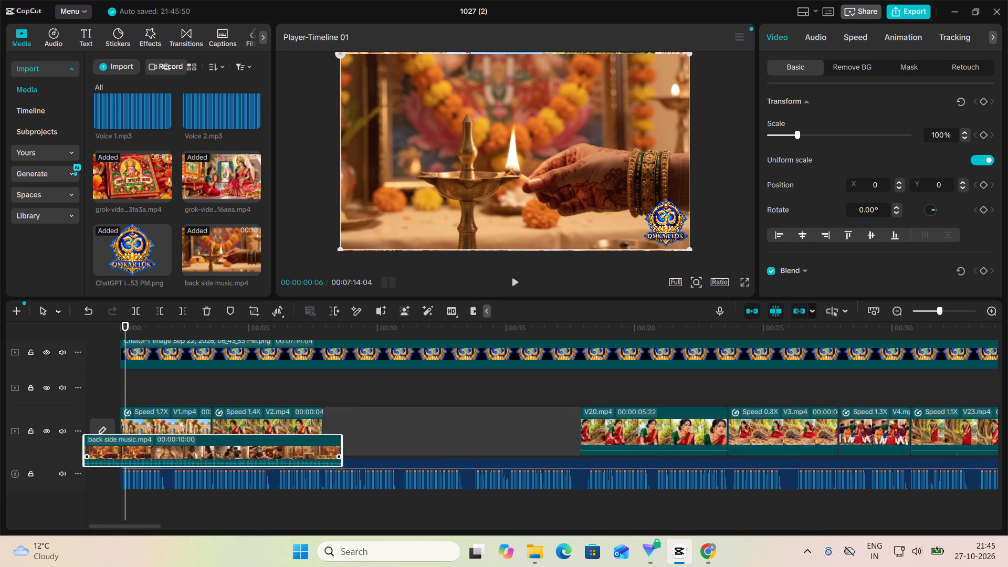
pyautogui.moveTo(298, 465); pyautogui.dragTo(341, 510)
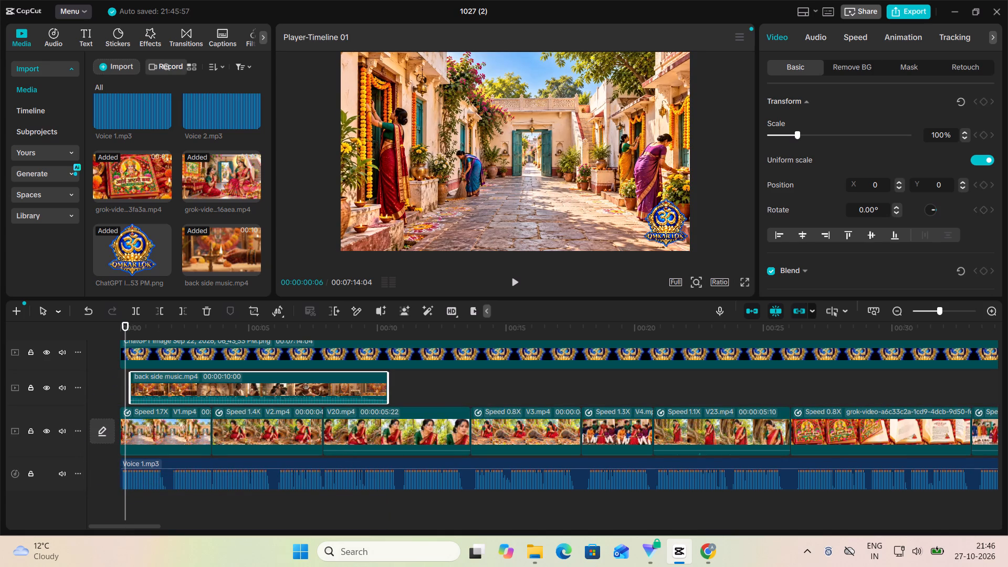
# Play the opening ten seconds or so of the timeline to check the back side music.mp4 clip.
pyautogui.click(514, 280)
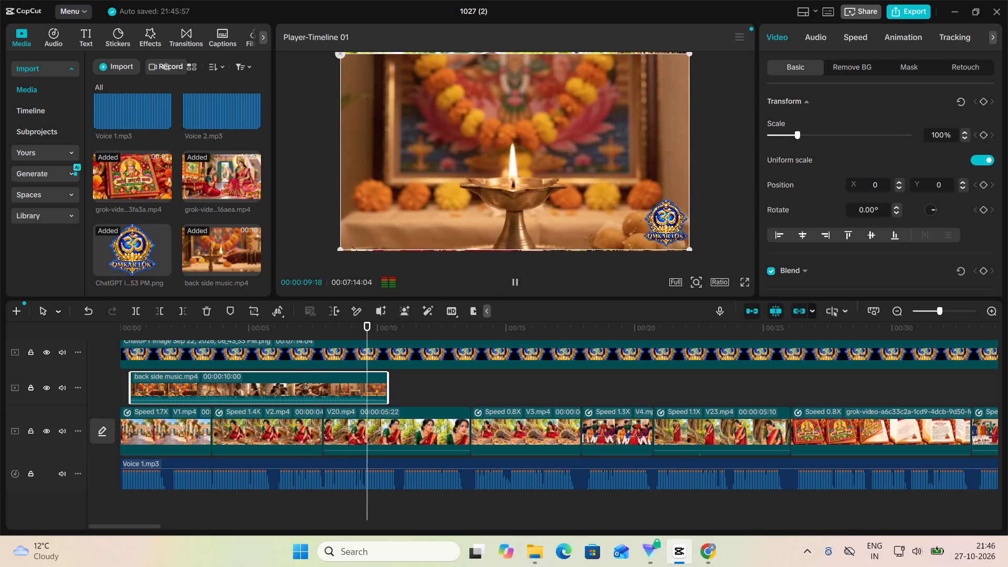
pyautogui.click(514, 283)
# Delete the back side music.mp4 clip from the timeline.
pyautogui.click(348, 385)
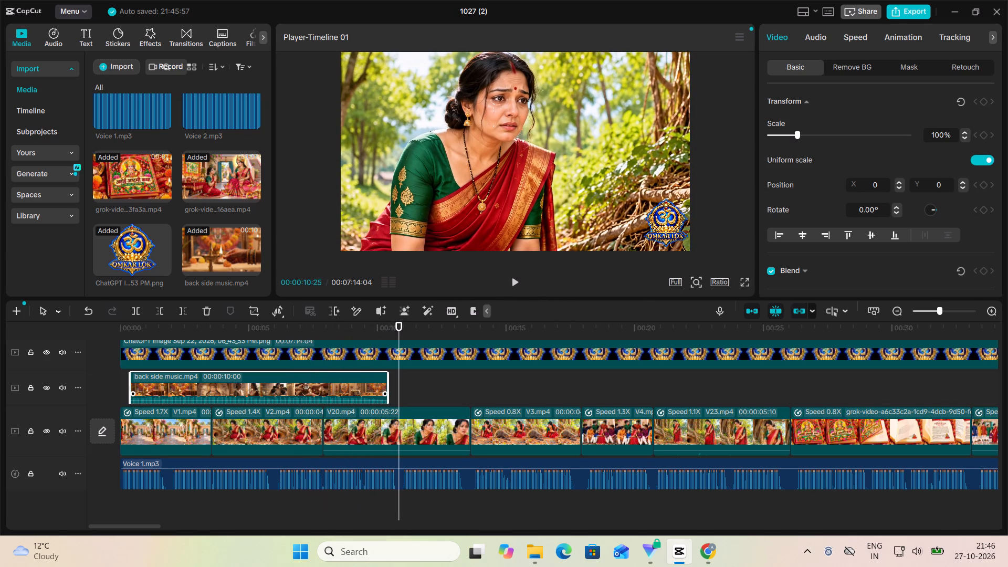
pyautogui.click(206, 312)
# Import the back side music audio file from the Downloads folder.
pyautogui.click(104, 66)
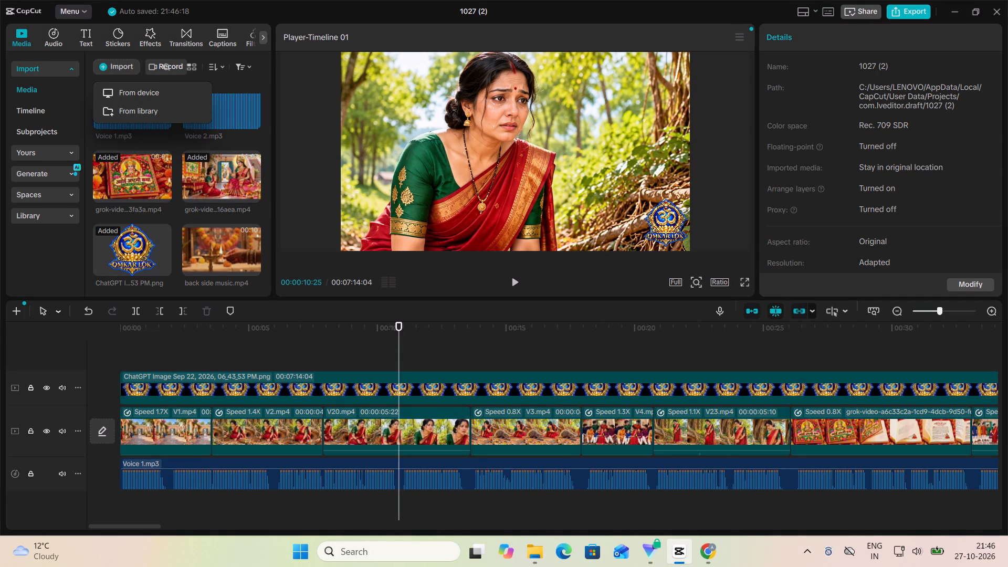
pyautogui.click(109, 91)
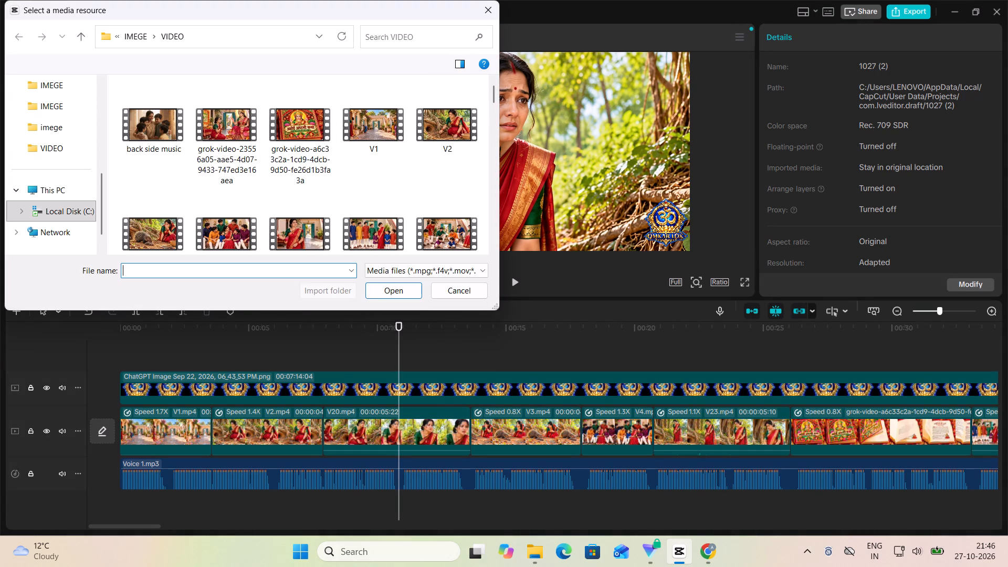
pyautogui.scroll(-13, 265, 145)
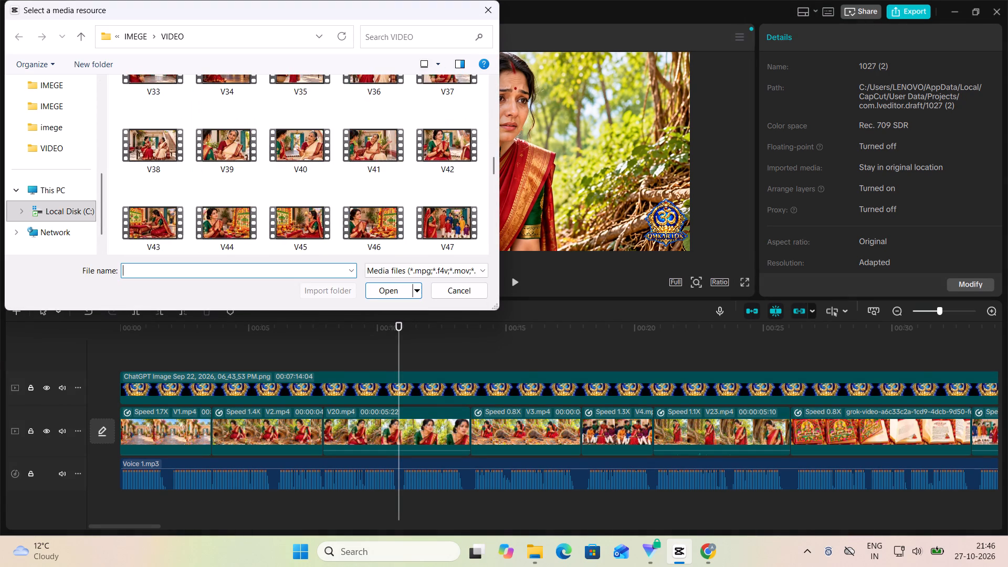
pyautogui.scroll(-11, 265, 145)
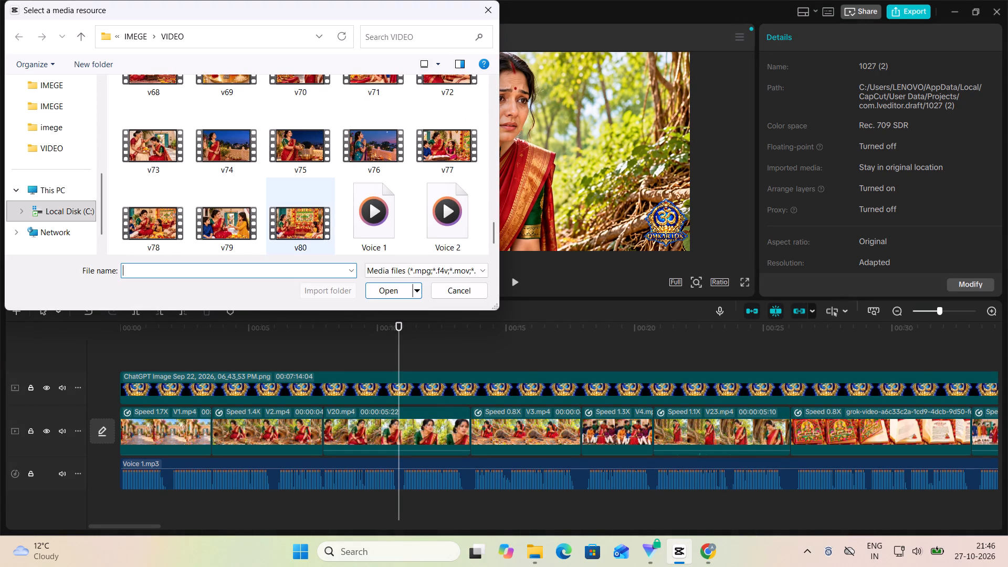
pyautogui.scroll(12, 331, 188)
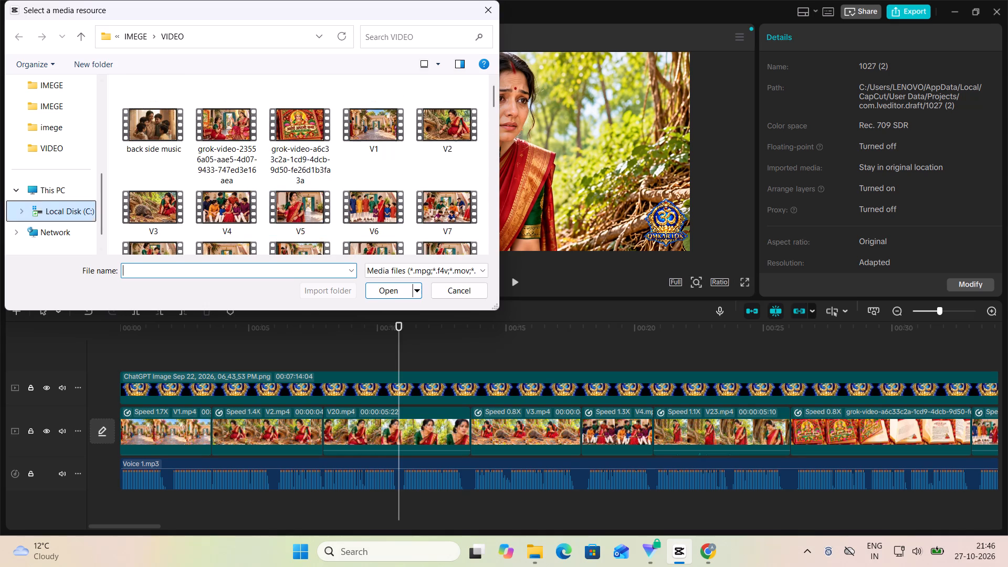
pyautogui.scroll(1, 57, 140)
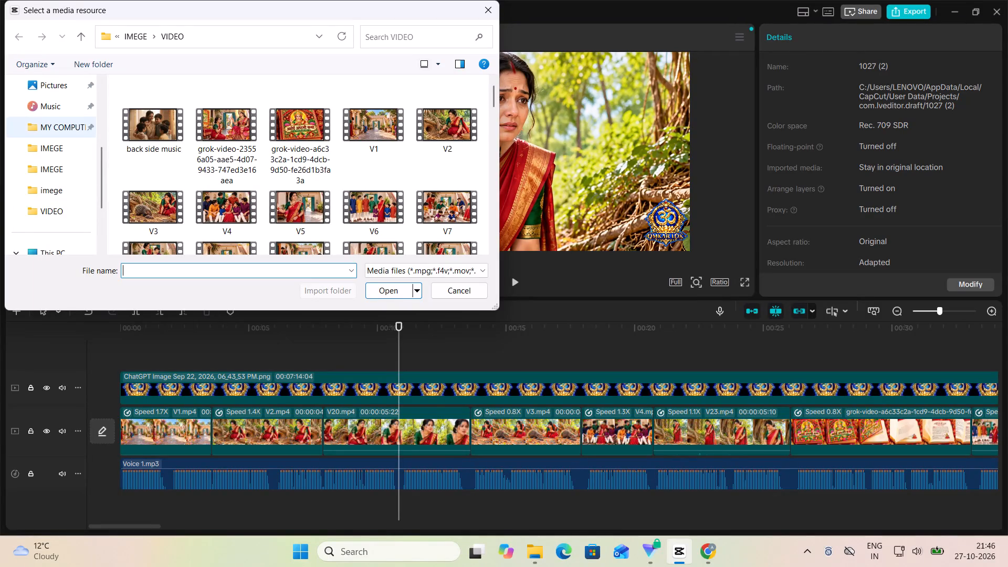
pyautogui.scroll(1, 76, 107)
pyautogui.click(64, 129)
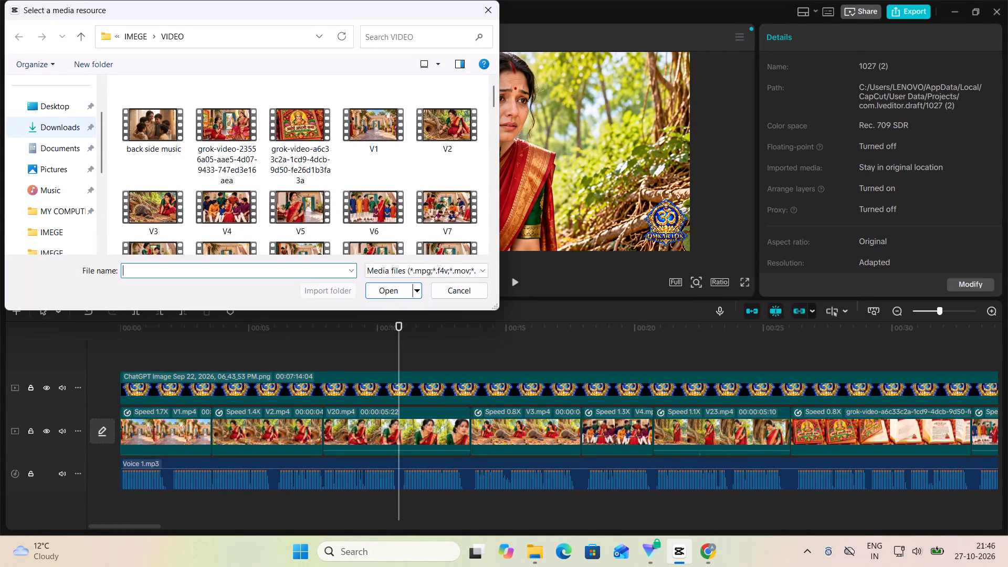
pyautogui.scroll(-3, 169, 140)
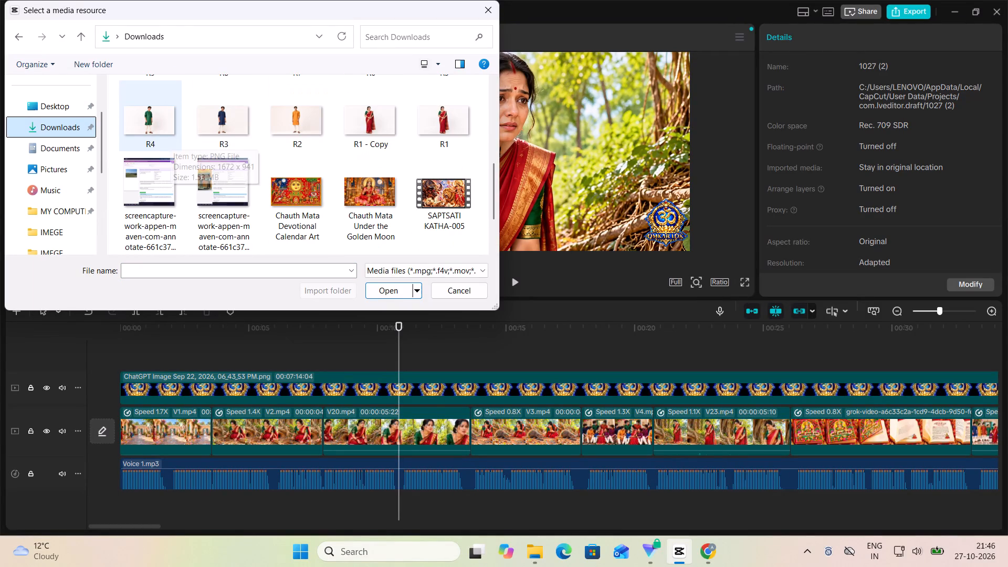
pyautogui.scroll(3, 219, 132)
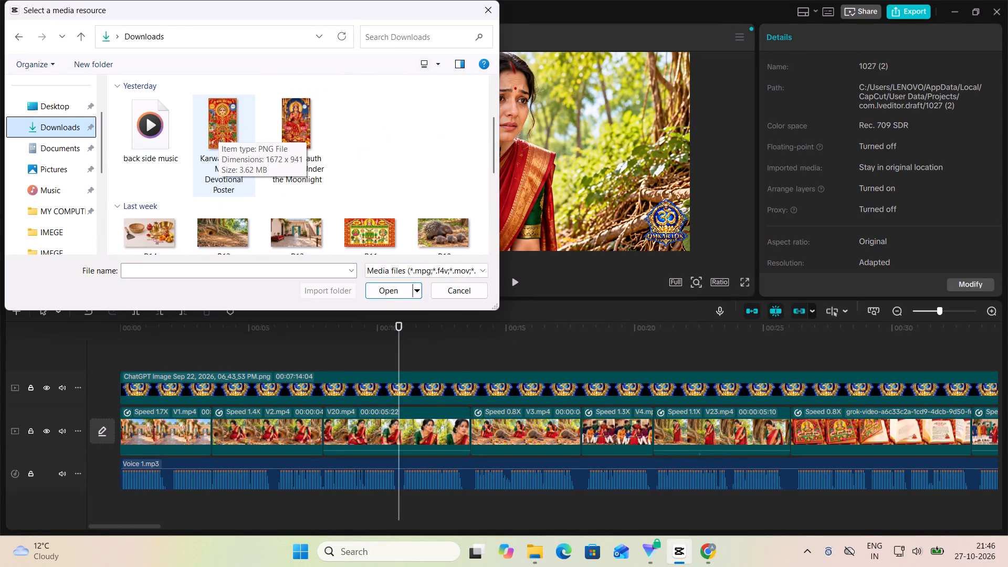
pyautogui.click(153, 138)
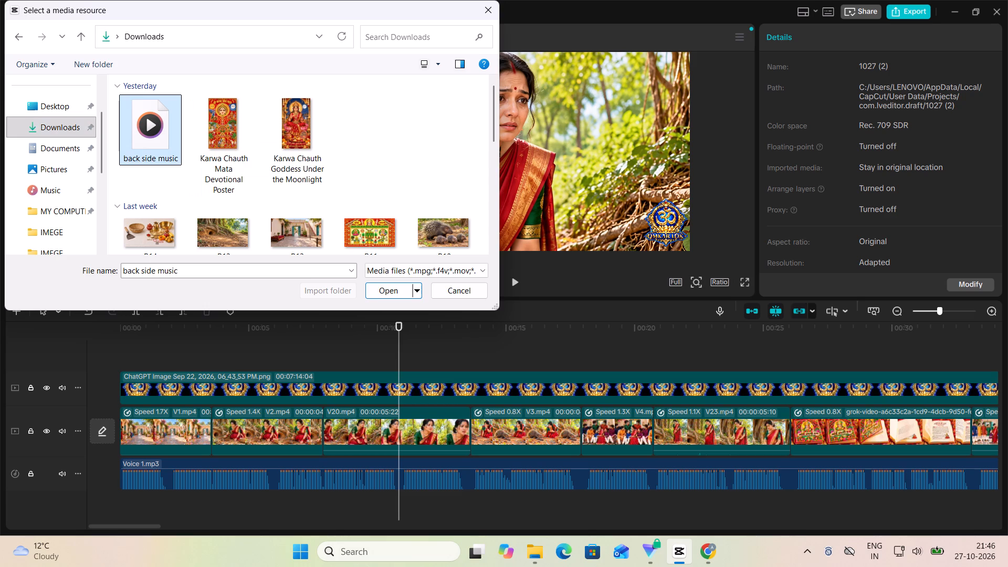
pyautogui.click(387, 290)
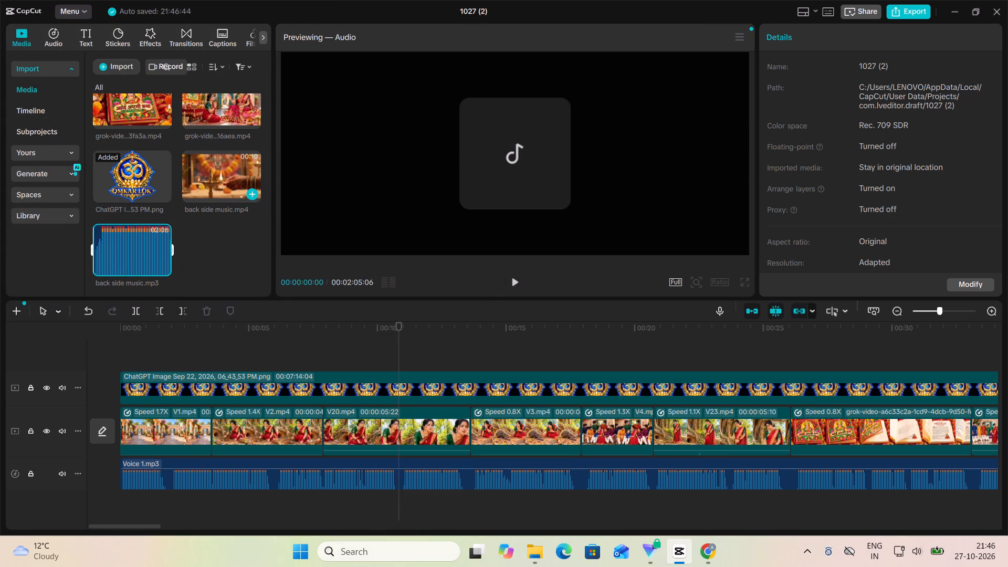
# Place back side music.mp3 on a new audio track beneath Voice 1.mp3, starting at the beginning of the timeline.
pyautogui.scroll(-13, 229, 180)
pyautogui.moveTo(114, 246); pyautogui.dragTo(125, 508)
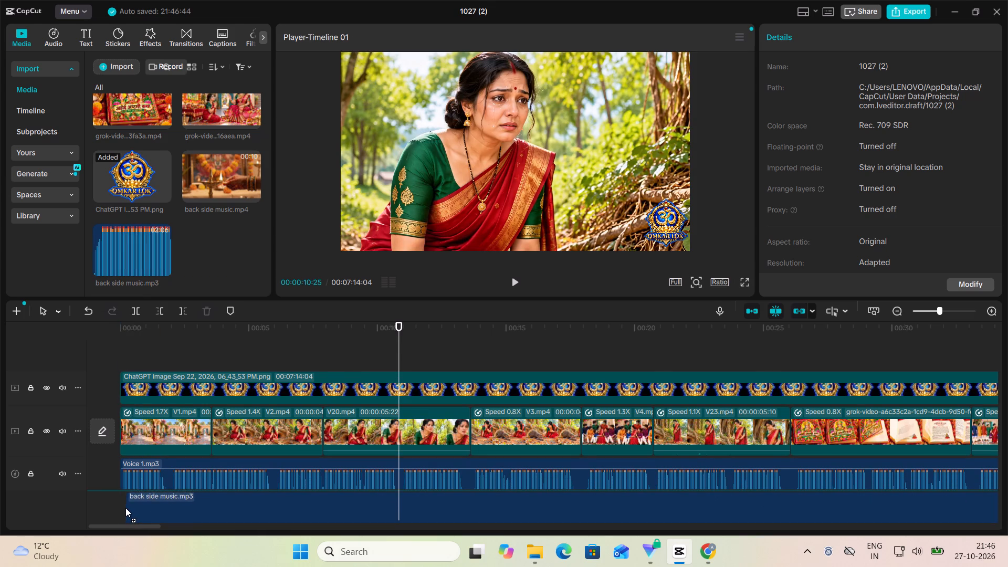
pyautogui.moveTo(125, 508); pyautogui.dragTo(120, 508)
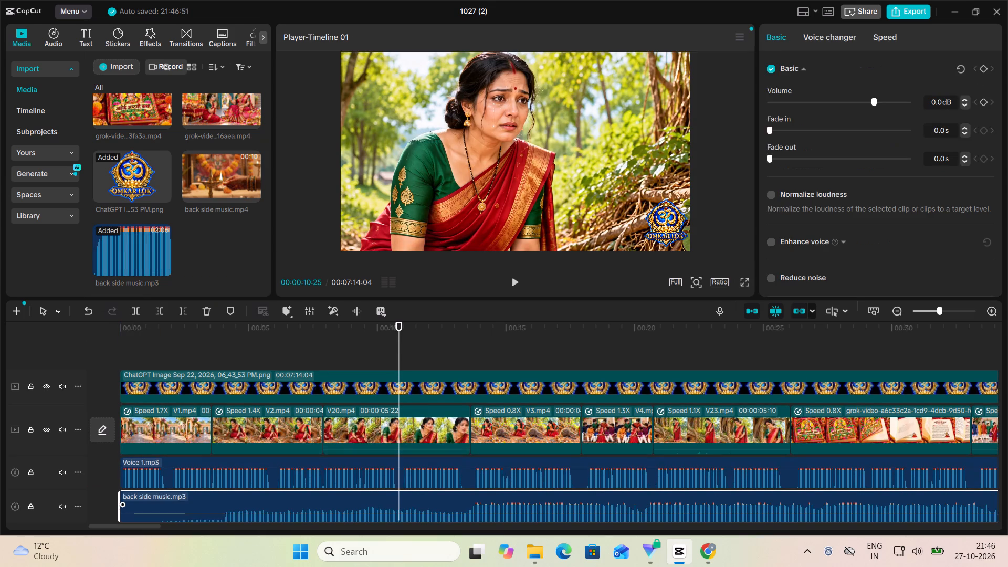
# Trim the quiet opening of back side music.mp3 so the clip begins at the start of V3.mp4.
pyautogui.moveTo(119, 516); pyautogui.dragTo(331, 550)
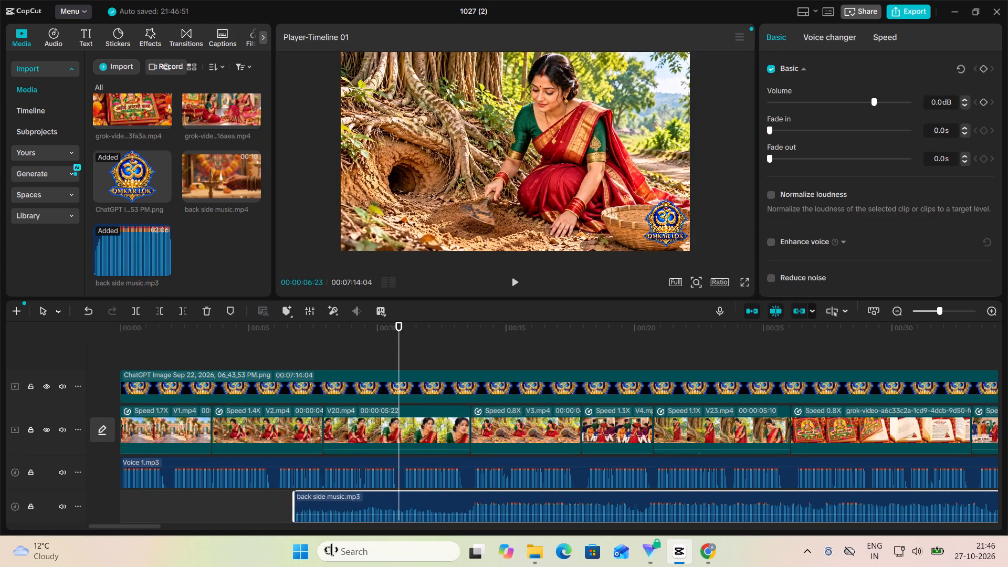
pyautogui.moveTo(331, 550); pyautogui.dragTo(471, 555)
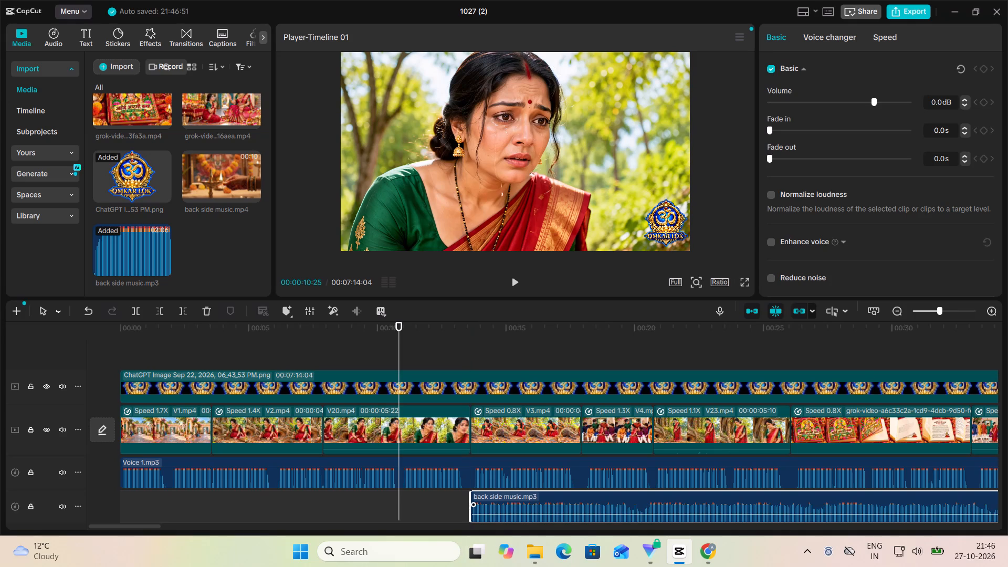
# Move the trimmed back side music.mp3 clip back to the beginning of the timeline, beneath Voice 1.mp3.
pyautogui.moveTo(507, 510); pyautogui.dragTo(174, 513)
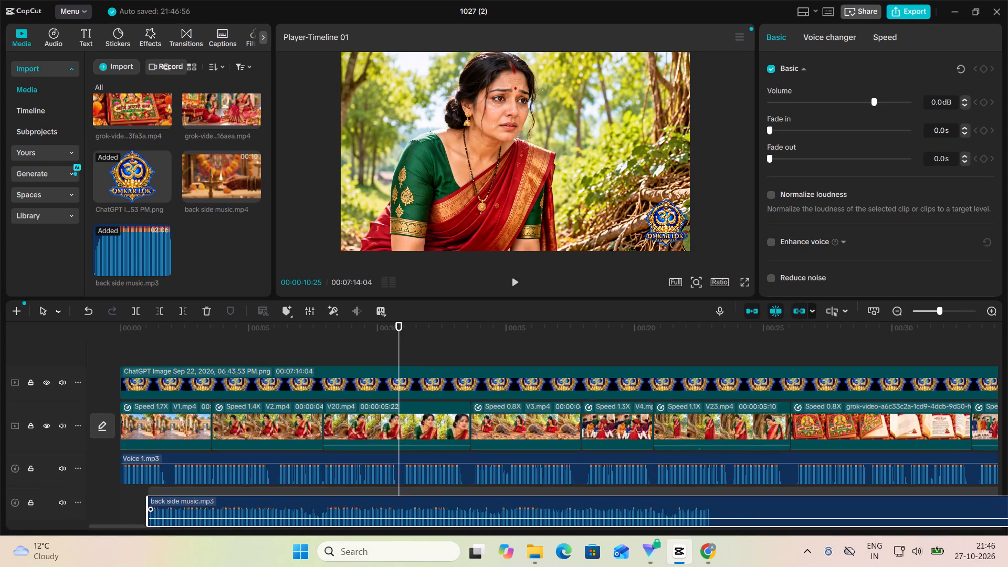
pyautogui.moveTo(174, 513); pyautogui.dragTo(157, 503)
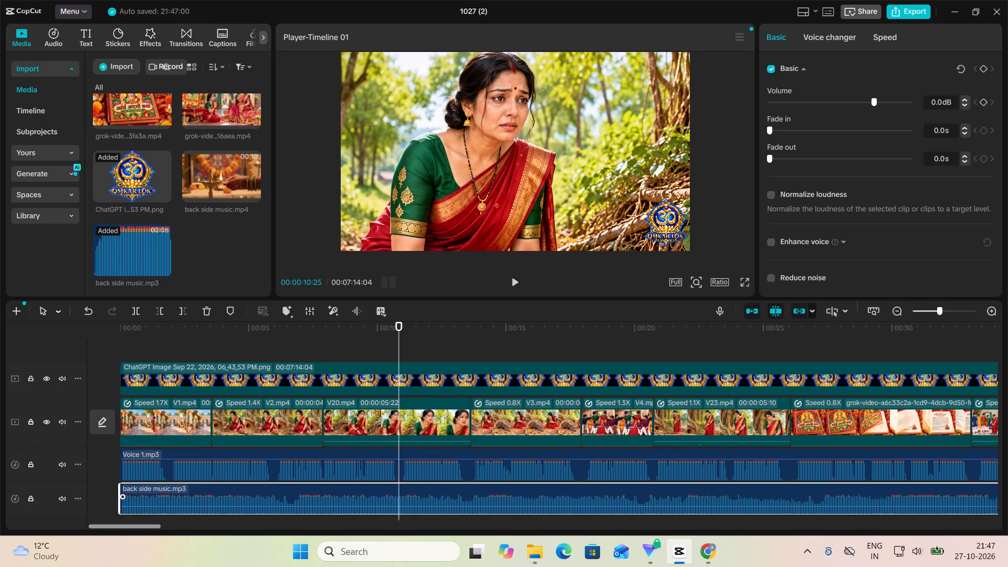
# Play the opening to check the mix, and lower the back side music.mp3 volume to -6.0 dB.
pyautogui.click(114, 335)
pyautogui.click(124, 341)
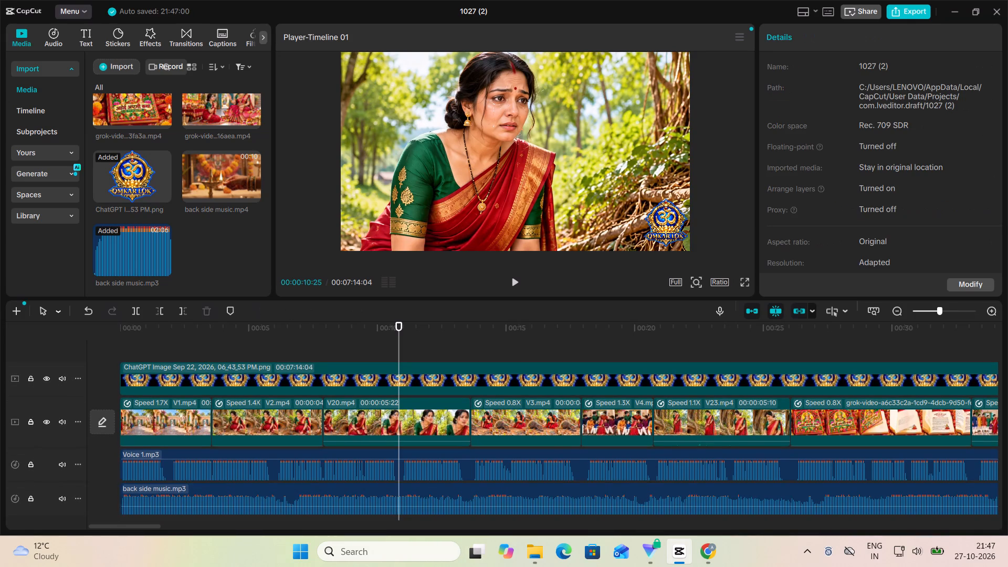
pyautogui.click(512, 288)
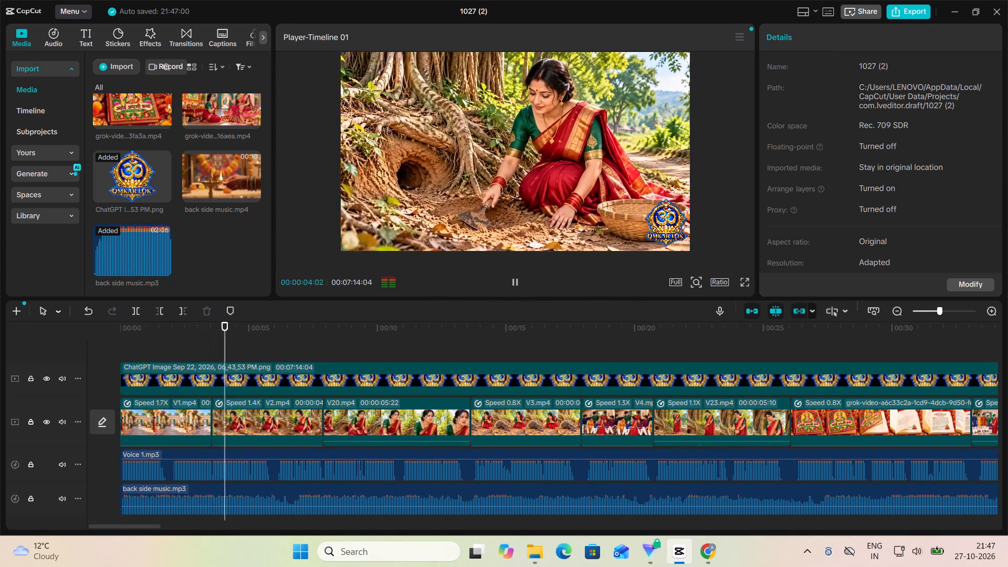
pyautogui.click(514, 283)
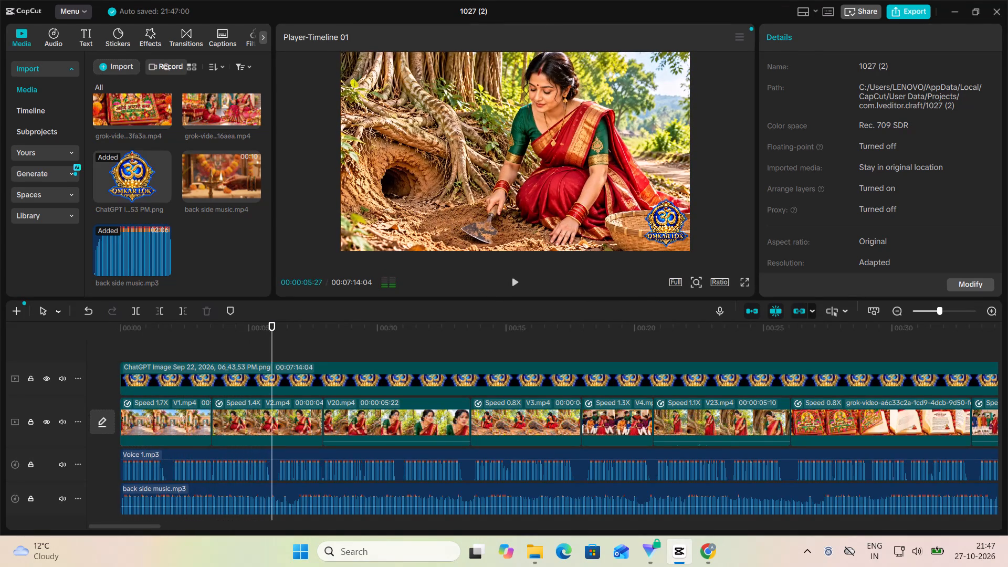
pyautogui.click(262, 504)
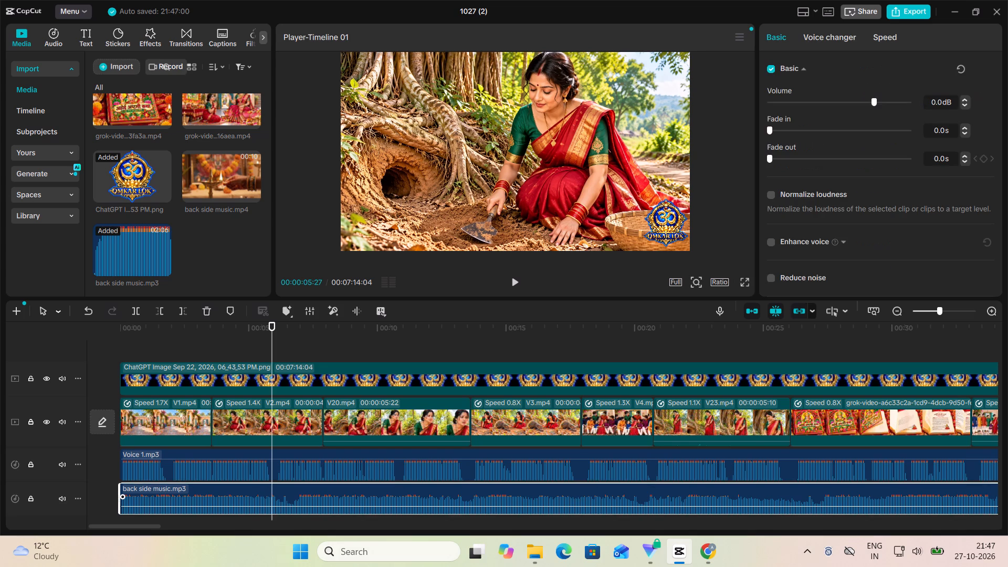
pyautogui.click(262, 507)
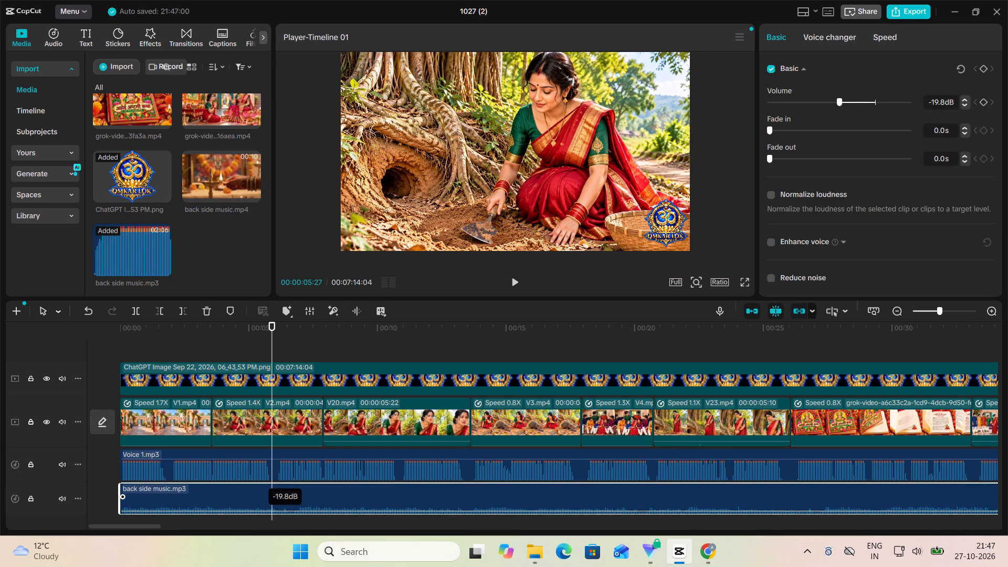
# Shift back side music.mp3 to about 00:05 and extend its start back to the timeline's beginning, restoring the quiet opening.
pyautogui.moveTo(260, 485); pyautogui.dragTo(383, 502)
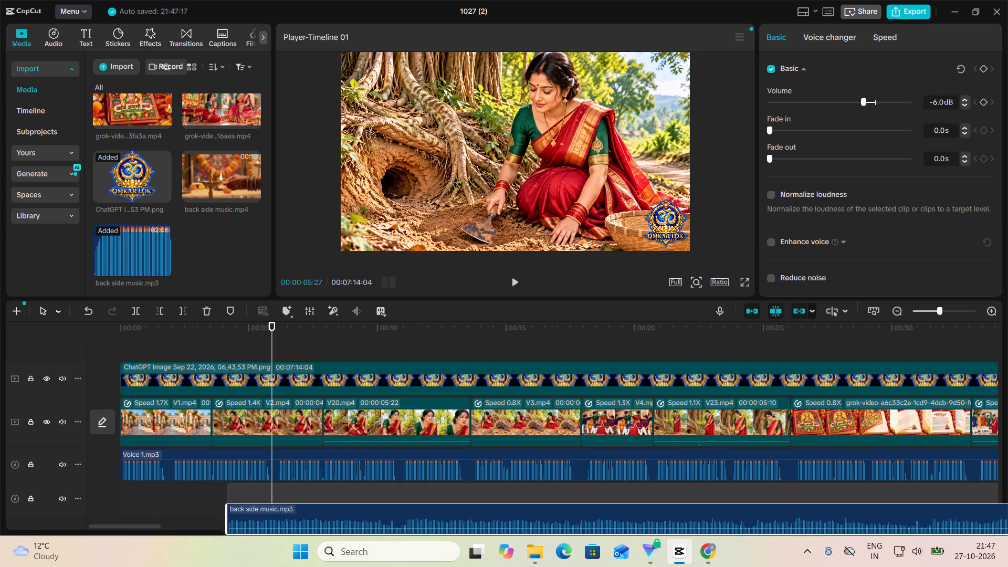
pyautogui.moveTo(383, 502); pyautogui.dragTo(395, 493)
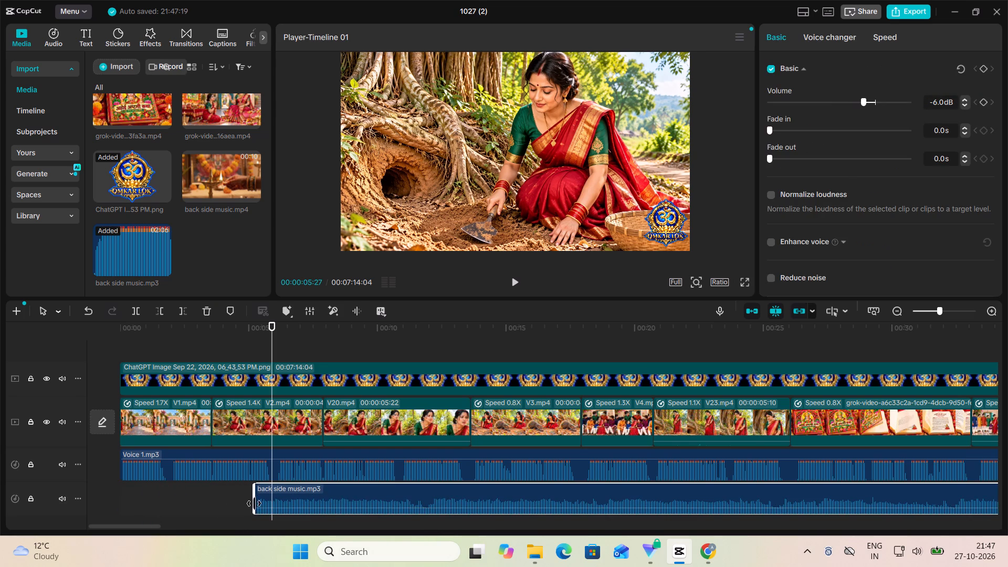
pyautogui.moveTo(254, 503); pyautogui.dragTo(138, 507)
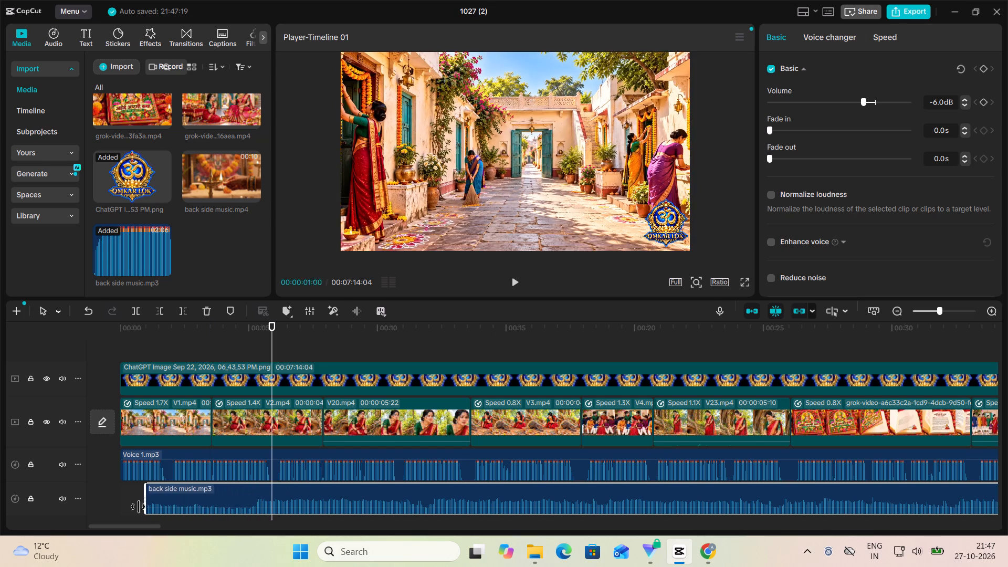
pyautogui.moveTo(138, 507); pyautogui.dragTo(120, 508)
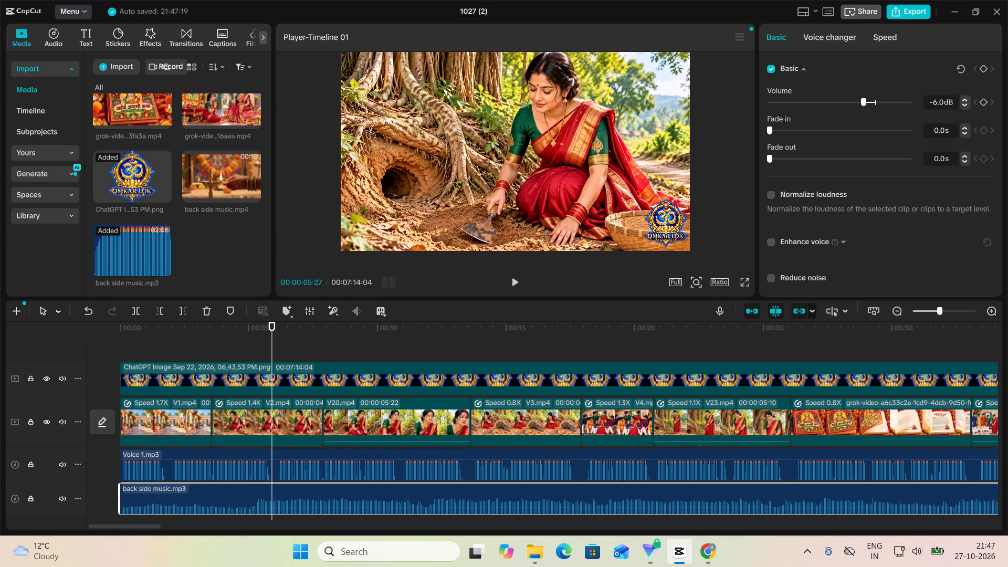
# Play back the opening and split back side music.mp3 at 00:00:05:11, where the quiet intro ends.
pyautogui.click(117, 346)
pyautogui.click(123, 346)
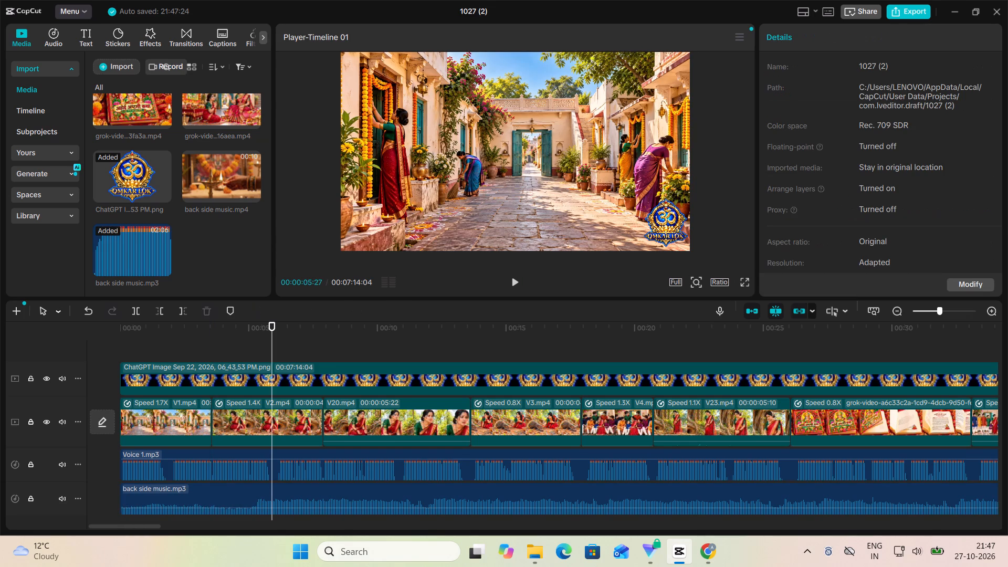
pyautogui.click(512, 280)
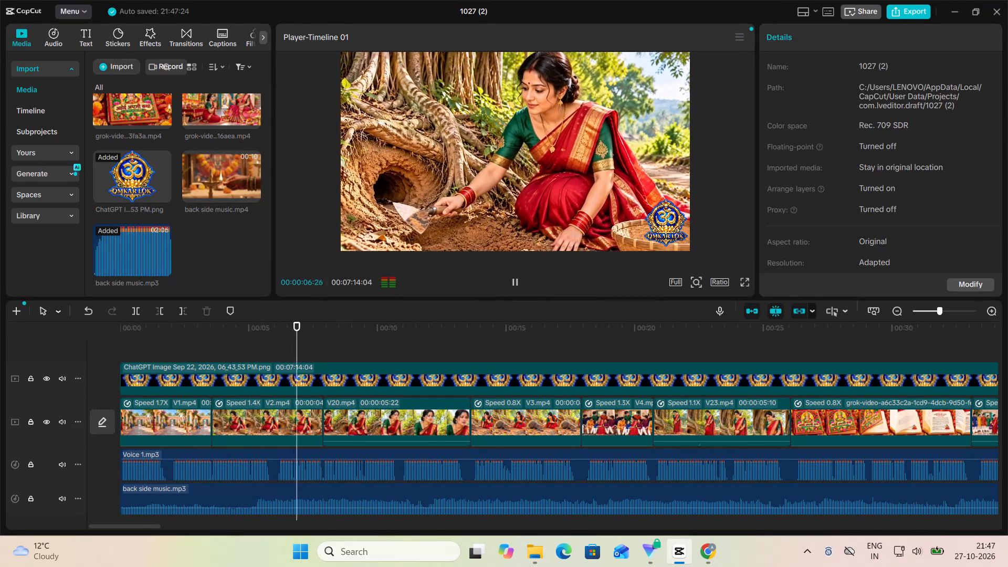
pyautogui.click(517, 279)
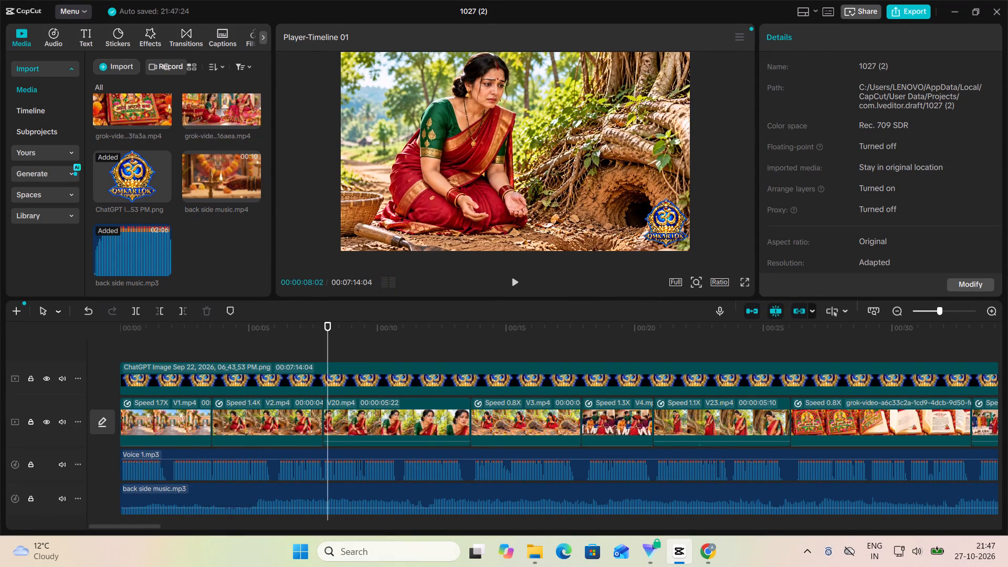
pyautogui.click(279, 340)
pyautogui.click(264, 342)
pyautogui.click(258, 346)
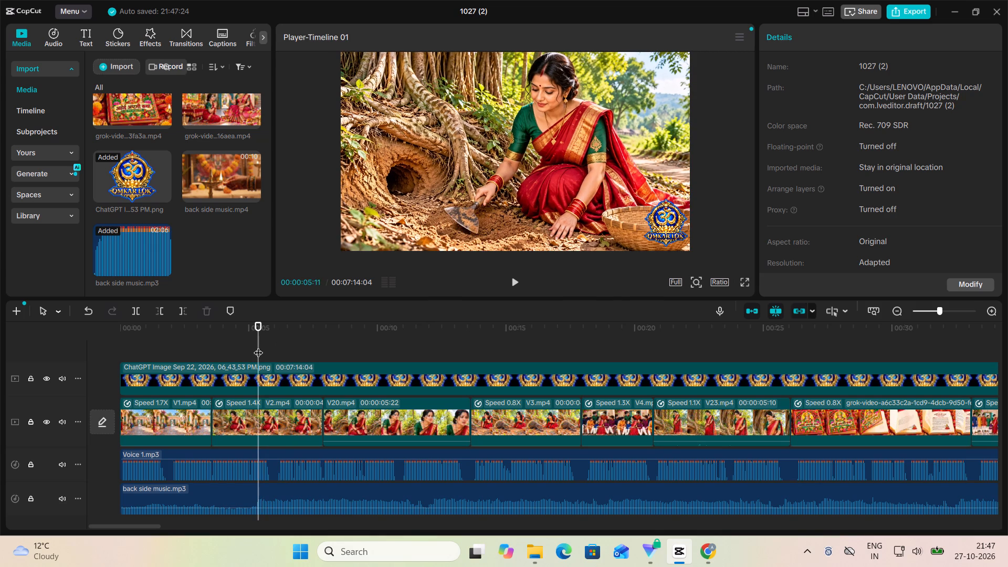
pyautogui.click(253, 489)
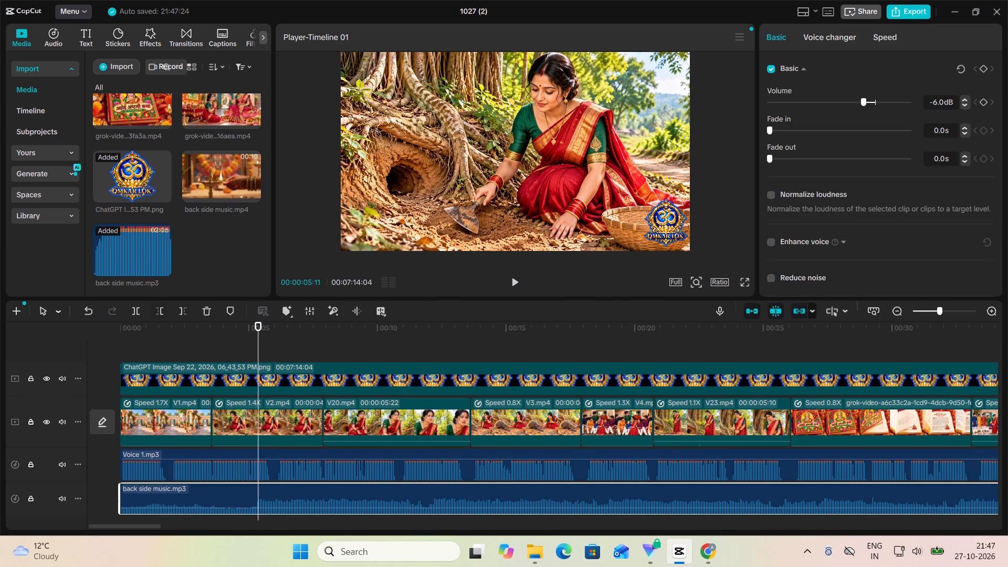
pyautogui.click(134, 313)
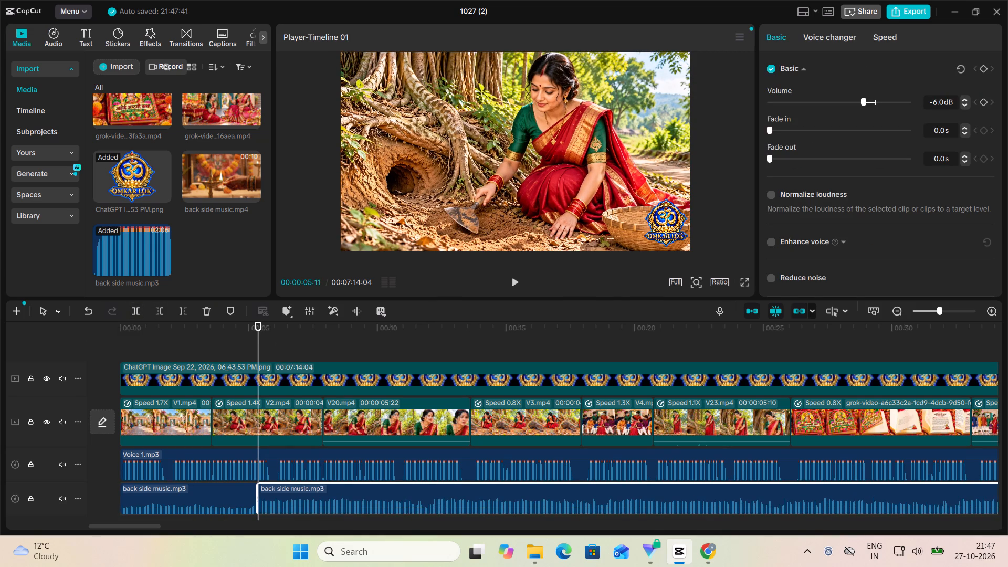
# Raise the volume of the first back side music.mp3 segment to 1.3 dB, checking the level by playback.
pyautogui.moveTo(213, 509); pyautogui.dragTo(214, 503)
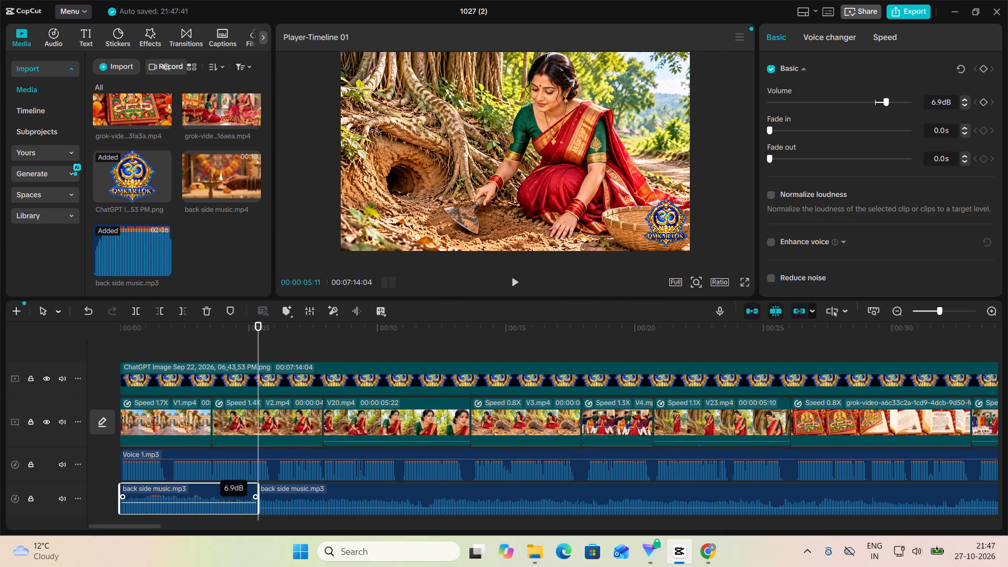
pyautogui.click(122, 341)
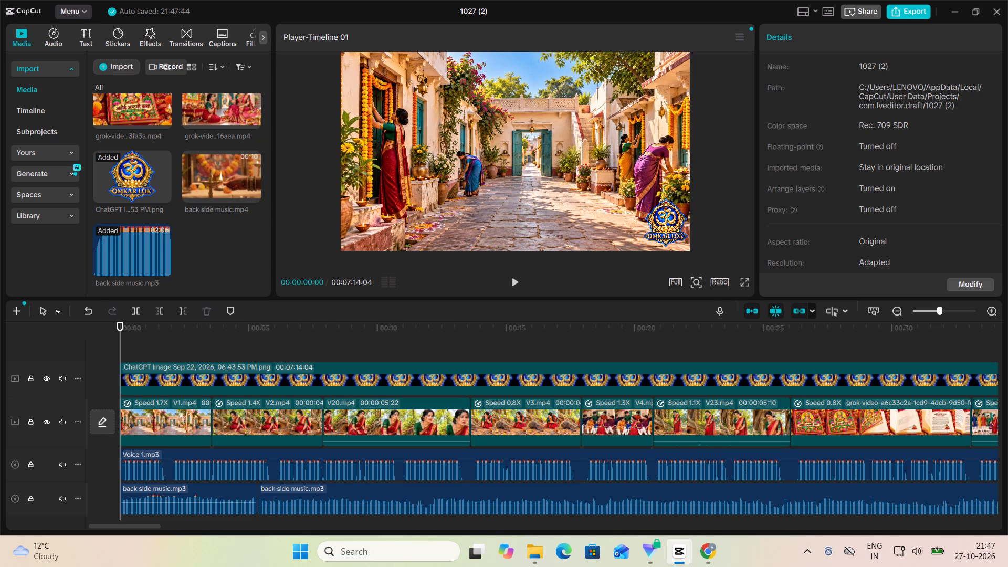
pyautogui.click(516, 280)
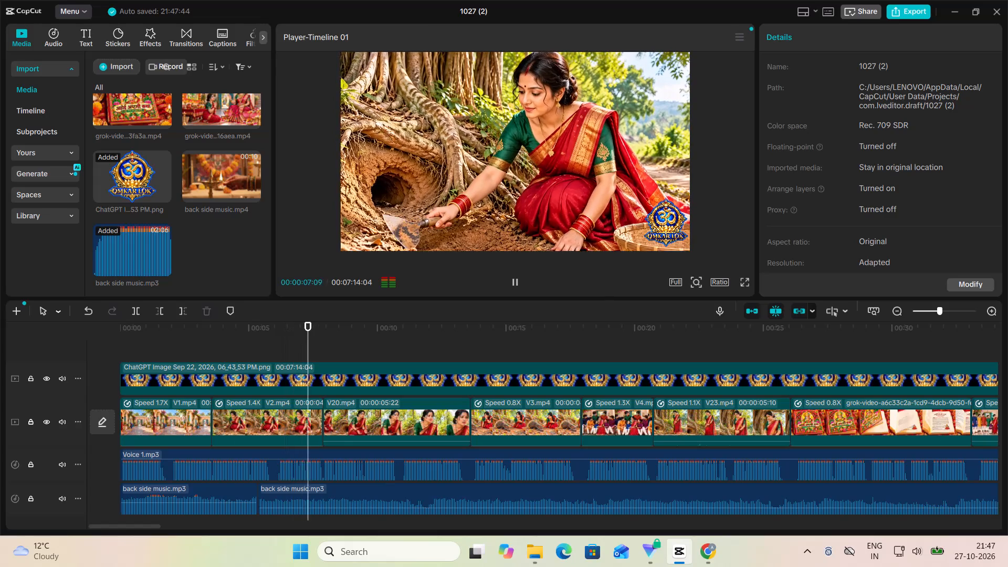
pyautogui.click(514, 281)
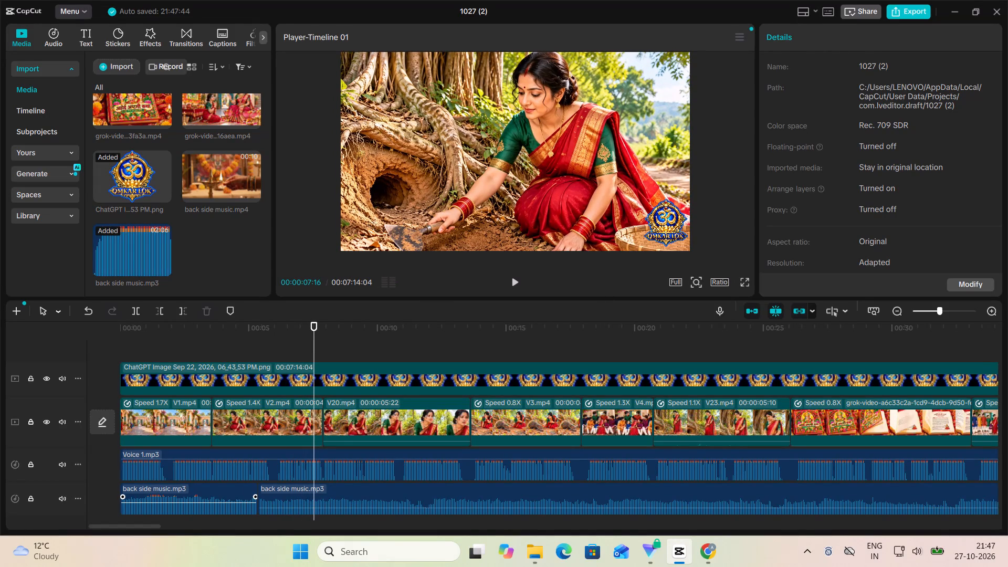
pyautogui.click(249, 501)
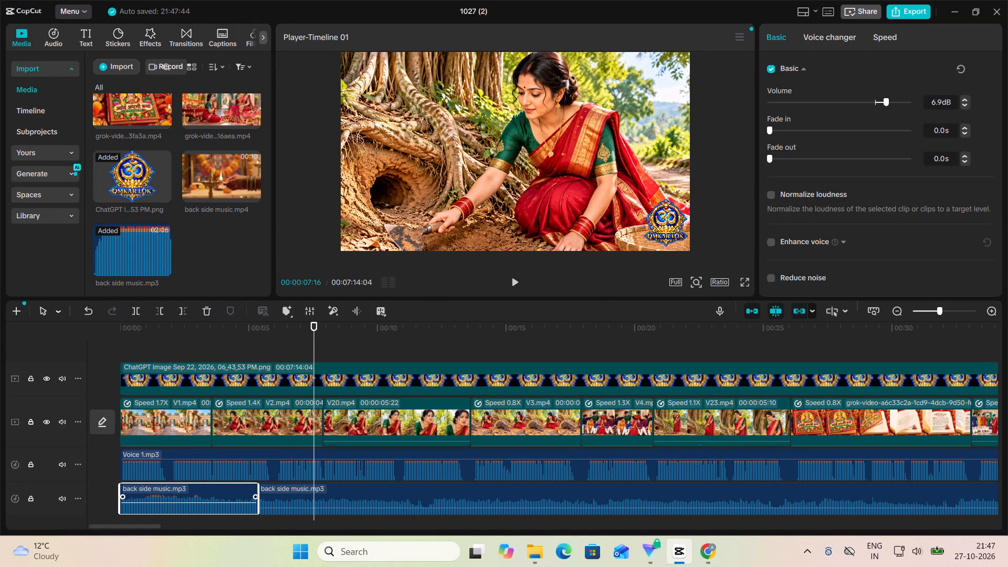
pyautogui.click(248, 503)
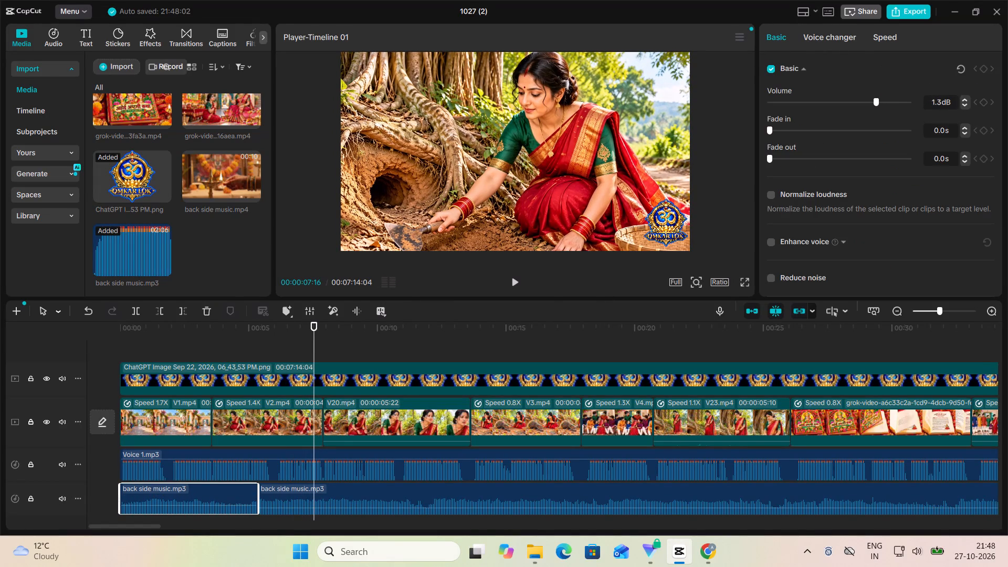
# Play on from about 00:02 and lower the second back side music.mp3 segment's volume to -9.7 dB.
pyautogui.click(177, 336)
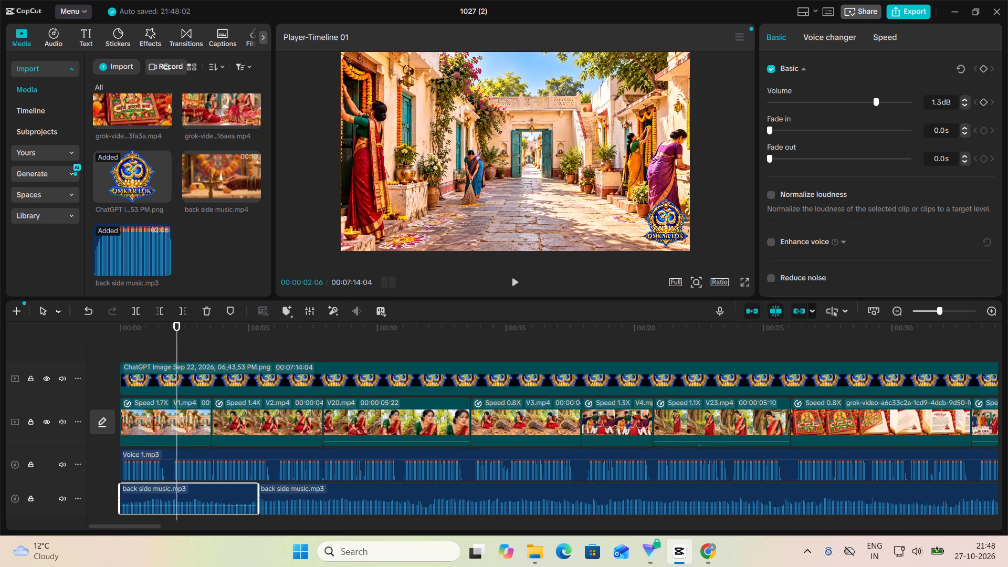
pyautogui.click(516, 280)
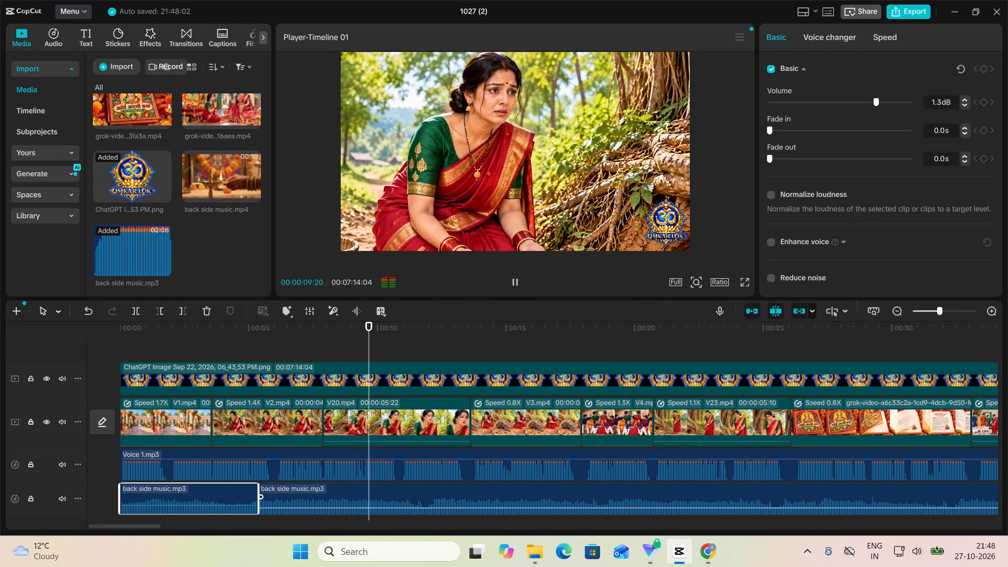
pyautogui.click(446, 509)
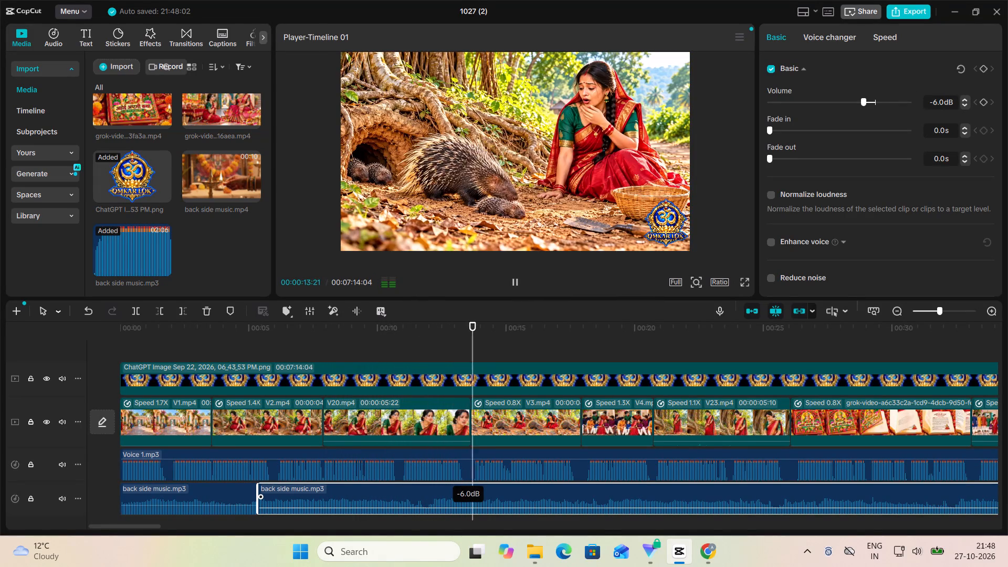
# Trim the faded ending off the long back side music.mp3 segment so it stops at about 00:01:53, within V27.mp4.
pyautogui.hscroll(-7, 908, 513)
pyautogui.click(799, 338)
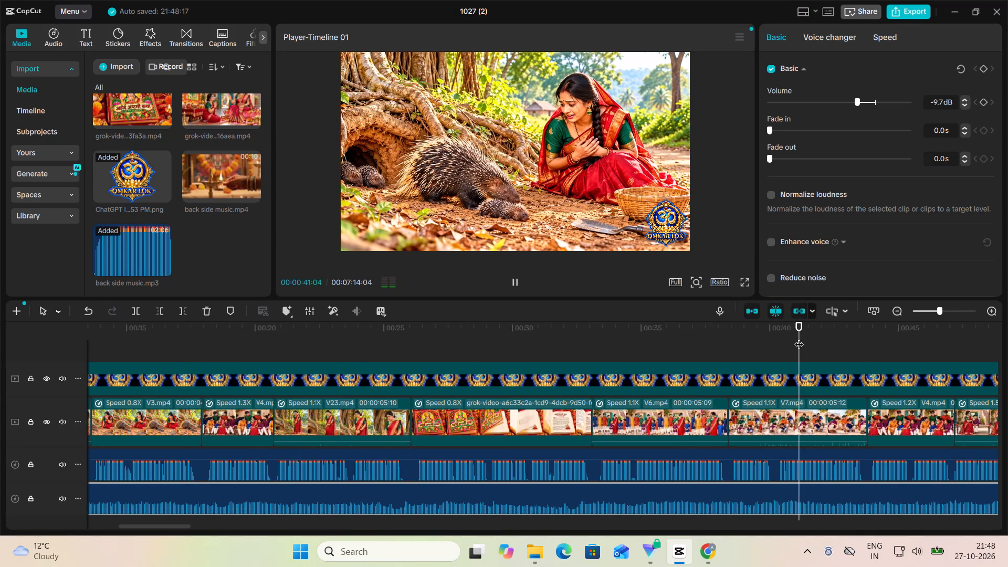
pyautogui.moveTo(799, 338); pyautogui.dragTo(1007, 350)
pyautogui.hscroll(-7, 1007, 348)
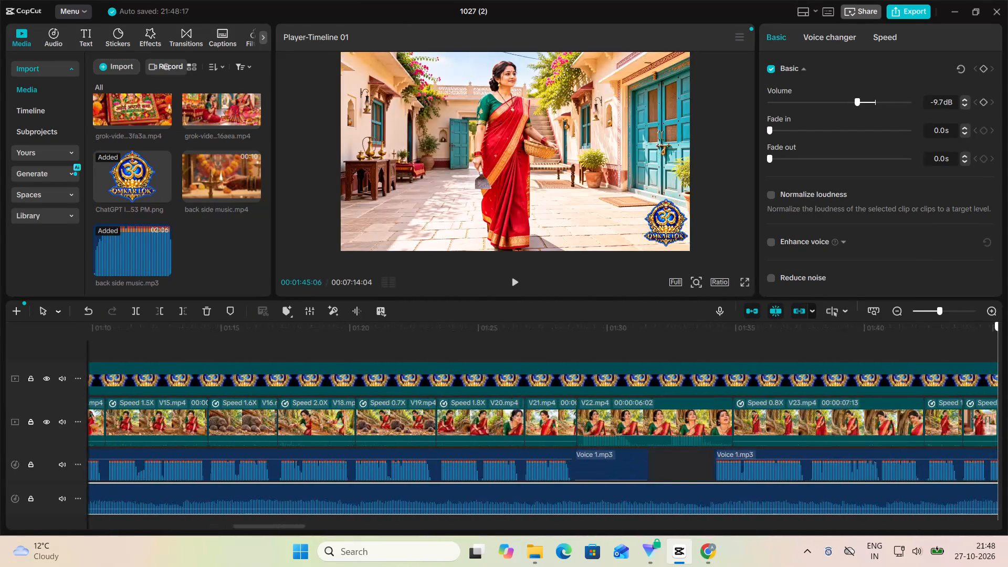
pyautogui.moveTo(1007, 350); pyautogui.dragTo(603, 462)
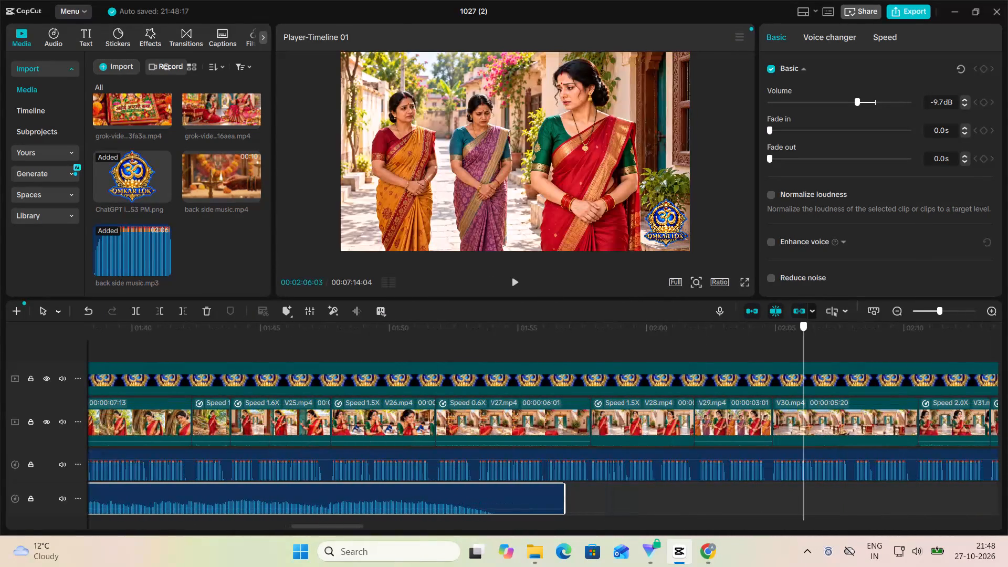
pyautogui.moveTo(603, 462); pyautogui.dragTo(458, 505)
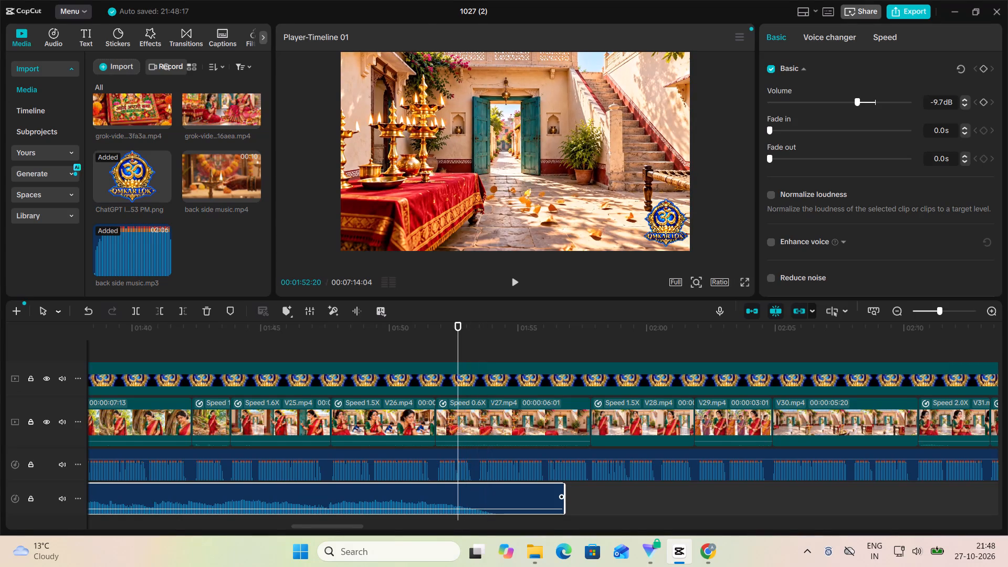
pyautogui.click(486, 496)
pyautogui.moveTo(562, 505); pyautogui.dragTo(461, 530)
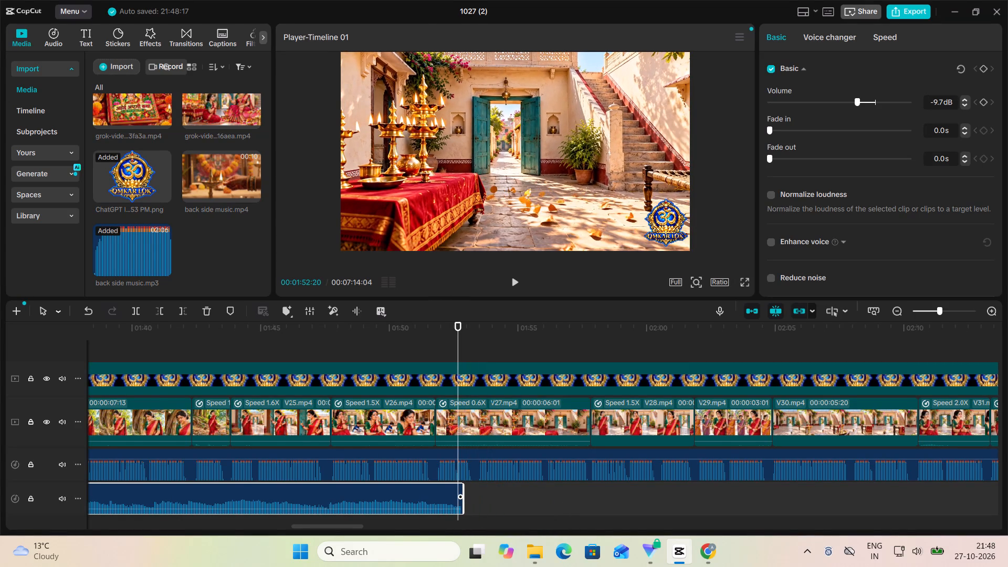
# Add another copy of back side music.mp3 on a new audio track, starting at 00:01:52:20.
pyautogui.moveTo(145, 252); pyautogui.dragTo(145, 265)
pyautogui.moveTo(145, 265); pyautogui.dragTo(458, 490)
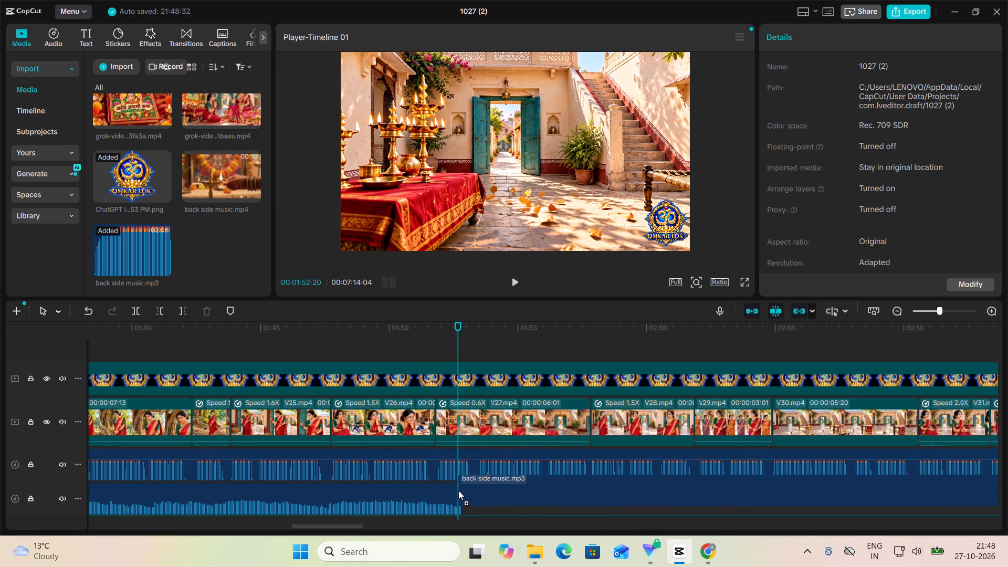
pyautogui.moveTo(458, 490); pyautogui.dragTo(459, 491)
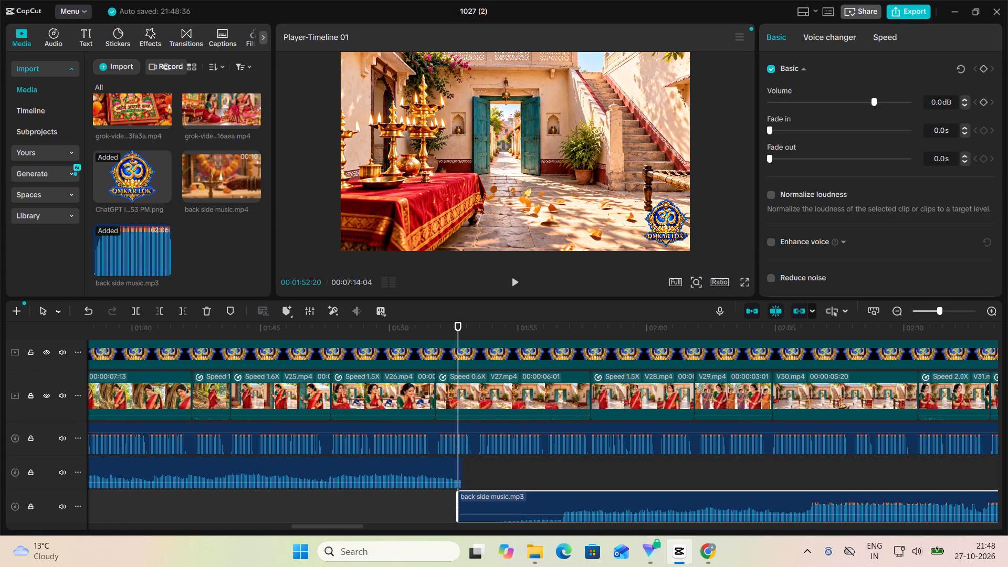
# Trim the quiet opening off the new back side music.mp3 copy and move it onto the existing music track, directly after the previous segment.
pyautogui.moveTo(458, 519); pyautogui.dragTo(793, 503)
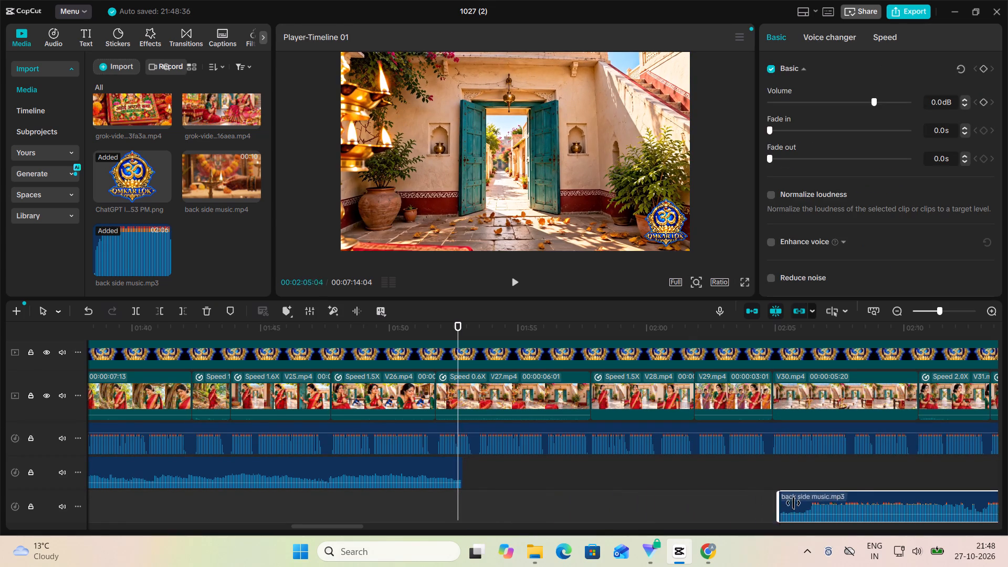
pyautogui.moveTo(793, 503); pyautogui.dragTo(815, 503)
pyautogui.moveTo(832, 505); pyautogui.dragTo(485, 472)
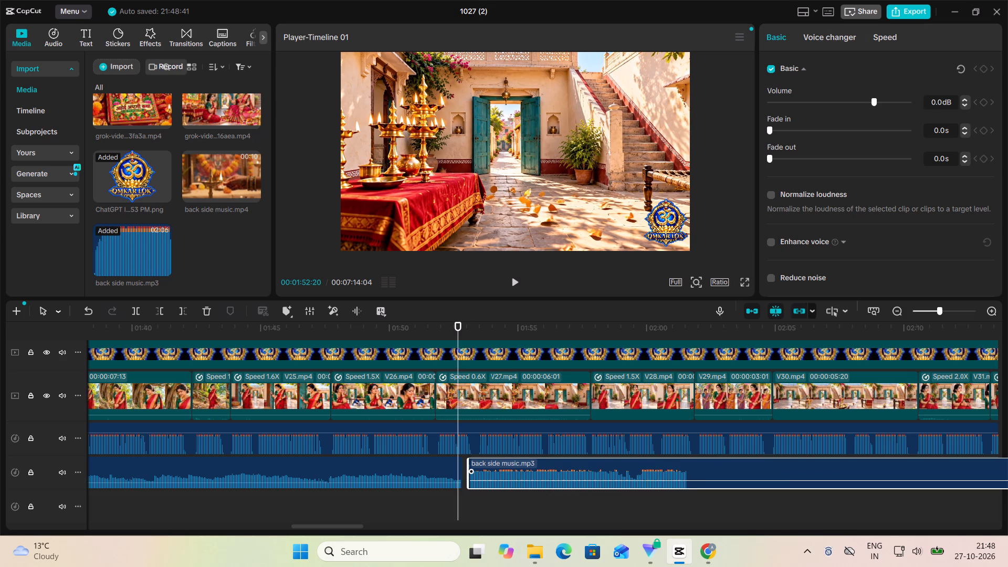
pyautogui.moveTo(485, 472); pyautogui.dragTo(482, 472)
pyautogui.hscroll(-3, 739, 537)
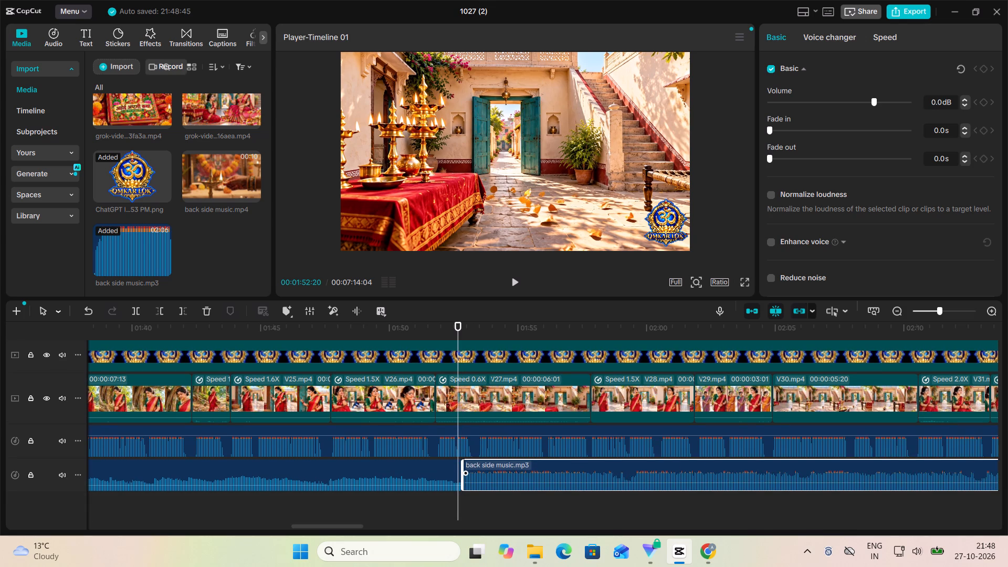
# Trim the faded ending off the latest back side music.mp3 segment so it stops at about 00:03:39, within V45.mp4.
pyautogui.hscroll(-3, 739, 537)
pyautogui.hscroll(-12, 822, 506)
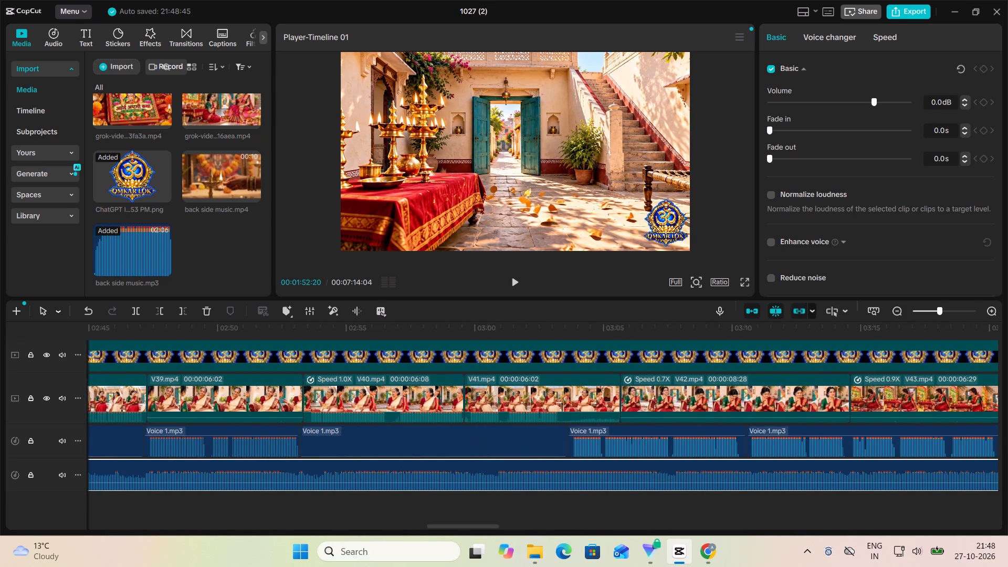
pyautogui.hscroll(-1, 822, 506)
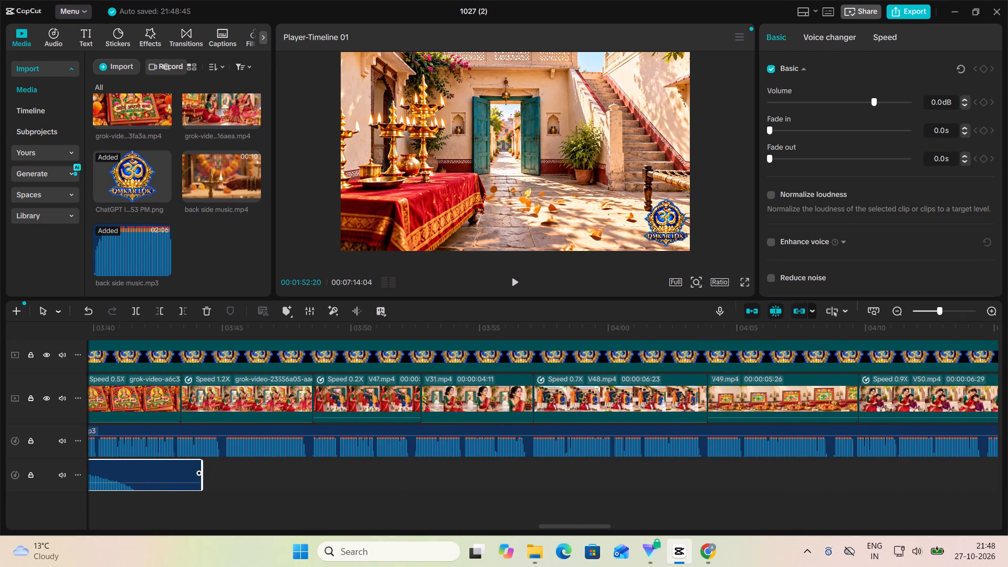
pyautogui.hscroll(-1, 612, 529)
pyautogui.hscroll(2, 417, 511)
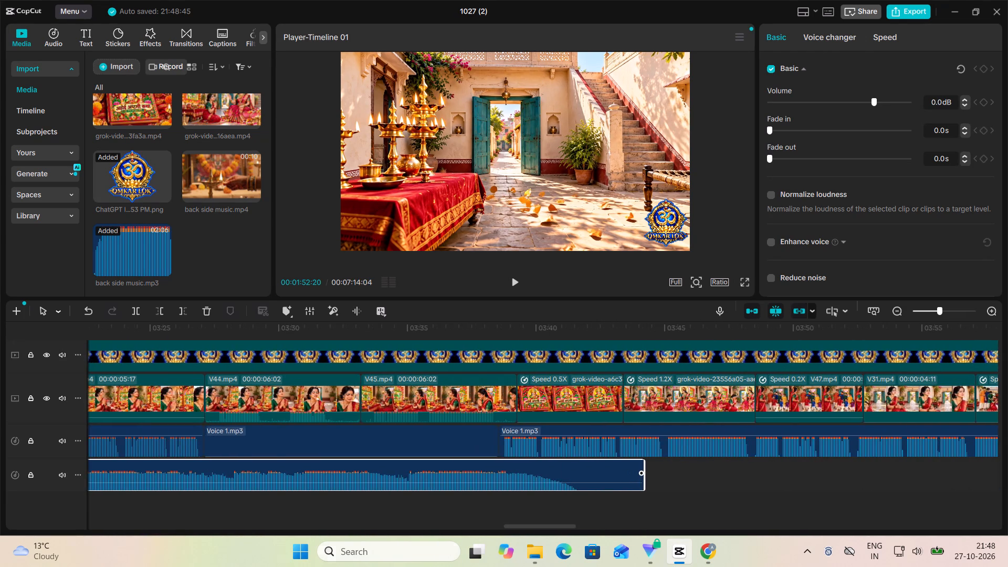
pyautogui.click(377, 479)
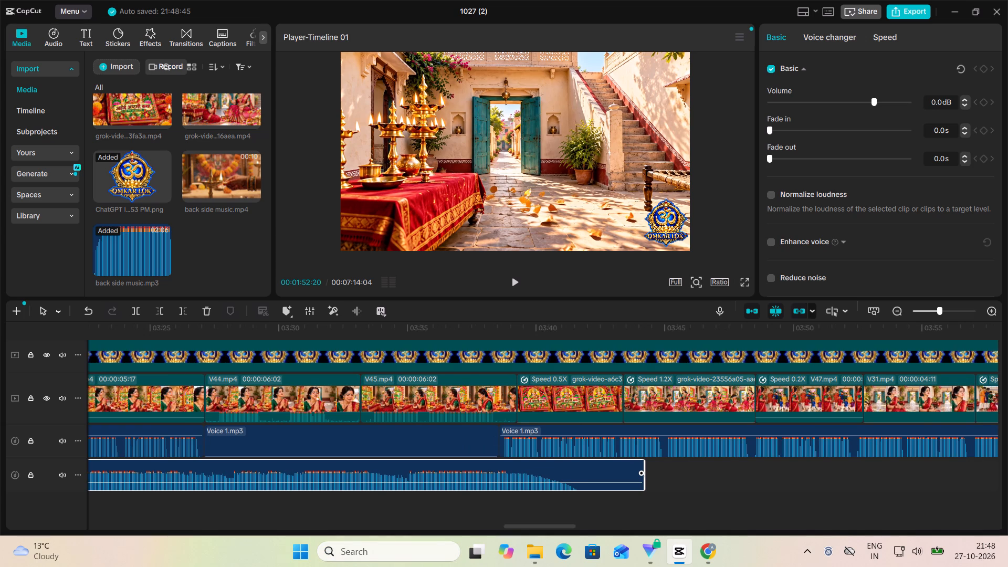
pyautogui.moveTo(643, 484); pyautogui.dragTo(510, 498)
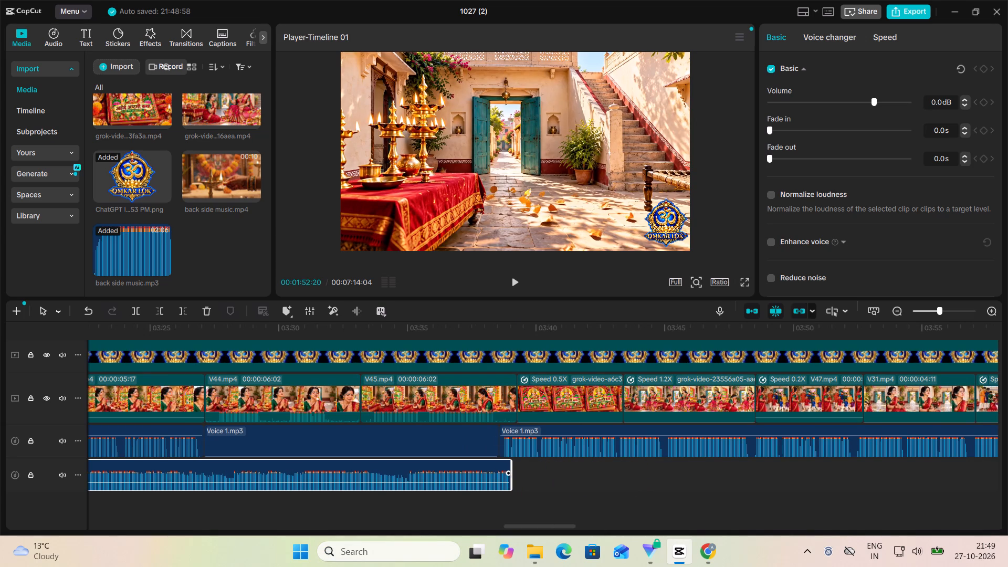
# Lower the trimmed back side music.mp3 segment's volume to -6.0 dB.
pyautogui.click(434, 483)
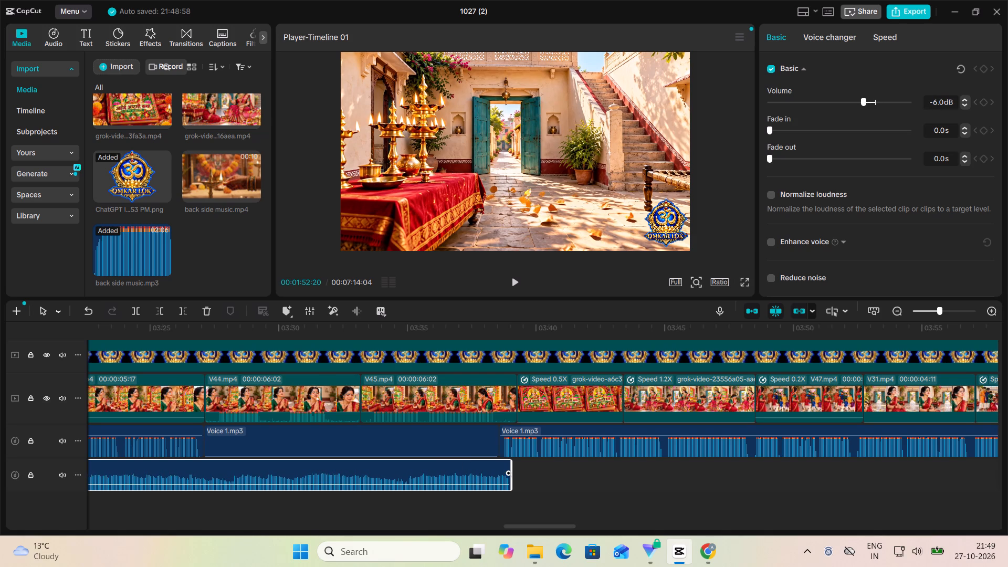
# Copy the -6.0 dB music segment, paste it directly after itself at 00:03:39:01, and play across the join from 00:03:34:18.
pyautogui.rightClick(332, 478)
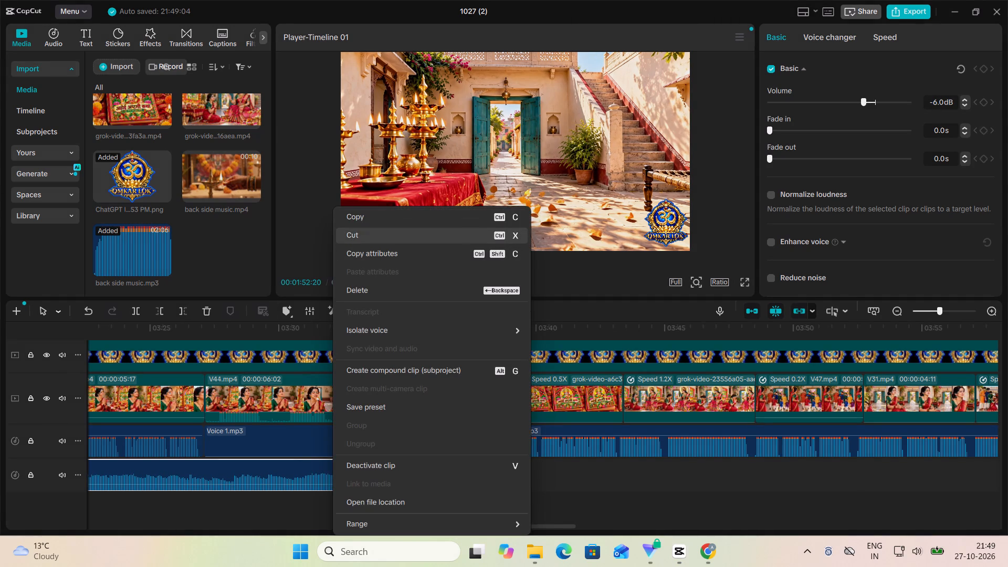
pyautogui.click(425, 214)
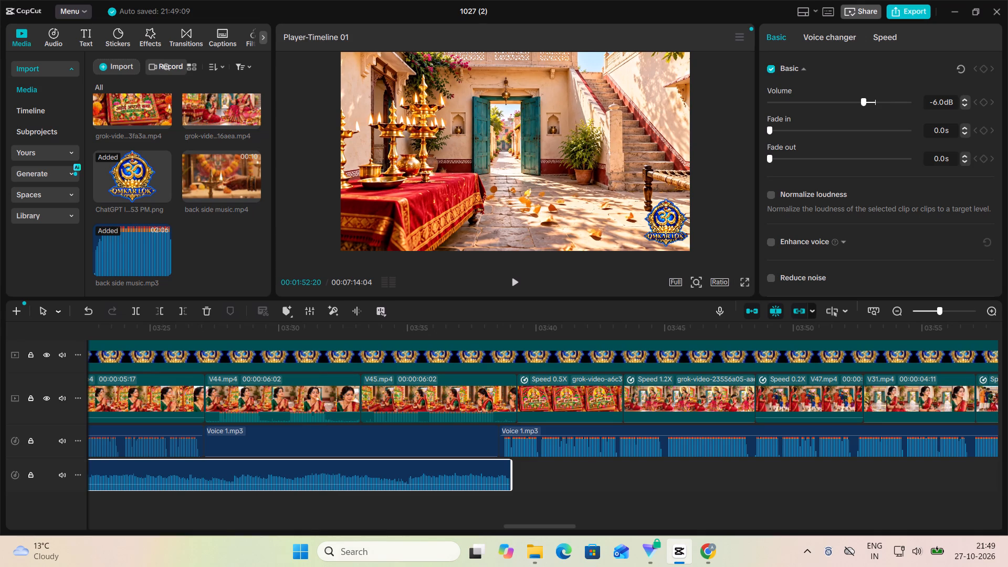
pyautogui.click(514, 495)
pyautogui.click(502, 505)
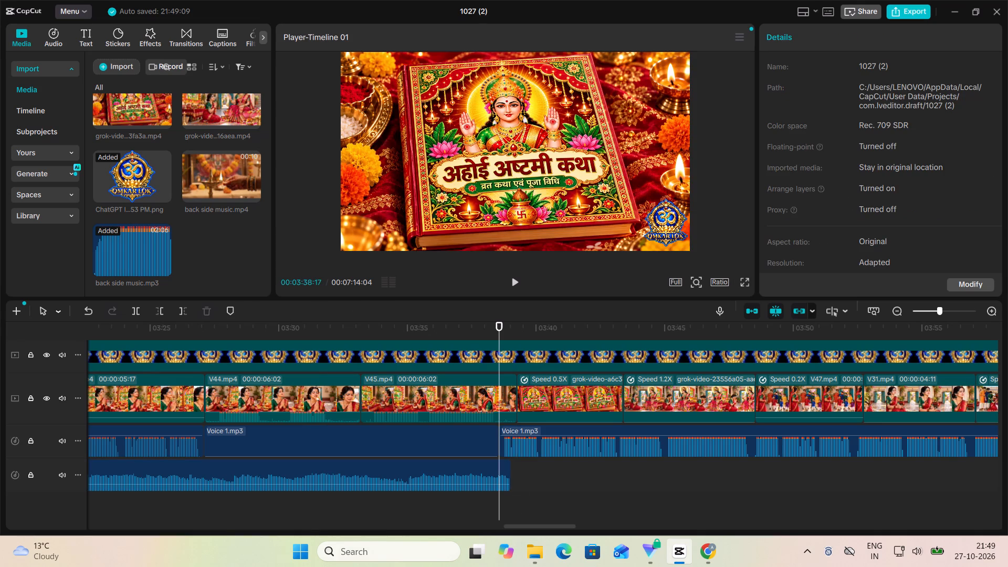
pyautogui.click(512, 507)
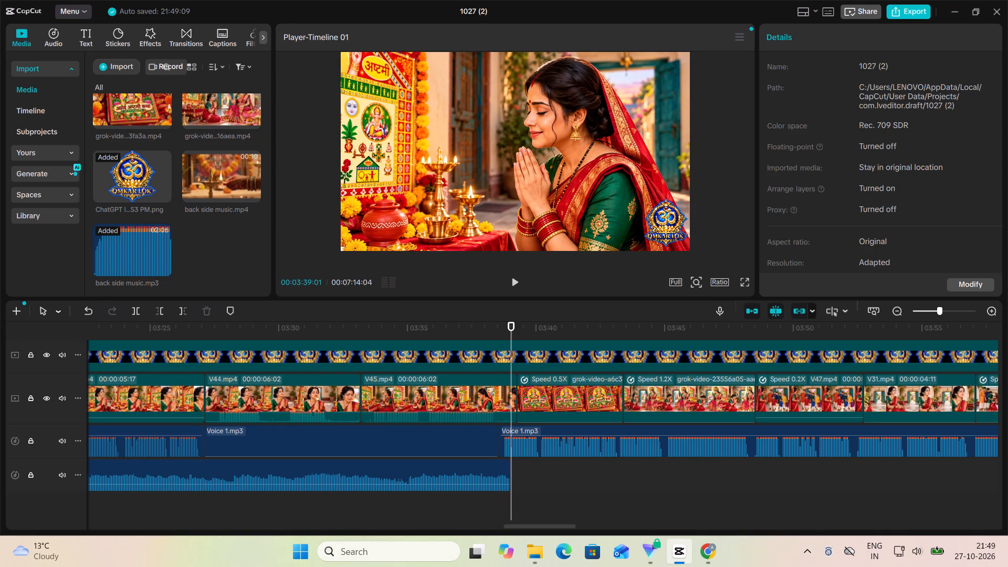
pyautogui.rightClick(533, 498)
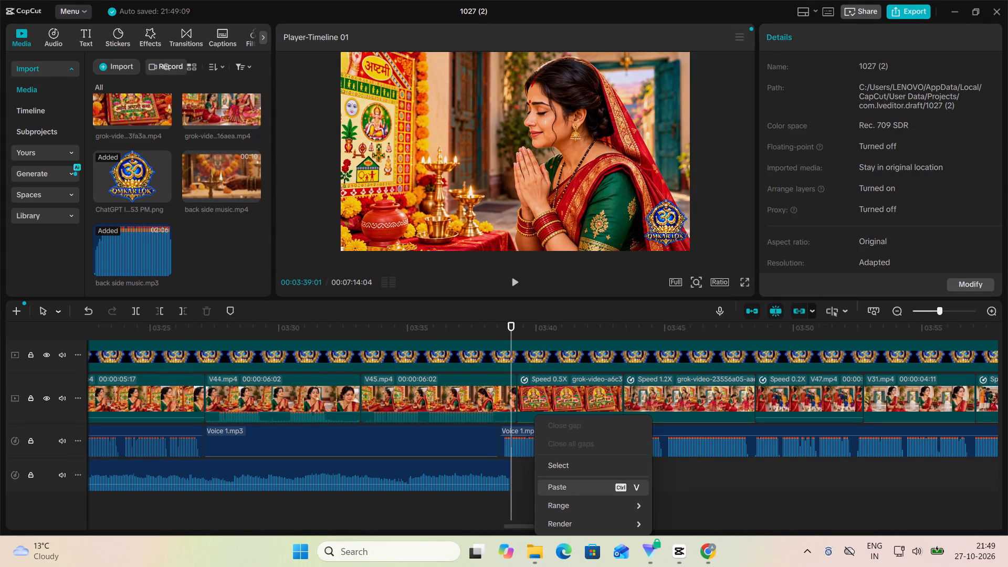
pyautogui.click(583, 484)
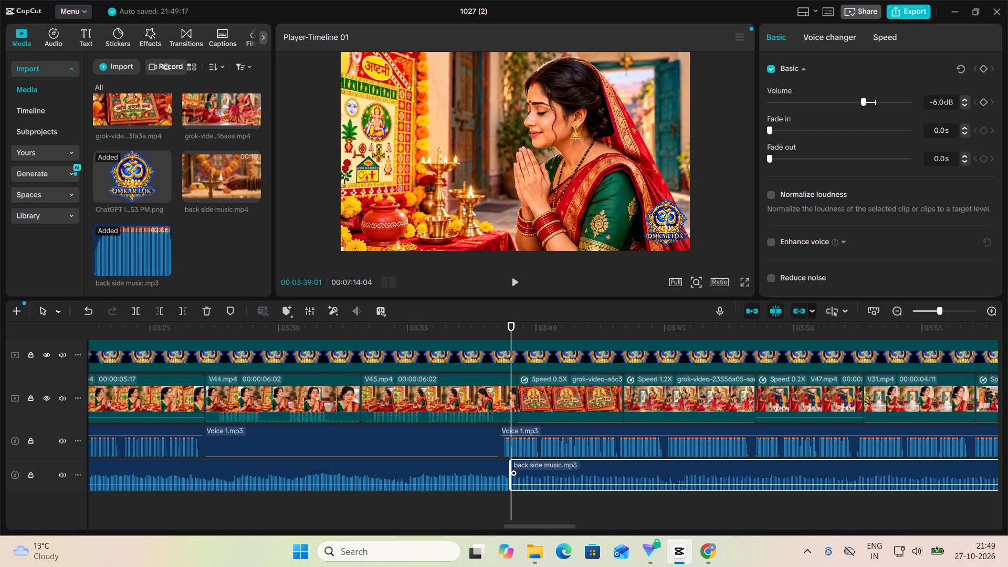
pyautogui.click(513, 292)
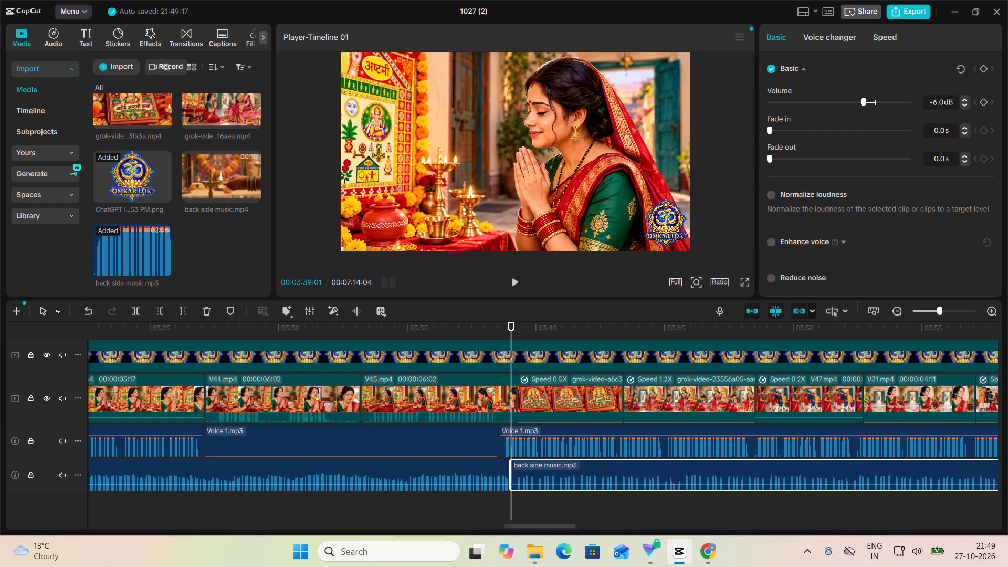
pyautogui.click(397, 329)
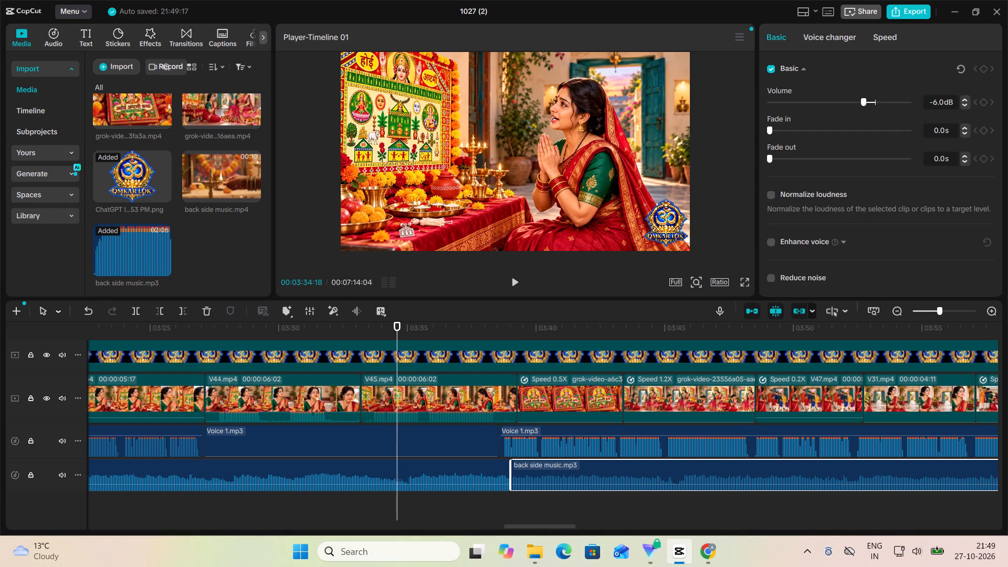
pyautogui.click(519, 286)
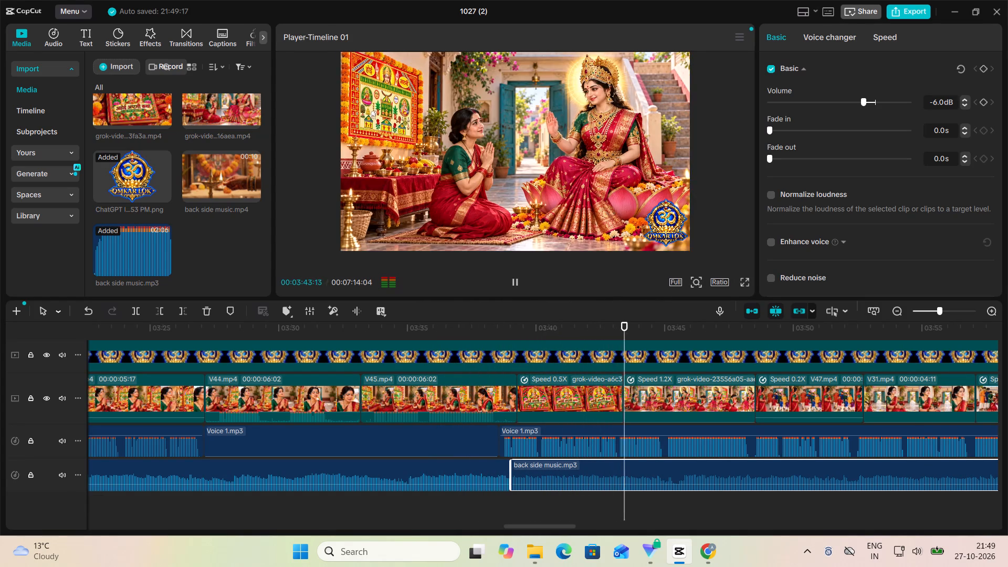
# Copy the pasted music segment, paste it at its own end at 00:05:25:06, and play across the join from shortly before it.
pyautogui.hscroll(-6, 627, 371)
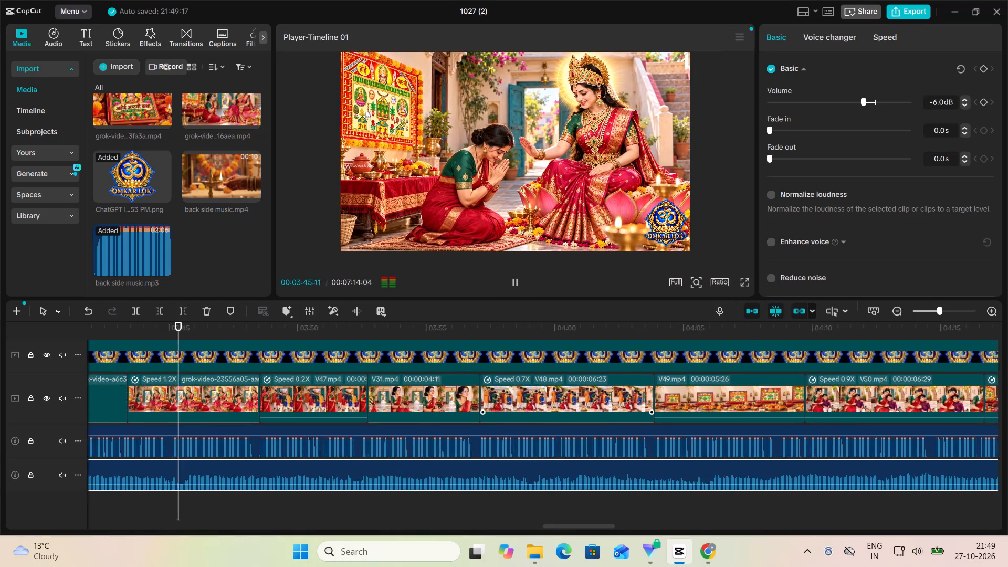
pyautogui.hscroll(-3, 631, 381)
pyautogui.hscroll(-8, 825, 449)
pyautogui.hscroll(-3, 777, 463)
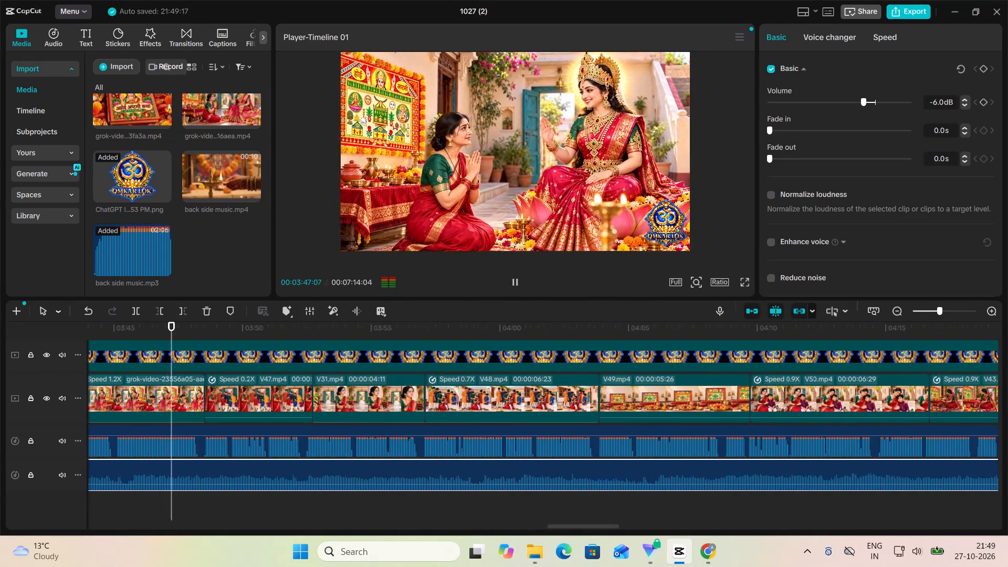
pyautogui.hscroll(-4, 773, 463)
pyautogui.click(830, 331)
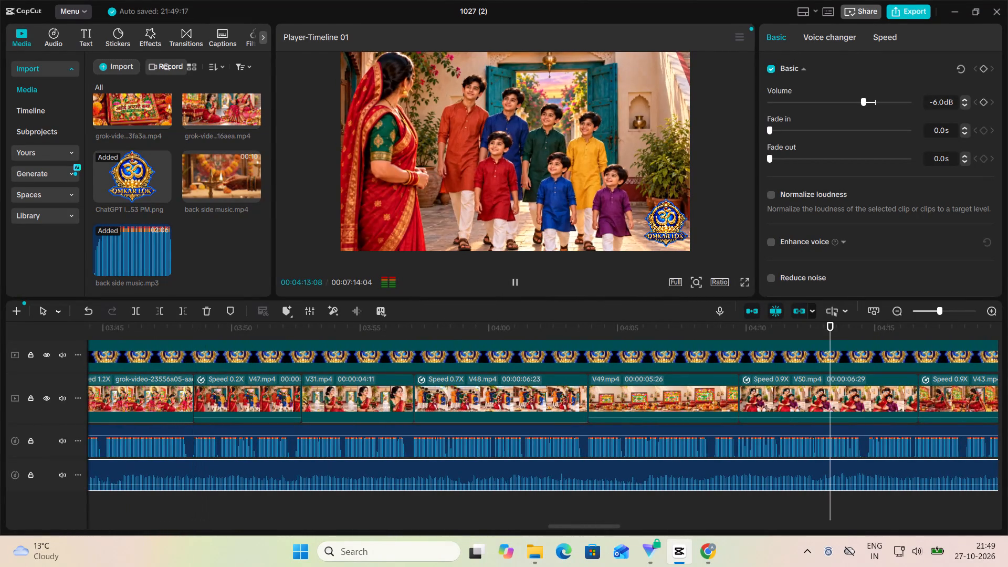
pyautogui.moveTo(830, 331); pyautogui.dragTo(1007, 318)
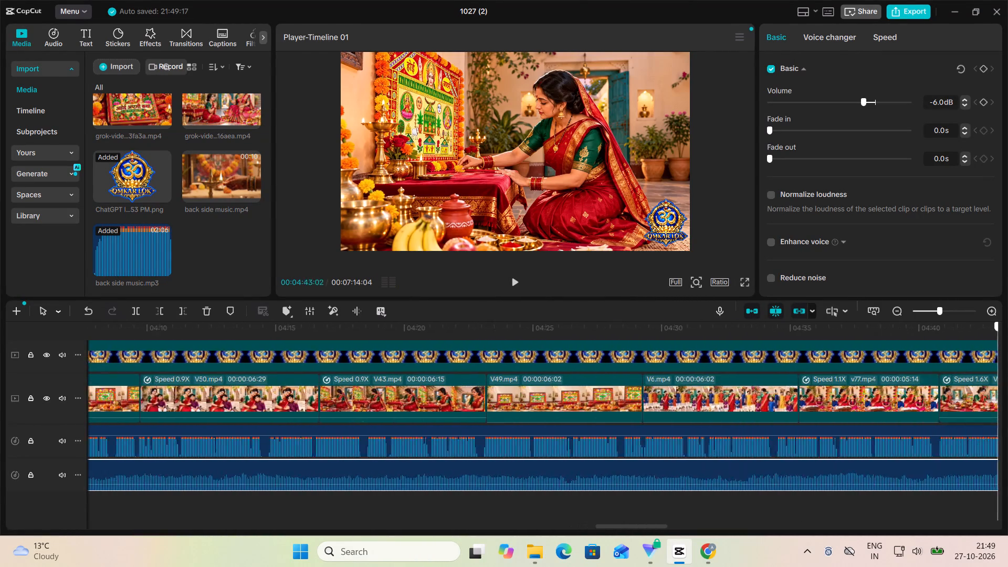
pyautogui.moveTo(1007, 318); pyautogui.dragTo(1007, 319)
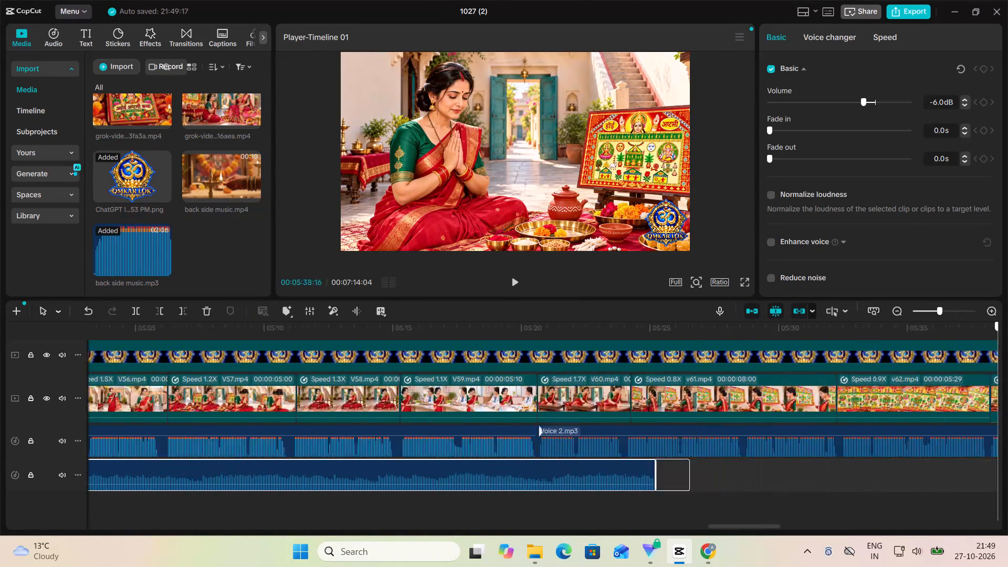
pyautogui.moveTo(1007, 319); pyautogui.dragTo(471, 462)
pyautogui.rightClick(393, 467)
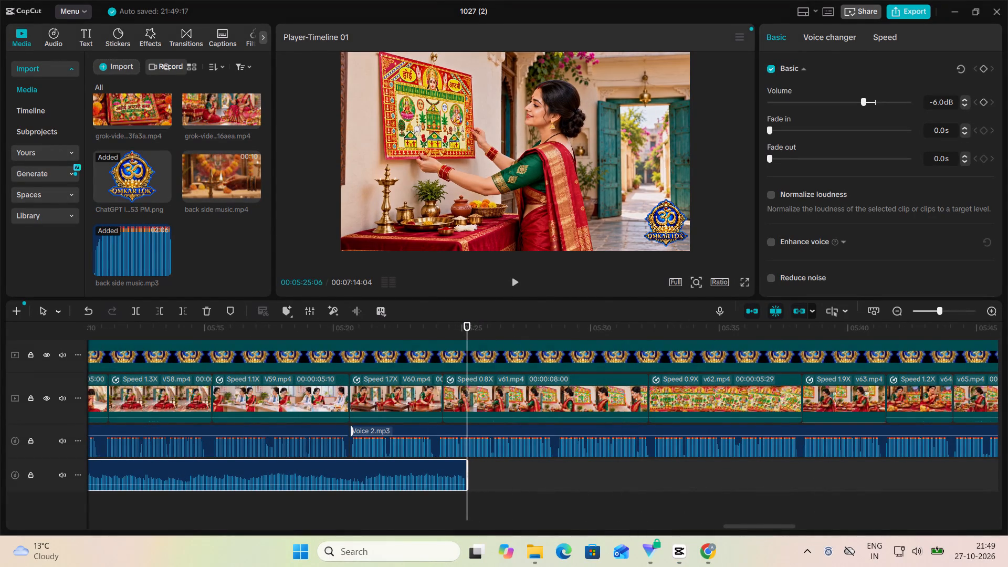
pyautogui.click(476, 216)
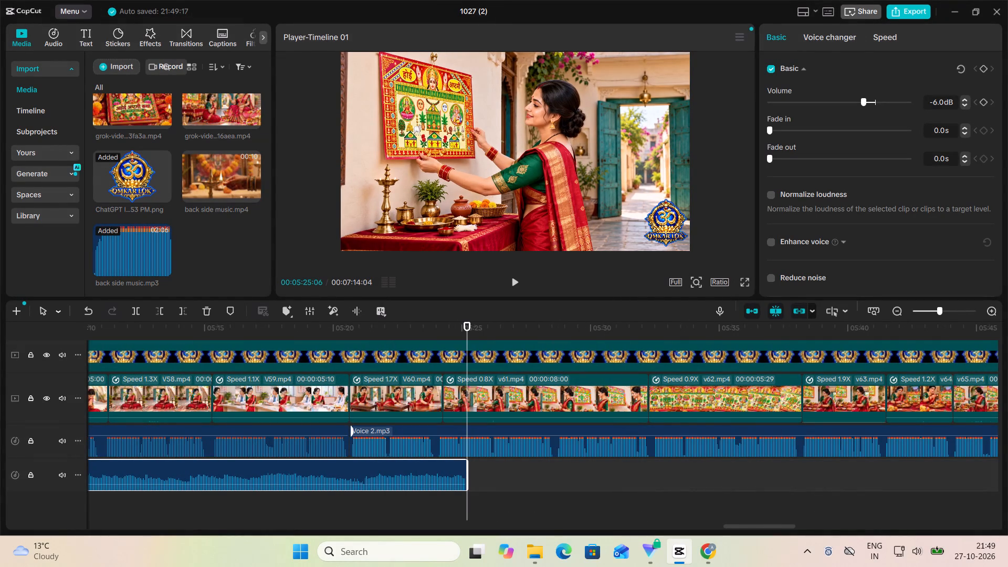
pyautogui.click(506, 481)
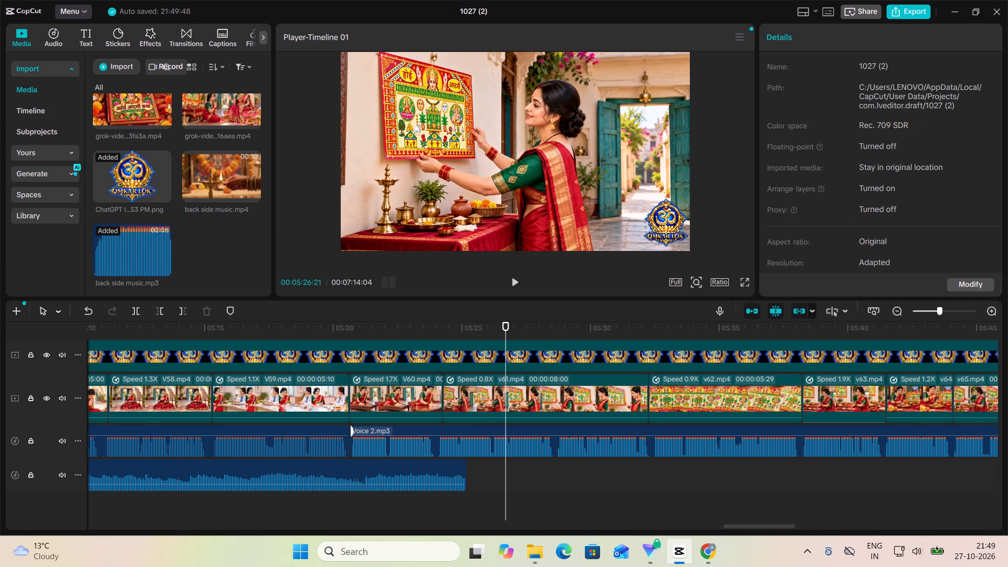
pyautogui.click(466, 498)
pyautogui.rightClick(509, 485)
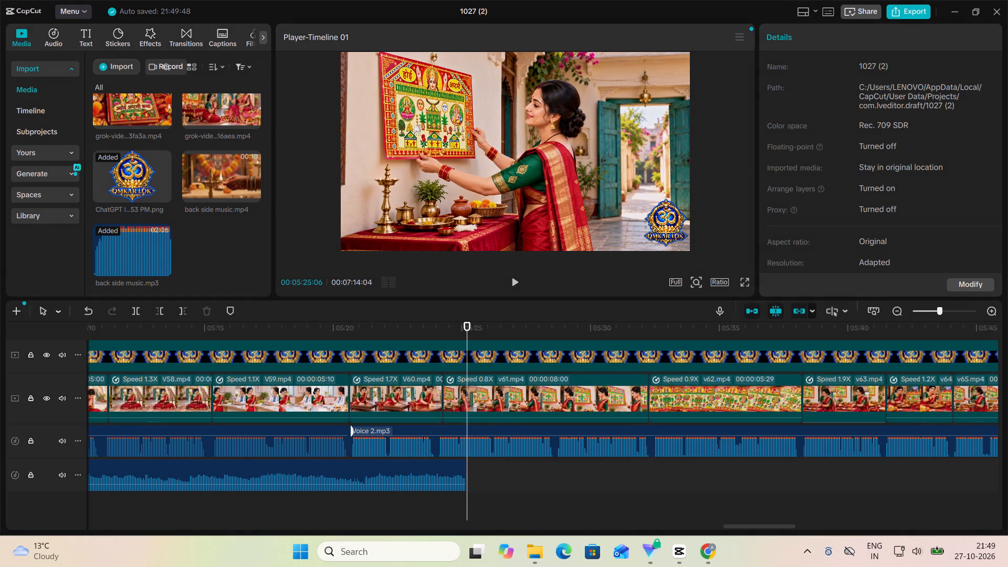
pyautogui.click(560, 487)
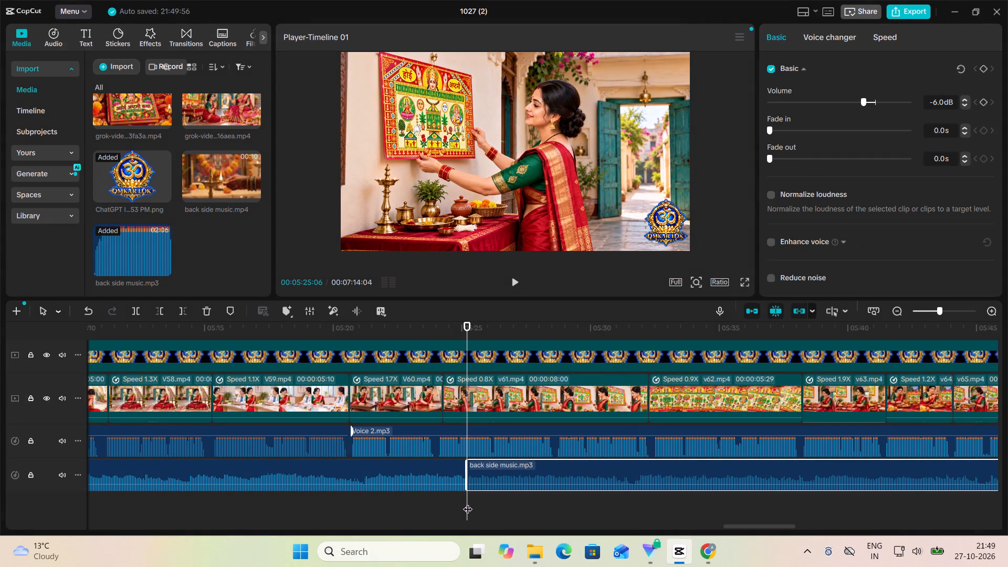
pyautogui.click(365, 323)
pyautogui.click(512, 287)
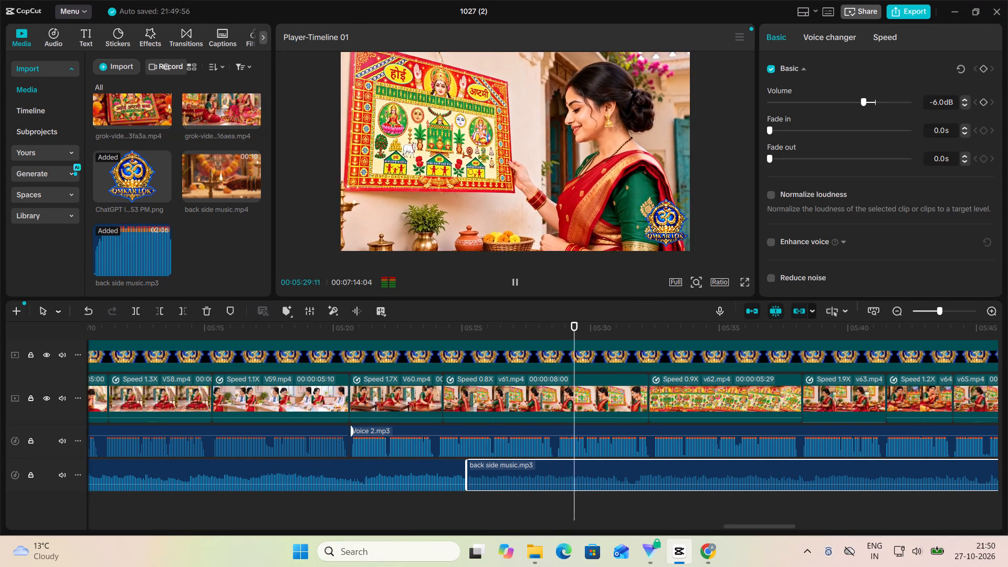
# Paste one more copy of the back side music.mp3 segment at 00:07:11:11, directly after the previous one.
pyautogui.click(716, 329)
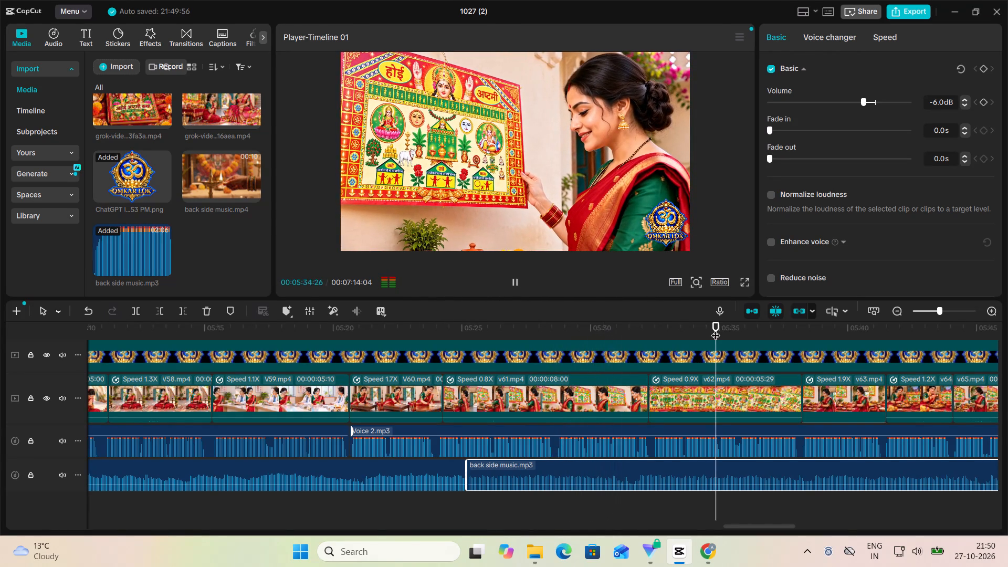
pyautogui.moveTo(716, 329); pyautogui.dragTo(1007, 325)
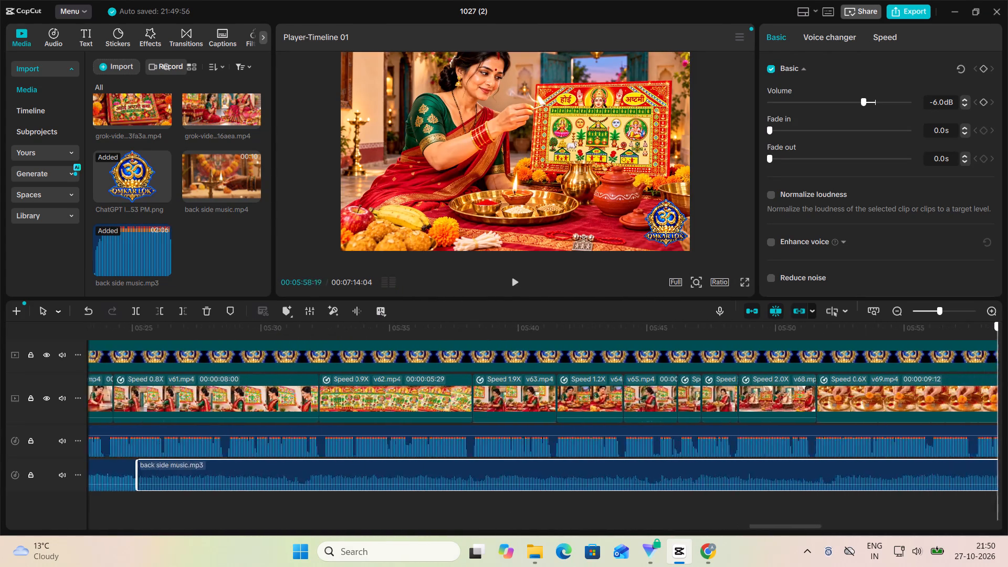
pyautogui.moveTo(1007, 325); pyautogui.dragTo(1003, 325)
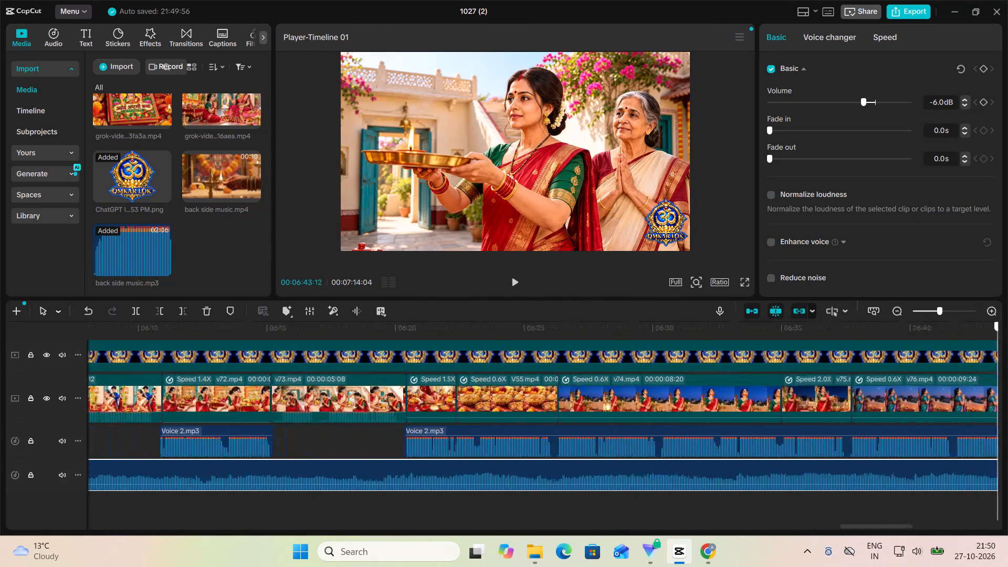
pyautogui.moveTo(1003, 325); pyautogui.dragTo(949, 353)
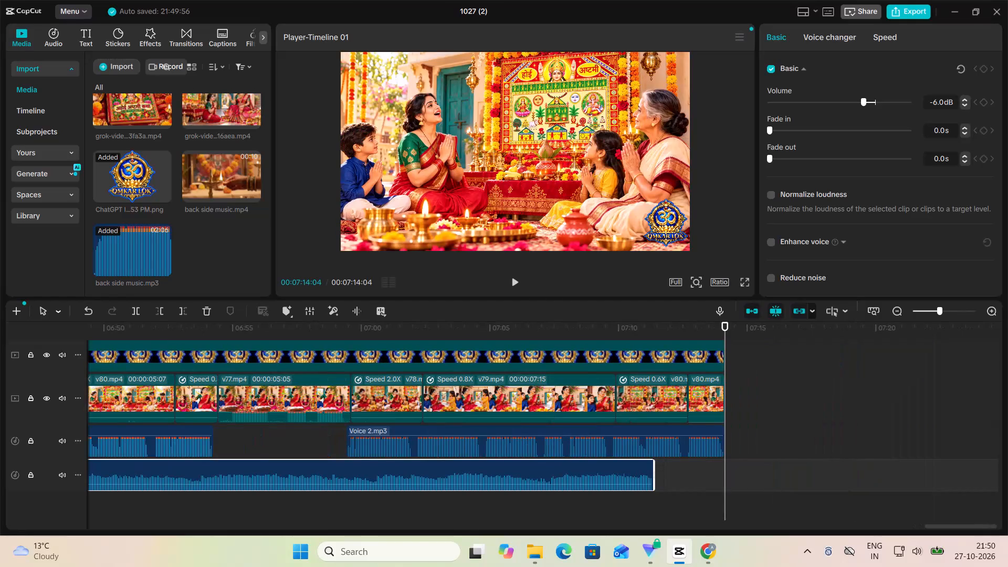
pyautogui.click(627, 489)
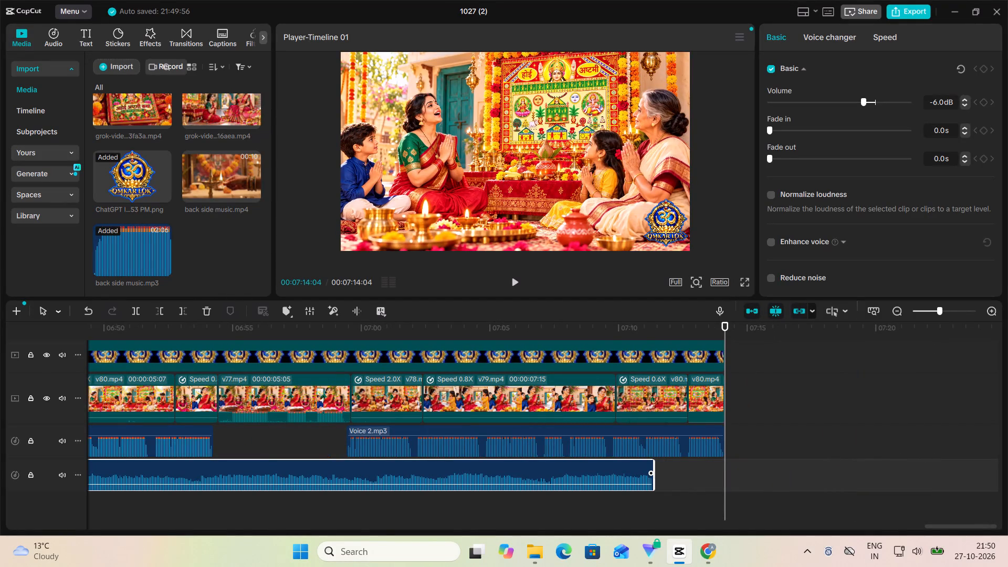
pyautogui.rightClick(632, 480)
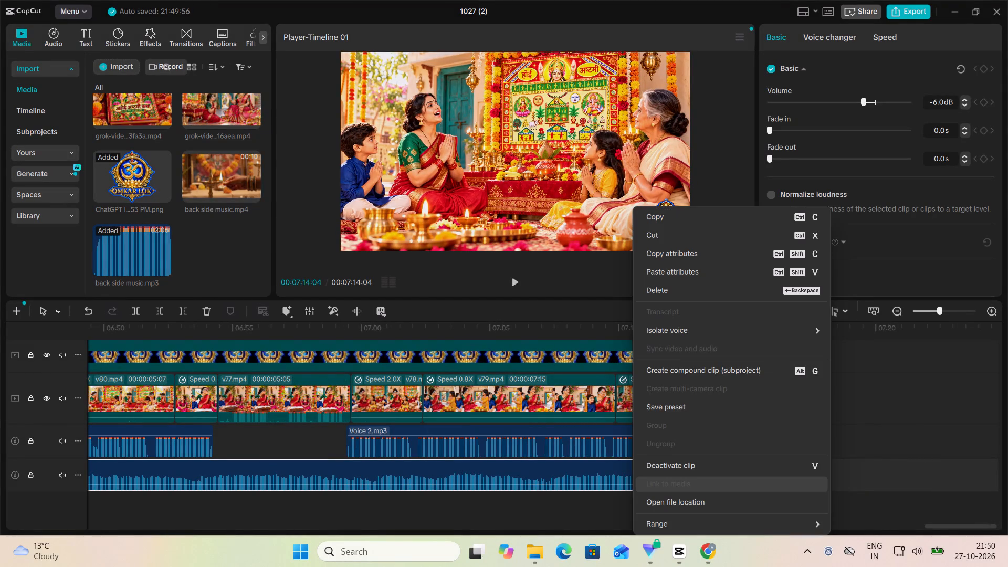
pyautogui.click(599, 509)
pyautogui.click(657, 499)
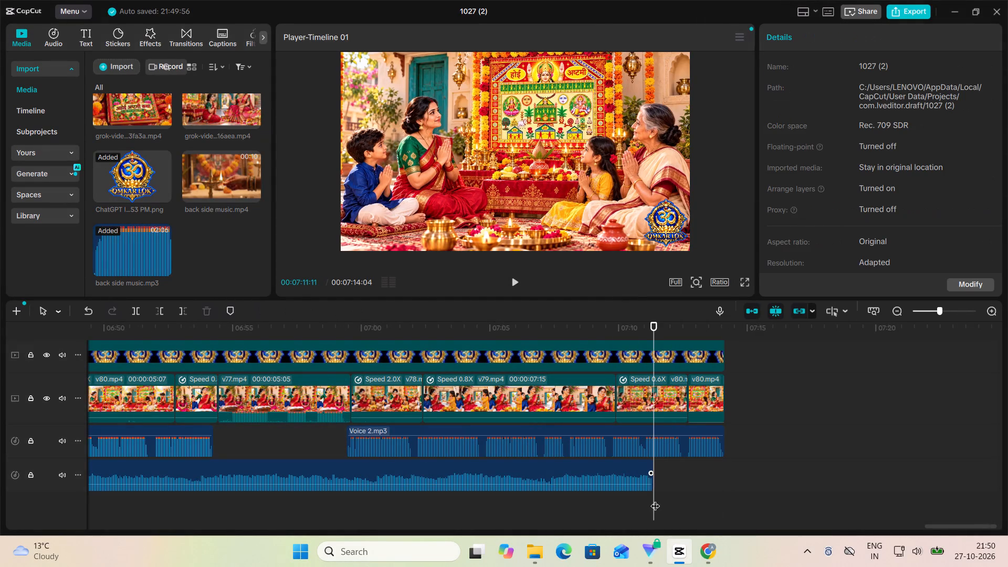
pyautogui.rightClick(680, 497)
pyautogui.click(726, 487)
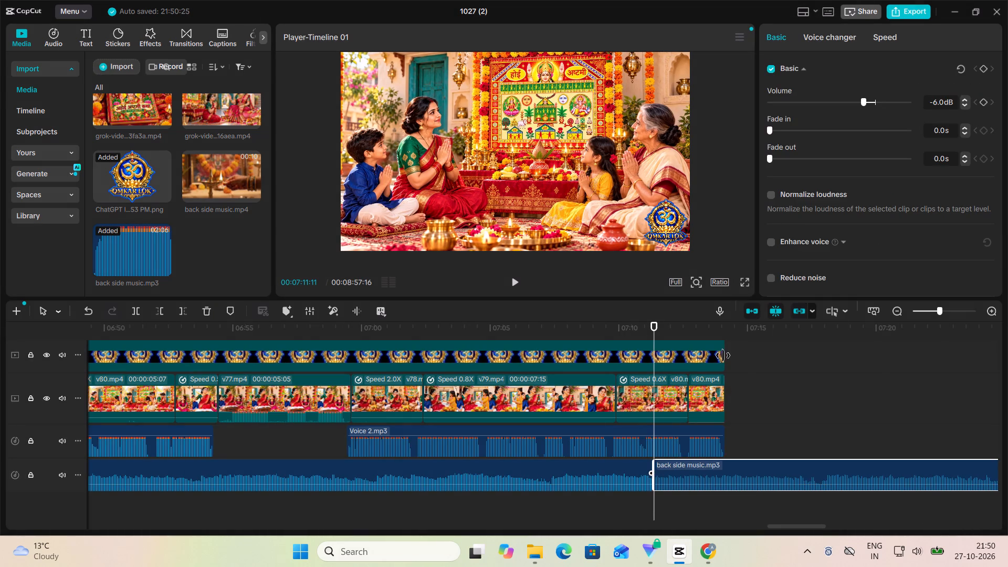
# Cut the last back side music.mp3 copy at 00:07:14:04, where the video ends, and delete the excess.
pyautogui.click(723, 330)
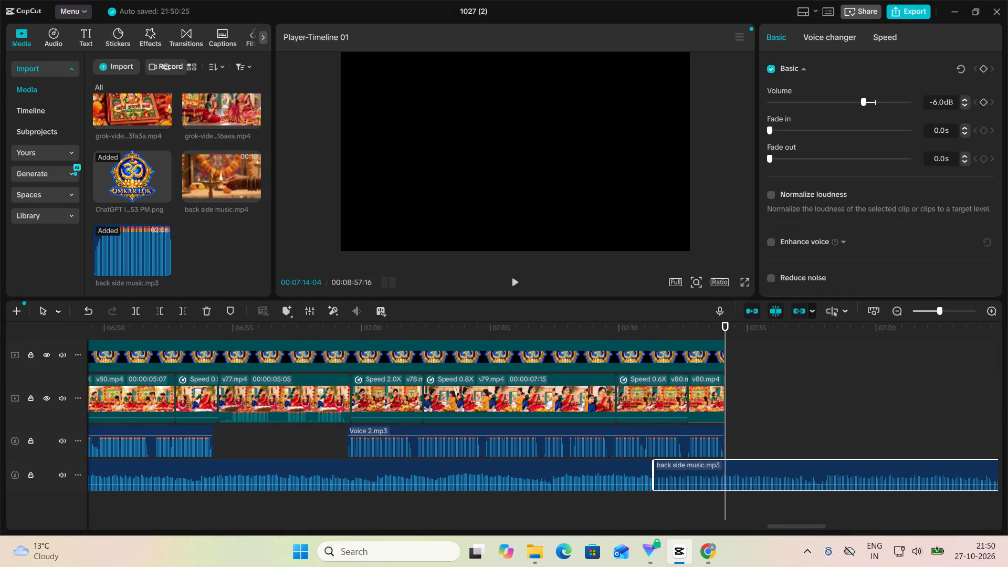
pyautogui.click(134, 313)
pyautogui.click(205, 312)
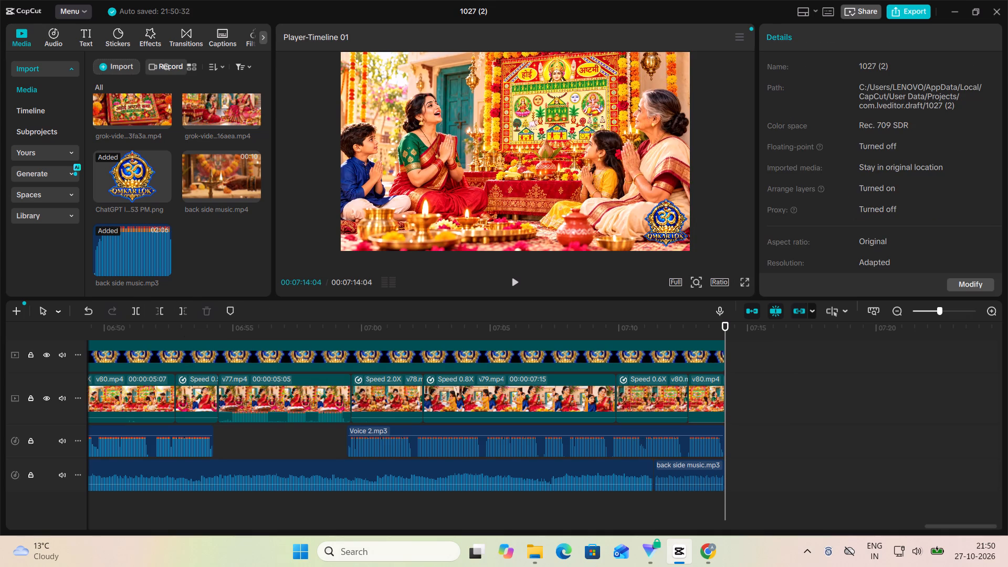
# Scrub back through the timeline to locate the scene of the goddess blessing the kneeling woman, around 00:03:43:20.
pyautogui.moveTo(727, 322); pyautogui.dragTo(128, 418)
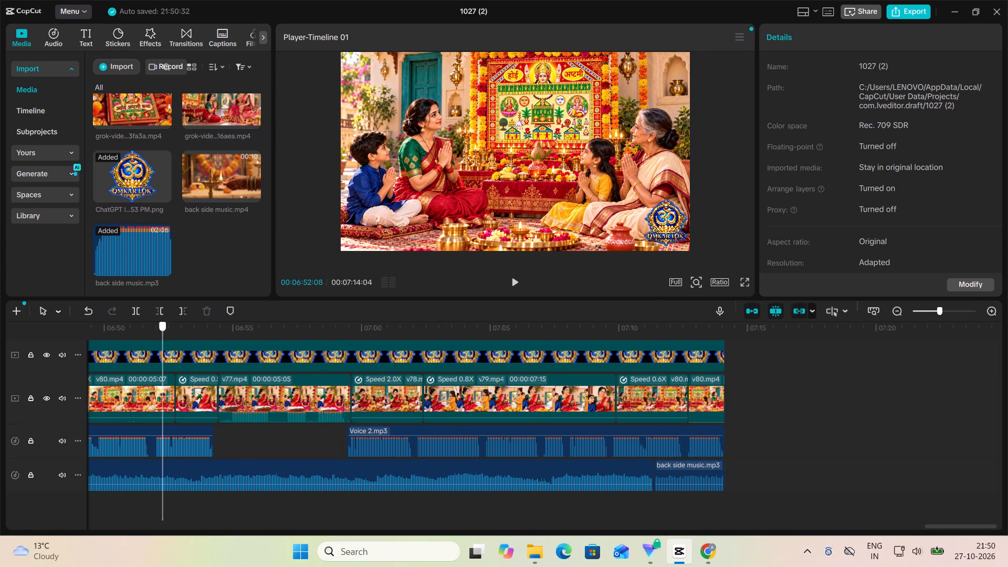
pyautogui.moveTo(128, 418); pyautogui.dragTo(38, 449)
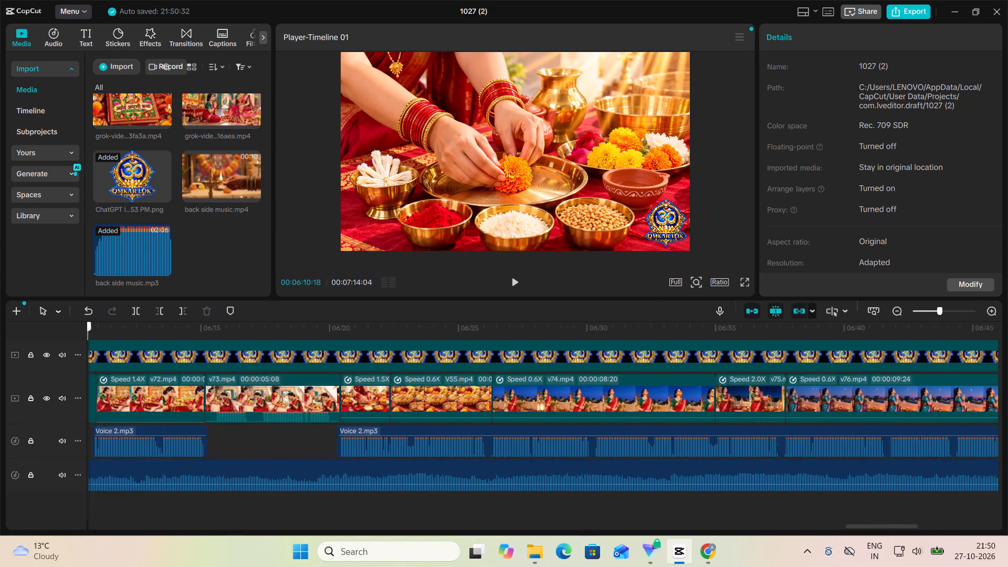
pyautogui.moveTo(38, 449); pyautogui.dragTo(38, 450)
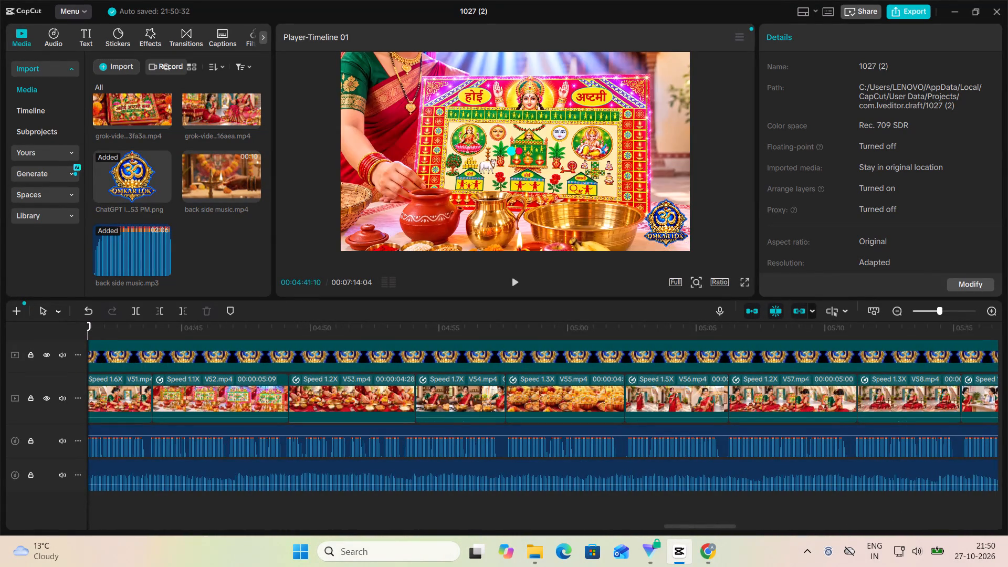
pyautogui.moveTo(219, 507); pyautogui.dragTo(67, 529)
pyautogui.click(67, 529)
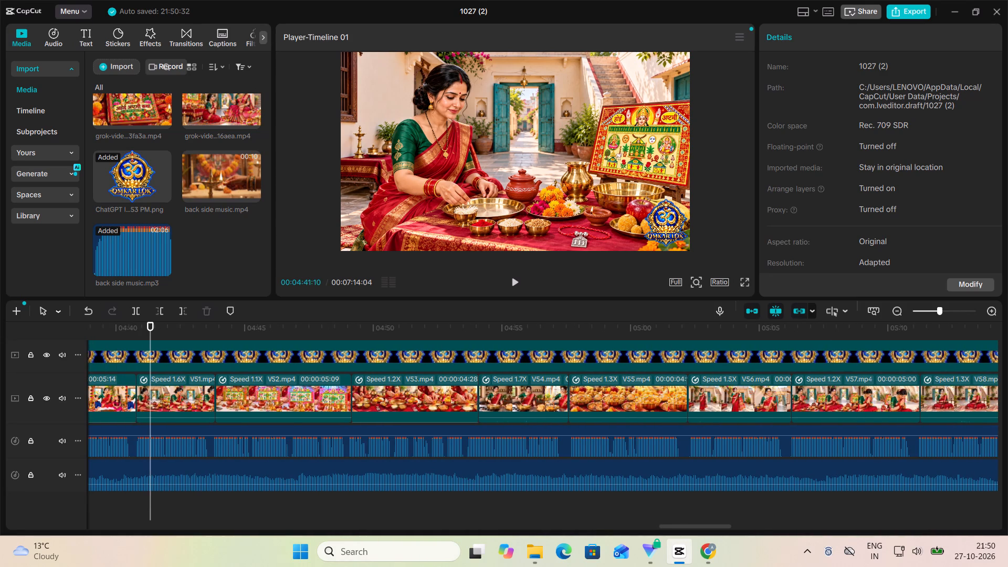
pyautogui.moveTo(147, 328); pyautogui.dragTo(46, 349)
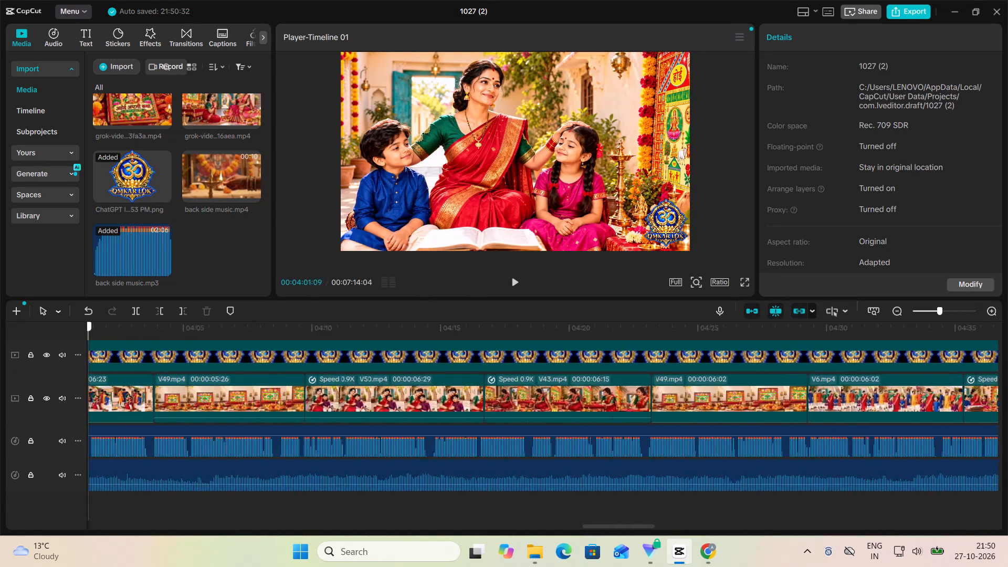
pyautogui.moveTo(46, 349); pyautogui.dragTo(66, 349)
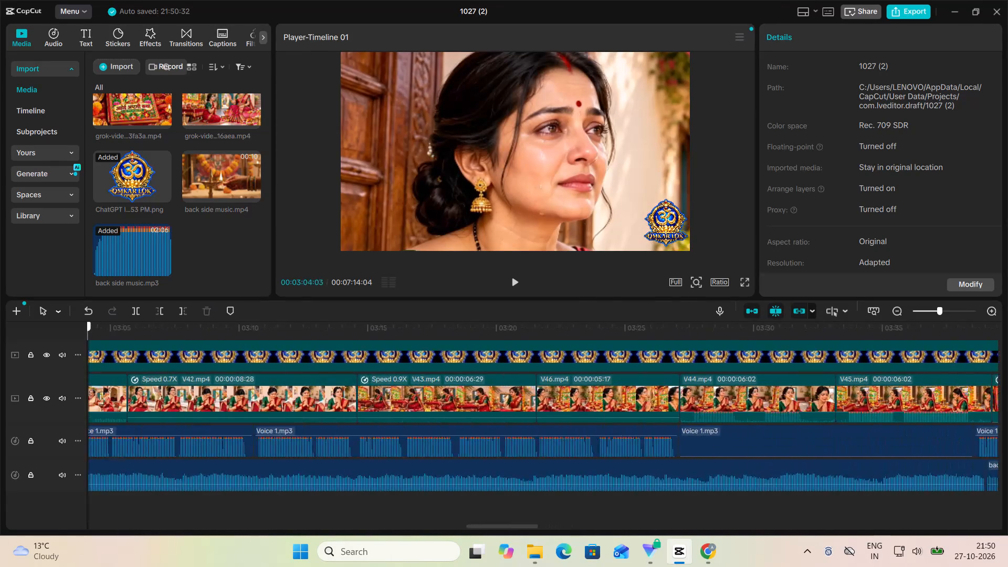
pyautogui.moveTo(66, 349); pyautogui.dragTo(52, 381)
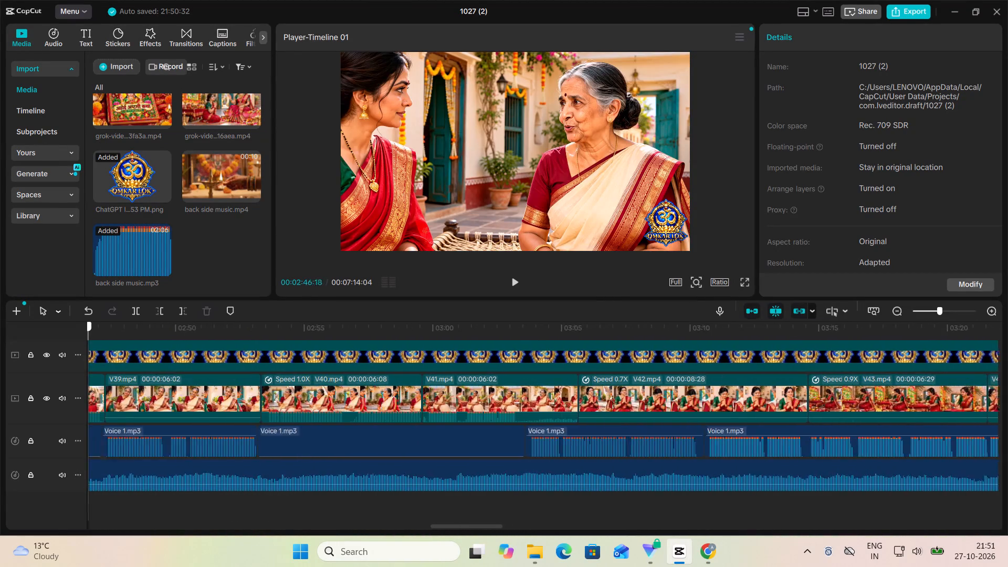
pyautogui.moveTo(52, 381); pyautogui.dragTo(664, 373)
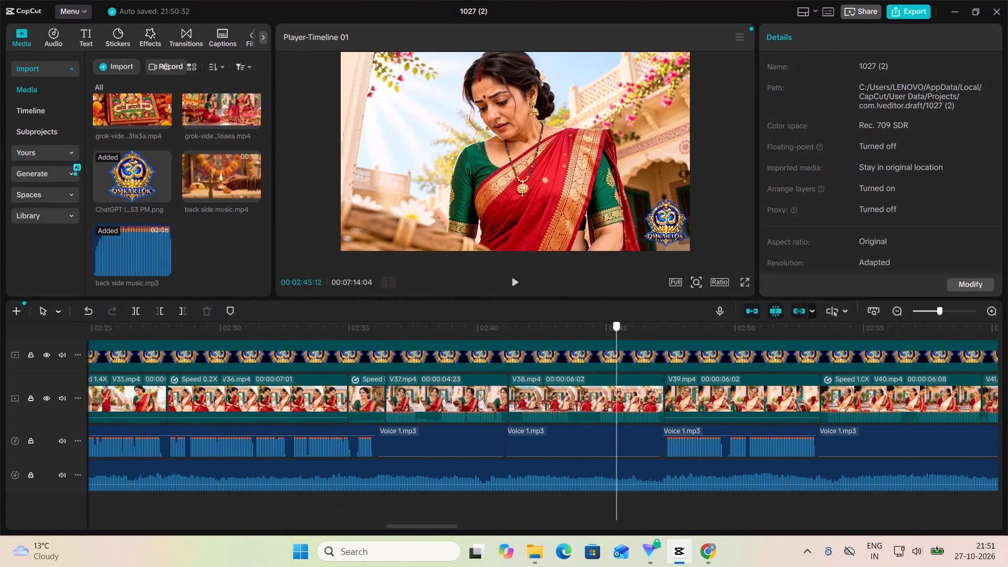
pyautogui.moveTo(664, 373); pyautogui.dragTo(1007, 367)
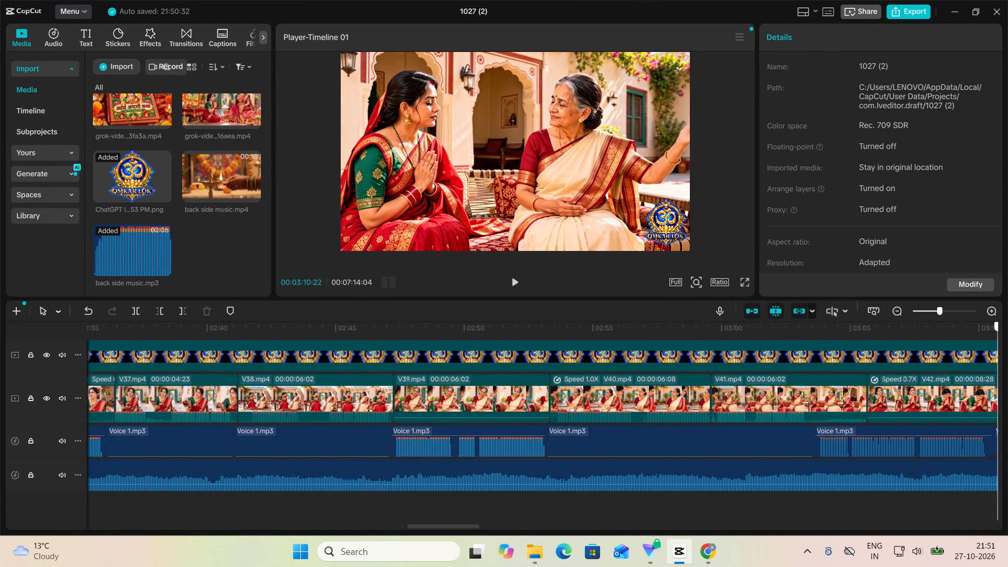
pyautogui.moveTo(1007, 367); pyautogui.dragTo(997, 385)
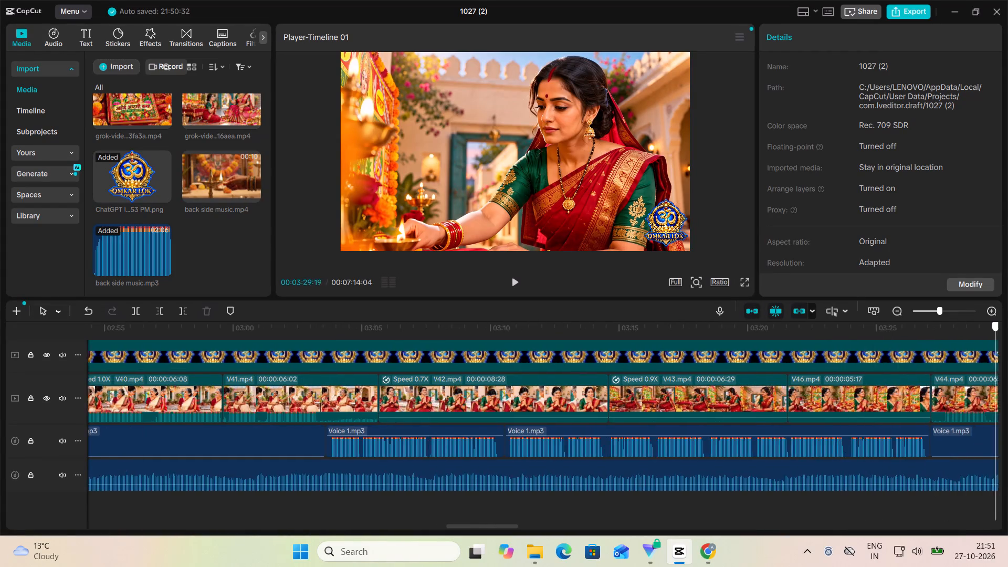
pyautogui.moveTo(997, 385); pyautogui.dragTo(813, 431)
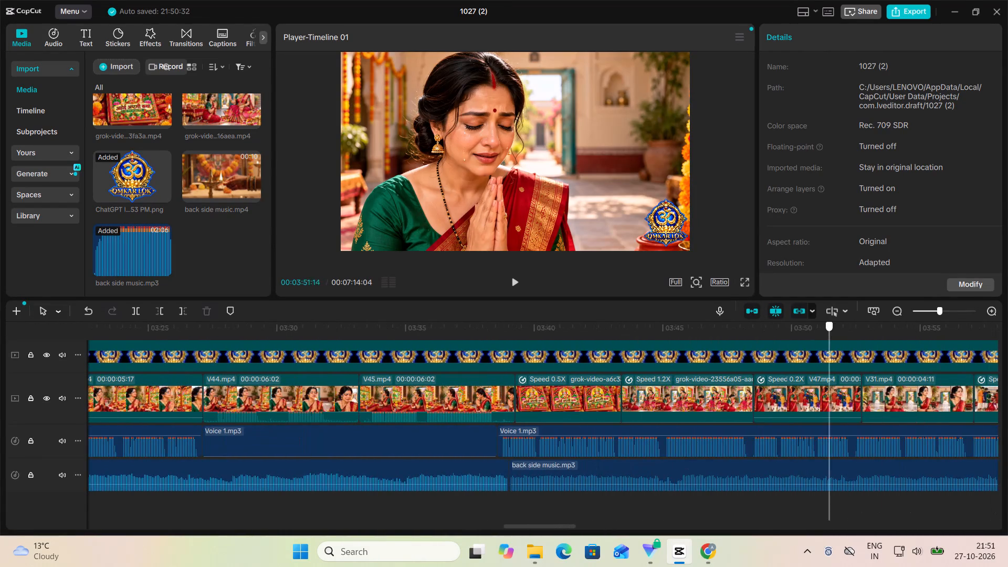
pyautogui.moveTo(813, 431); pyautogui.dragTo(674, 471)
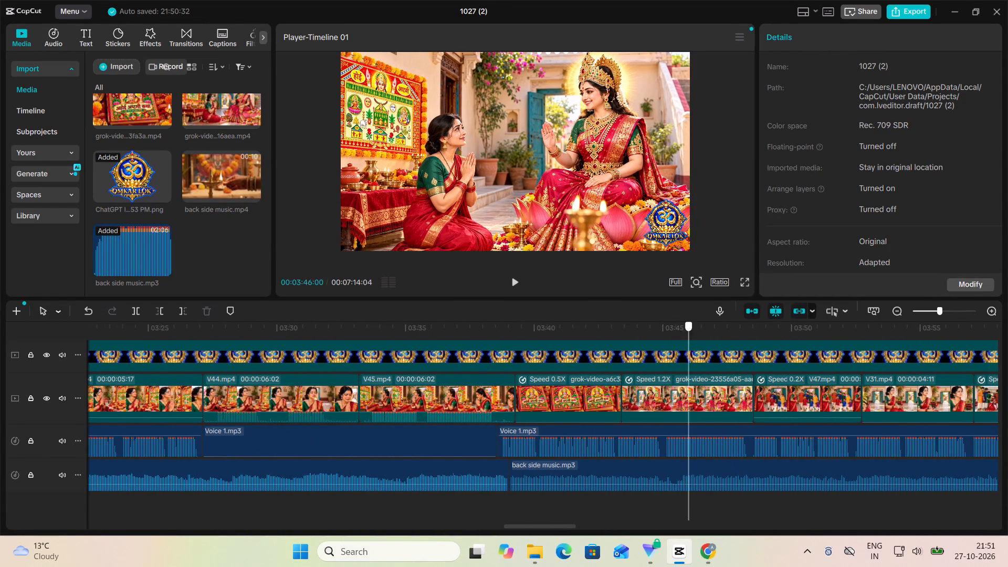
pyautogui.moveTo(674, 471); pyautogui.dragTo(628, 492)
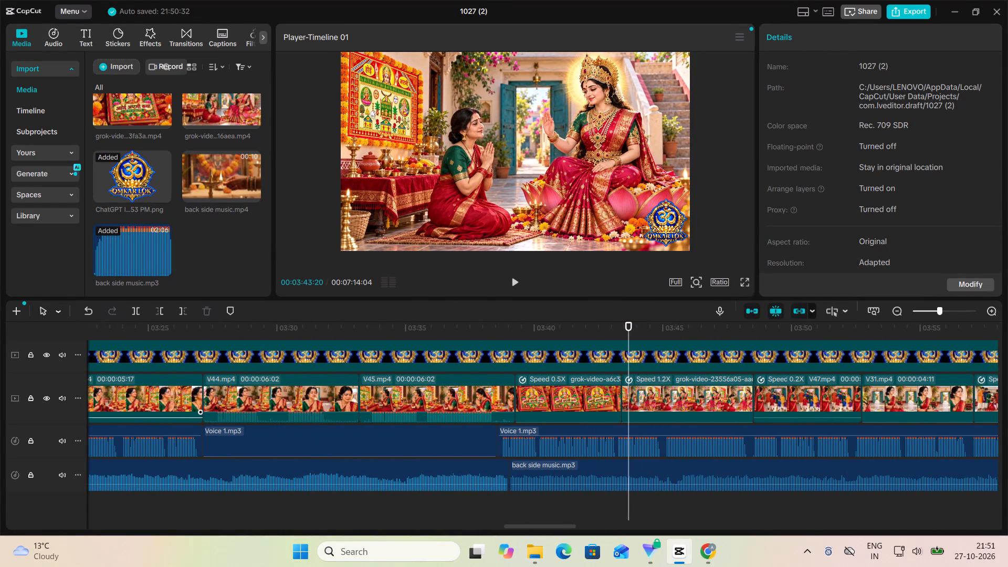
# Search the sound effects library for "church bell".
pyautogui.click(49, 32)
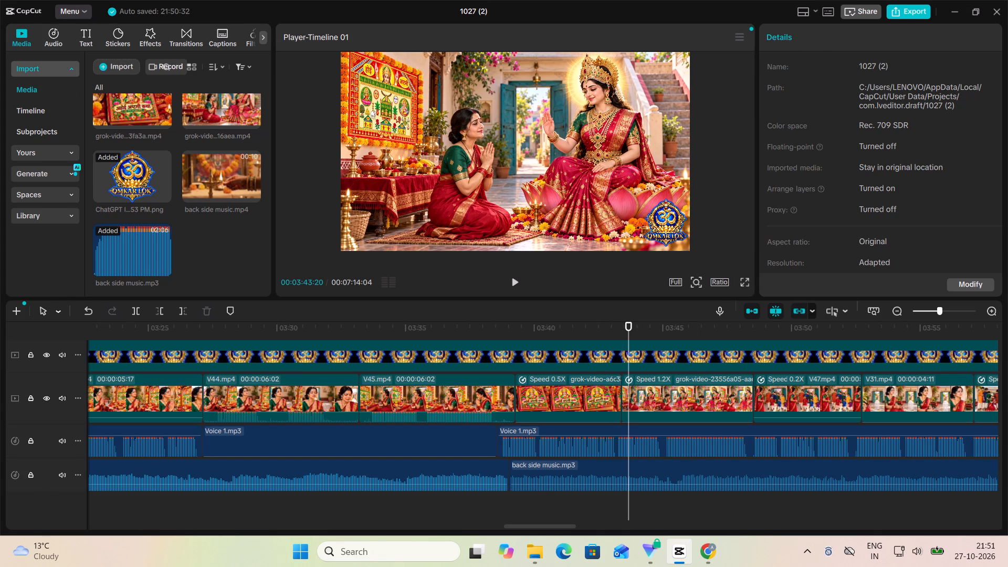
pyautogui.click(54, 34)
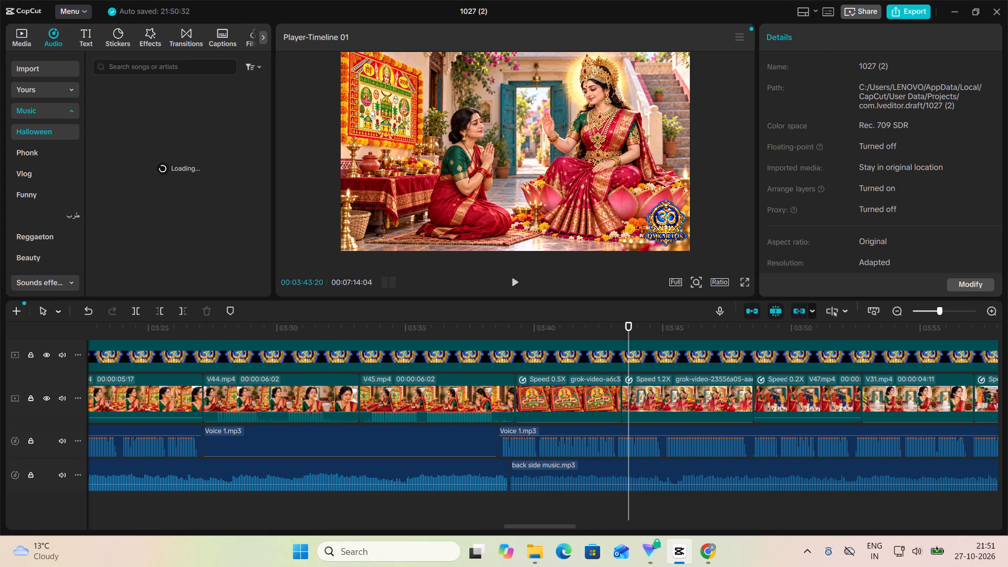
pyautogui.click(55, 283)
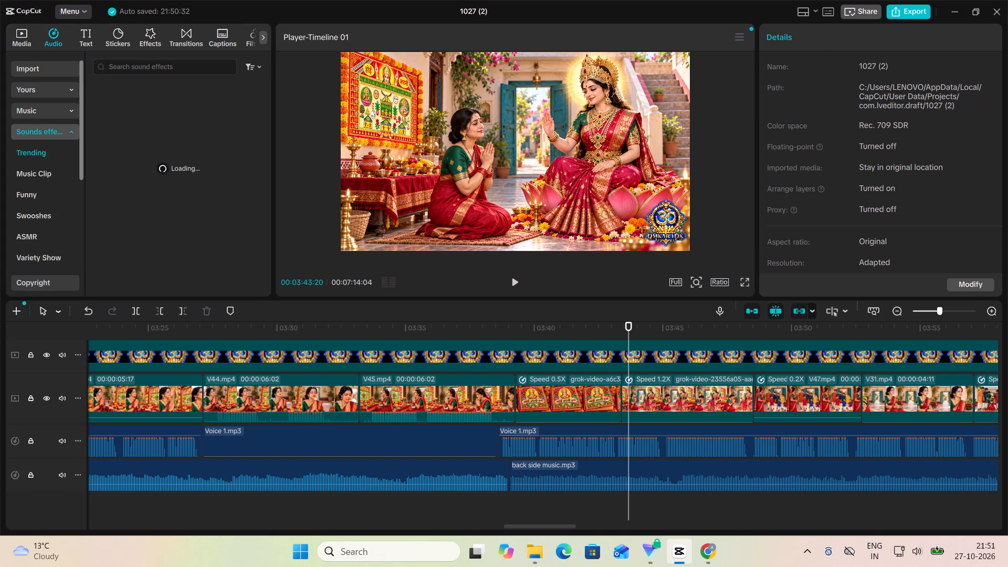
pyautogui.click(114, 68)
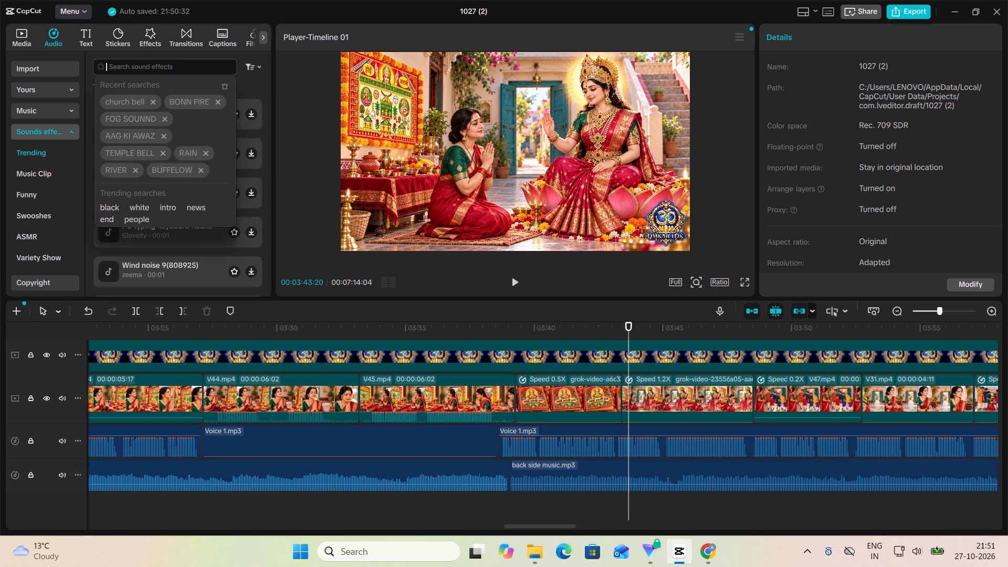
pyautogui.write('church be')
pyautogui.write('ll')
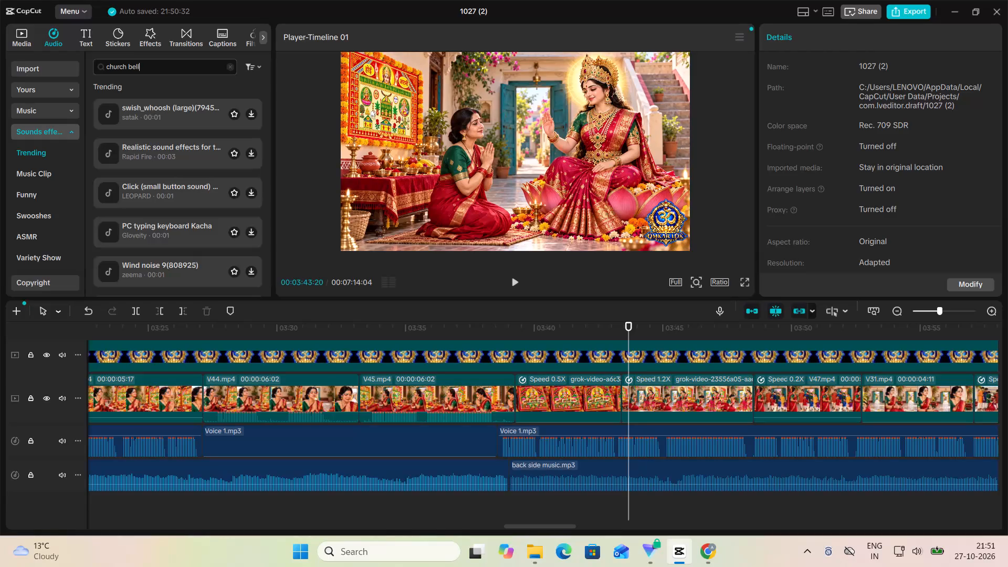
pyautogui.press('Return')
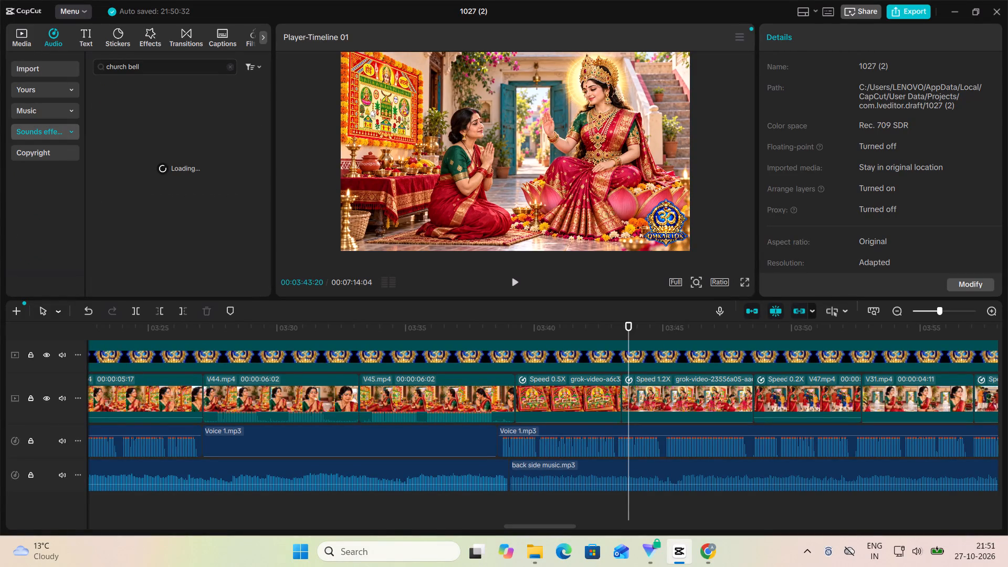
# Preview the zomap Church bell, Church bell(12844) and Church bell/wedding sound effects.
pyautogui.doubleClick(205, 98)
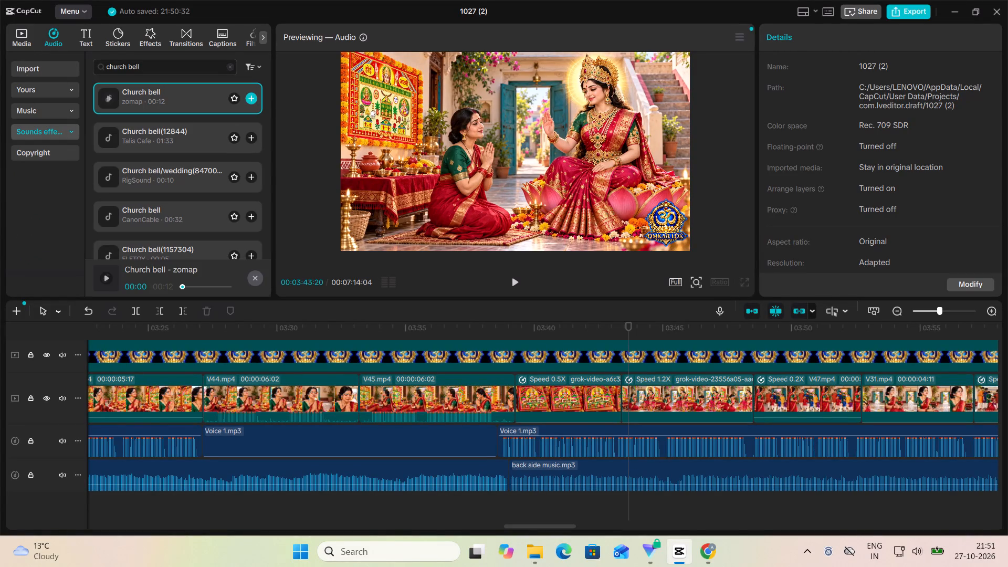
pyautogui.doubleClick(205, 97)
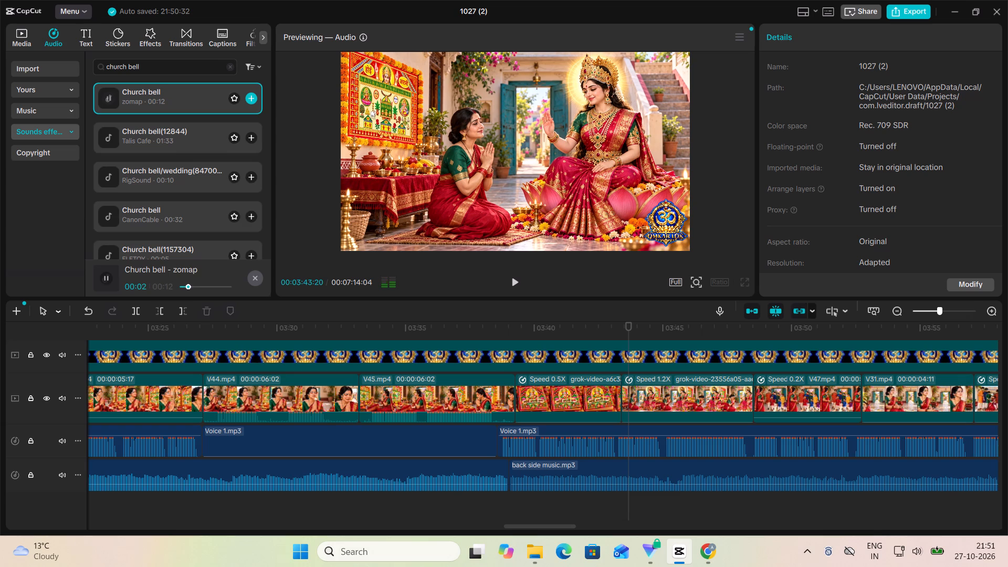
pyautogui.doubleClick(209, 142)
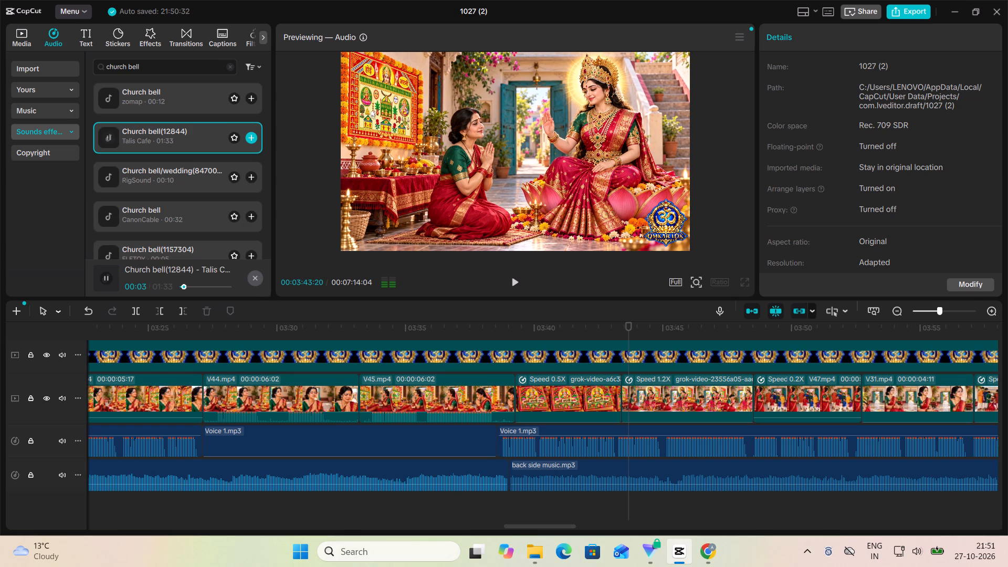
pyautogui.doubleClick(213, 182)
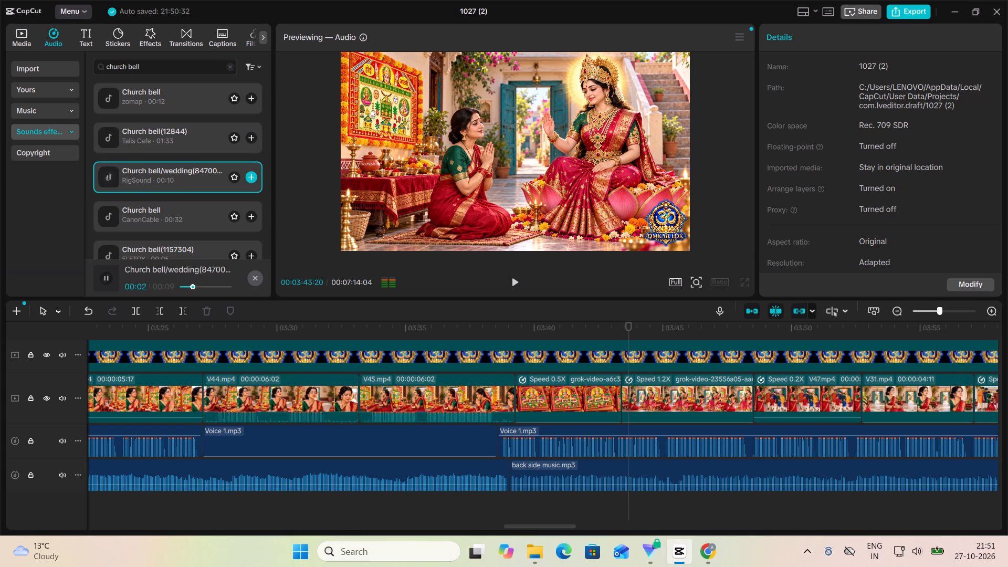
# Add the Church bell/wedding(847003) effect on a new track below the music at about 00:03:40 and trim its end to about 7 seconds.
pyautogui.moveTo(204, 182); pyautogui.dragTo(281, 323)
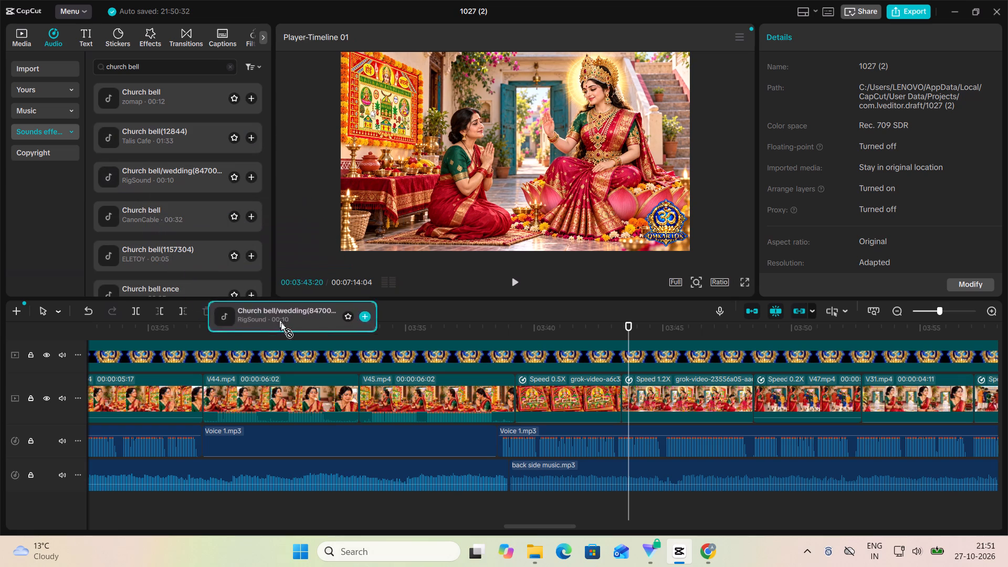
pyautogui.moveTo(281, 323); pyautogui.dragTo(518, 495)
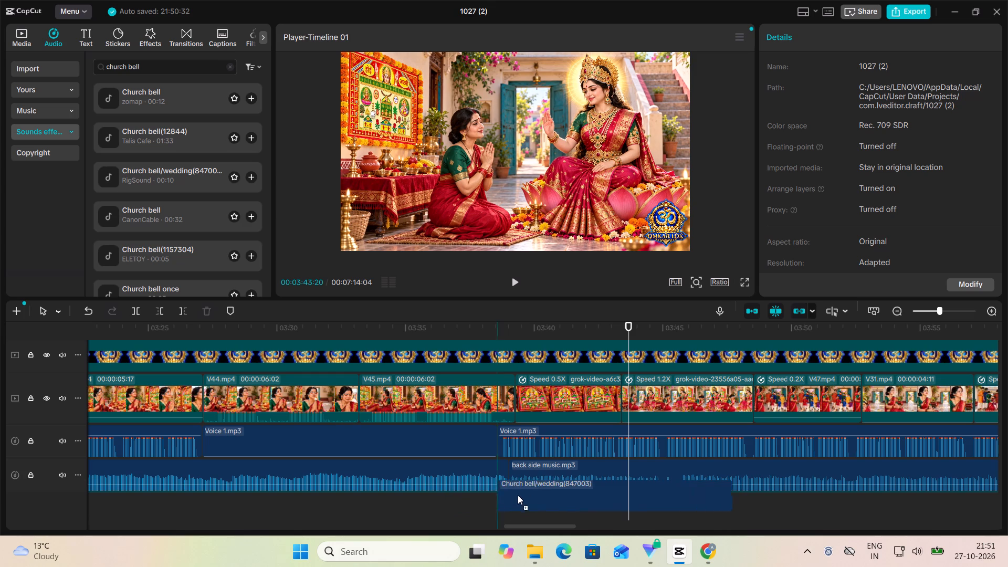
pyautogui.moveTo(518, 495); pyautogui.dragTo(538, 511)
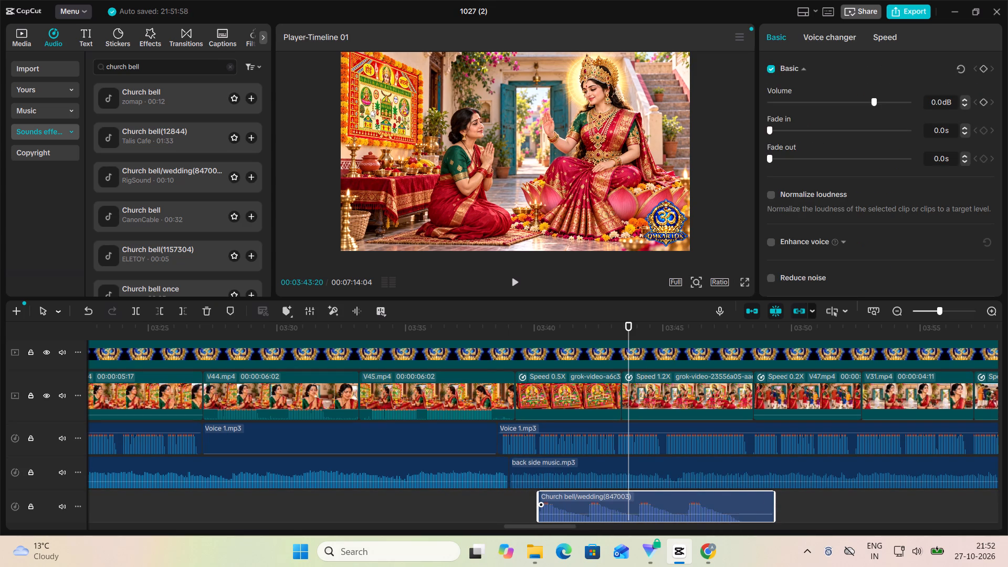
pyautogui.moveTo(775, 507); pyautogui.dragTo(724, 527)
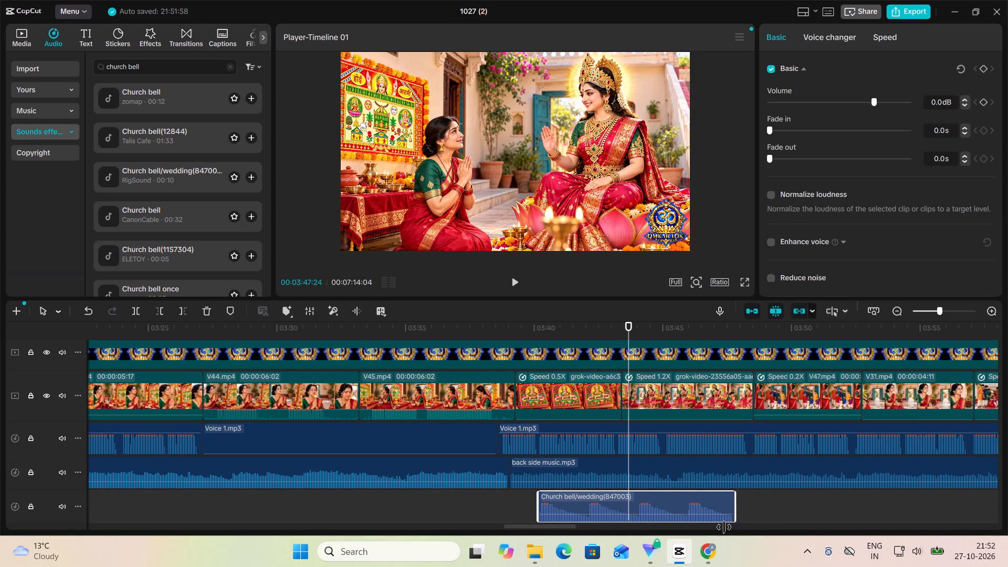
pyautogui.moveTo(724, 527); pyautogui.dragTo(718, 531)
# Shift the trimmed church bell clip later so it starts at about 00:03:41, beneath the goddess scene.
pyautogui.moveTo(636, 505); pyautogui.dragTo(661, 498)
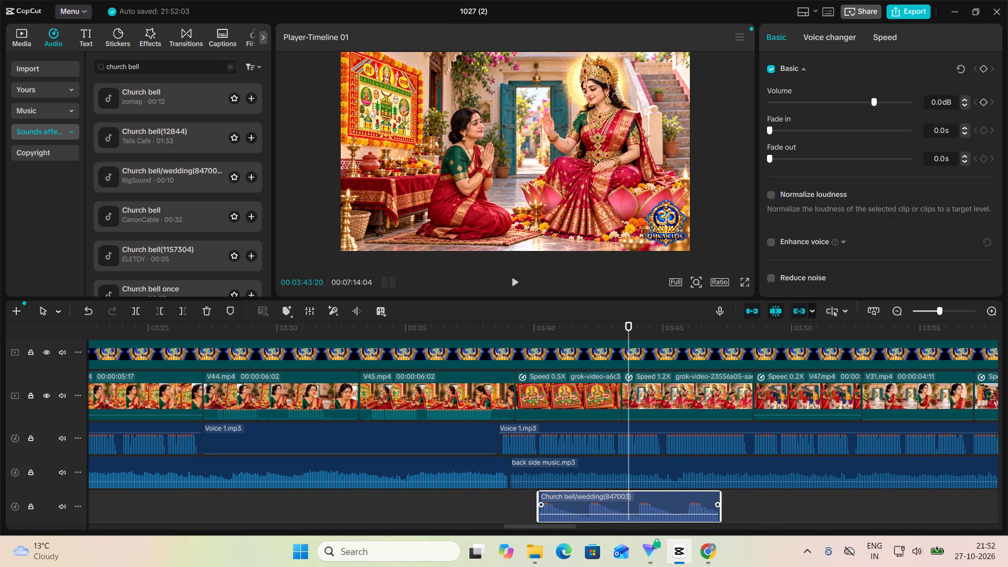
pyautogui.moveTo(661, 498); pyautogui.dragTo(665, 506)
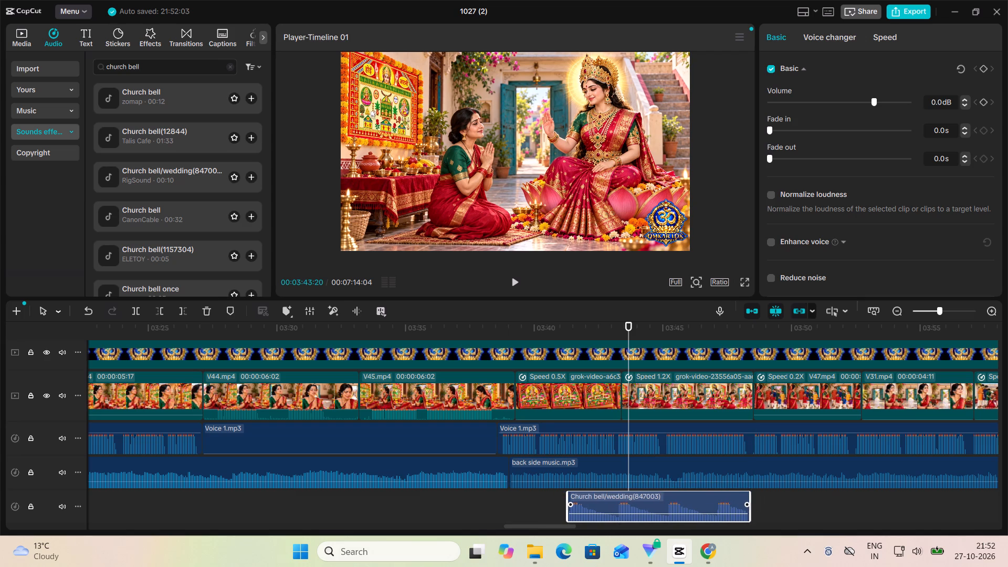
pyautogui.moveTo(665, 506); pyautogui.dragTo(668, 503)
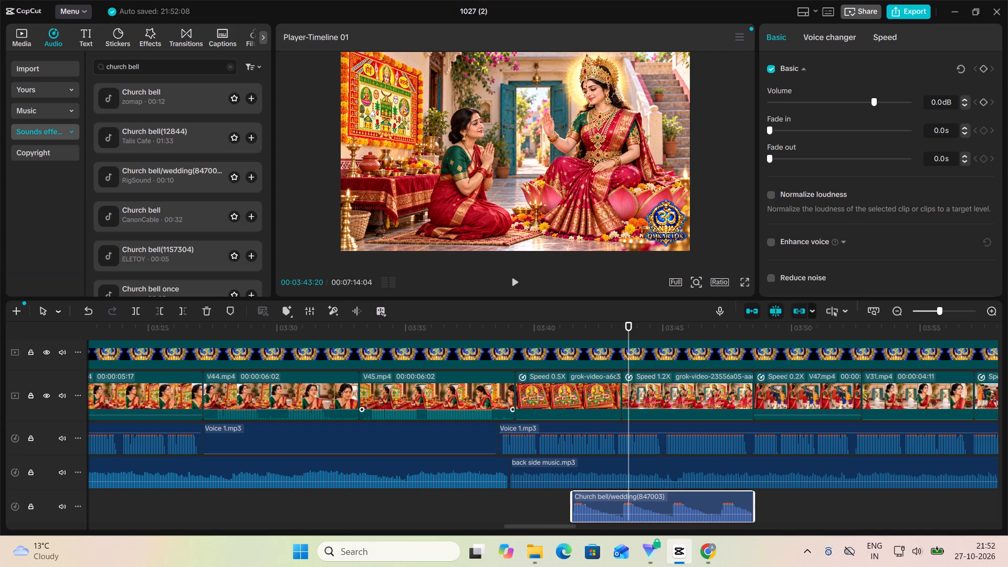
pyautogui.click(586, 506)
pyautogui.moveTo(572, 515); pyautogui.dragTo(538, 516)
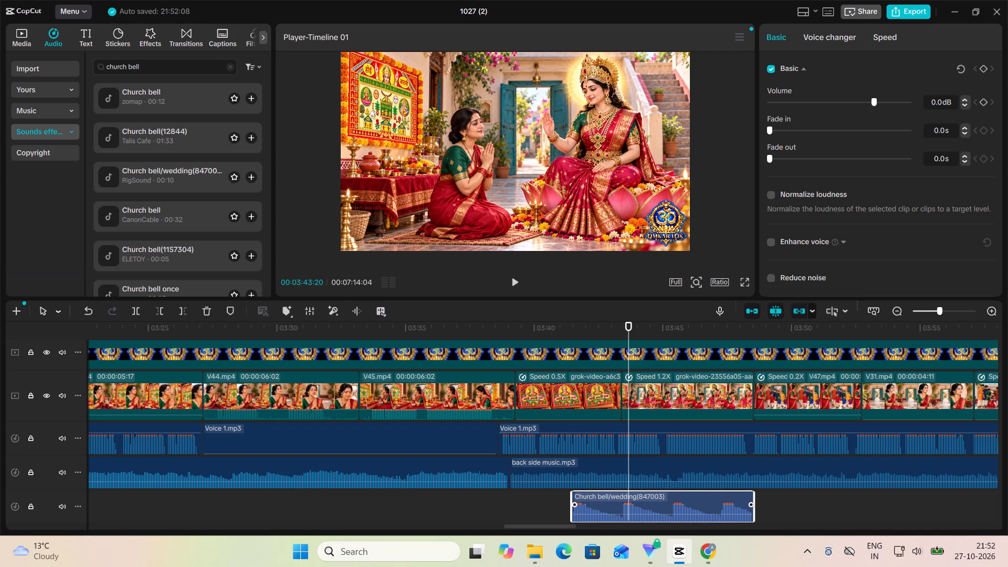
# Play back the church bell section and trim the bell clip's beginning so it starts at about 00:03:43, with the goddess clip.
pyautogui.click(556, 323)
pyautogui.click(513, 279)
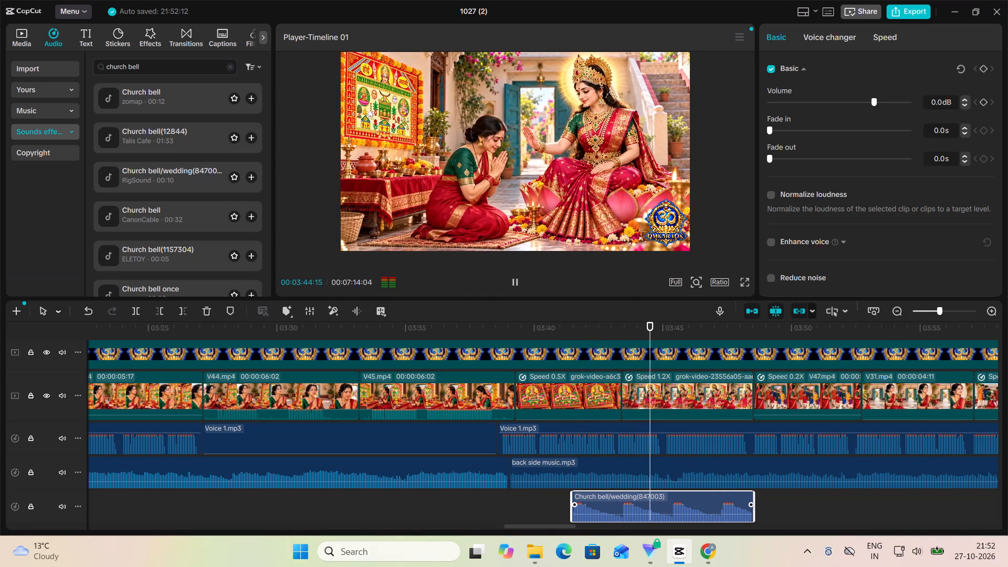
pyautogui.click(515, 282)
pyautogui.click(597, 508)
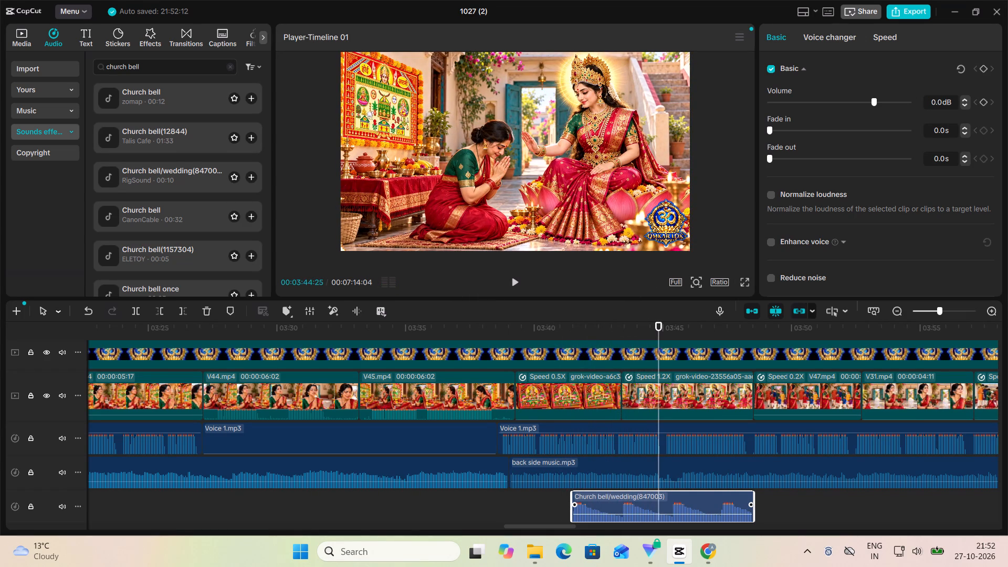
pyautogui.moveTo(571, 512); pyautogui.dragTo(620, 496)
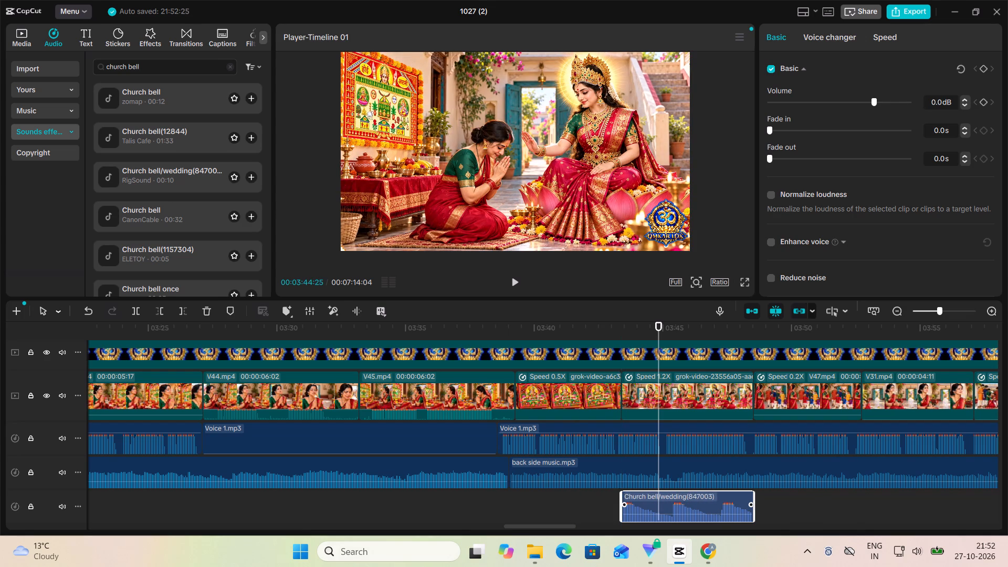
# Play the timeline from about 00:03:41 to about 00:03:50 to check the trimmed church bell against the goddess scene.
pyautogui.click(579, 325)
pyautogui.click(513, 287)
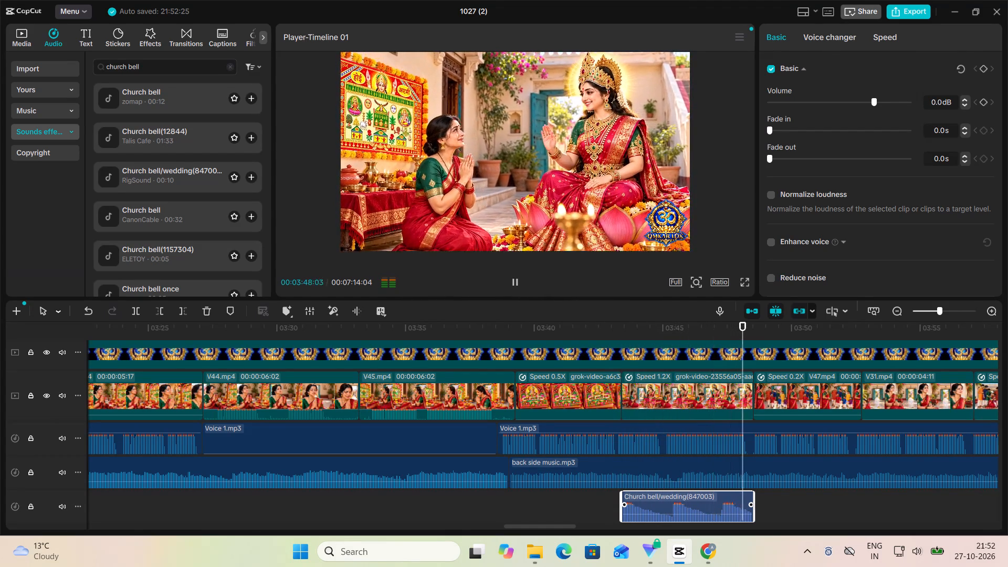
pyautogui.click(514, 279)
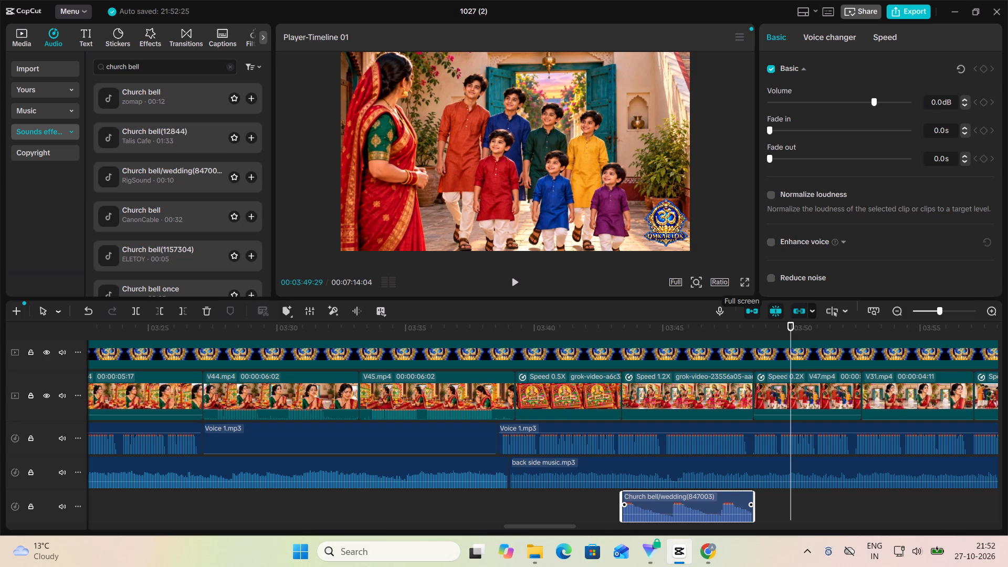
# Return to the beginning of the timeline at 00:00:00 and play the video in full screen for review.
pyautogui.click(409, 323)
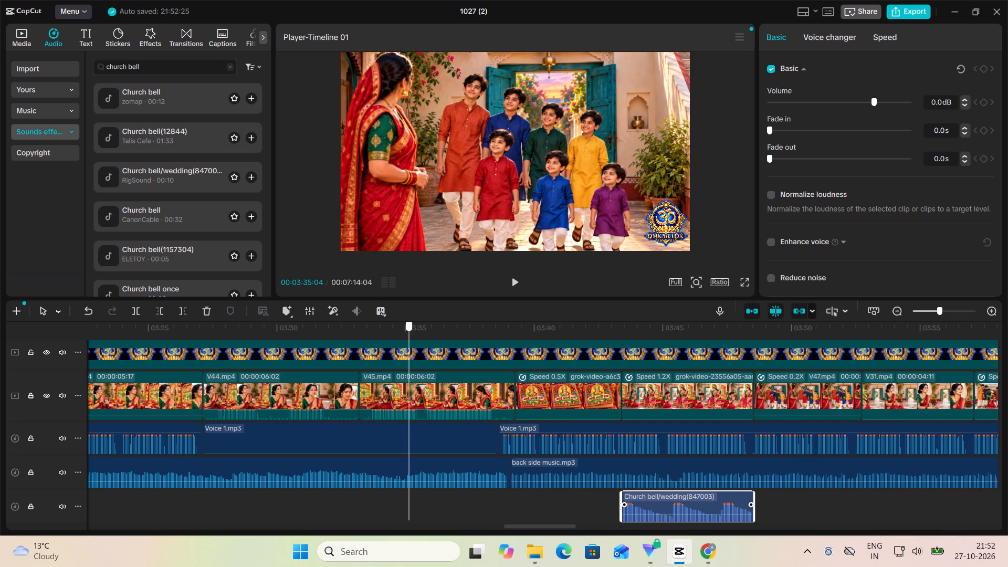
pyautogui.moveTo(409, 323); pyautogui.dragTo(0, 366)
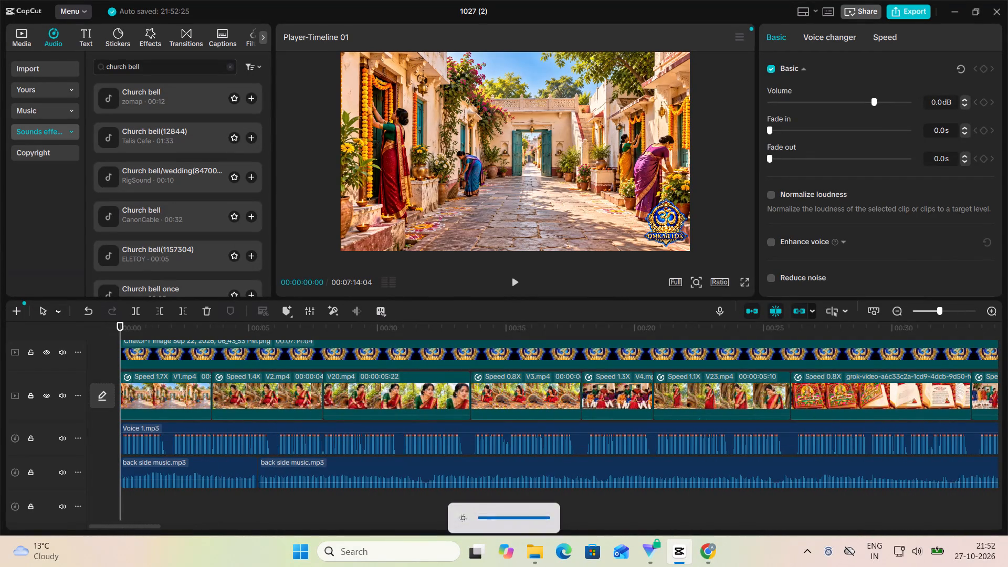
pyautogui.click(743, 283)
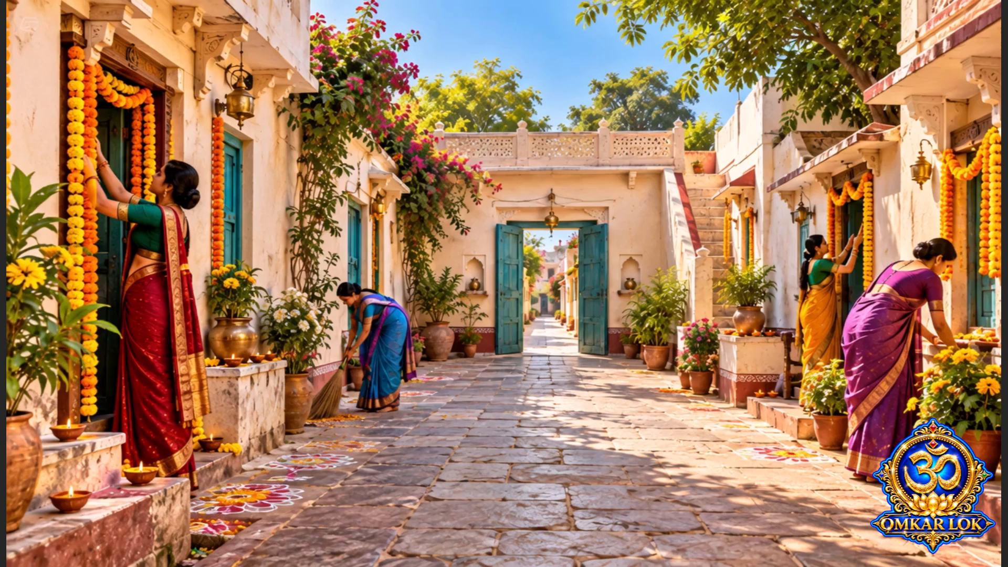
pyautogui.press('space')
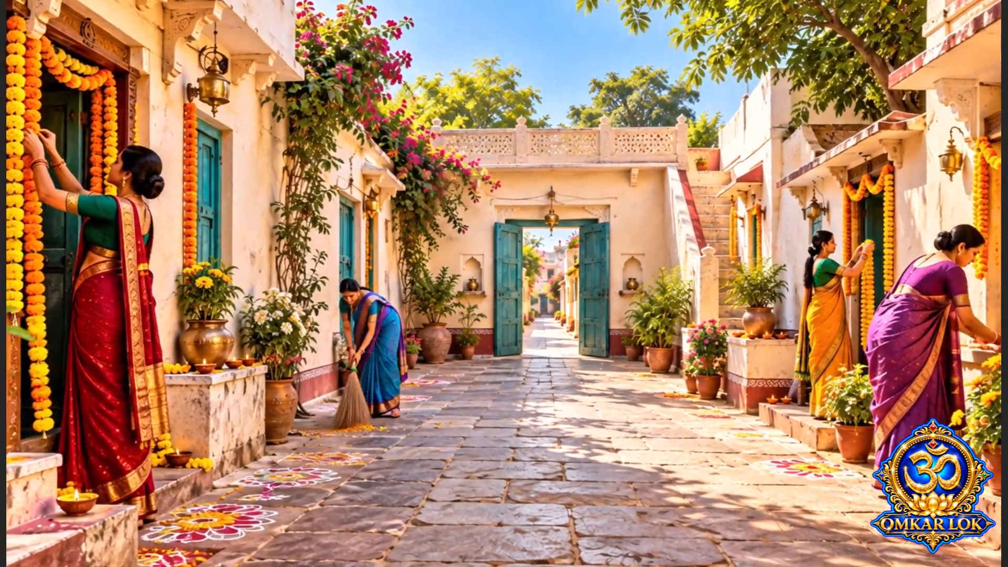
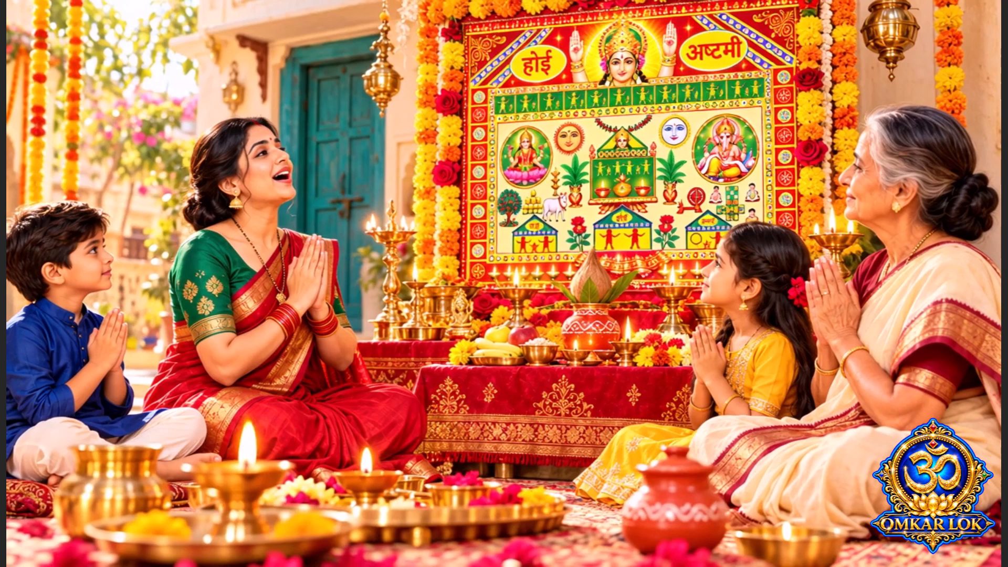
# Exit the full-screen preview and return to the editing timeline.
pyautogui.click(503, 428)
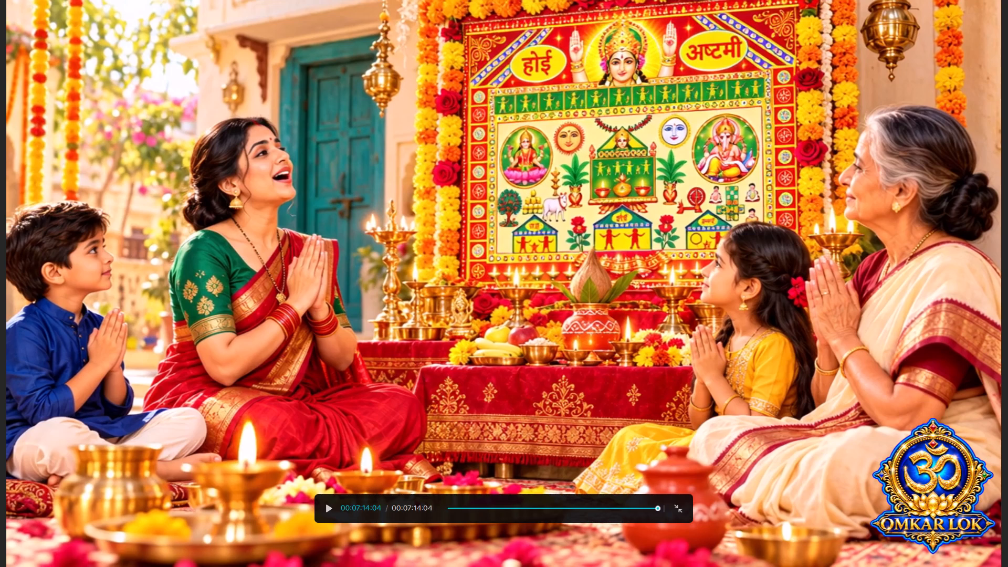
pyautogui.click(675, 505)
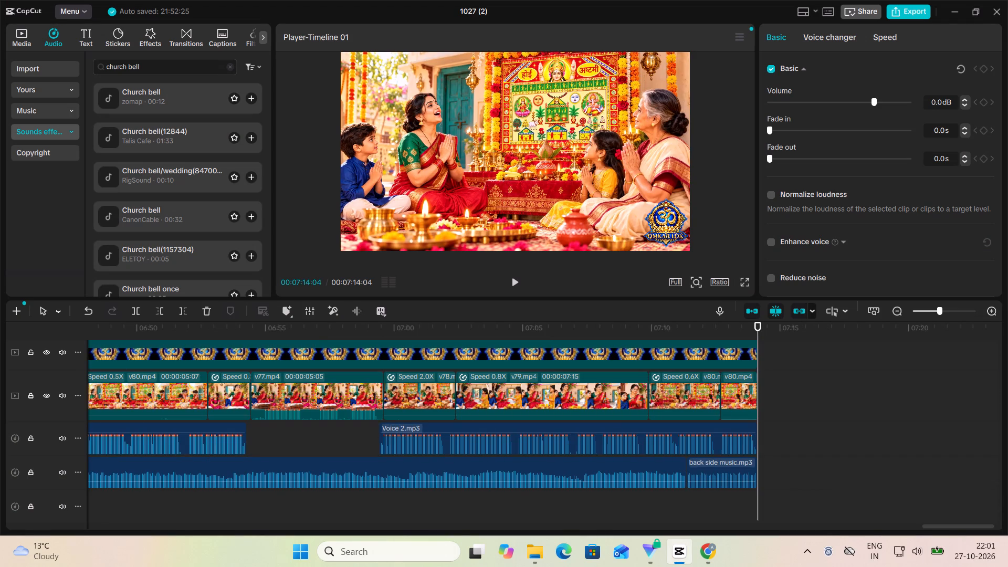
# Open the export settings and name the exported video "karwa chouth ki kahani".
pyautogui.click(901, 9)
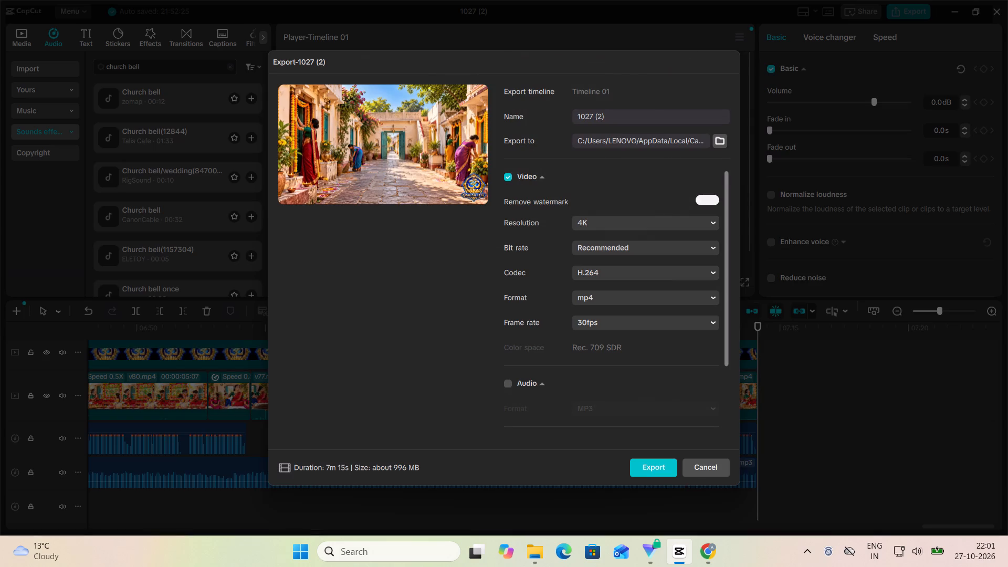
pyautogui.click(610, 114)
pyautogui.press('BackSpace')
pyautogui.press('BackSpace')
pyautogui.press('BackSpace')
pyautogui.press('BackSpace')
pyautogui.press('BackSpace')
pyautogui.press('BackSpace')
pyautogui.press('BackSpace')
pyautogui.press('BackSpace')
pyautogui.press('BackSpace')
pyautogui.press('BackSpace')
pyautogui.press('BackSpace')
pyautogui.press('BackSpace')
pyautogui.press('BackSpace')
pyautogui.press('BackSpace')
pyautogui.press('BackSpace')
pyautogui.press('BackSpace')
pyautogui.press('BackSpace')
pyautogui.press('BackSpace')
pyautogui.press('BackSpace')
pyautogui.press('BackSpace')
pyautogui.write('karwa')
pyautogui.press('space')
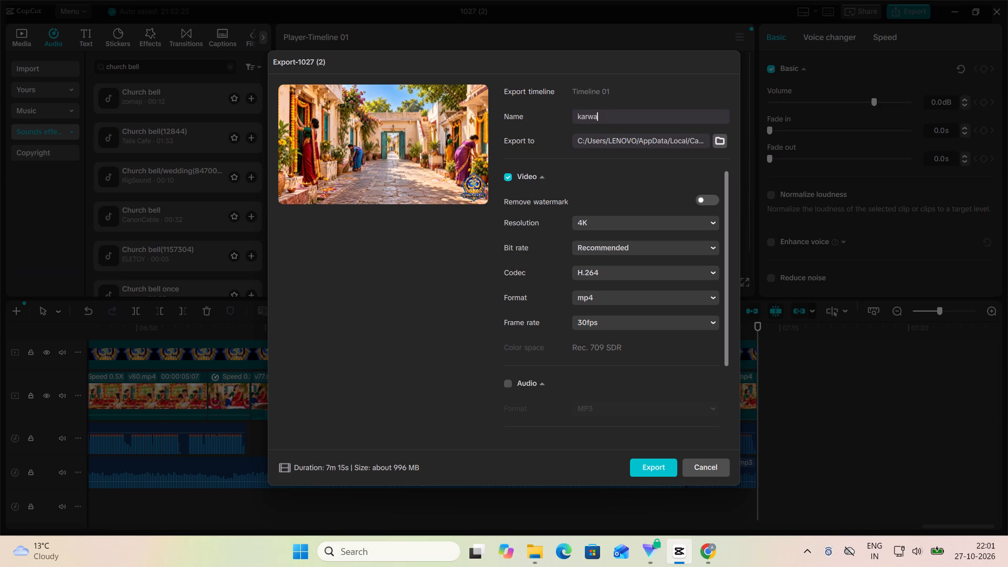
pyautogui.write('chou')
pyautogui.write('th')
pyautogui.press('space')
pyautogui.write('ki kahani')
pyautogui.press('space')
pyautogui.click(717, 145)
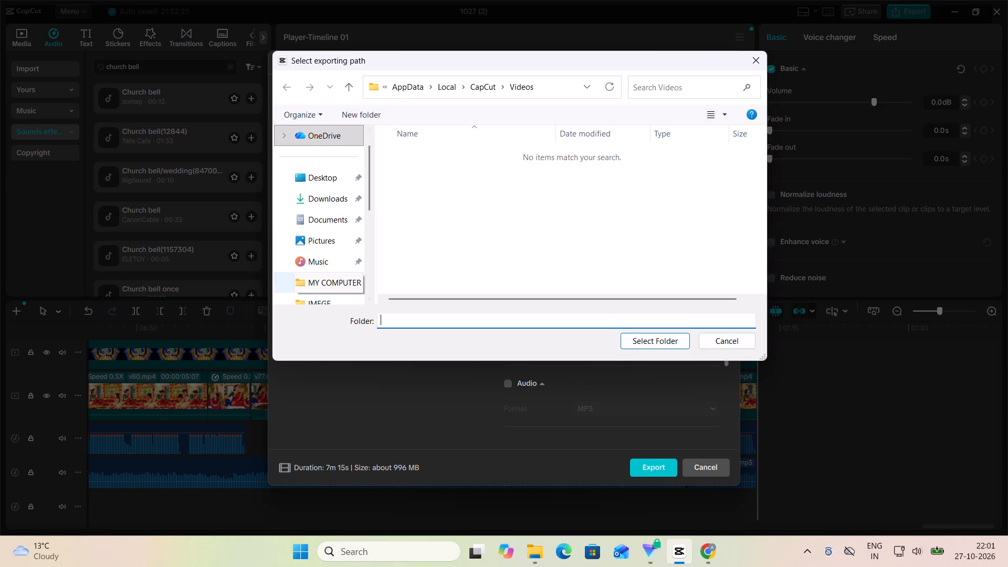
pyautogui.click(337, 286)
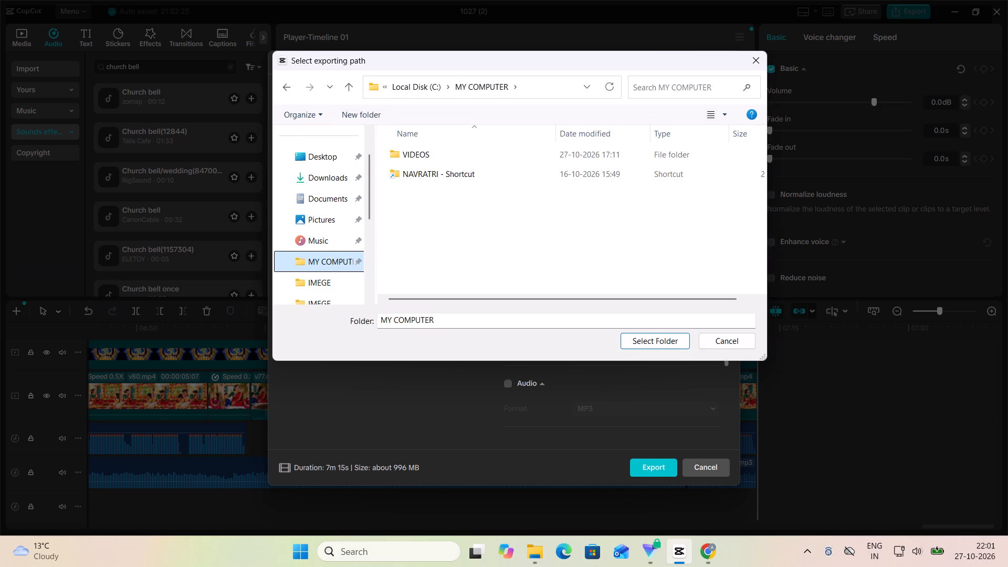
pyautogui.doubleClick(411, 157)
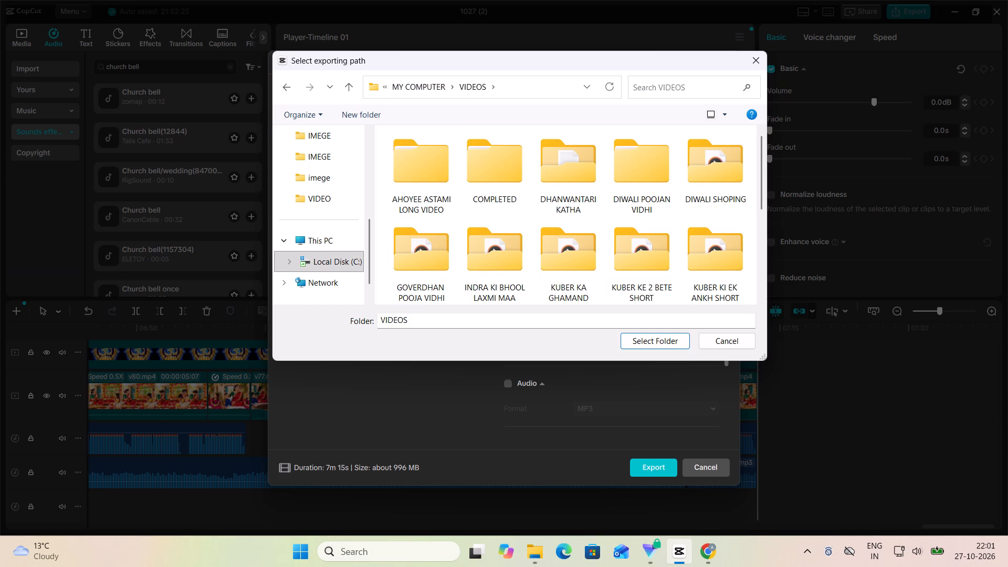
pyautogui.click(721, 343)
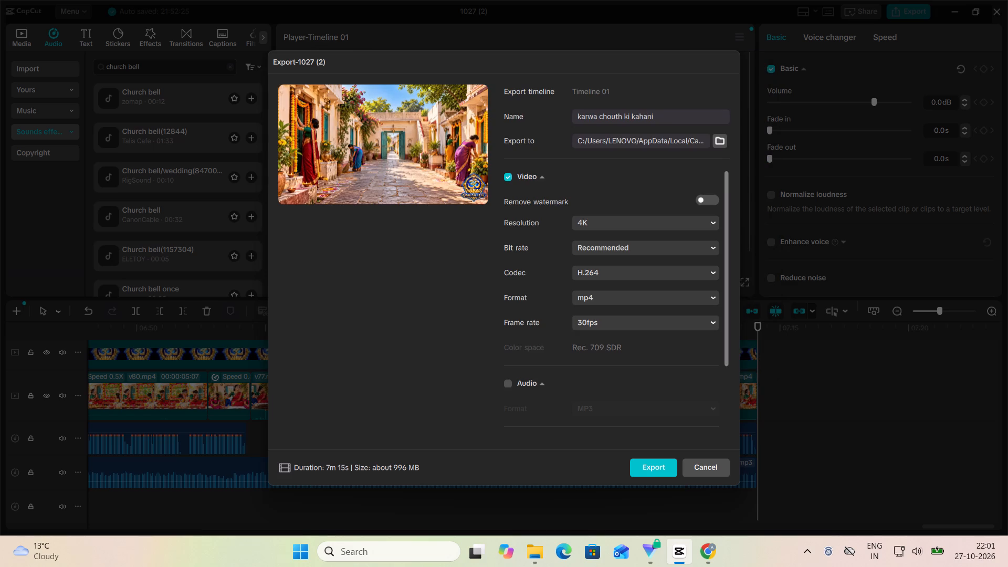
# Change the beginning of the export name so that it reads "AHOYEE ASTAMI ki kahani".
pyautogui.click(625, 114)
pyautogui.press('BackSpace')
pyautogui.press('BackSpace')
pyautogui.press('BackSpace')
pyautogui.press('BackSpace')
pyautogui.press('BackSpace')
pyautogui.press('BackSpace')
pyautogui.press('BackSpace')
pyautogui.press('BackSpace')
pyautogui.press('BackSpace')
pyautogui.press('BackSpace')
pyautogui.press('BackSpace')
pyautogui.press('BackSpace')
pyautogui.press('BackSpace')
pyautogui.press('BackSpace')
pyautogui.press('BackSpace')
pyautogui.press('BackSpace')
pyautogui.press('BackSpace')
pyautogui.press('BackSpace')
pyautogui.press('BackSpace')
pyautogui.press('BackSpace')
pyautogui.press('BackSpace')
pyautogui.press('BackSpace')
pyautogui.press('BackSpace')
pyautogui.press('a')
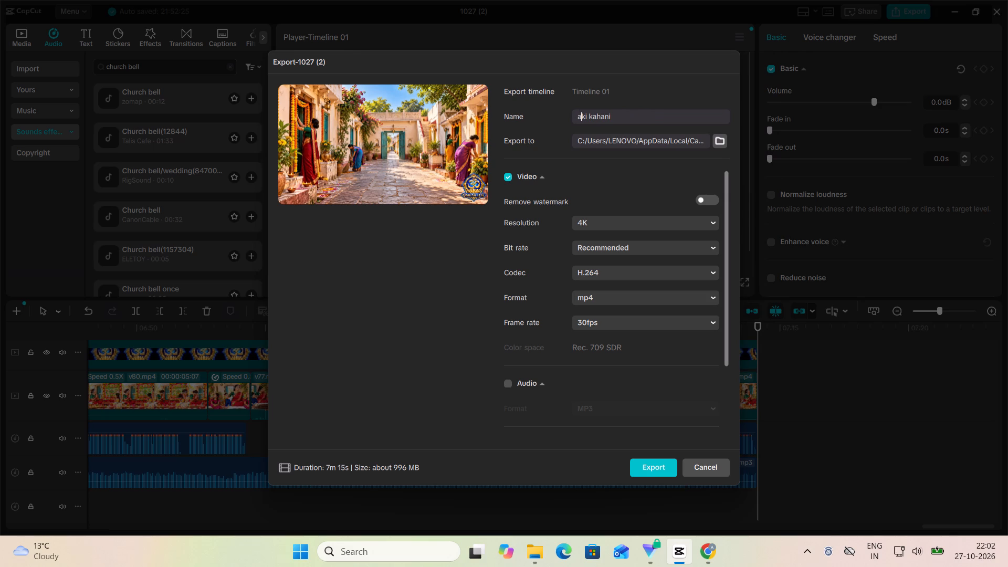
pyautogui.press('BackSpace')
pyautogui.press('a')
pyautogui.write('HOYEE')
pyautogui.press('space')
pyautogui.write('ASTAMI')
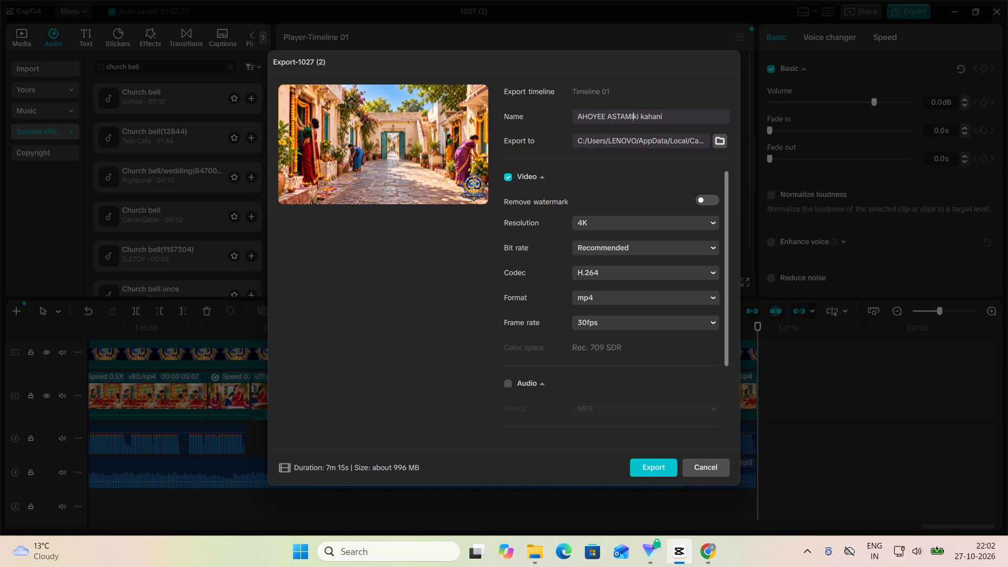
pyautogui.press('space')
# Set the export location to the IMEGE folder in MY COMPUTER > VIDEOS > AHOYEE ASTAMI LONG VIDEO.
pyautogui.click(718, 143)
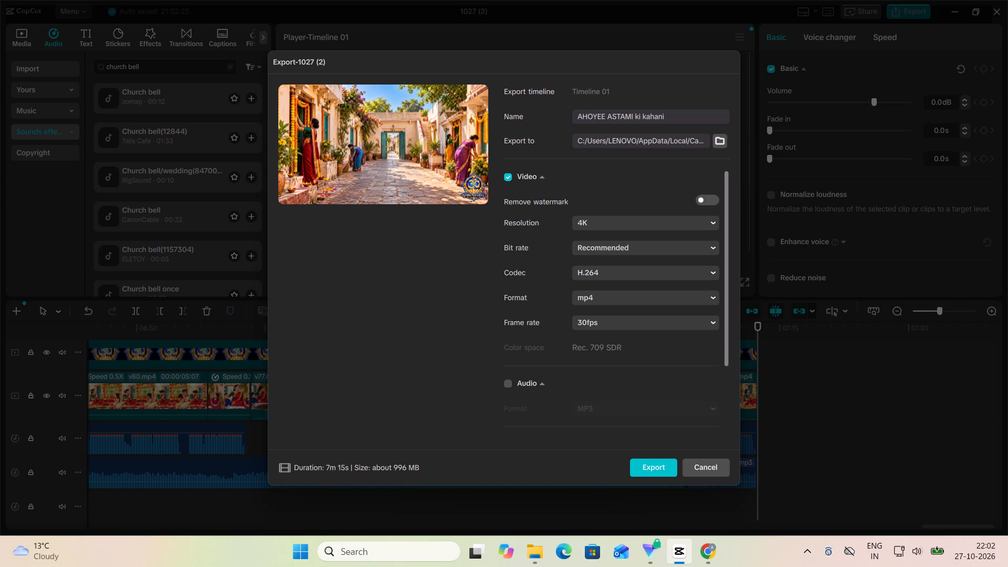
pyautogui.click(718, 142)
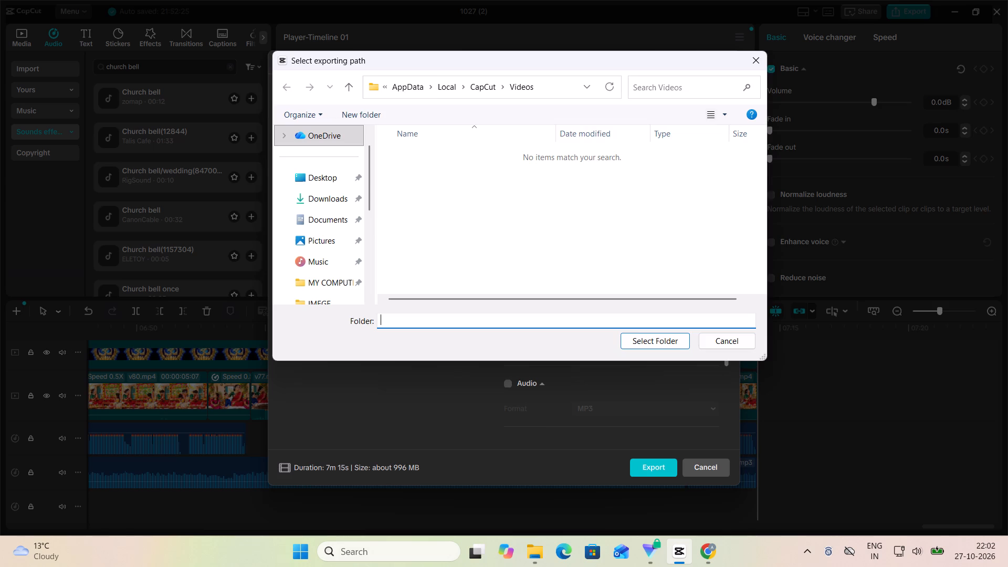
pyautogui.click(336, 280)
pyautogui.doubleClick(449, 153)
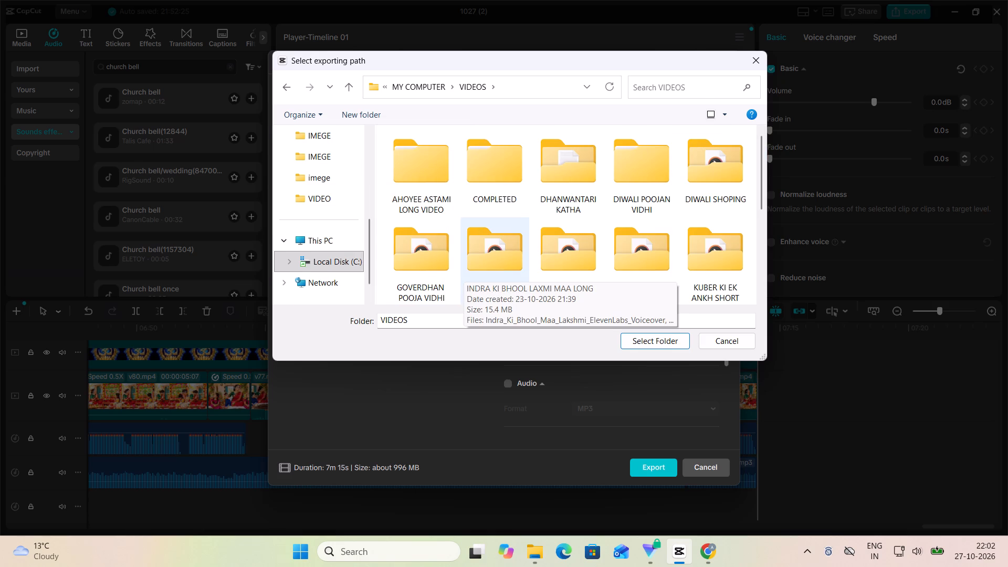
pyautogui.doubleClick(419, 170)
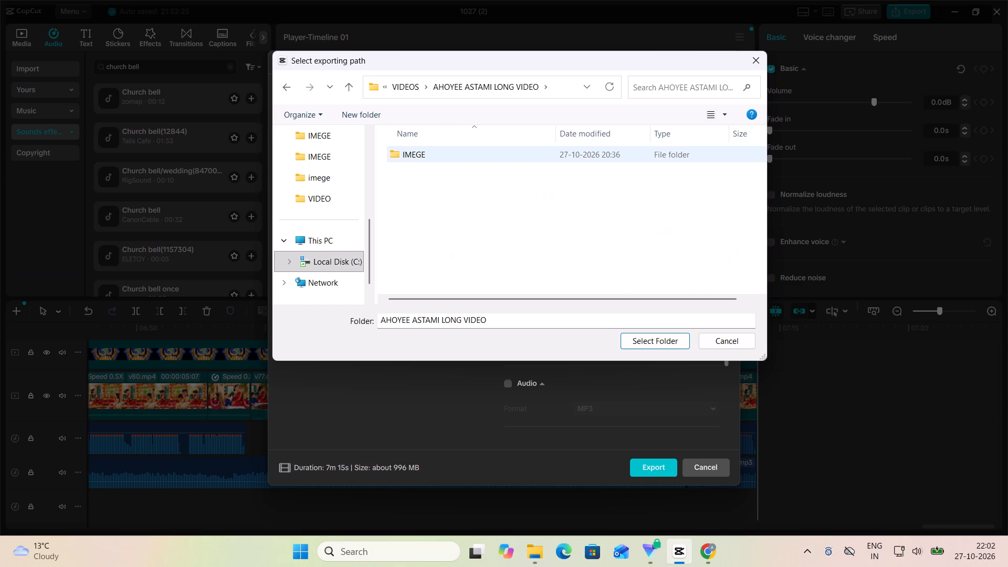
pyautogui.doubleClick(447, 151)
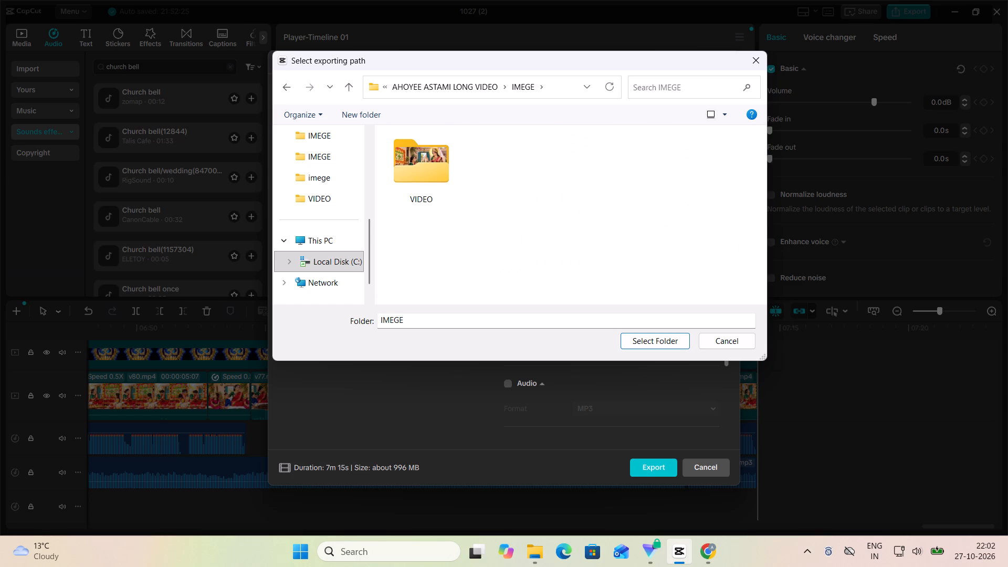
pyautogui.click(647, 339)
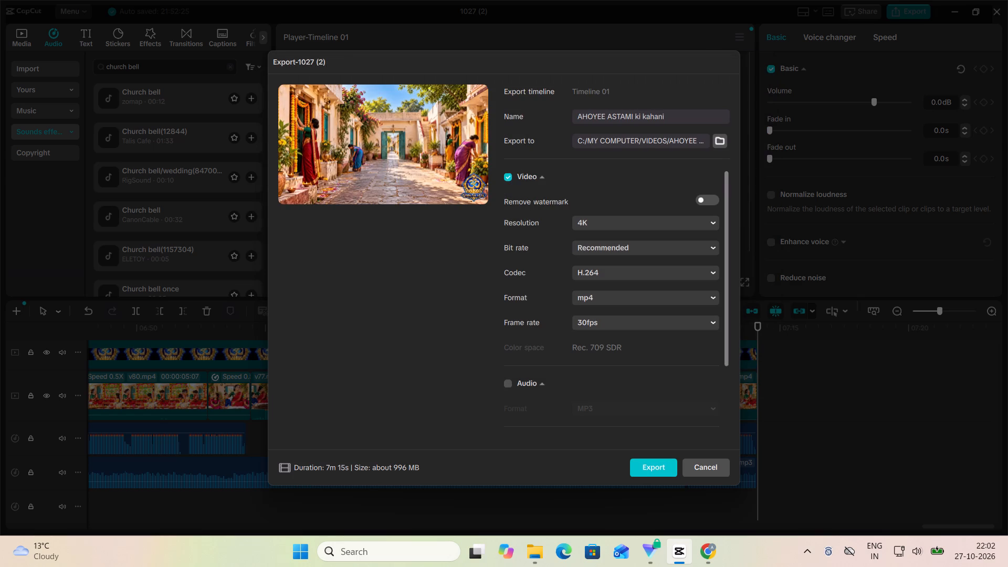
# Set the video frame rate to 60fps and start the export.
pyautogui.click(602, 323)
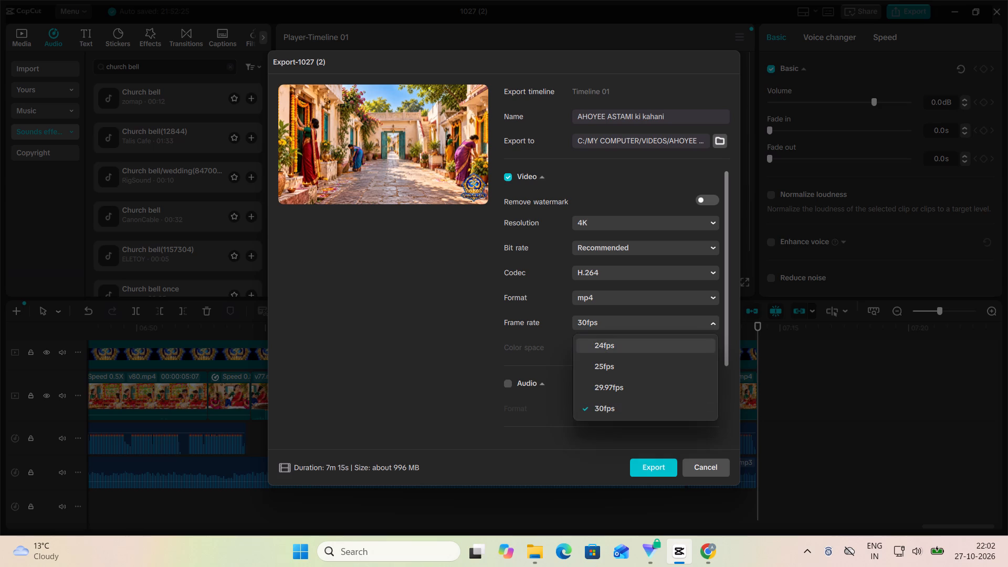
pyautogui.click(601, 472)
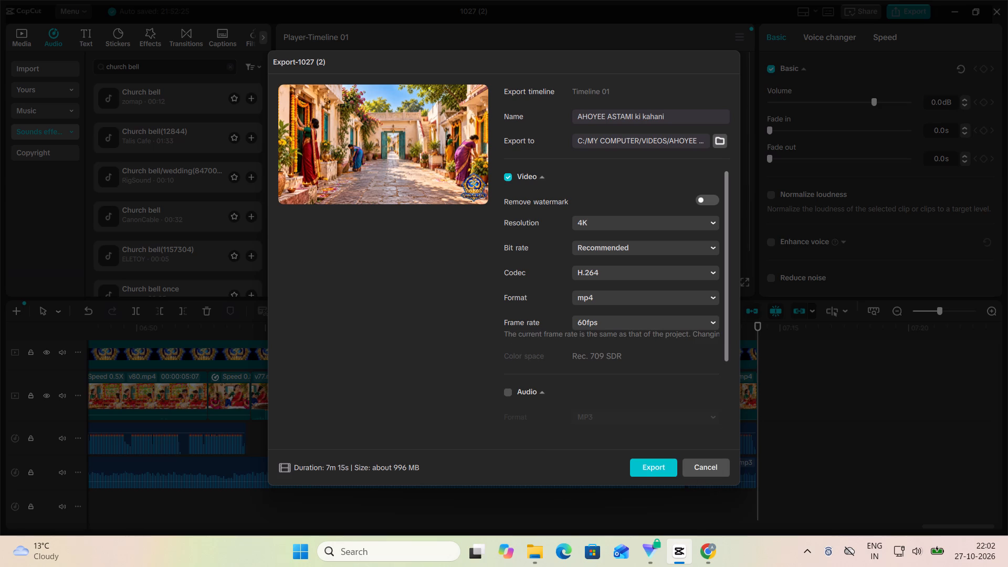
pyautogui.click(659, 467)
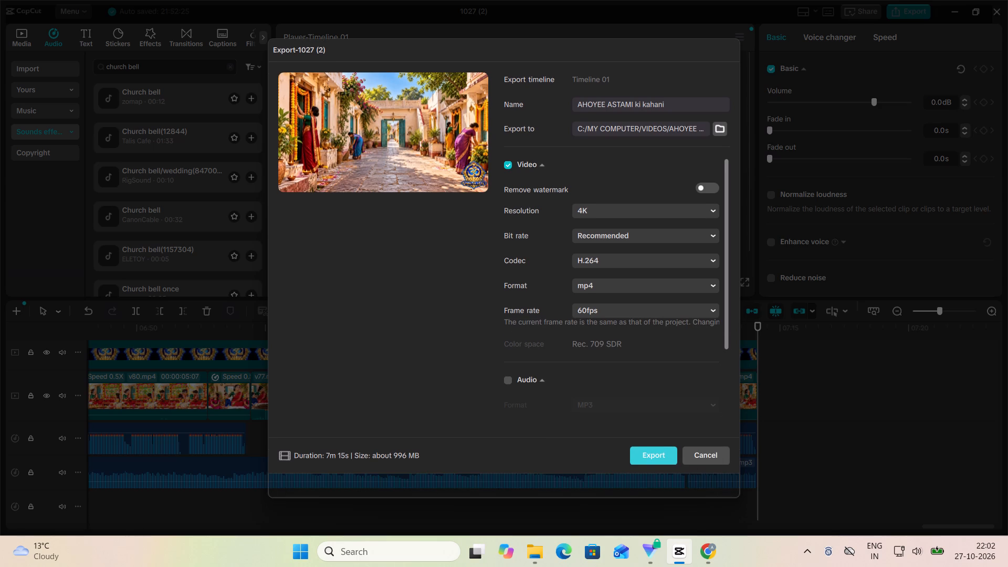
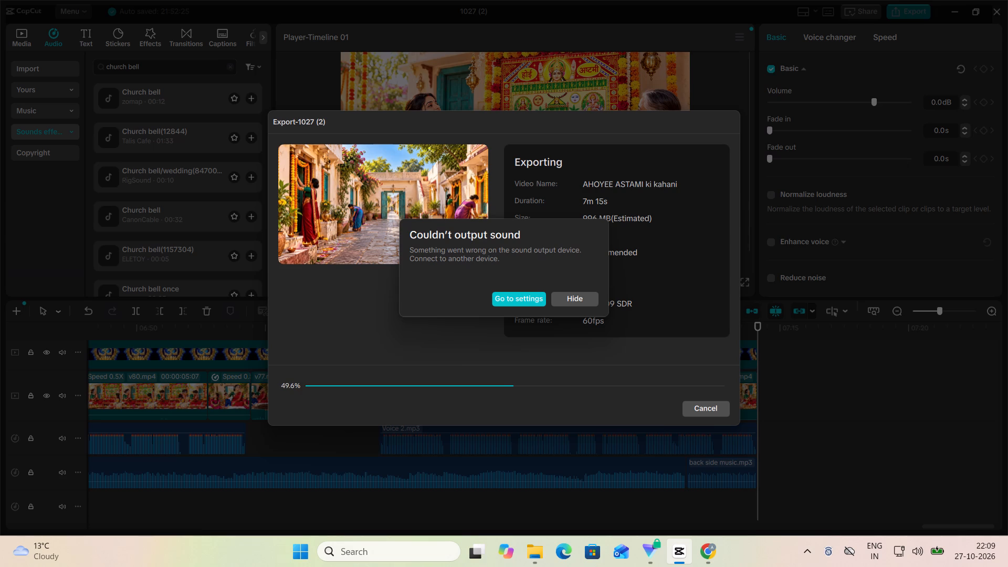
# Hide the sound output error notice and let the export continue.
pyautogui.click(565, 300)
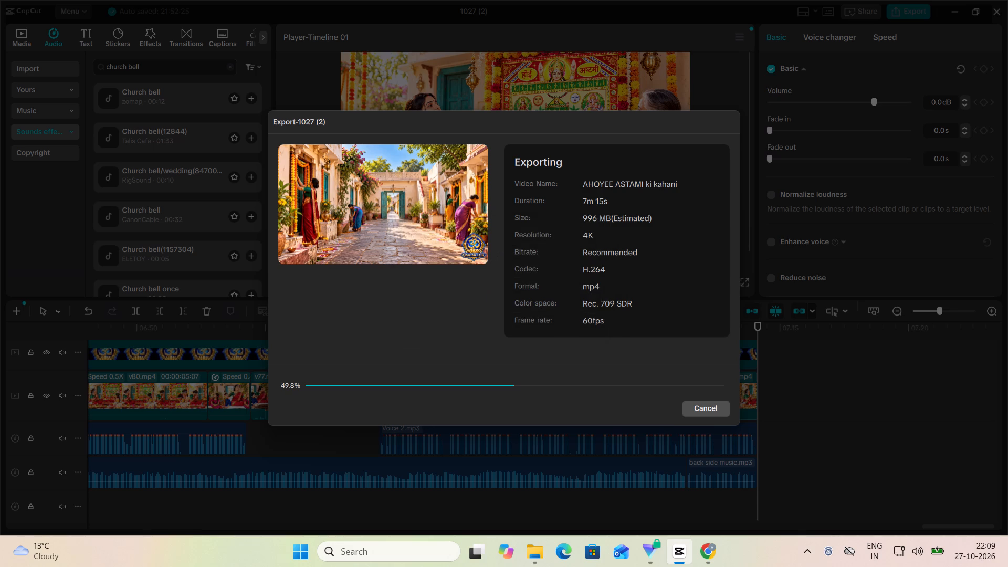
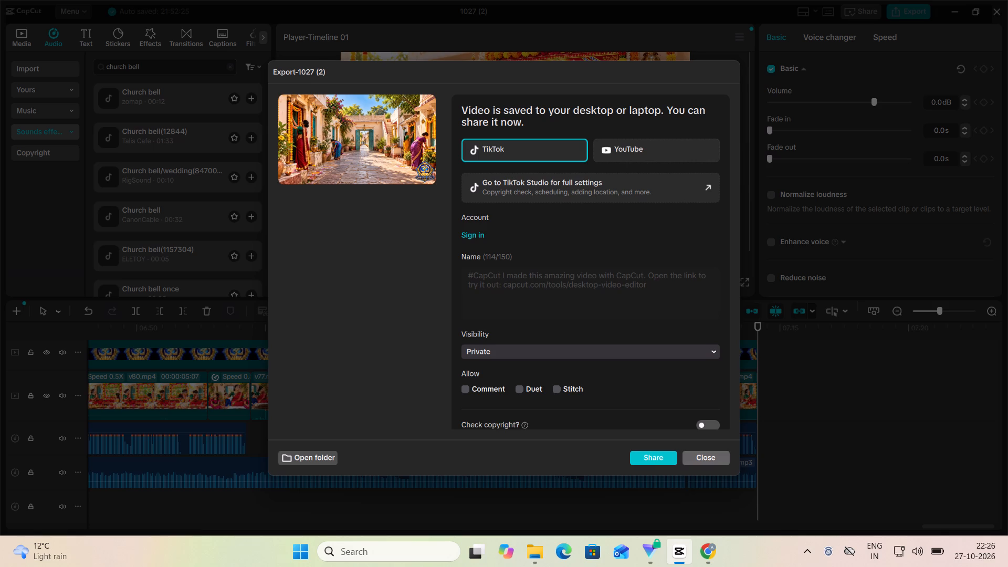
# Close the finished export summary without sharing the video.
pyautogui.click(795, 463)
pyautogui.click(713, 458)
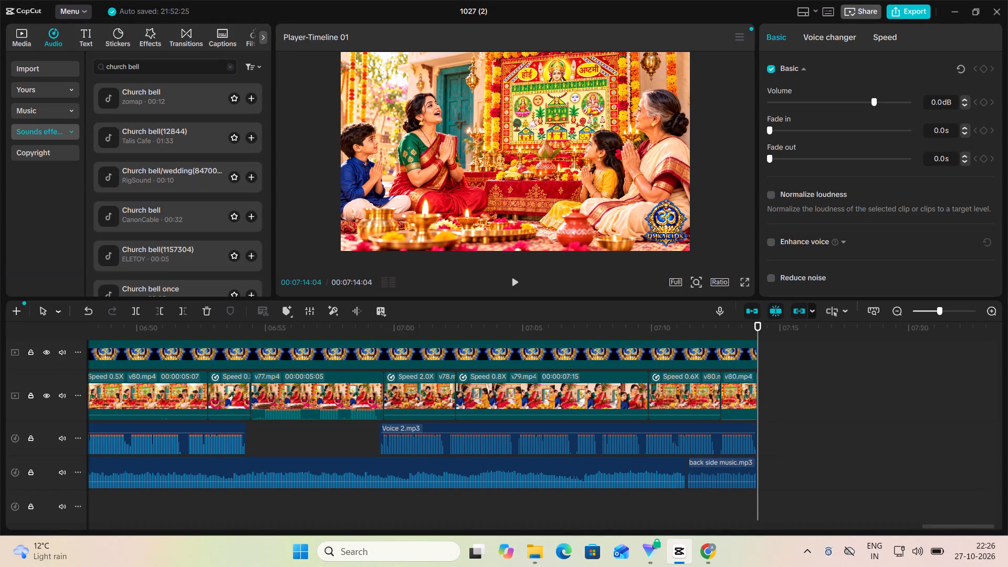
# In File Explorer, find the exported AHOYEE ASTAMI ki kahani video in the project's IMEGE folder and check its playback.
pyautogui.click(532, 551)
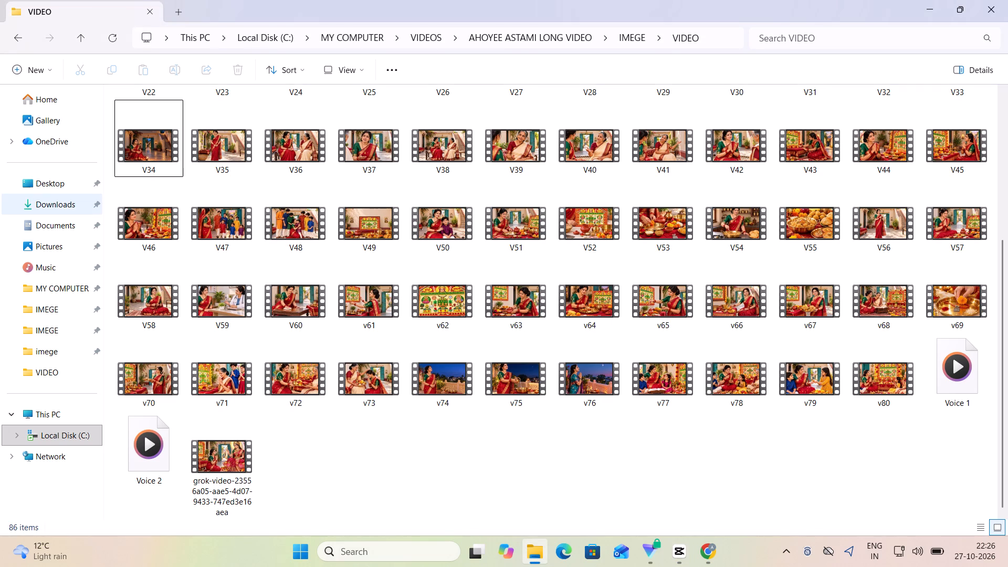
pyautogui.click(43, 199)
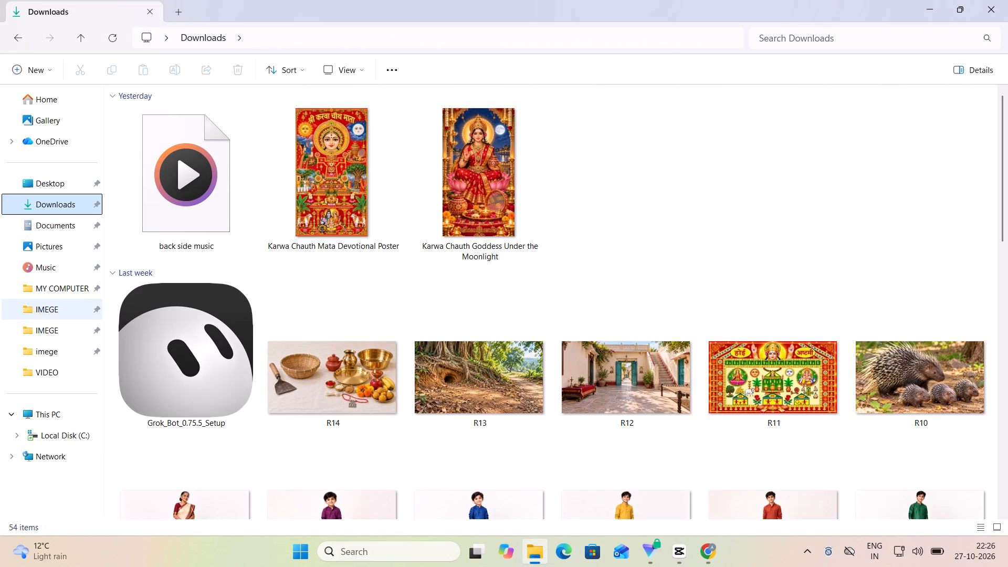
pyautogui.click(68, 289)
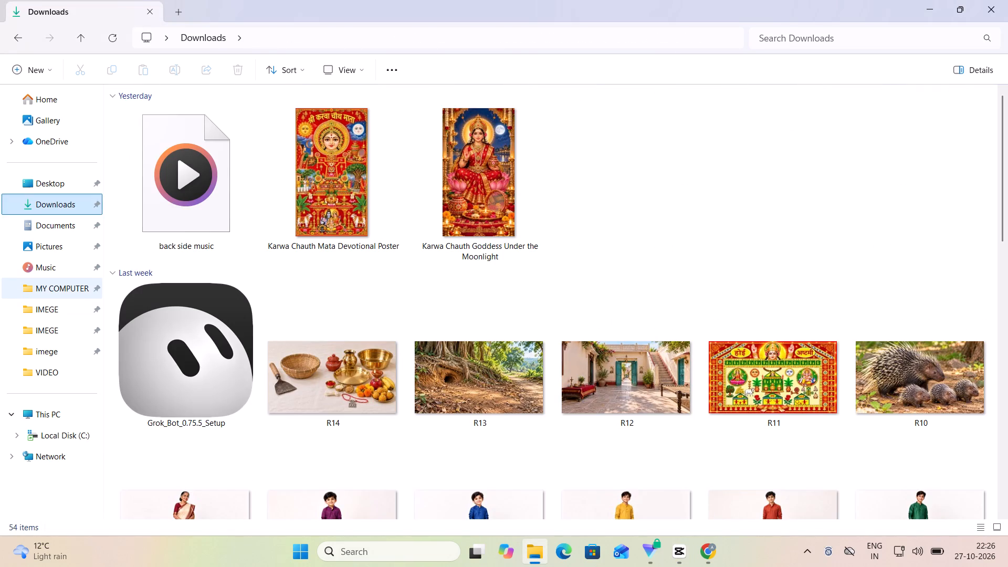
pyautogui.click(66, 289)
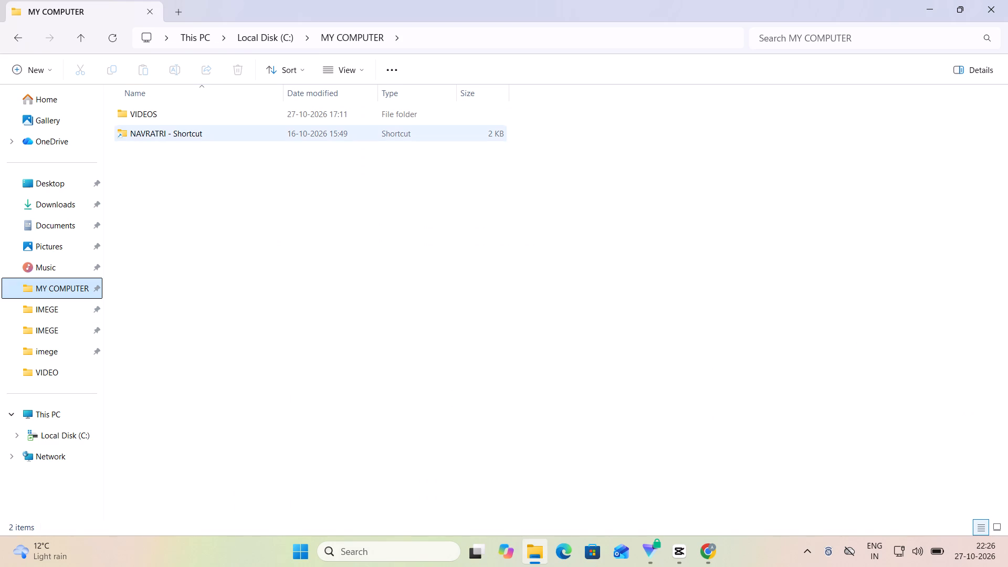
pyautogui.doubleClick(220, 118)
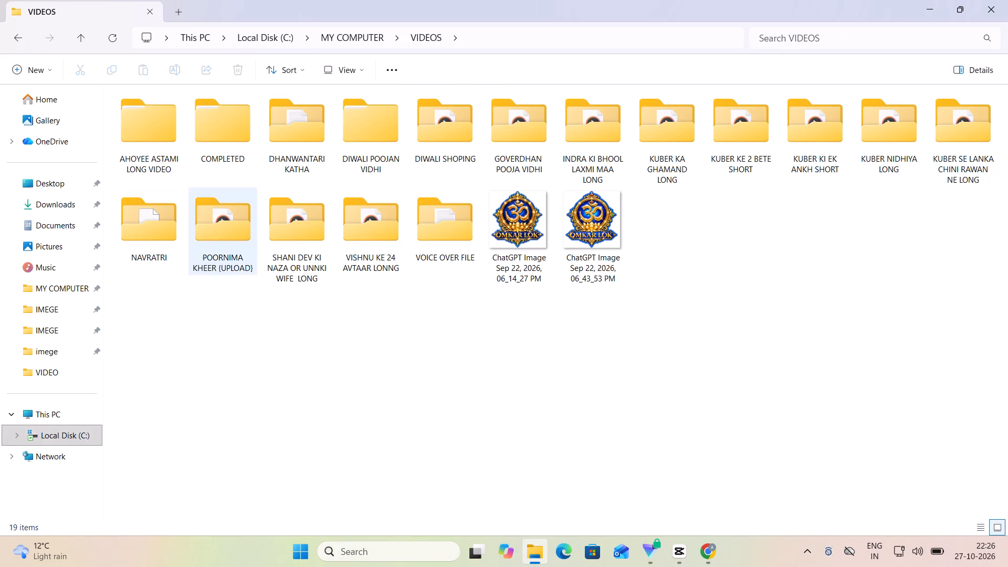
pyautogui.doubleClick(165, 145)
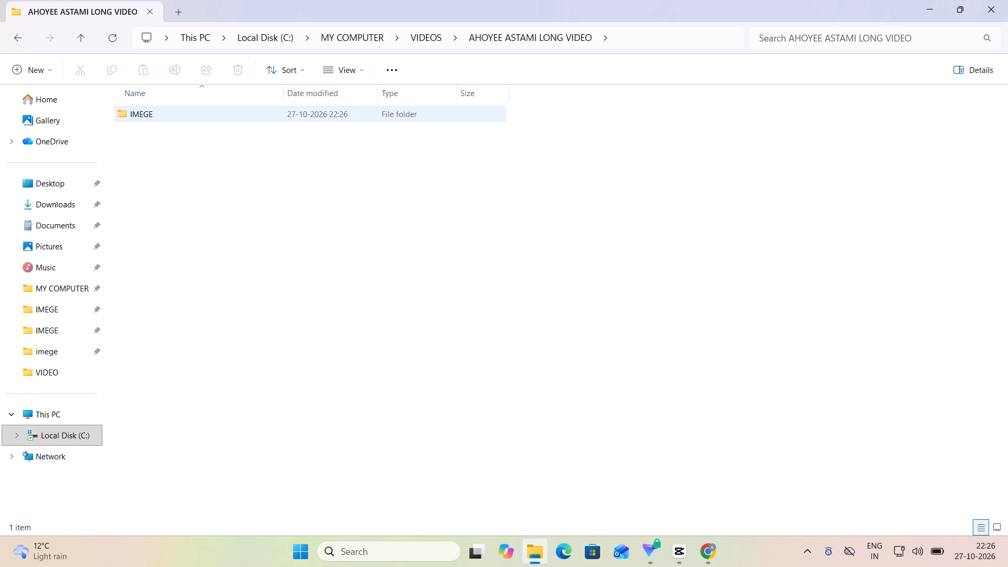
pyautogui.doubleClick(166, 112)
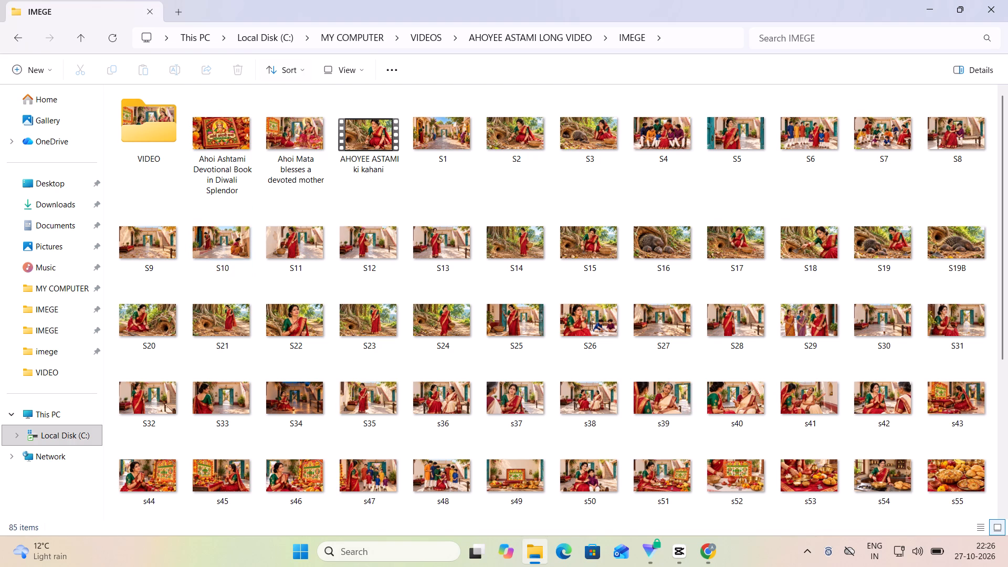
pyautogui.doubleClick(139, 115)
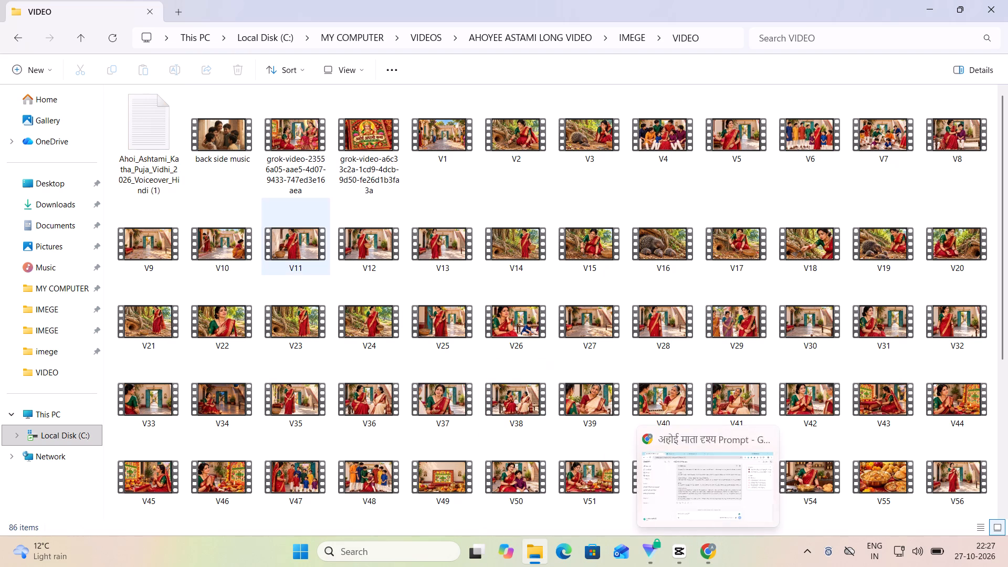
pyautogui.click(540, 36)
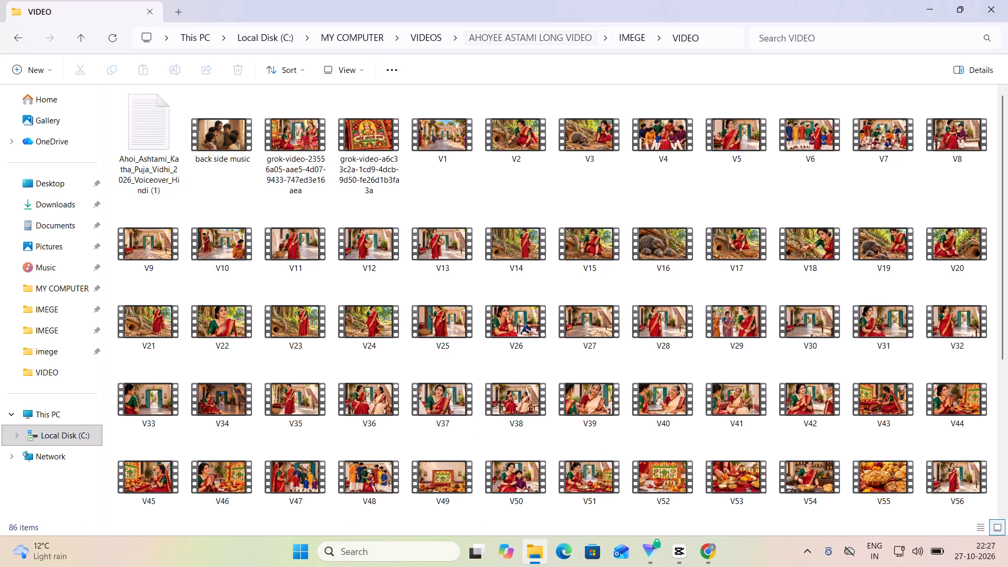
pyautogui.doubleClick(220, 115)
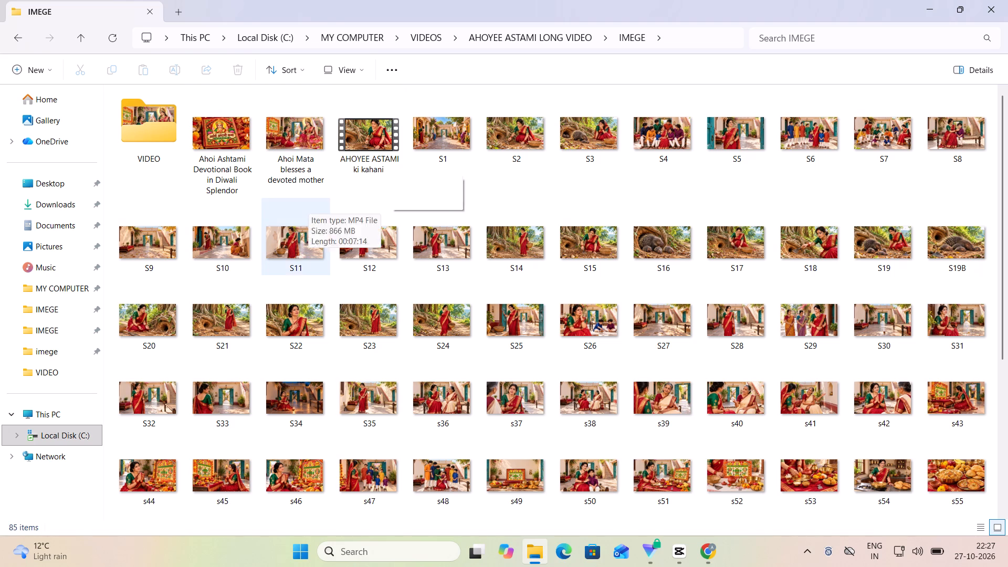
pyautogui.click(379, 140)
pyautogui.doubleClick(379, 140)
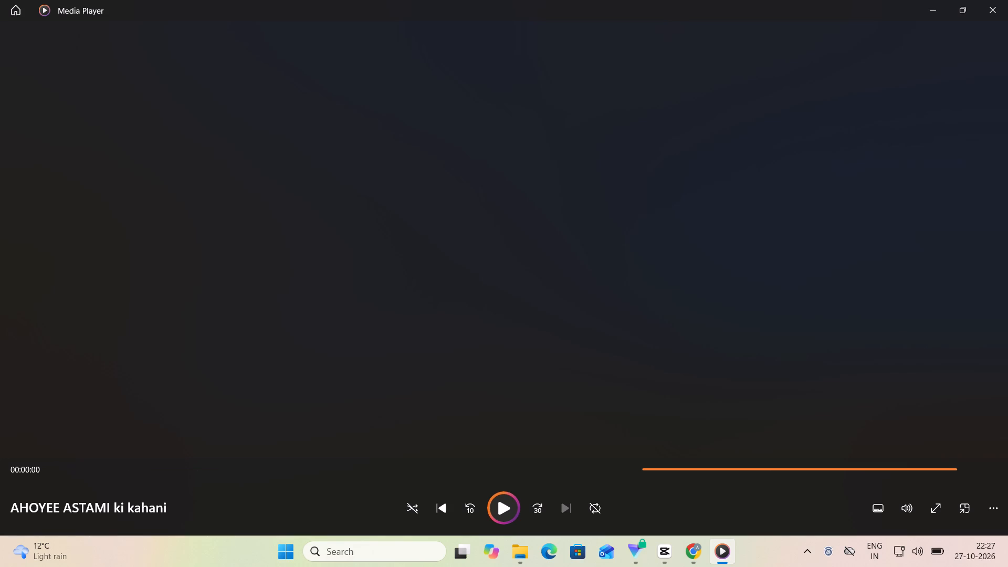
pyautogui.click(493, 503)
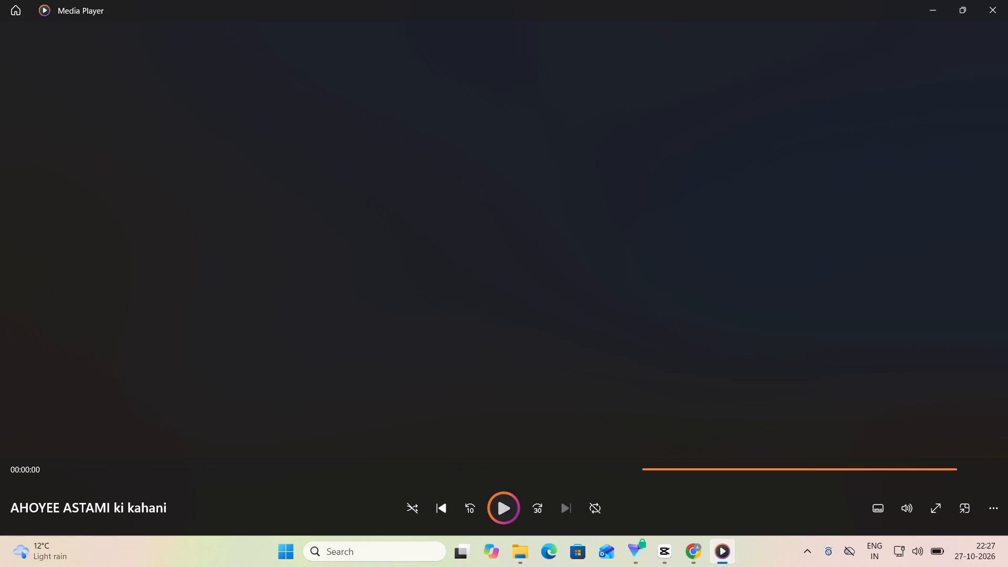
pyautogui.click(501, 501)
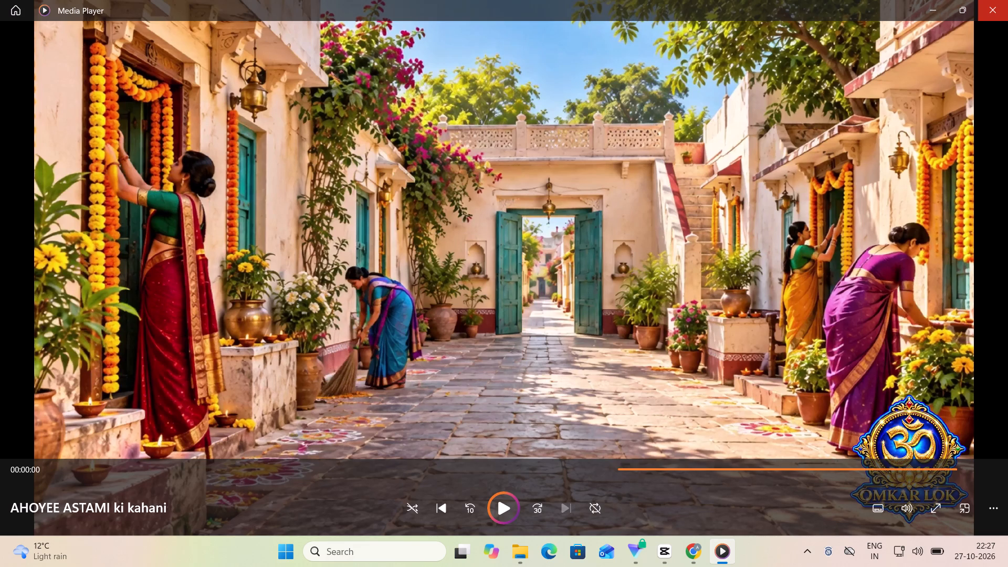
pyautogui.click(995, 9)
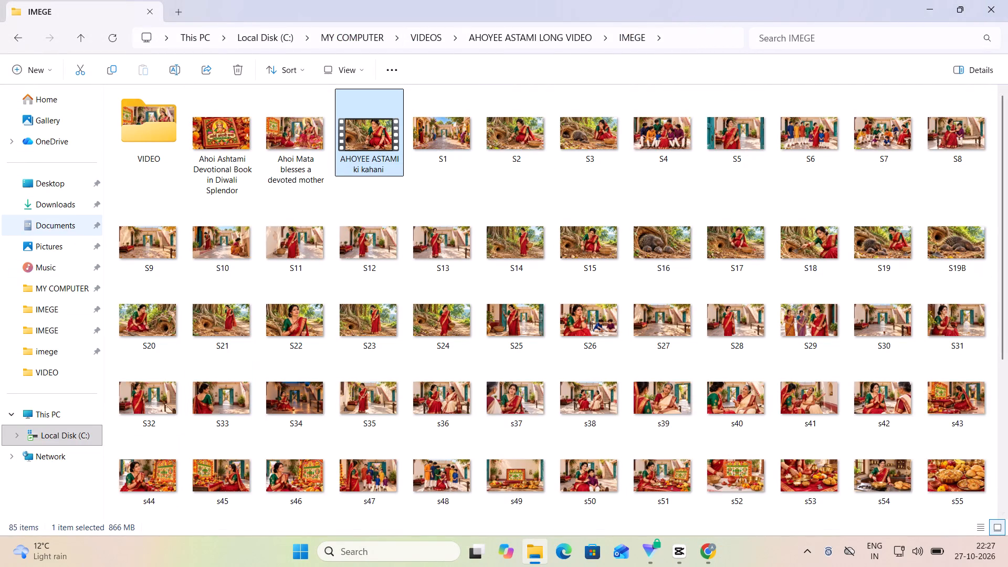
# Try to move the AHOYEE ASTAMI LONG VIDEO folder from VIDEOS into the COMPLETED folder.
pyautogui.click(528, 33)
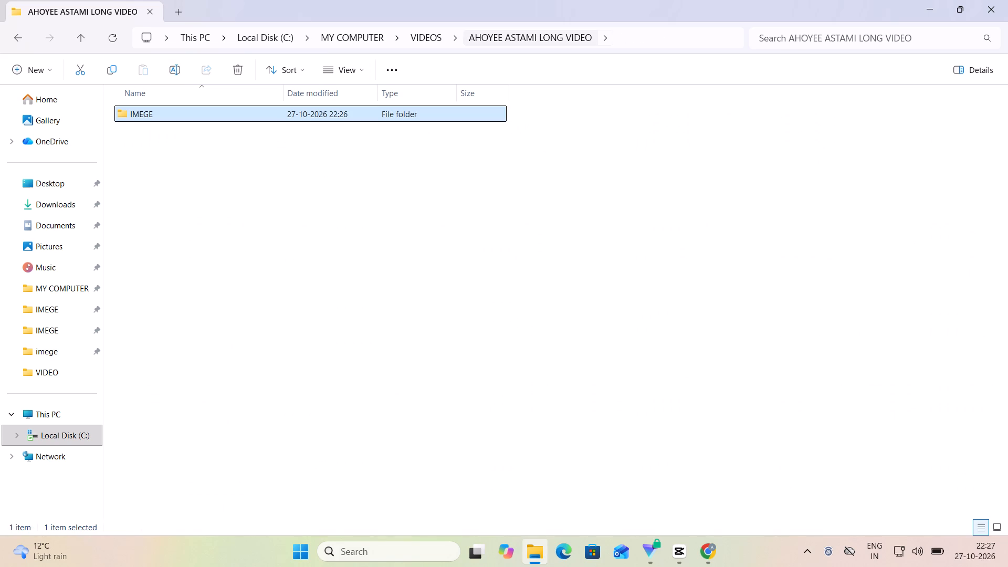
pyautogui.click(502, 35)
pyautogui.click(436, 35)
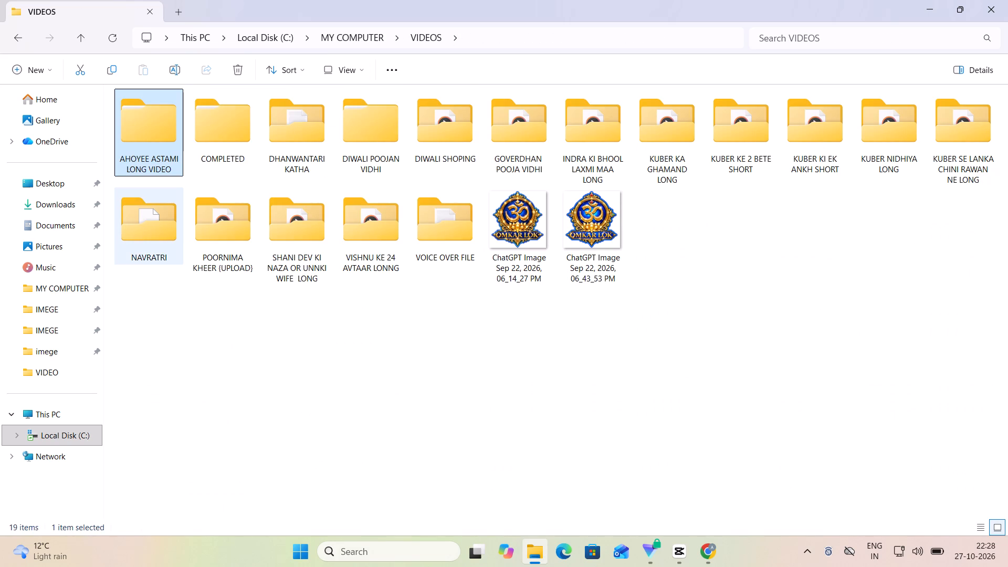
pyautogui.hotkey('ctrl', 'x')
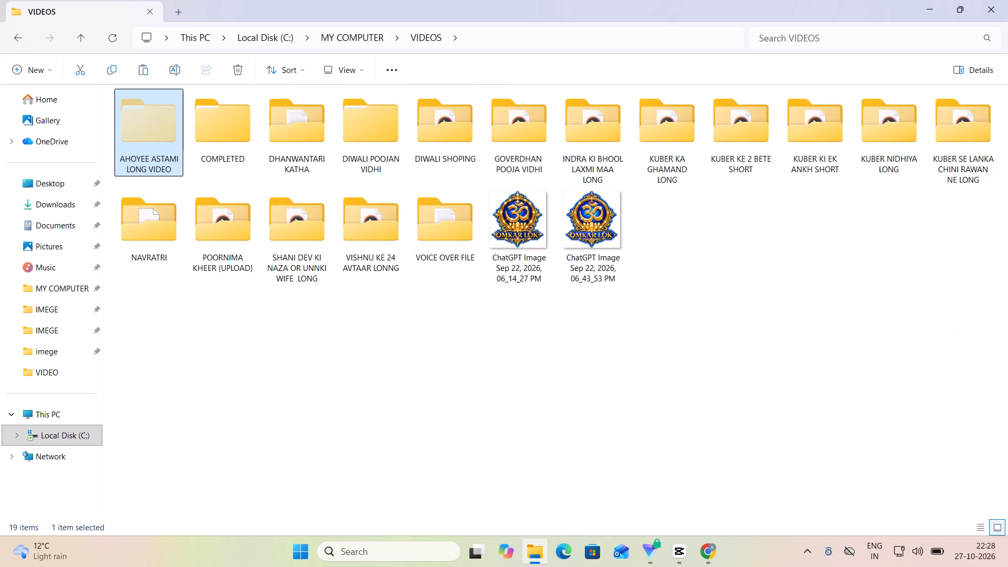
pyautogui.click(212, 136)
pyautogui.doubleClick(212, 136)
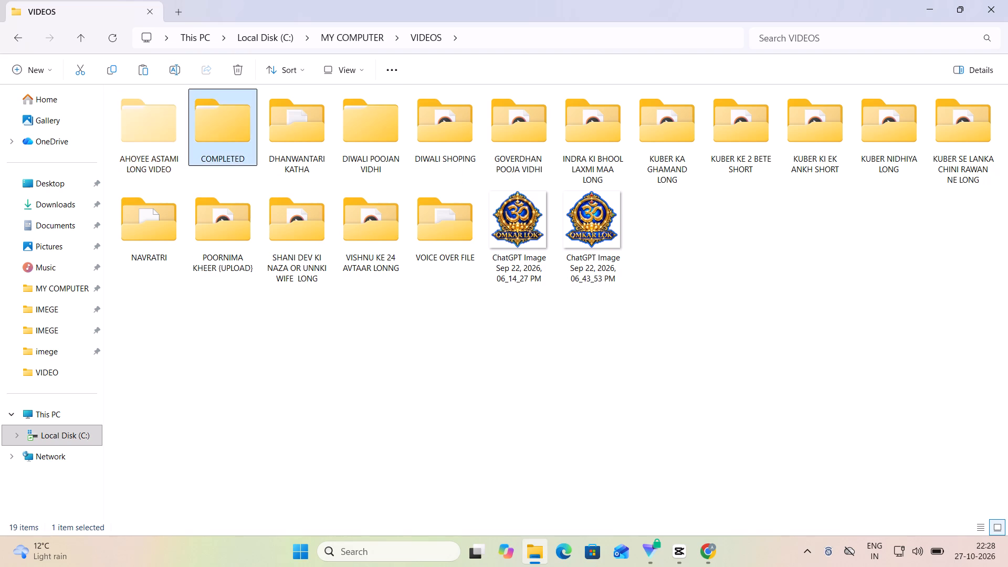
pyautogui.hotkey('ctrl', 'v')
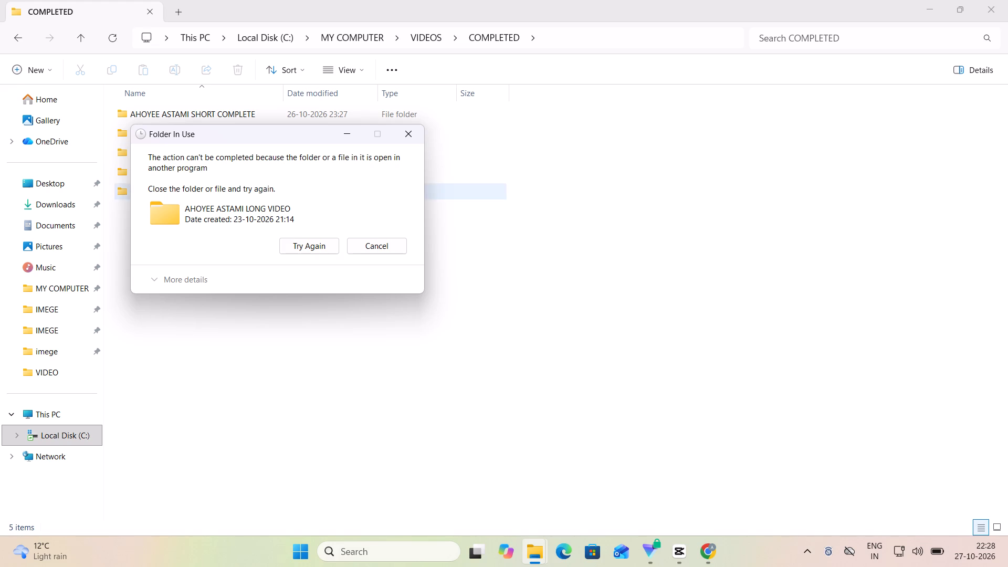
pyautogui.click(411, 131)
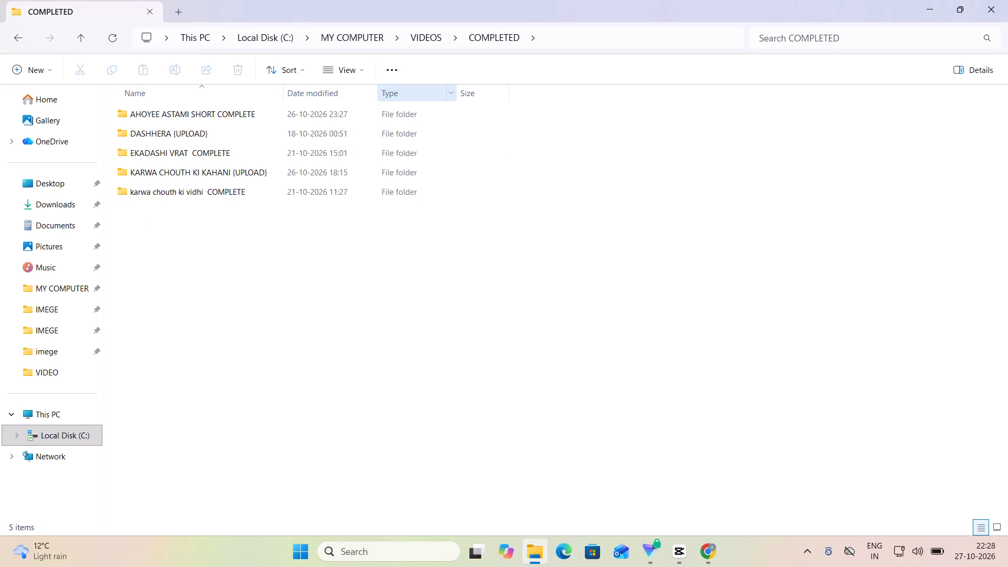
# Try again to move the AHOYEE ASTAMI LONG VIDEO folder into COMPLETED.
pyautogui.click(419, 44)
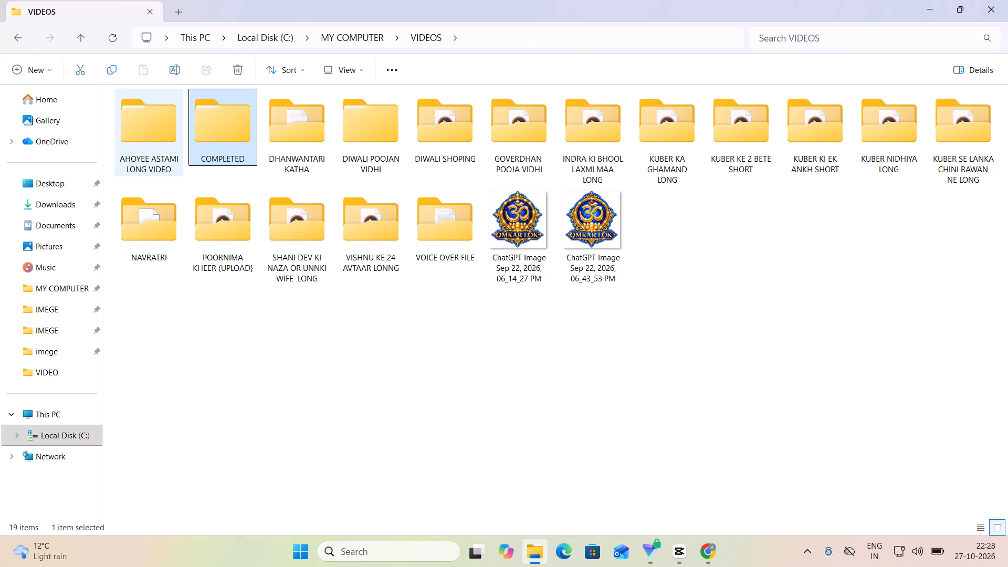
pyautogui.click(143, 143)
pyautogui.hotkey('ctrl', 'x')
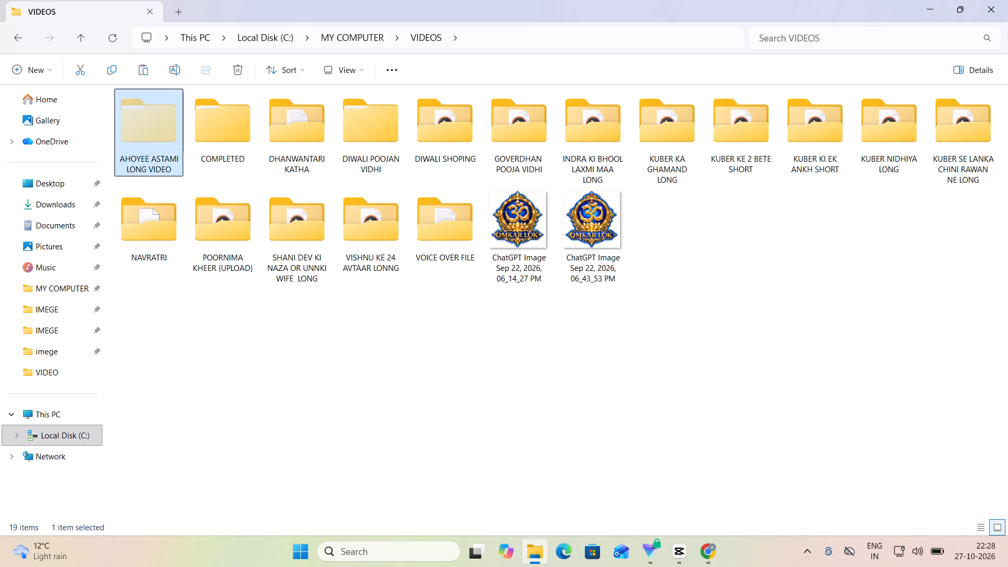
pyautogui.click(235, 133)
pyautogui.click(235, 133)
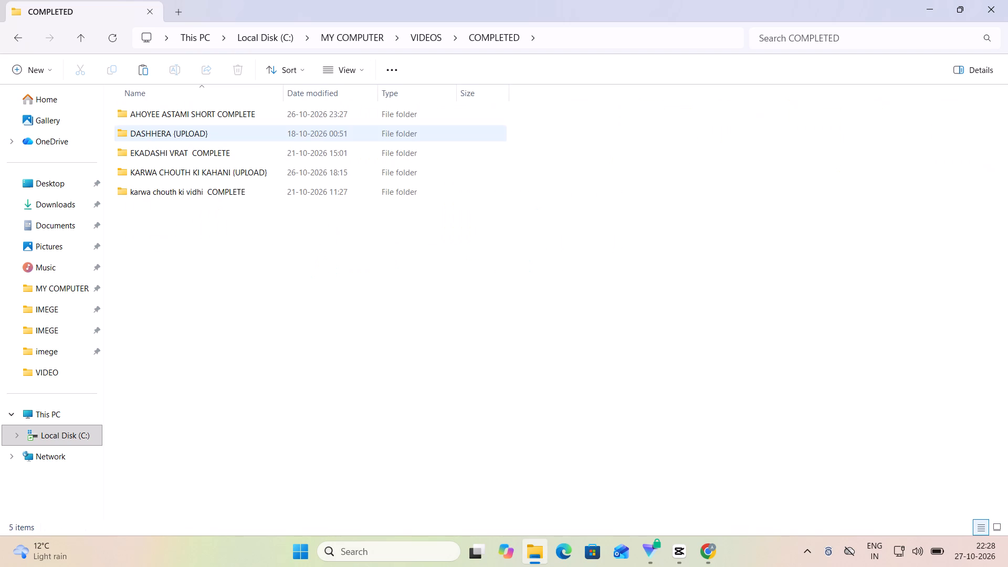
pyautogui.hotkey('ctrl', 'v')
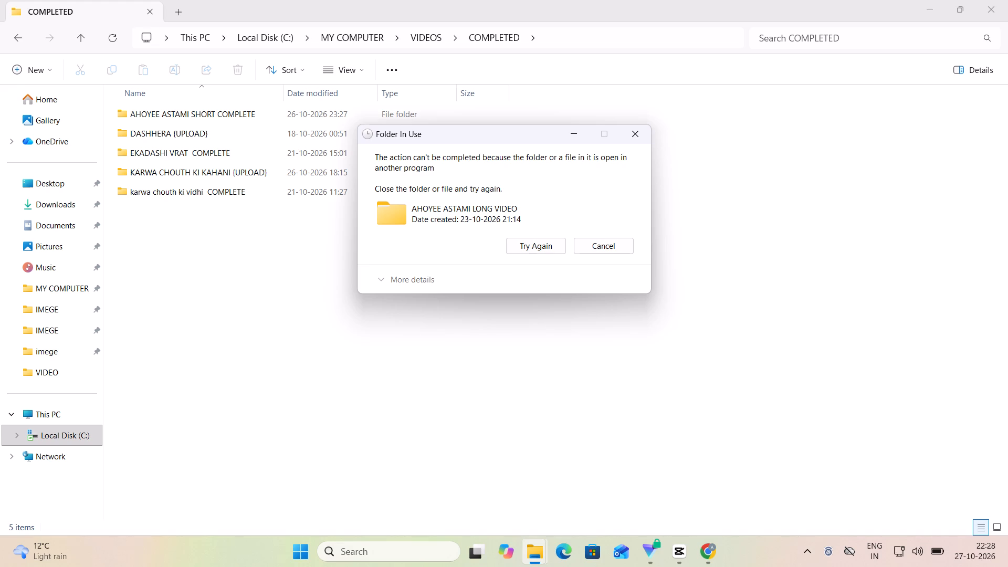
# Switch to CapCut and close the 1027 (2) project editor.
pyautogui.click(677, 554)
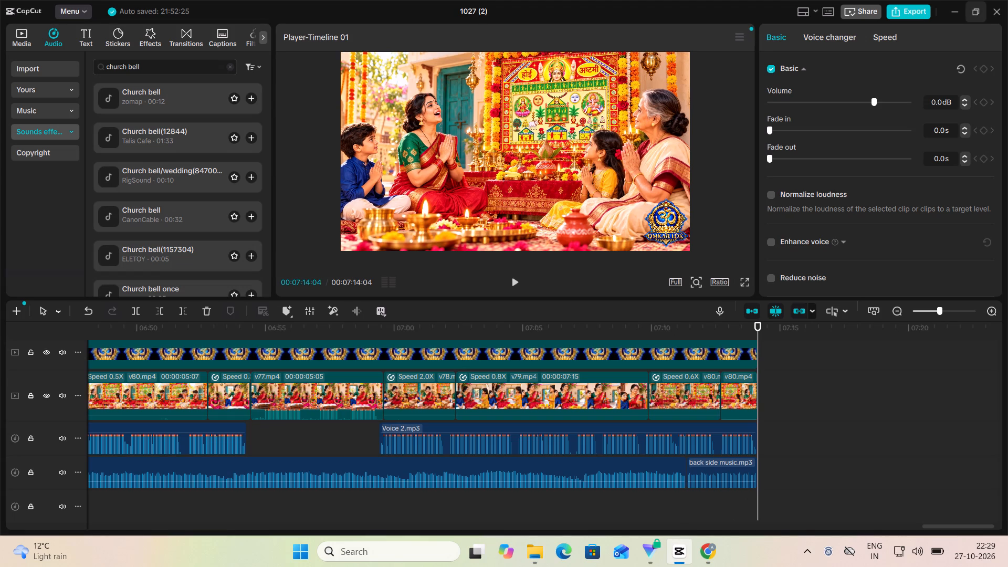
pyautogui.click(997, 8)
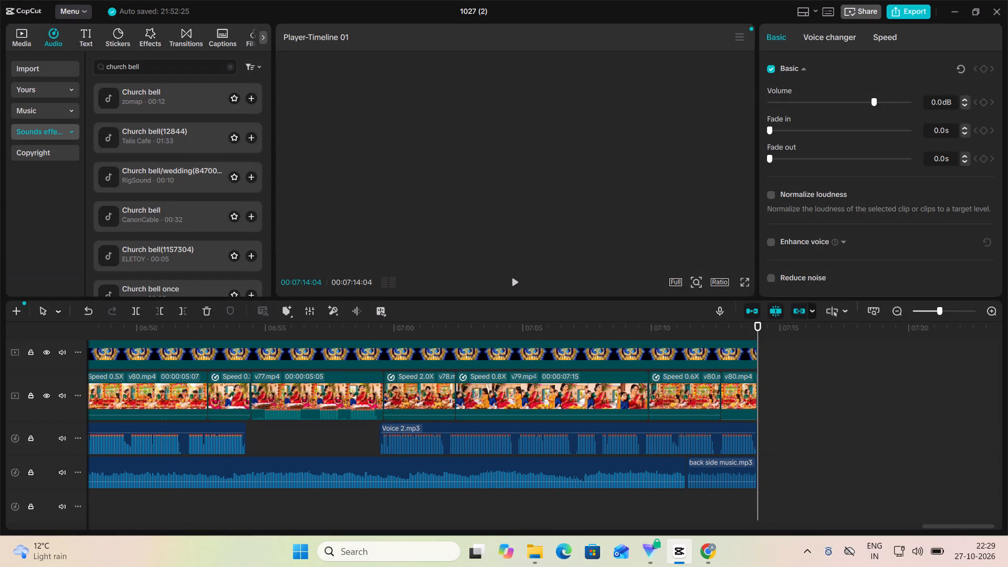
pyautogui.click(999, 13)
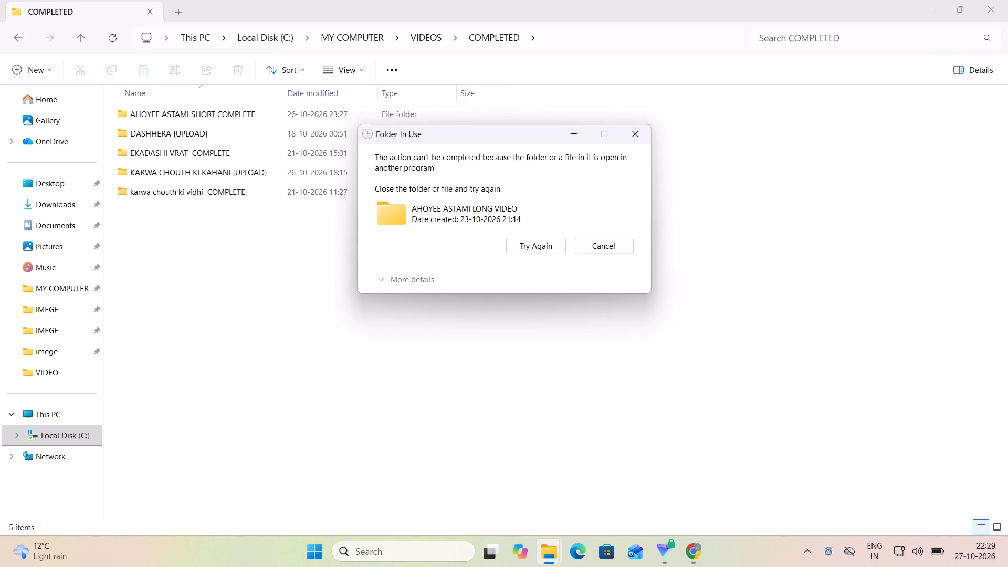
# Cancel the pending folder move and open the AHOYEE ASTAMI LONG VIDEO folder inside VIDEOS.
pyautogui.click(629, 127)
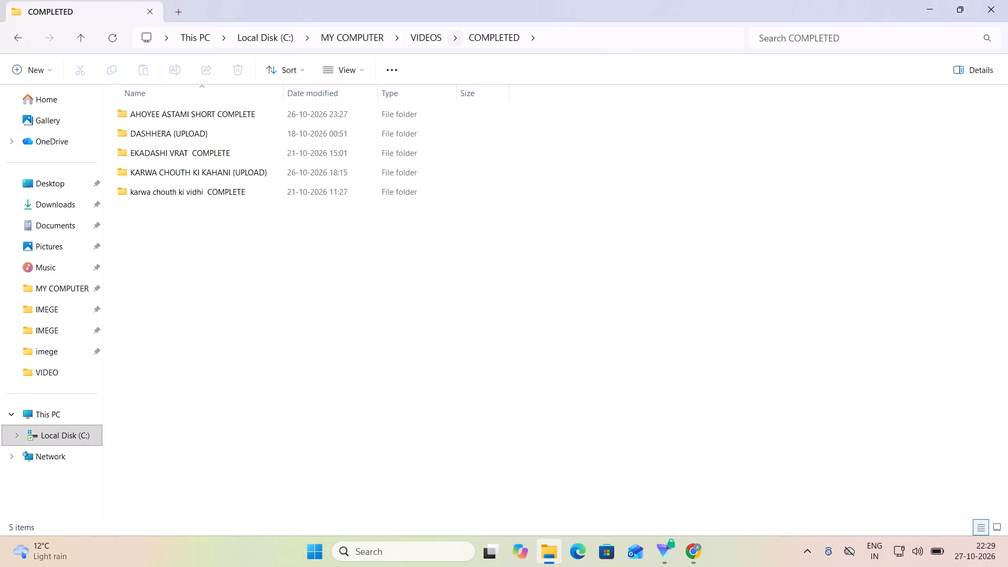
pyautogui.click(427, 40)
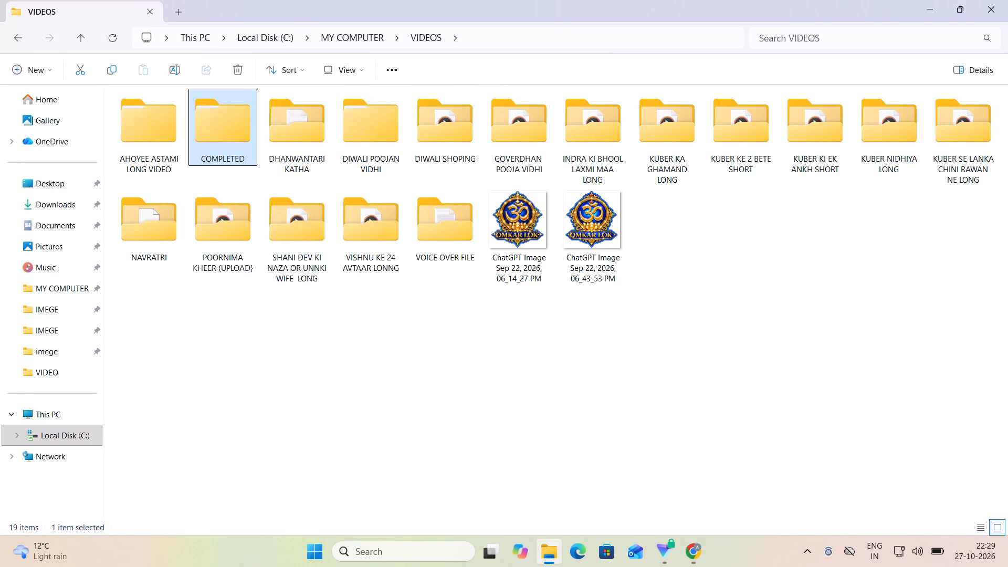
pyautogui.doubleClick(136, 120)
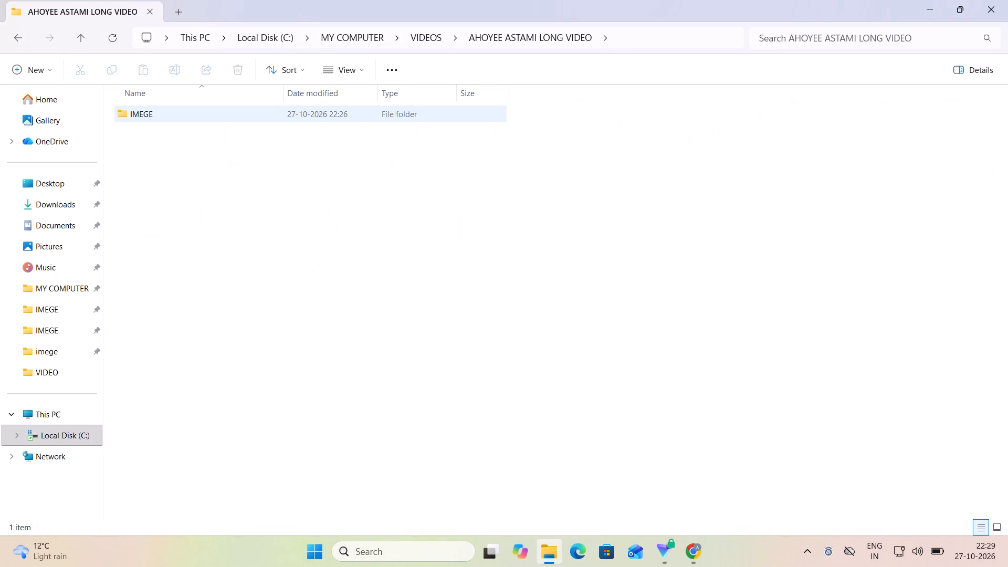
# Close the CapCut home window and return to the project folder in File Explorer.
pyautogui.click(433, 29)
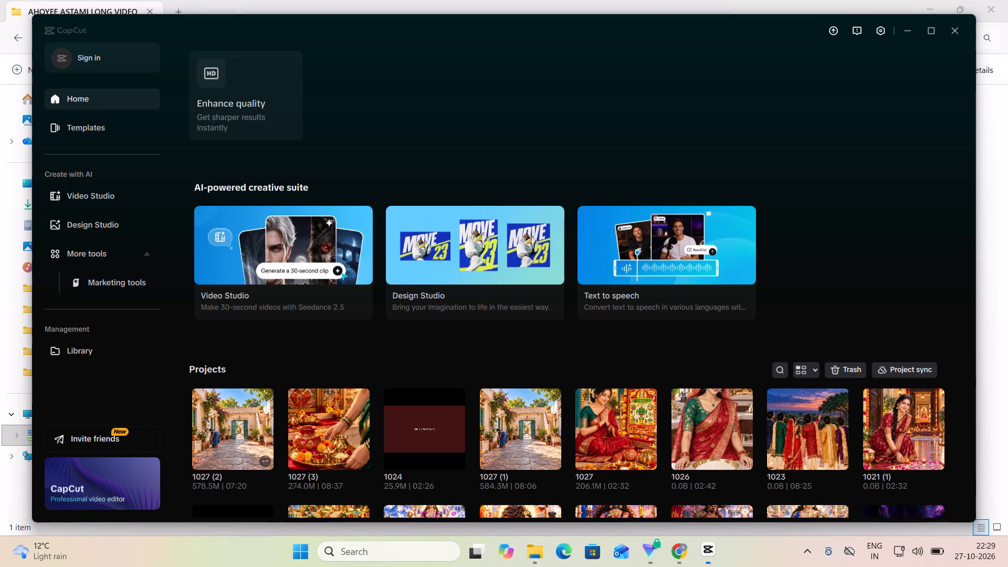
pyautogui.click(960, 26)
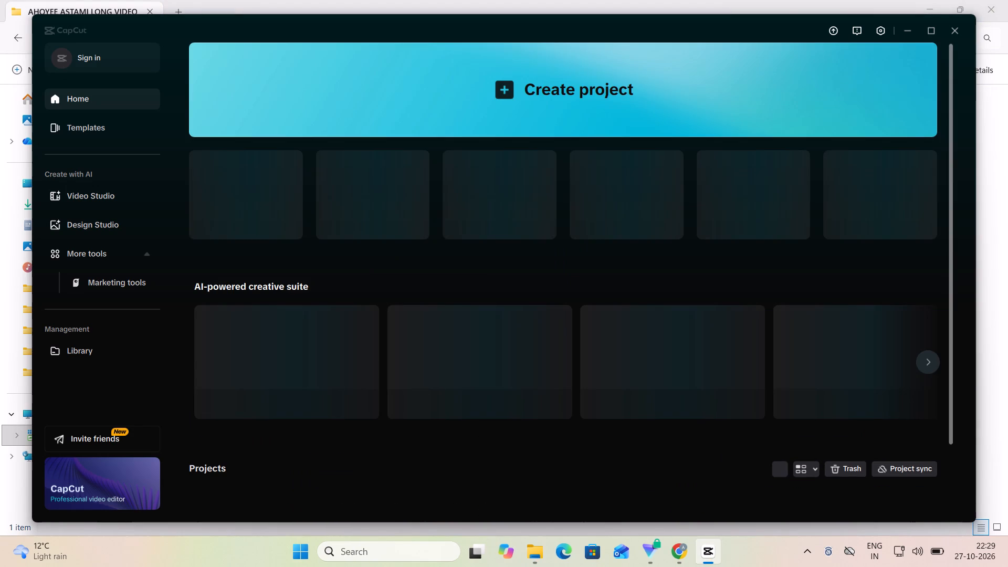
pyautogui.click(530, 544)
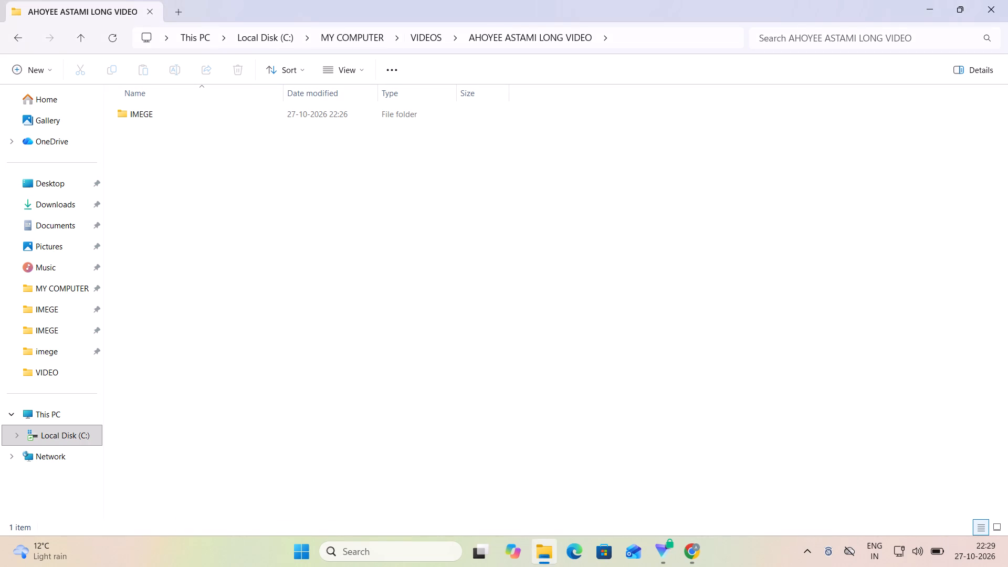
# Move the AHOYEE ASTAMI LONG VIDEO folder from VIDEOS into the COMPLETED folder.
pyautogui.click(429, 35)
pyautogui.click(145, 120)
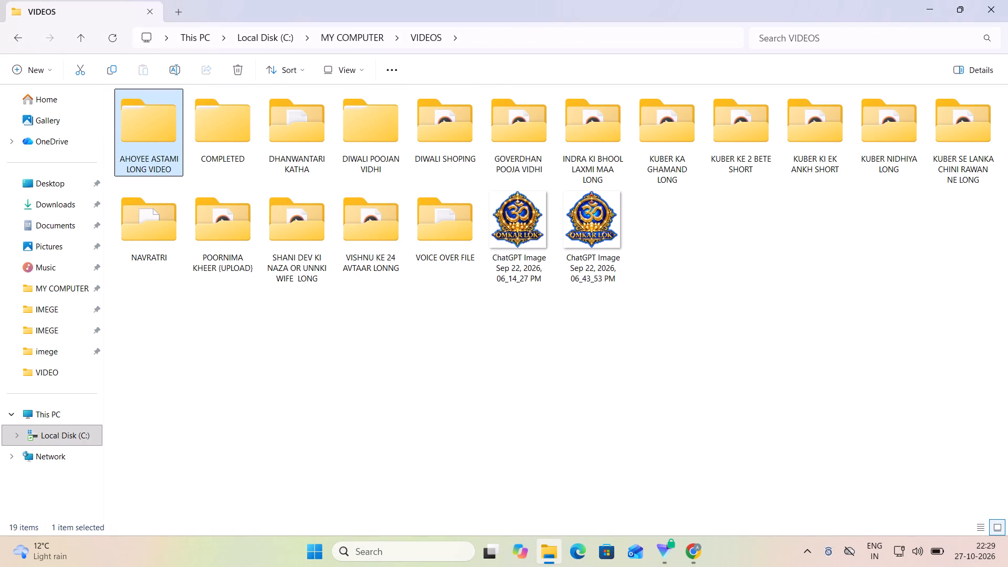
pyautogui.hotkey('ctrl', 'x')
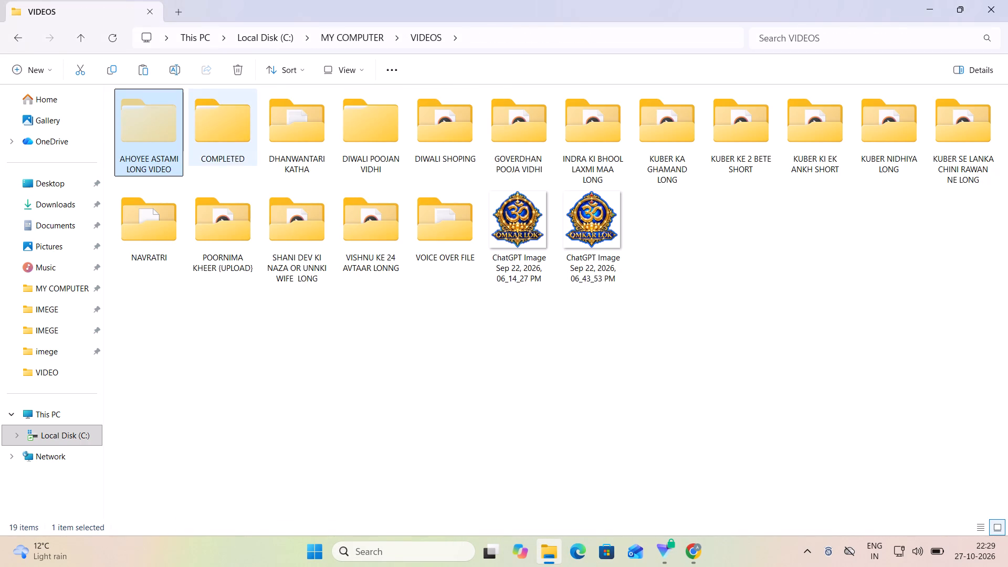
pyautogui.doubleClick(238, 139)
pyautogui.hotkey('ctrl', 'v')
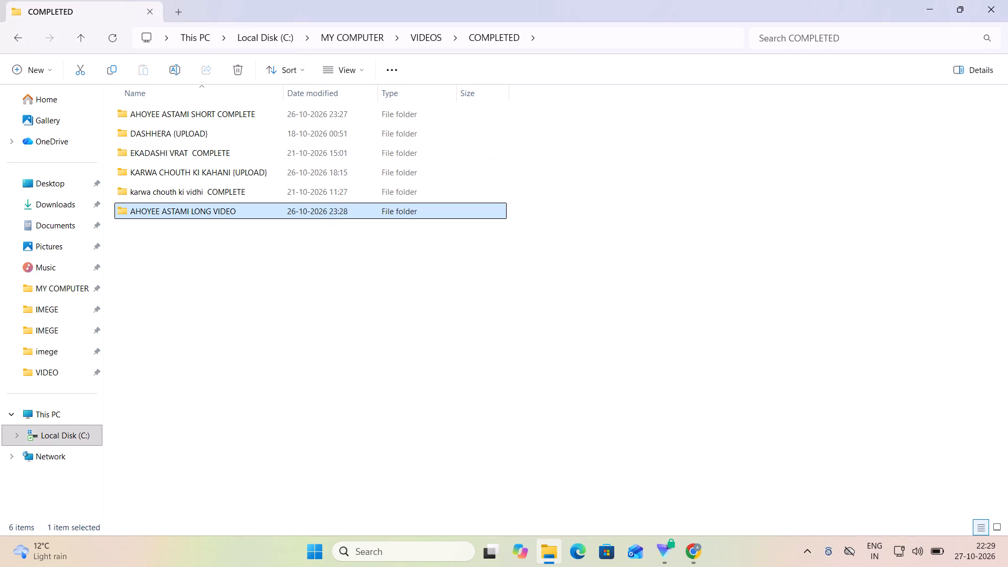
# Rename the moved folder as AHOYEE ASTAMI LONG VIDEO COMPLETE, with two spaces before COMPLETE.
pyautogui.click(243, 213)
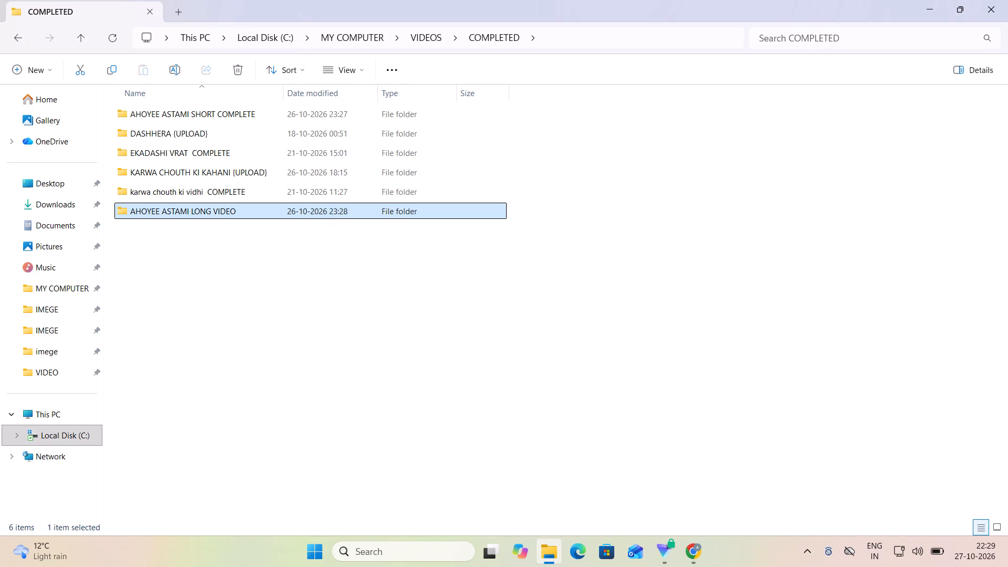
pyautogui.click(243, 212)
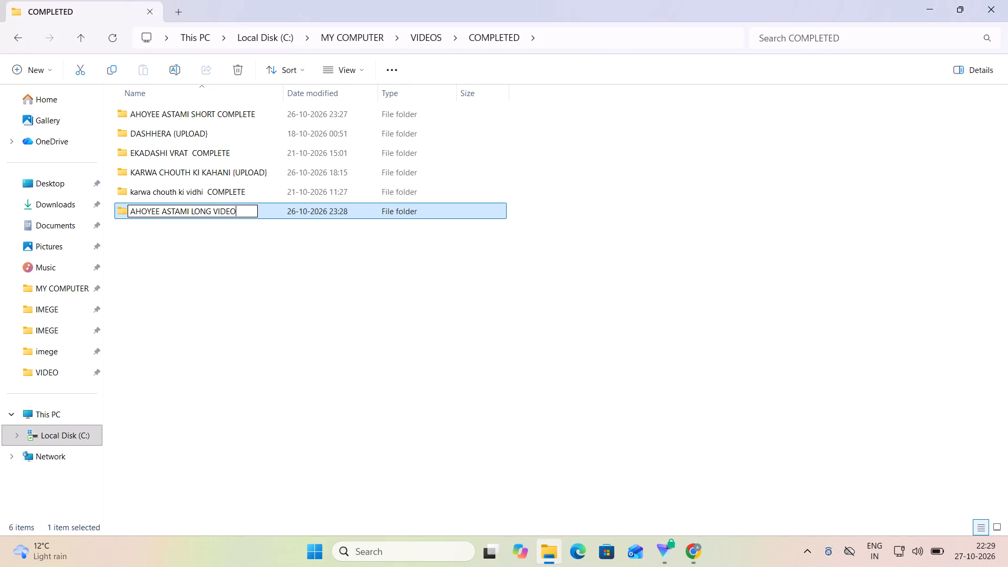
pyautogui.press('space')
pyautogui.press('space')
pyautogui.write('COMPLETE')
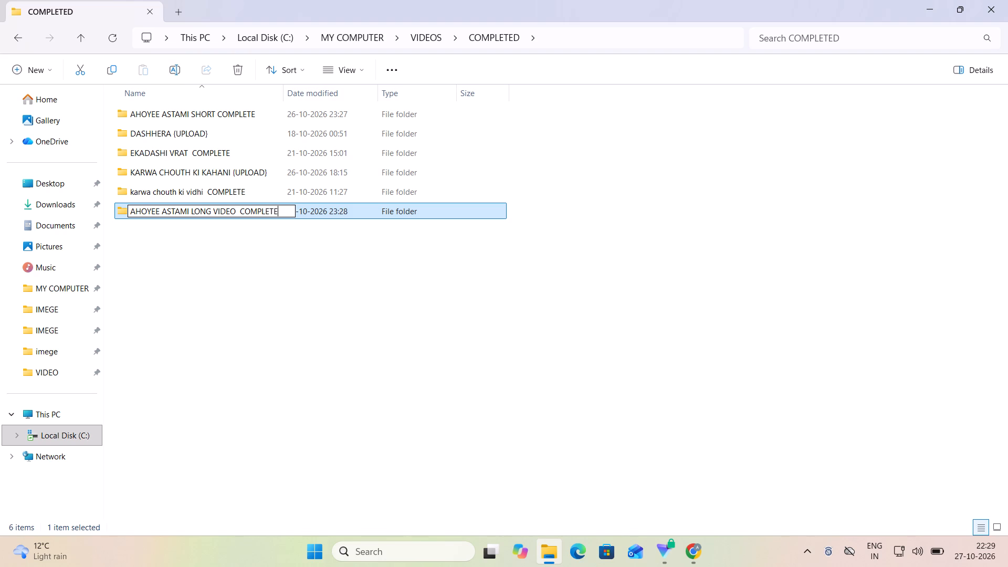
pyautogui.press('space')
pyautogui.click(583, 335)
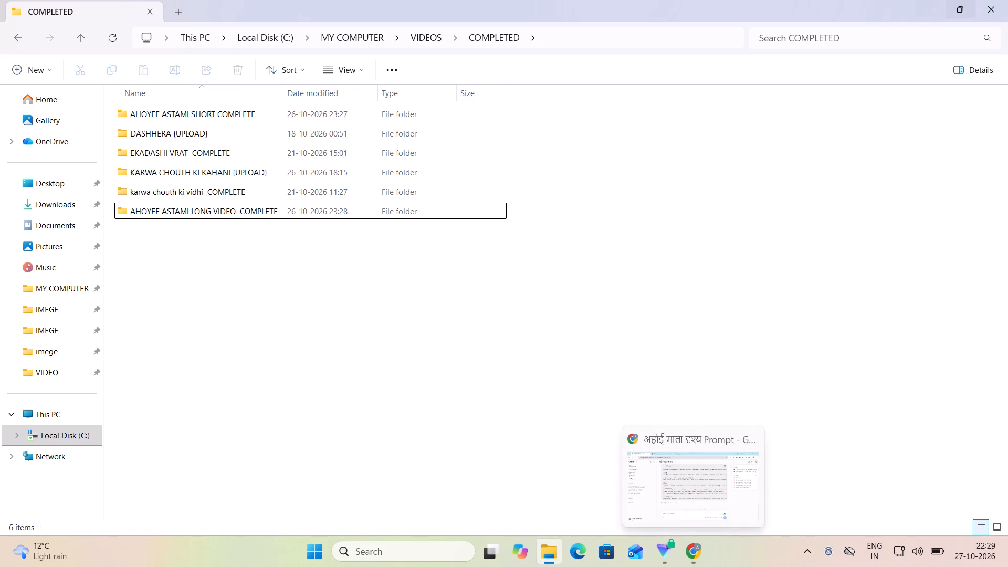
# Close the File Explorer window and the Chrome window with the ChatGPT conversation.
pyautogui.click(988, 8)
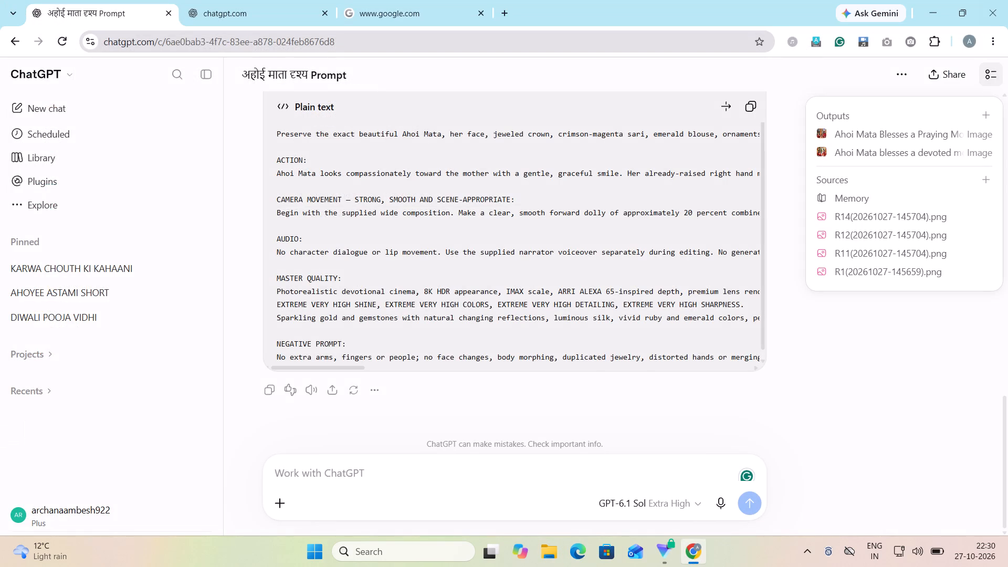
pyautogui.click(1000, 5)
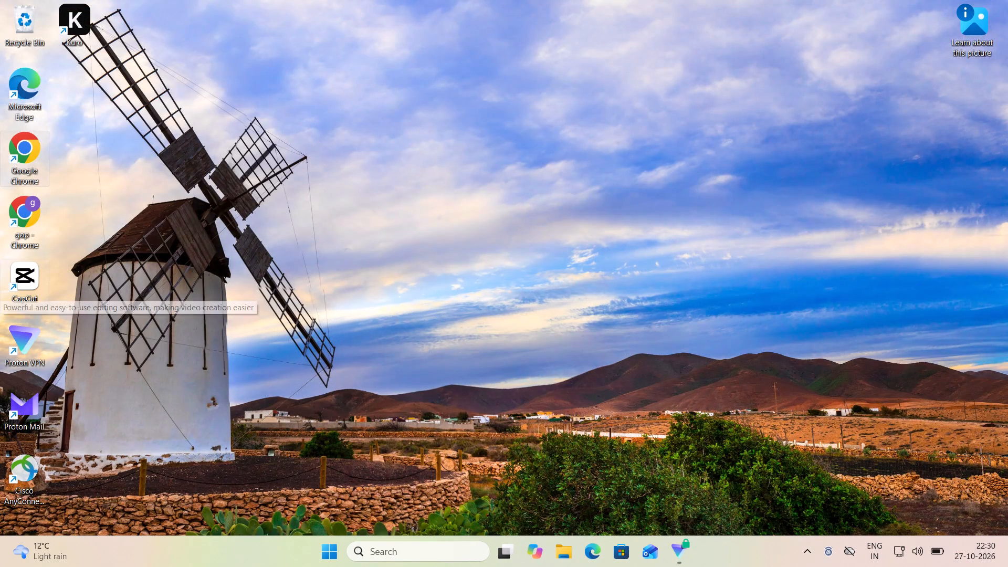
# Launch CapCut from the desktop and open the 1027 (3) project from the Projects list.
pyautogui.doubleClick(29, 272)
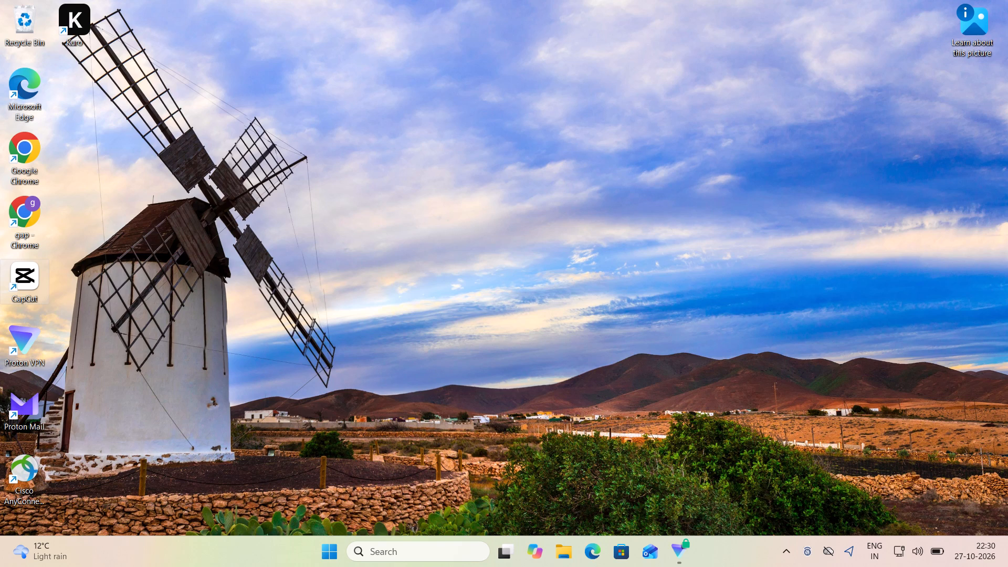
pyautogui.doubleClick(25, 273)
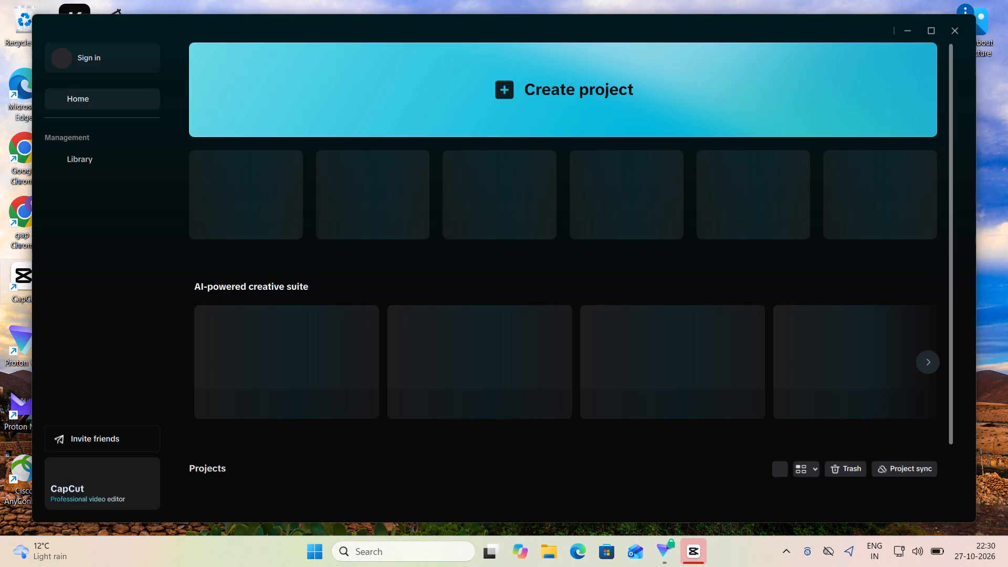
pyautogui.scroll(-4, 539, 351)
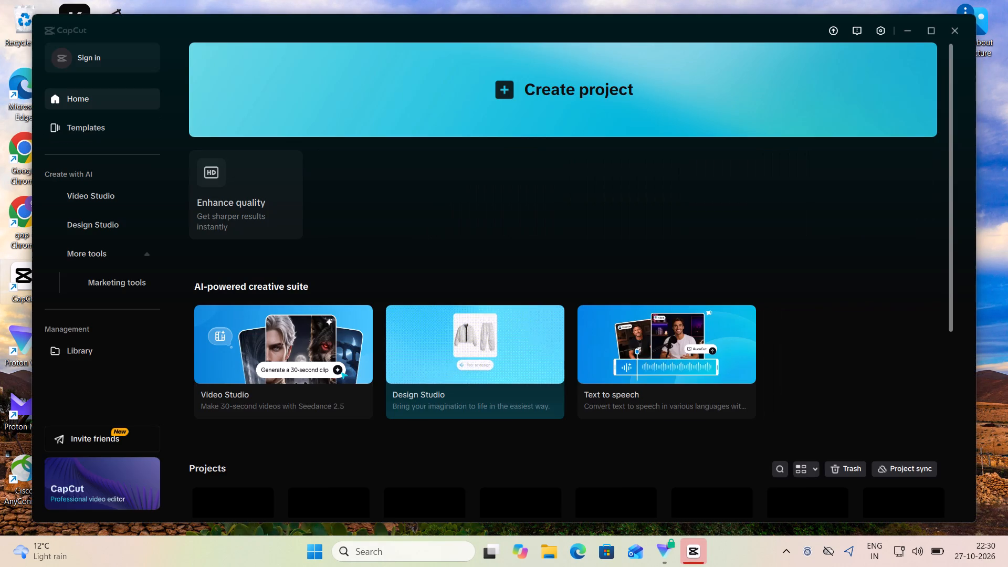
pyautogui.scroll(-3, 532, 352)
pyautogui.scroll(-5, 372, 377)
pyautogui.scroll(3, 377, 420)
pyautogui.scroll(-4, 377, 421)
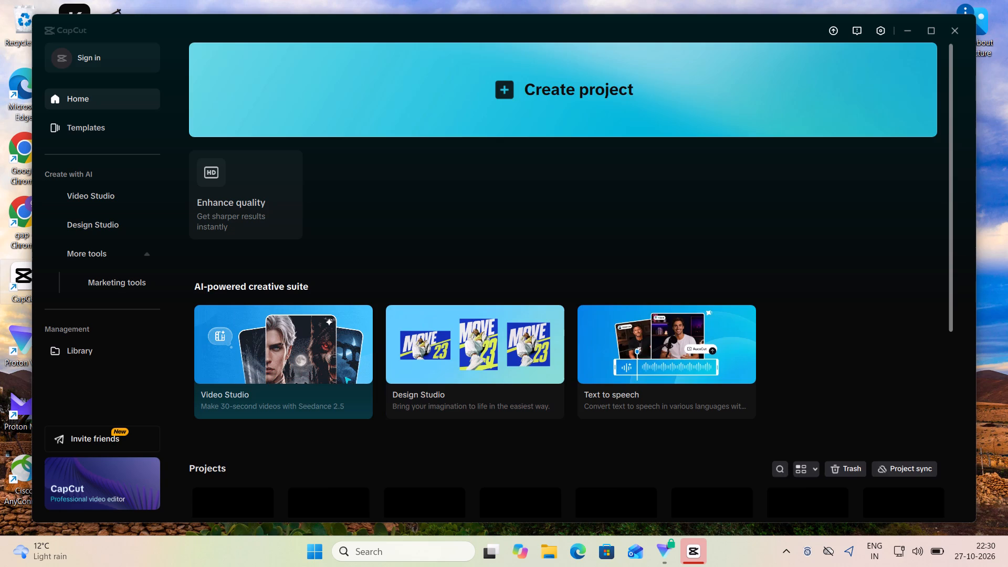
pyautogui.scroll(3, 377, 421)
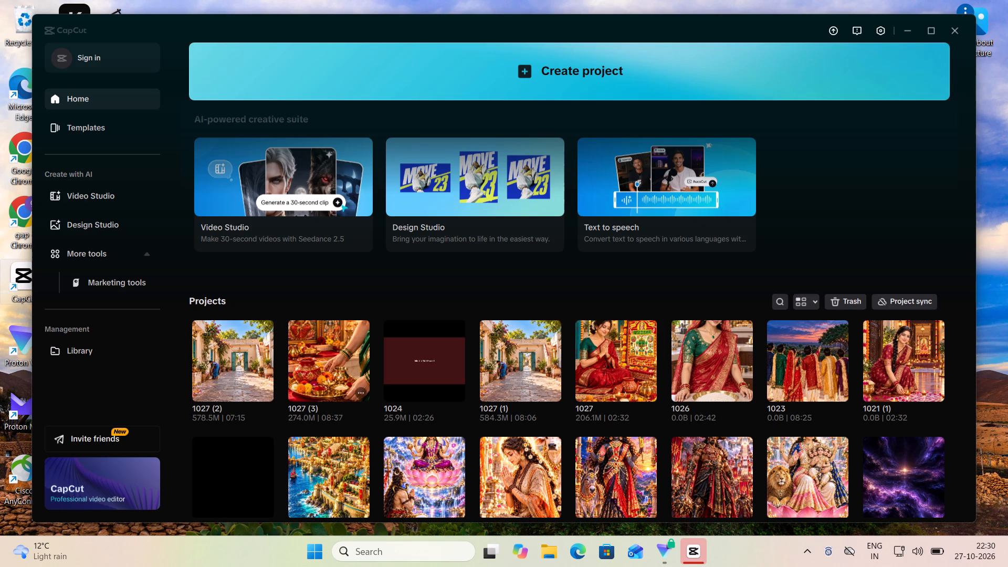
pyautogui.click(322, 372)
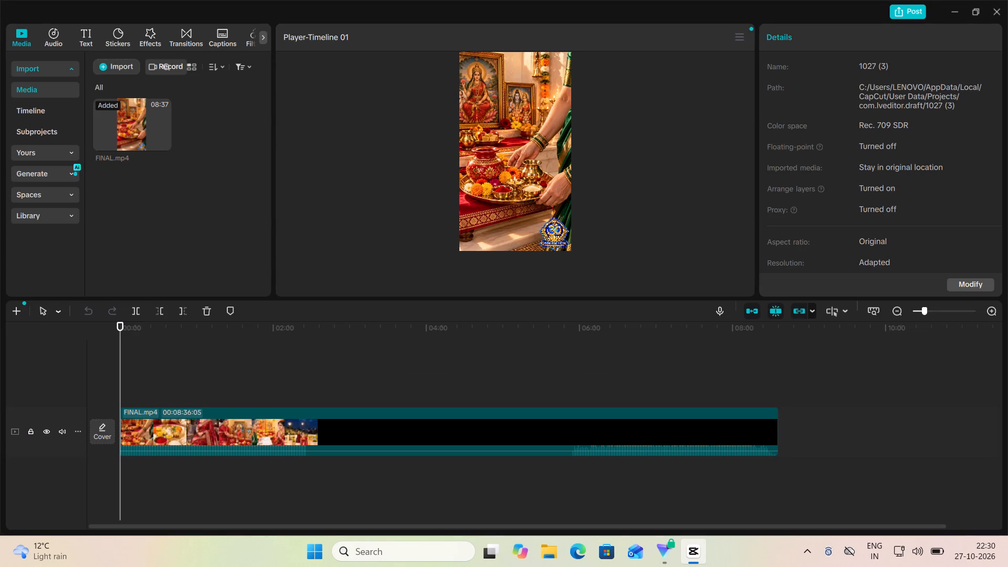
# Examine the FINAL.mp4 clip on the timeline between about 02:31 and 02:36, where its thumbnails turn black.
pyautogui.click(313, 383)
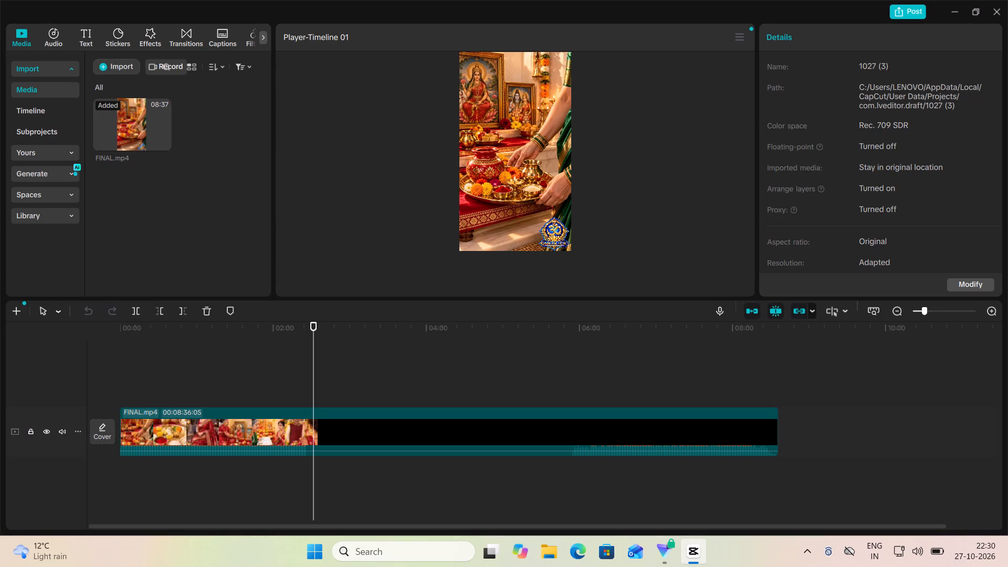
pyautogui.click(946, 313)
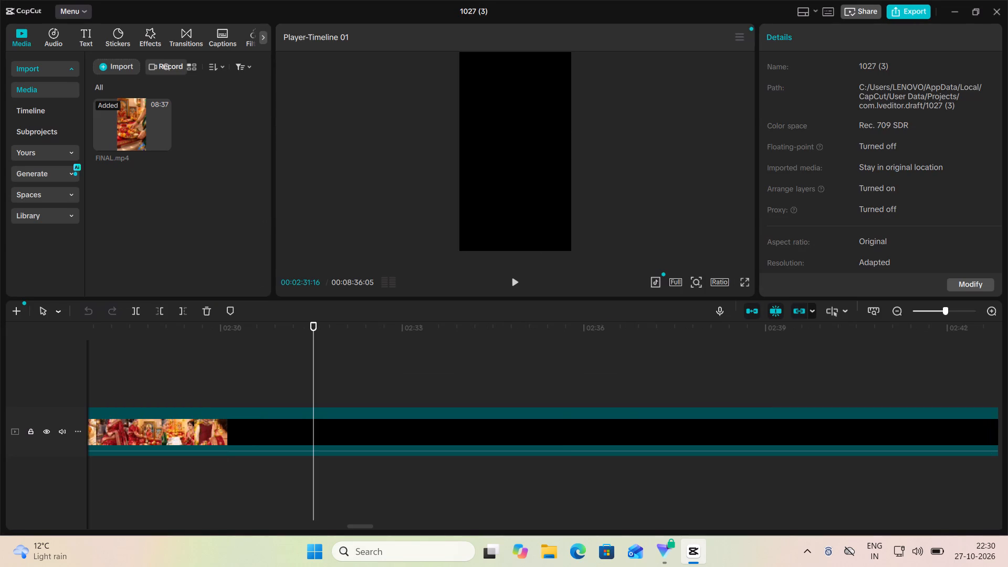
pyautogui.click(364, 365)
pyautogui.moveTo(361, 365); pyautogui.dragTo(635, 372)
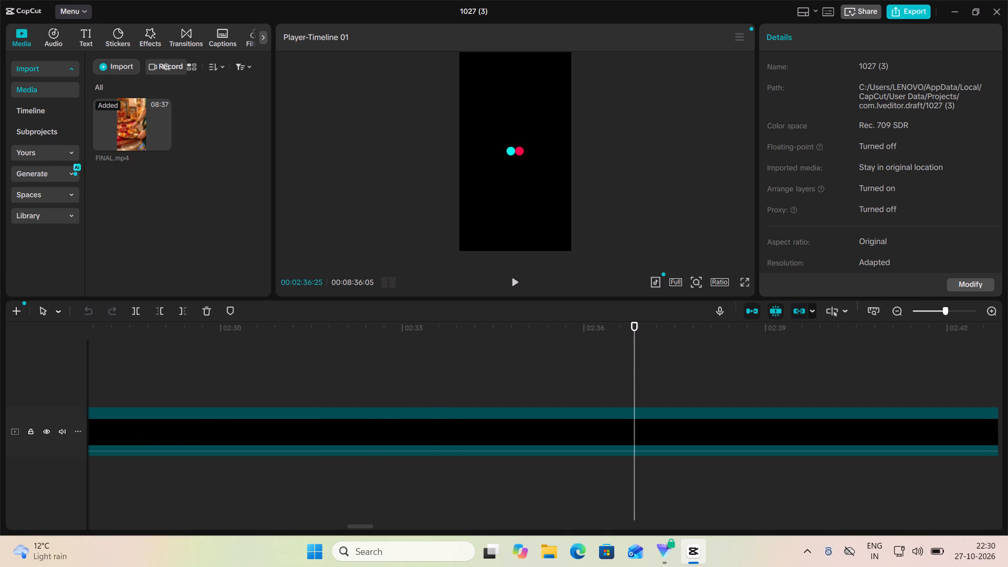
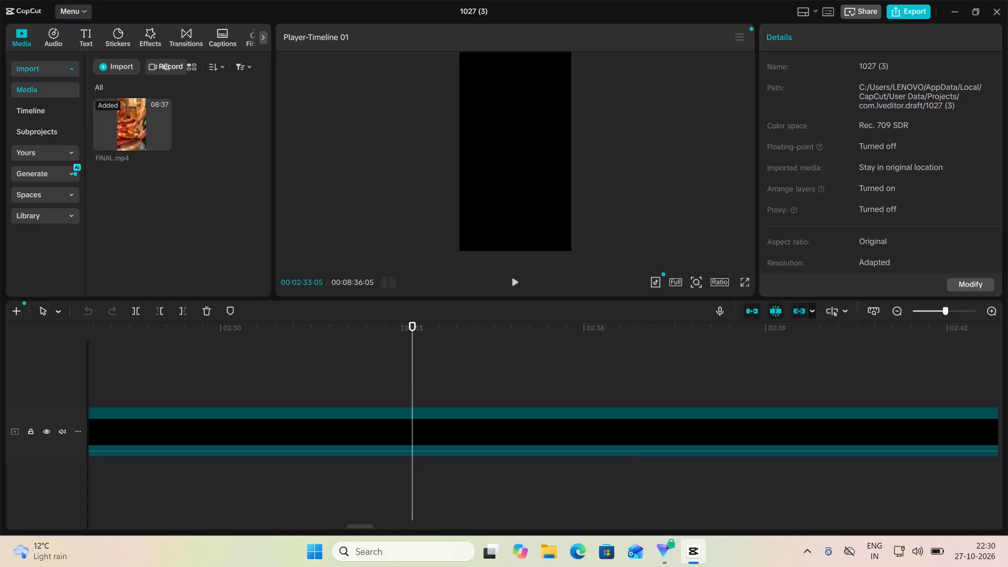
# Play back and examine FINAL.mp4 between about 02:21 and 02:25 to locate where its picture turns black.
pyautogui.click(331, 382)
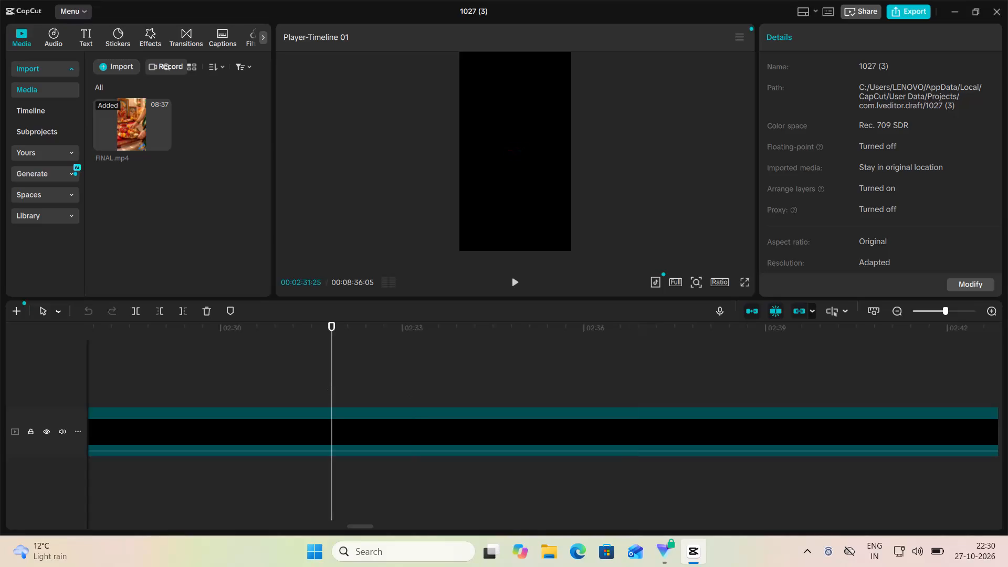
pyautogui.hscroll(1, 349, 374)
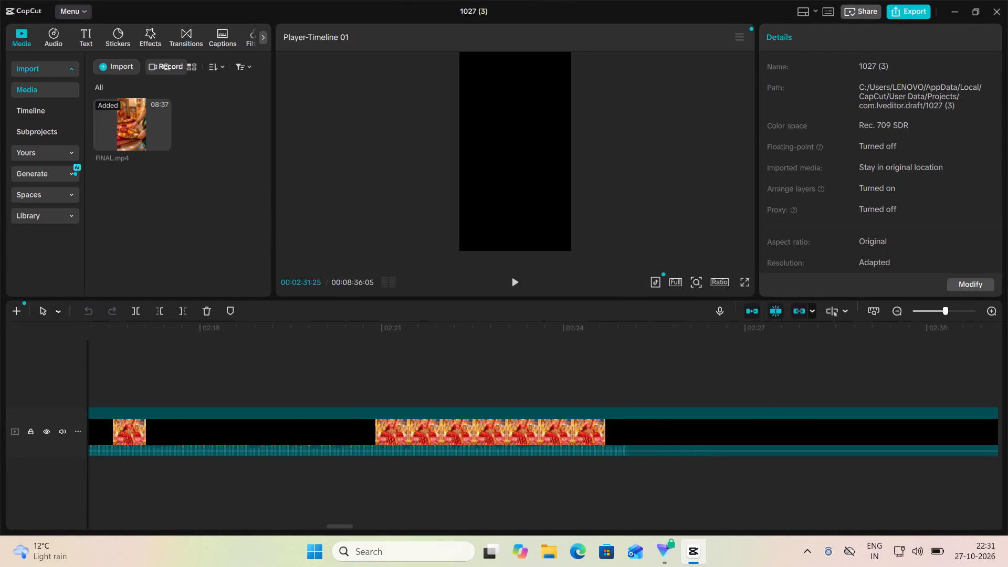
pyautogui.hscroll(1, 421, 373)
pyautogui.hscroll(1, 570, 382)
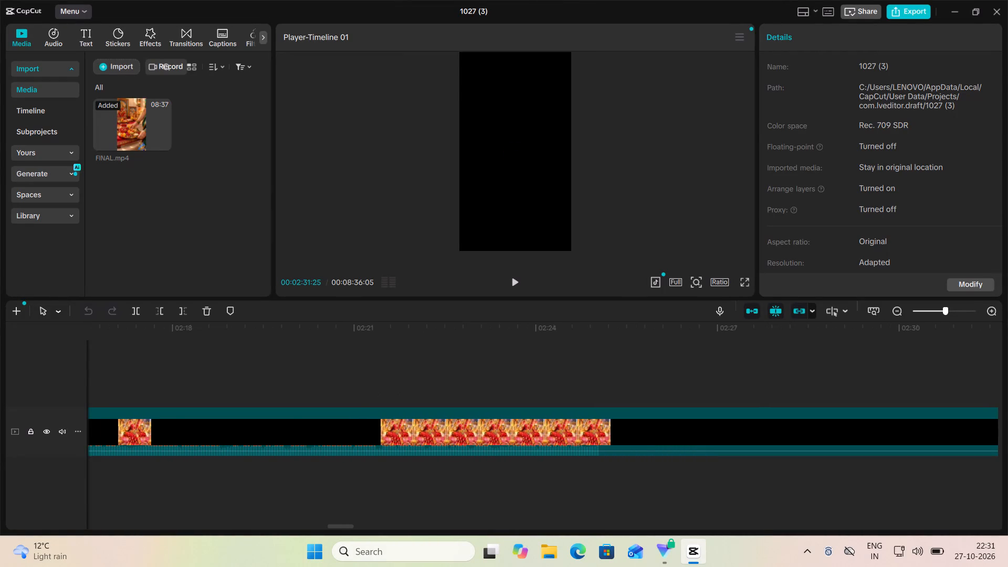
pyautogui.click(582, 383)
pyautogui.click(541, 372)
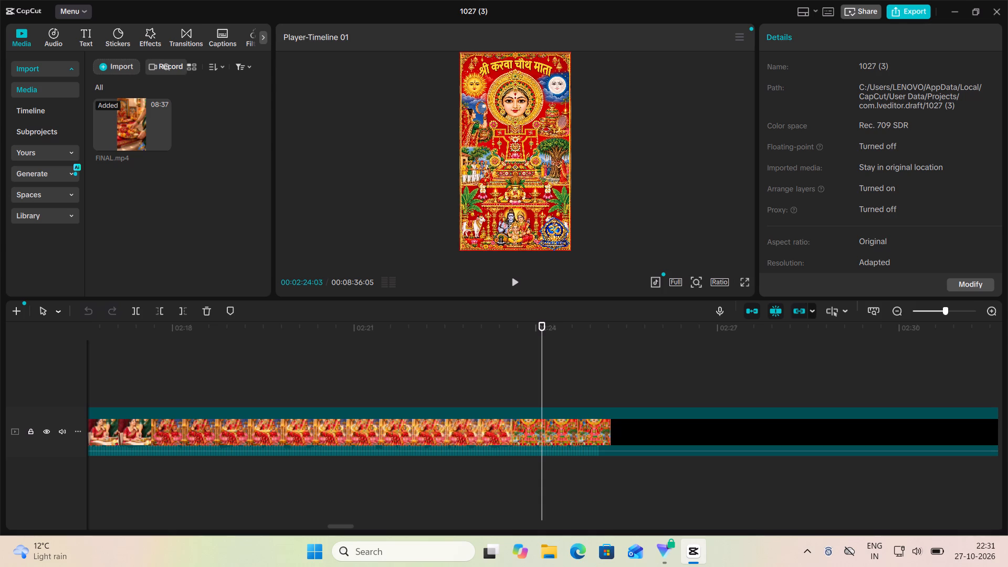
pyautogui.click(357, 379)
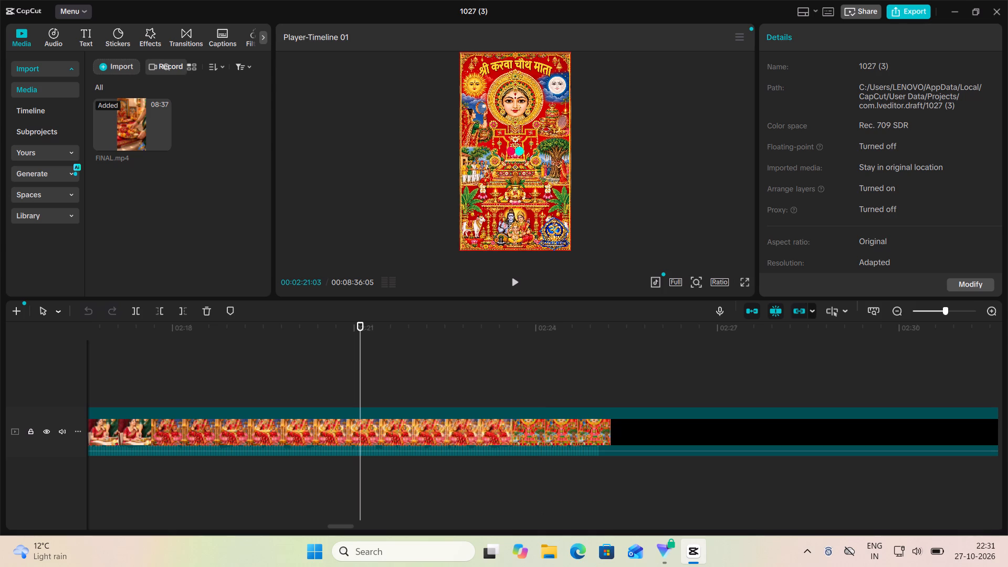
pyautogui.click(512, 279)
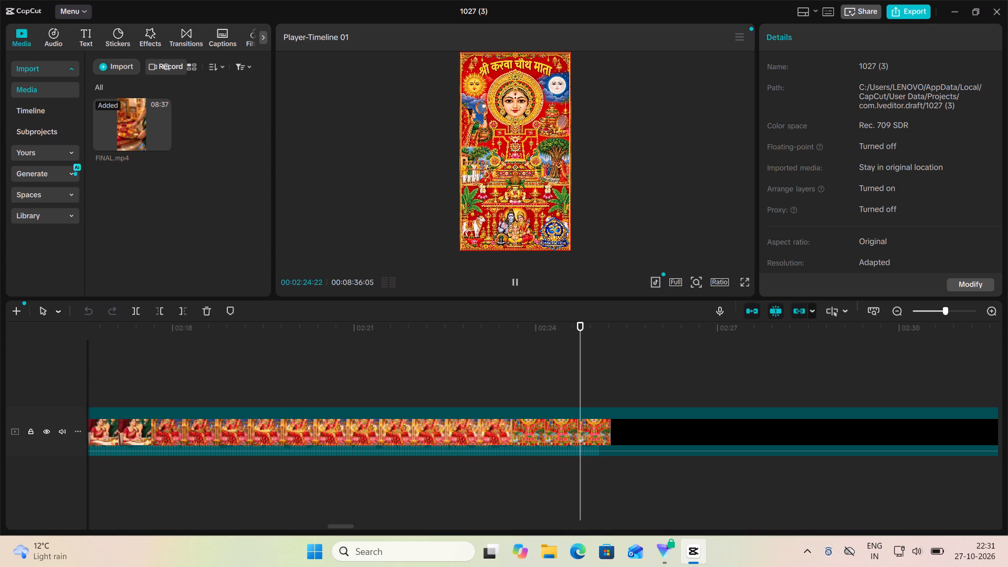
pyautogui.click(515, 285)
pyautogui.click(602, 364)
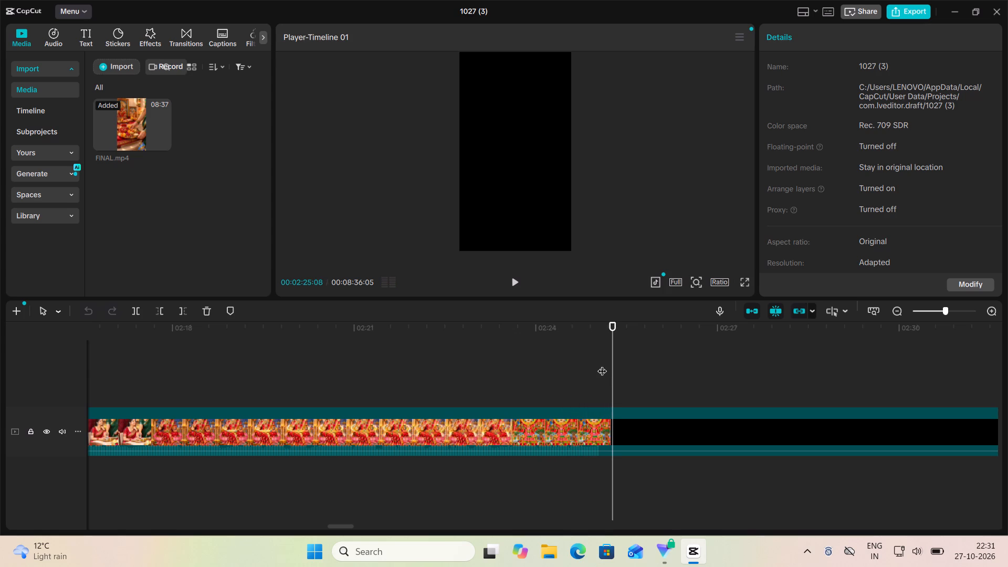
pyautogui.click(543, 353)
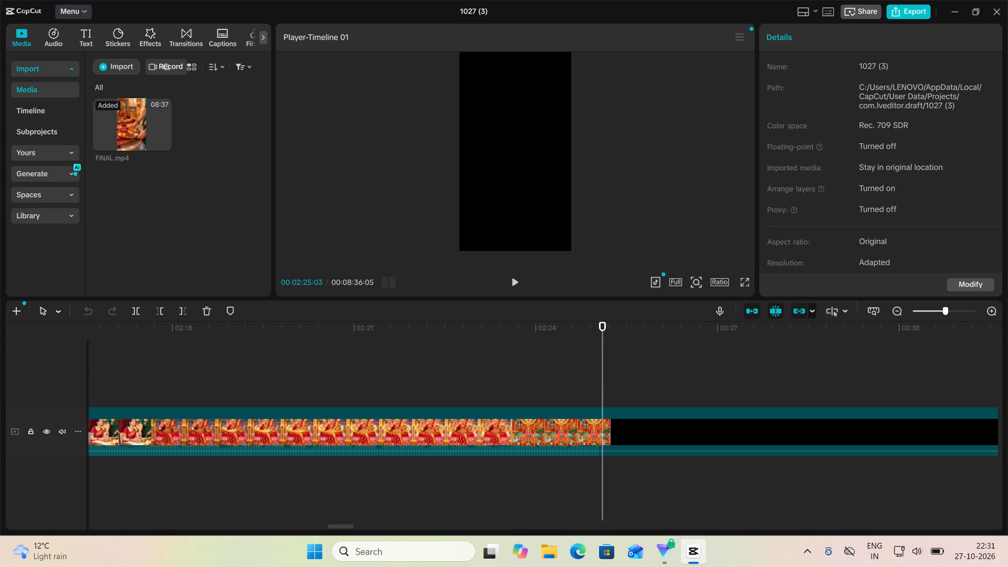
pyautogui.click(517, 285)
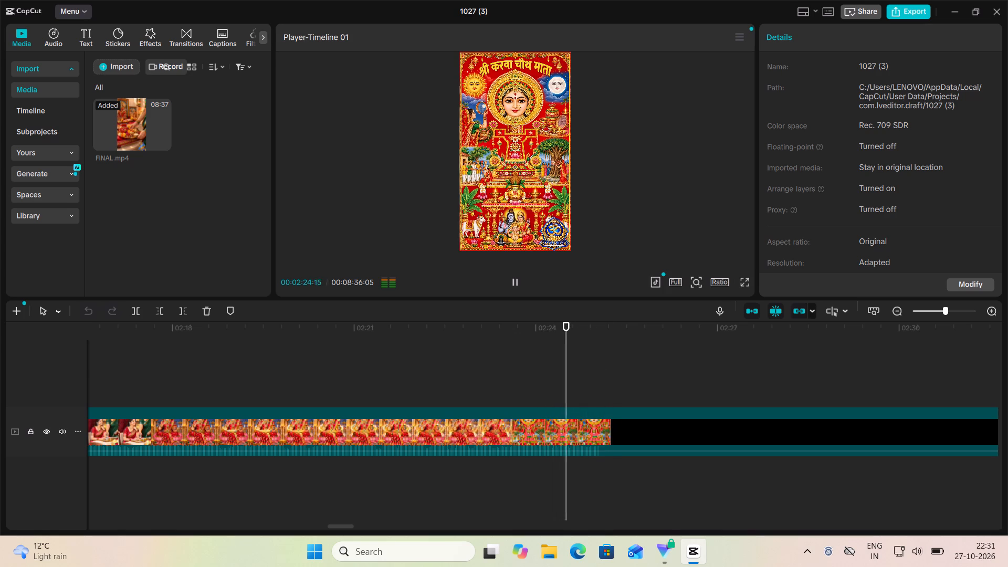
pyautogui.click(517, 285)
pyautogui.click(517, 285)
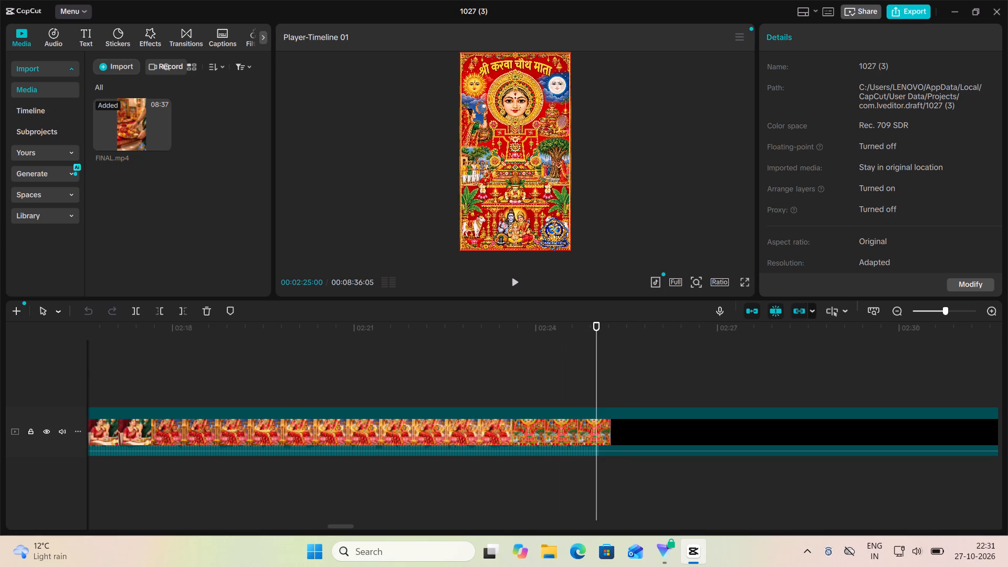
pyautogui.click(517, 285)
# Split the FINAL.mp4 clip at 00:02:25:05, where the black section begins.
pyautogui.click(603, 377)
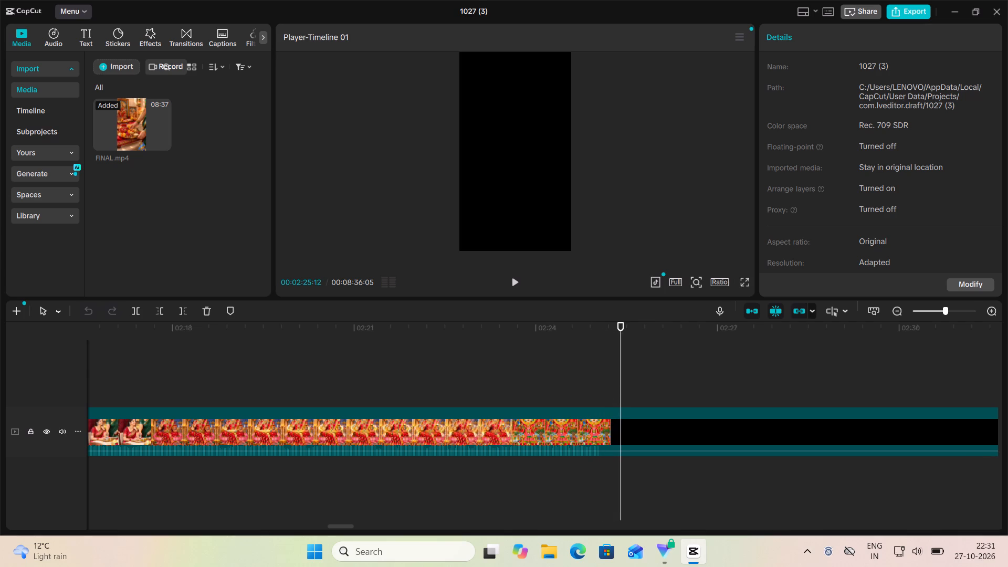
pyautogui.click(573, 379)
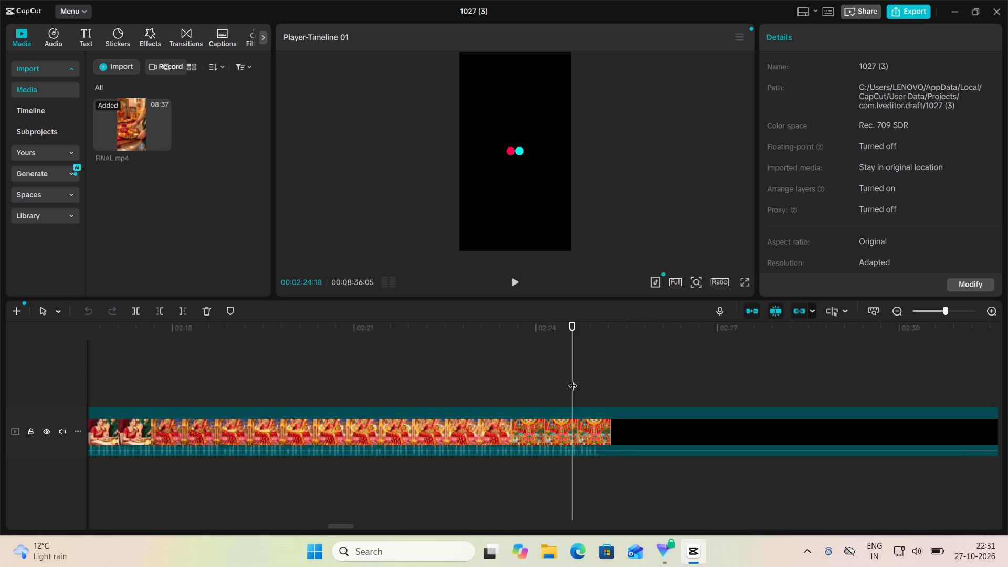
pyautogui.click(596, 385)
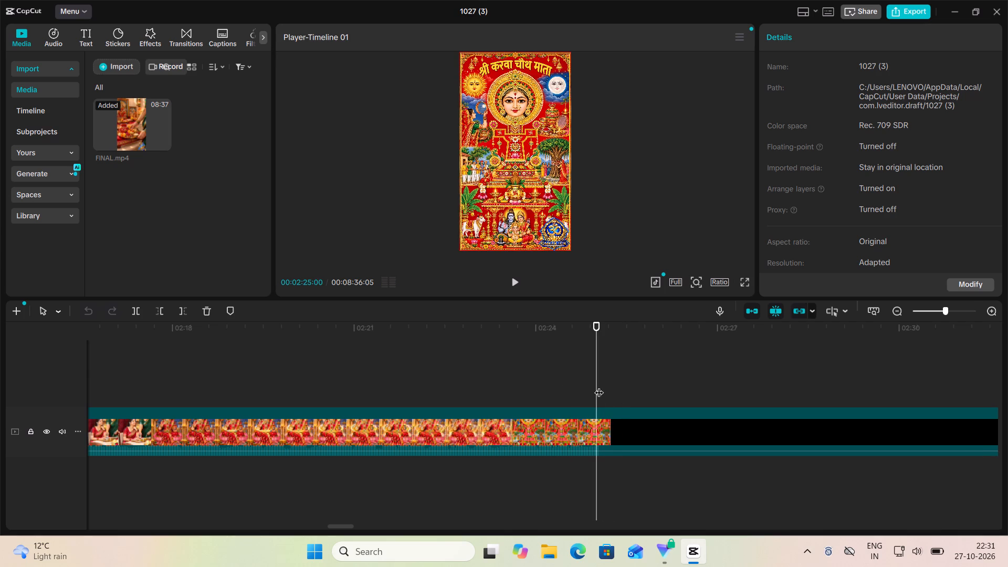
pyautogui.click(607, 386)
pyautogui.click(606, 387)
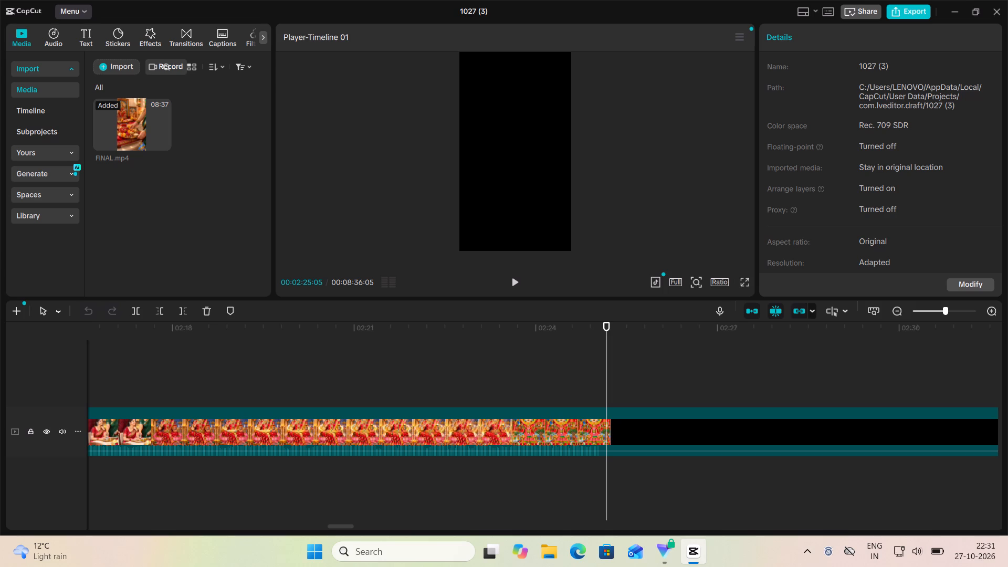
pyautogui.click(657, 436)
pyautogui.hscroll(-1, 640, 503)
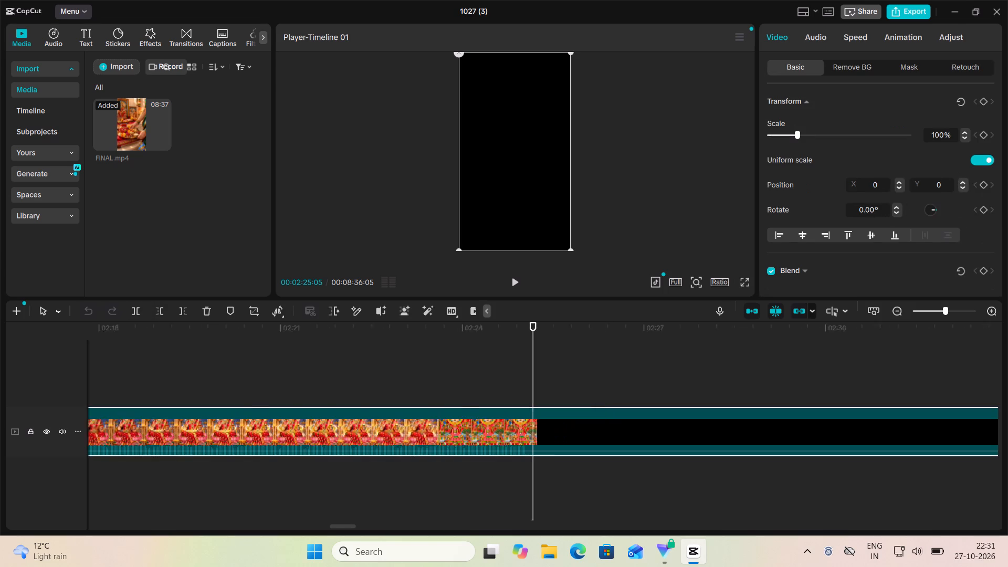
pyautogui.hscroll(-1, 649, 505)
pyautogui.click(136, 312)
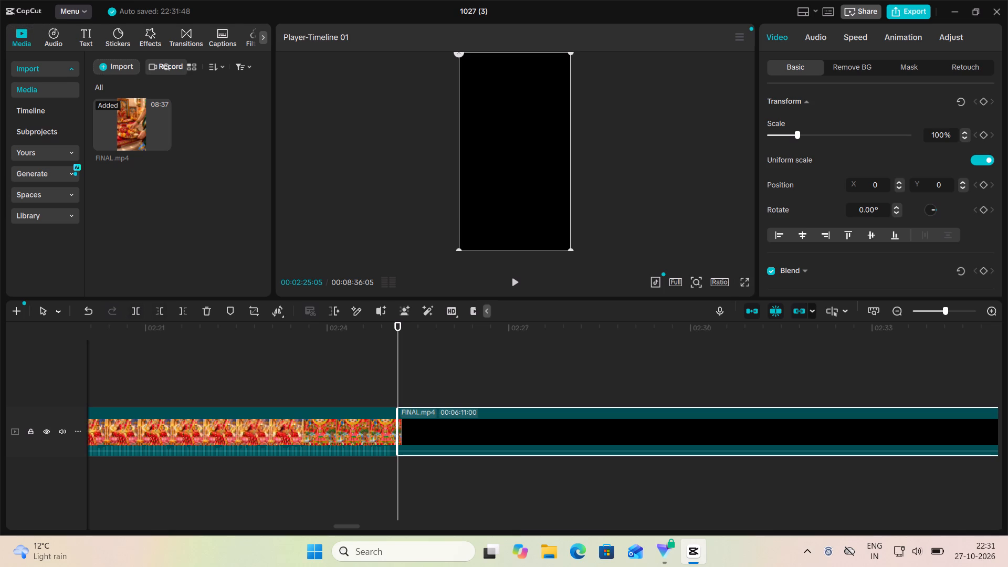
# Split the first FINAL.mp4 segment again at 00:02:25:01 and delete the short sliver before the previous cut.
pyautogui.click(517, 287)
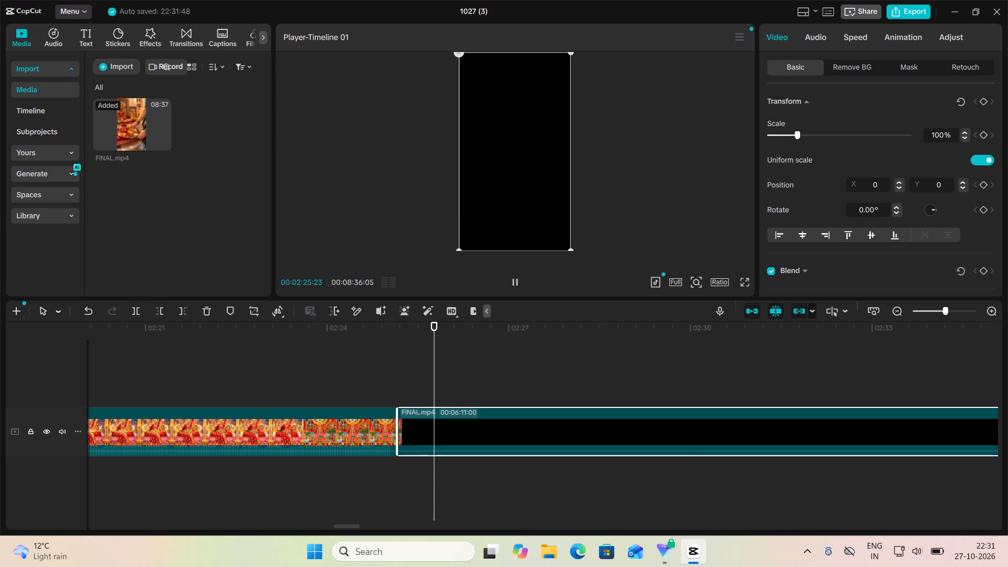
pyautogui.click(517, 287)
pyautogui.click(387, 380)
pyautogui.click(357, 376)
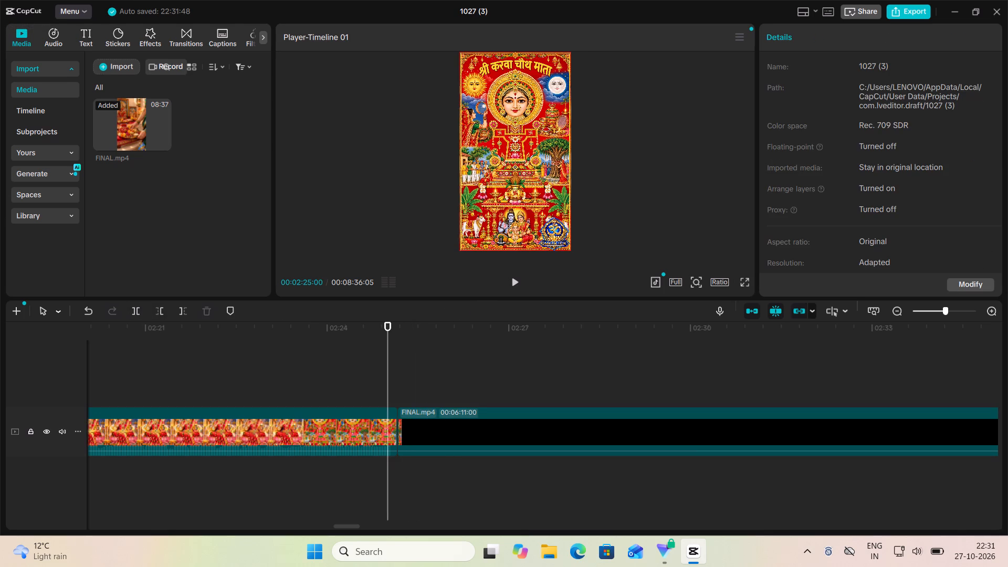
pyautogui.click(518, 280)
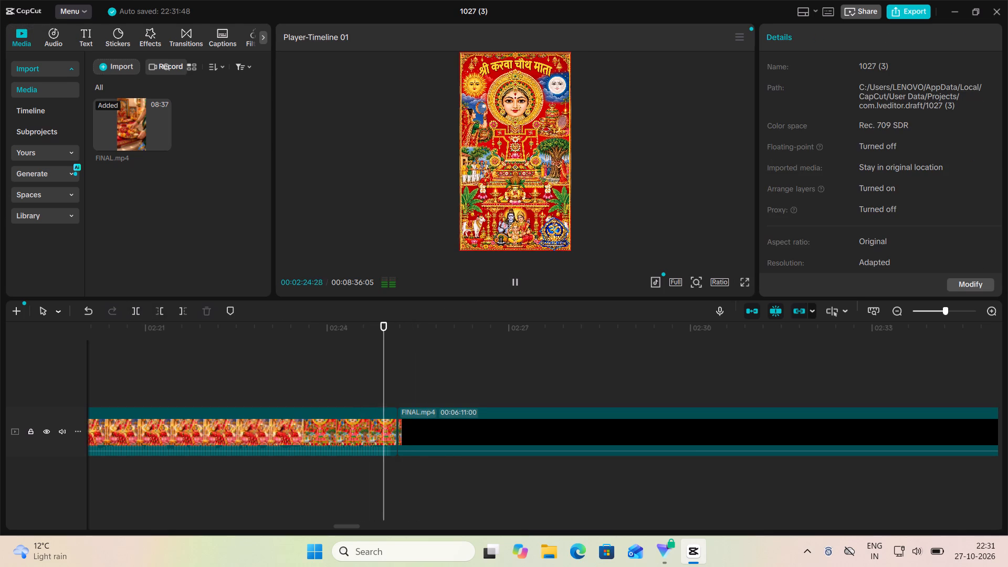
pyautogui.click(517, 280)
pyautogui.click(391, 370)
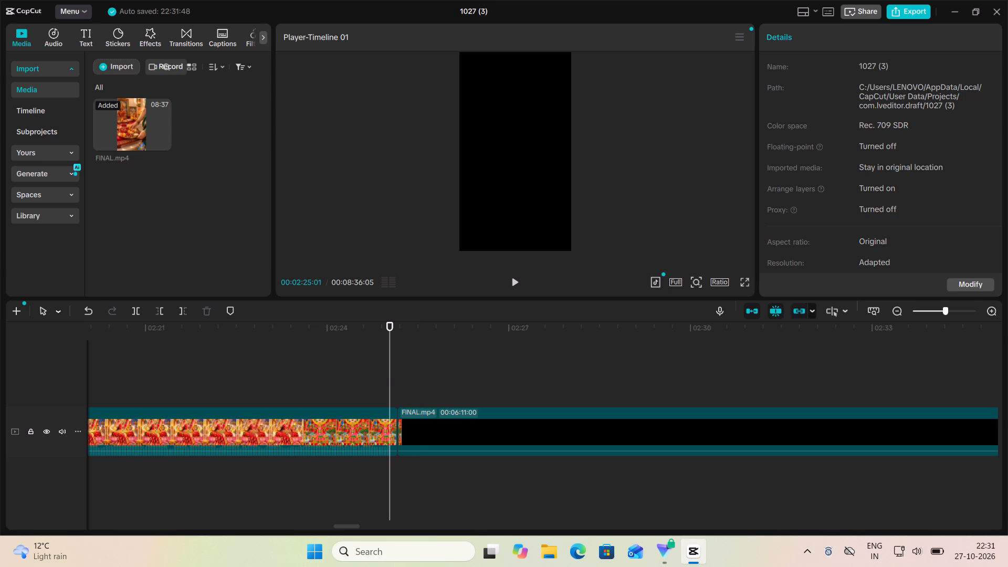
pyautogui.click(395, 424)
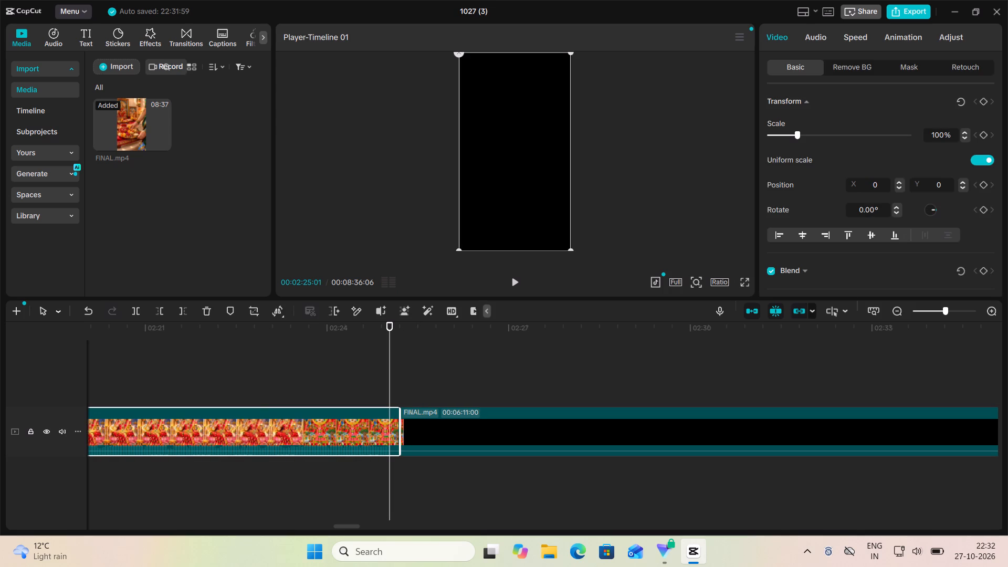
pyautogui.click(135, 305)
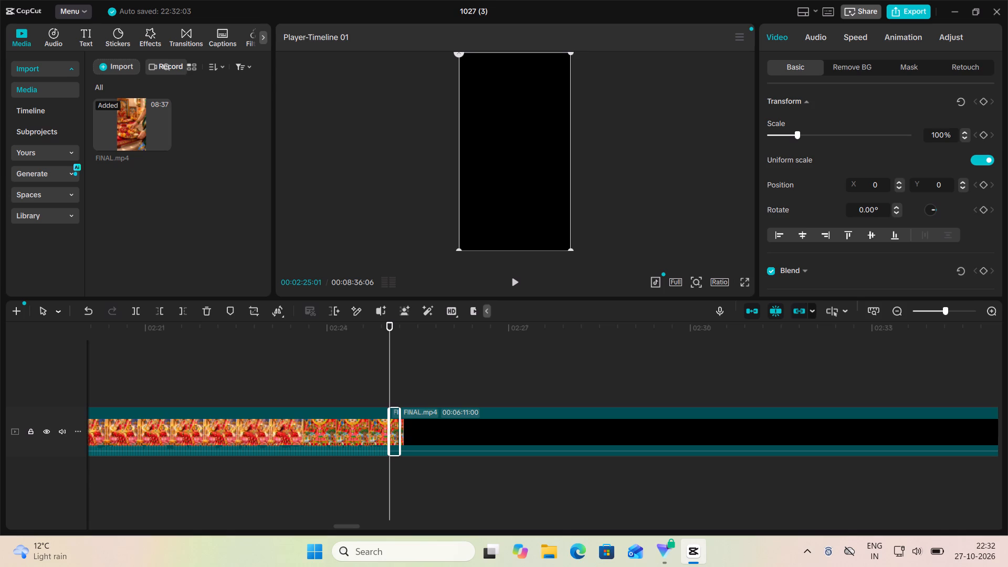
pyautogui.click(207, 311)
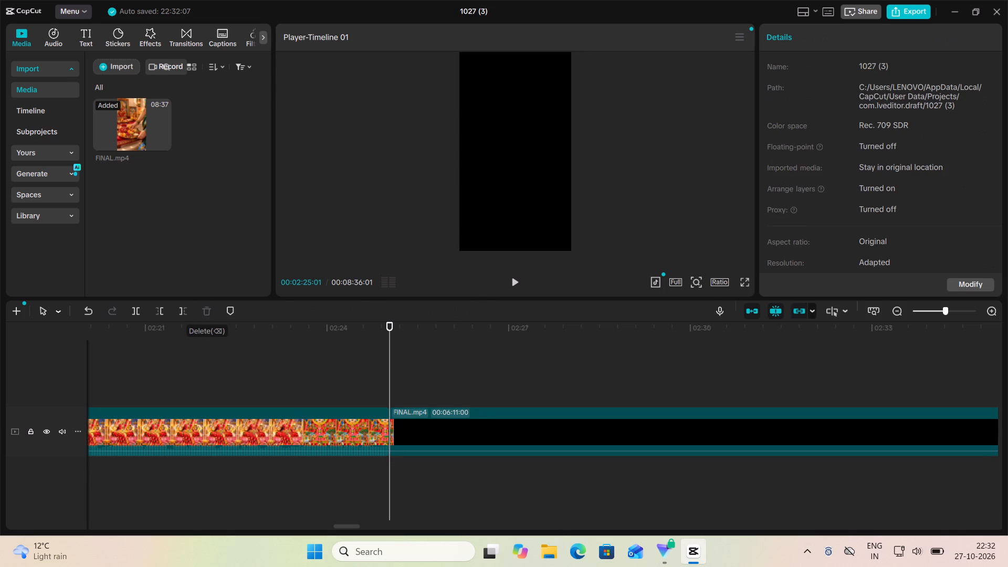
# Delete the long black FINAL.mp4 segment that follows the cut at 00:02:25:01.
pyautogui.click(493, 446)
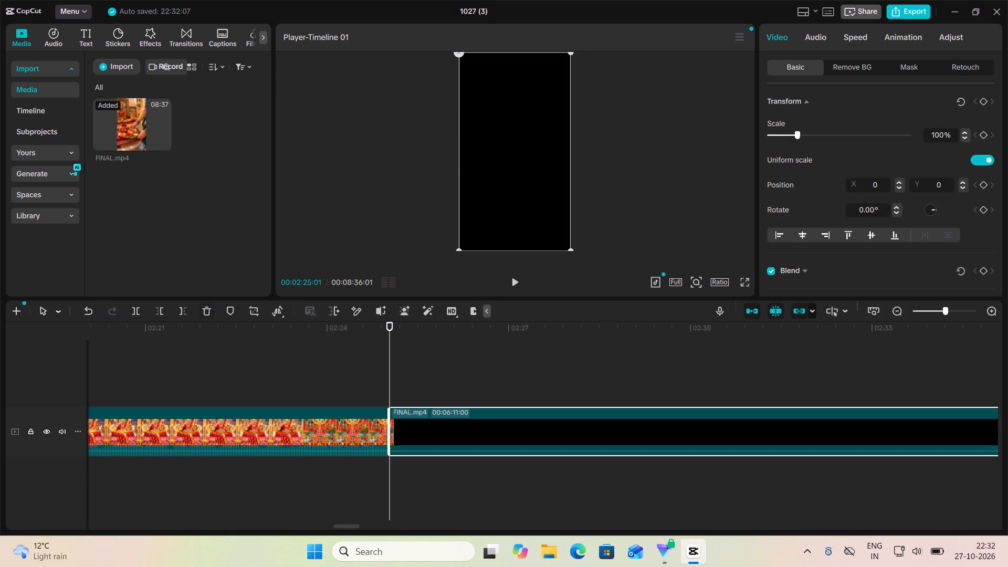
pyautogui.click(207, 310)
# Play back the last part of the trimmed FINAL.mp4 clip, from about 01:58 onward, to check its ending.
pyautogui.click(574, 382)
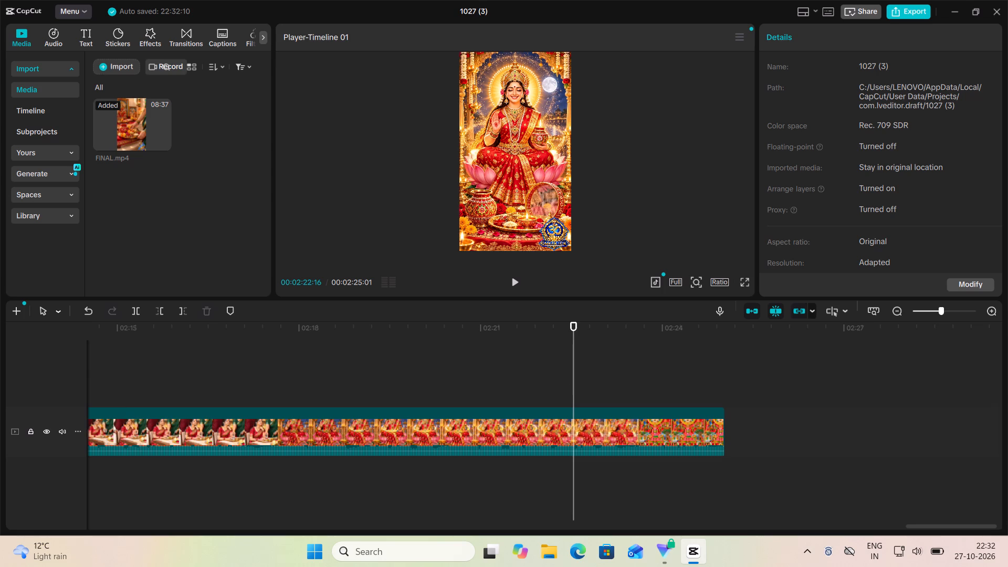
pyautogui.click(239, 387)
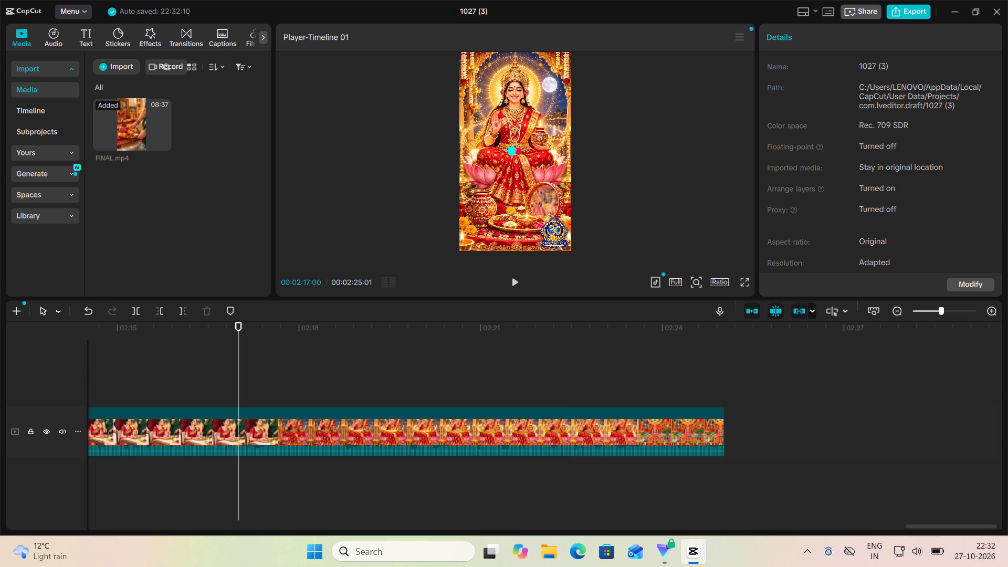
pyautogui.click(930, 311)
pyautogui.click(539, 386)
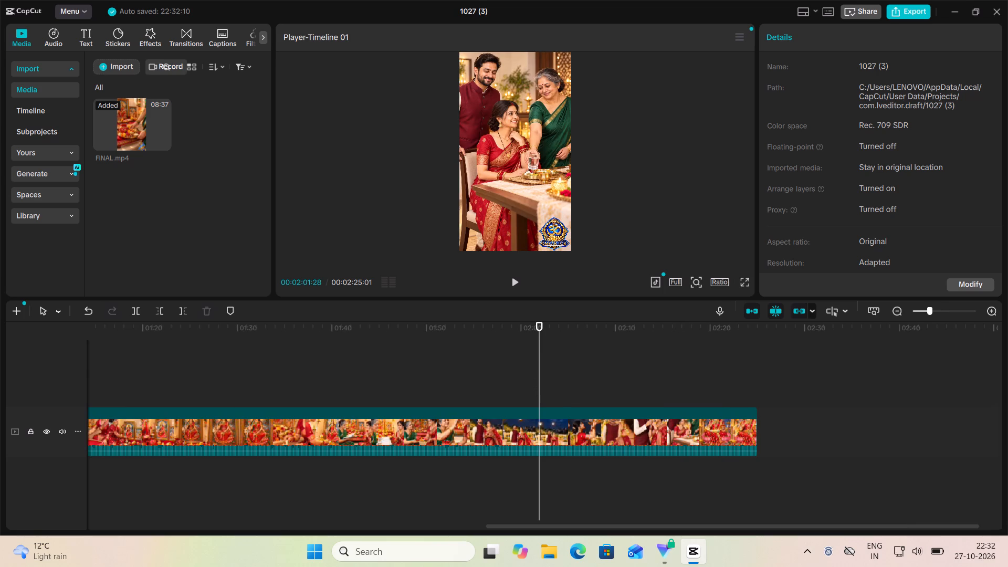
pyautogui.click(514, 288)
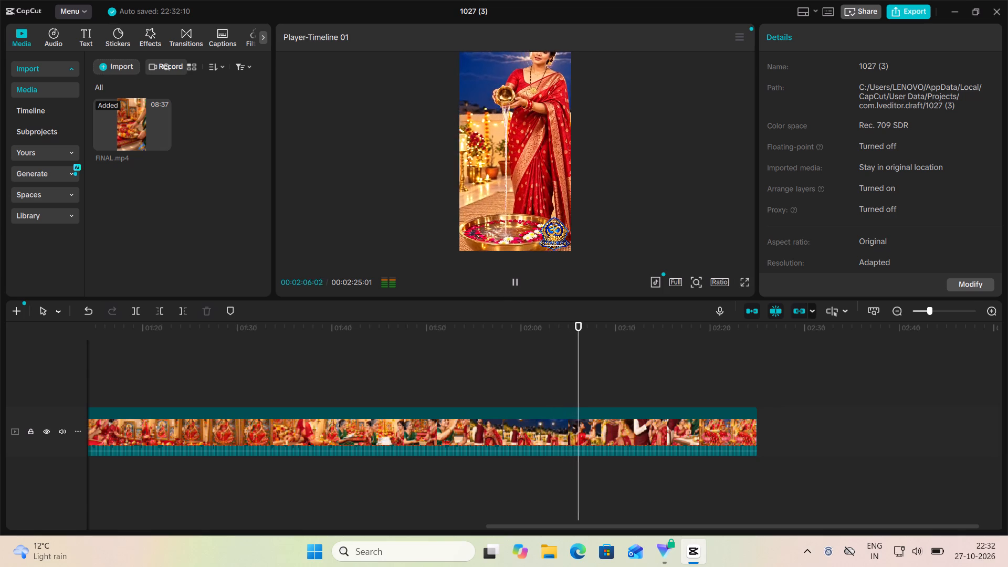
pyautogui.click(520, 282)
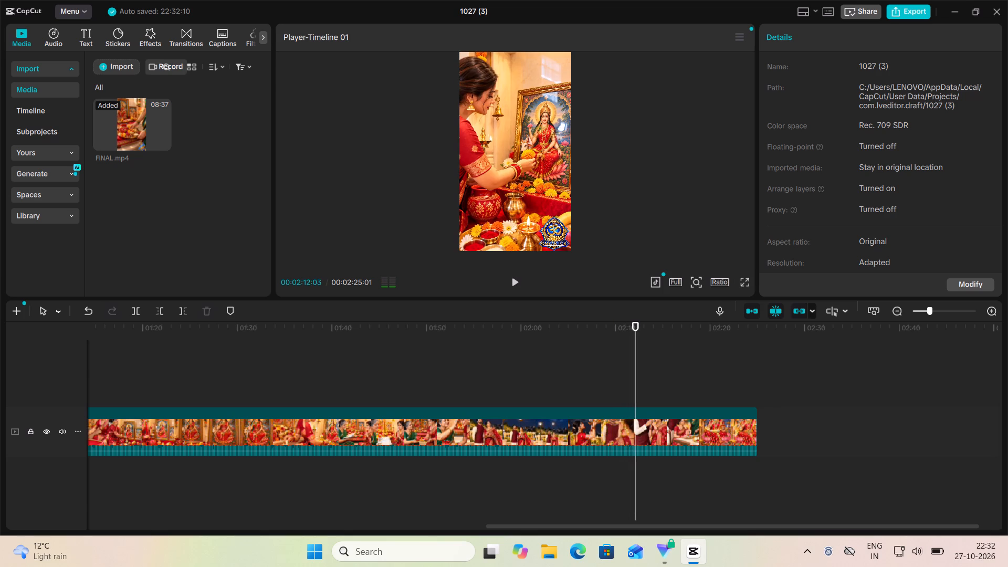
pyautogui.click(528, 380)
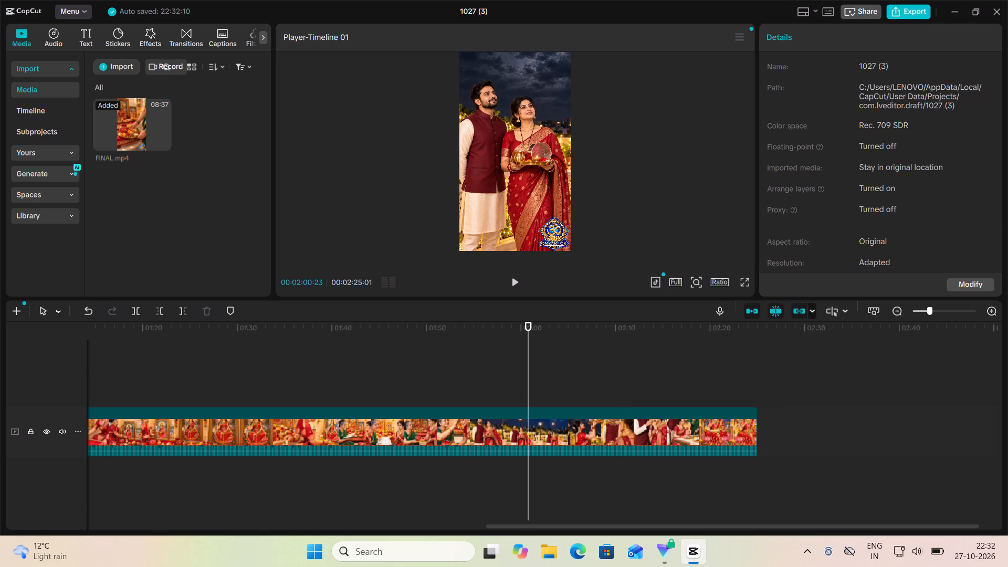
pyautogui.click(516, 286)
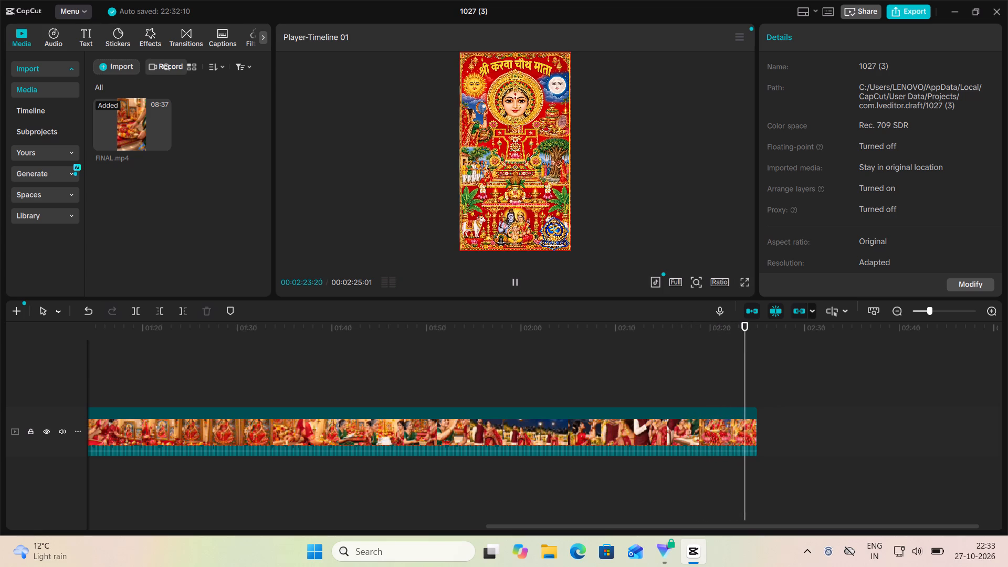
pyautogui.click(516, 286)
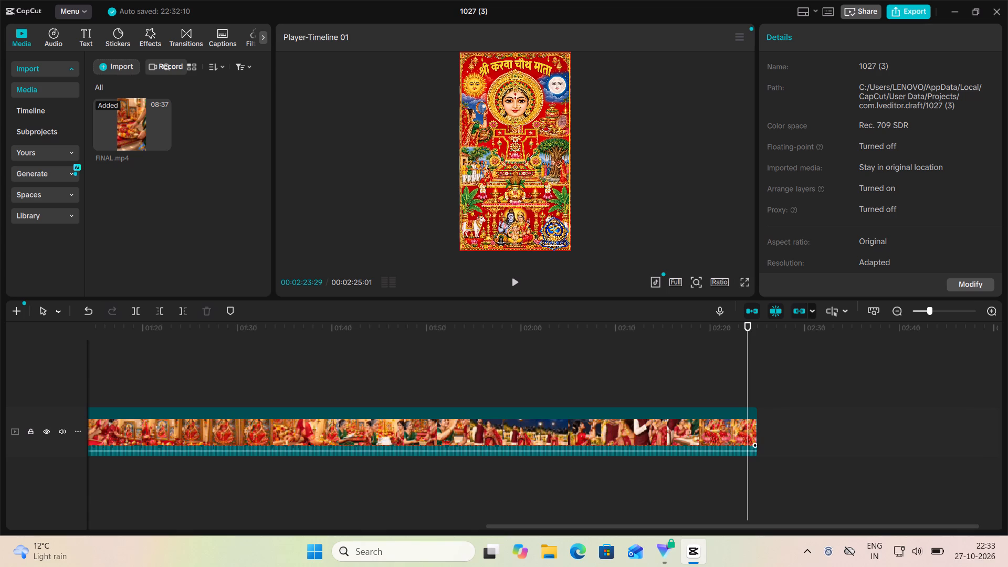
pyautogui.click(504, 374)
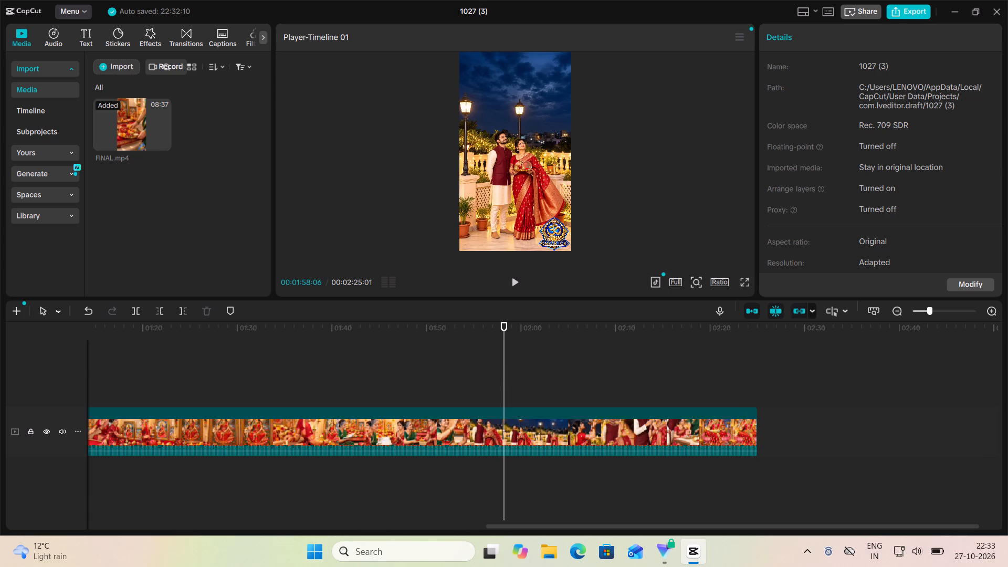
pyautogui.click(515, 280)
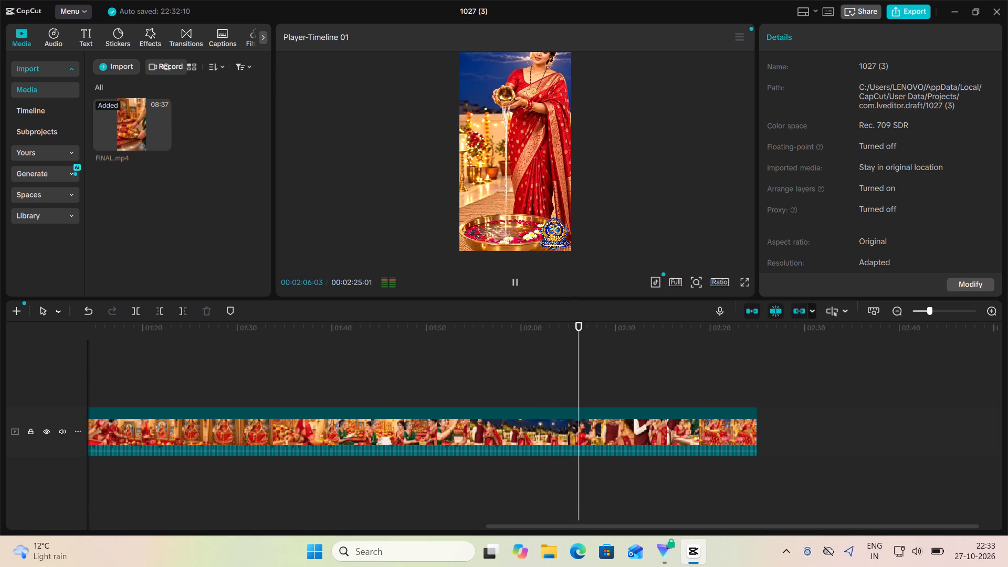
pyautogui.click(548, 411)
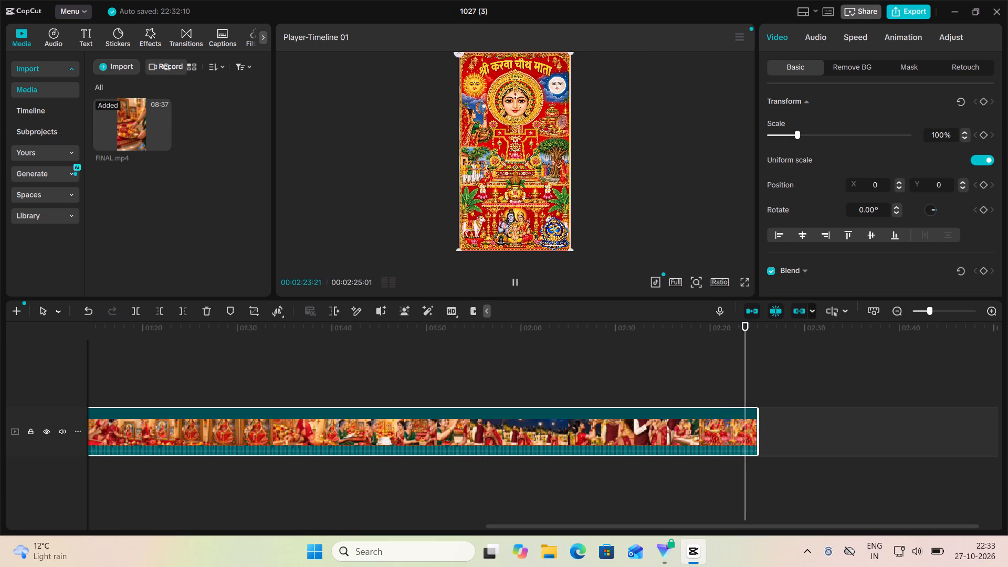
# Play back the last part of the trimmed FINAL.mp4 clip again, from about 01:58 to its end, to recheck the ending.
pyautogui.click(402, 378)
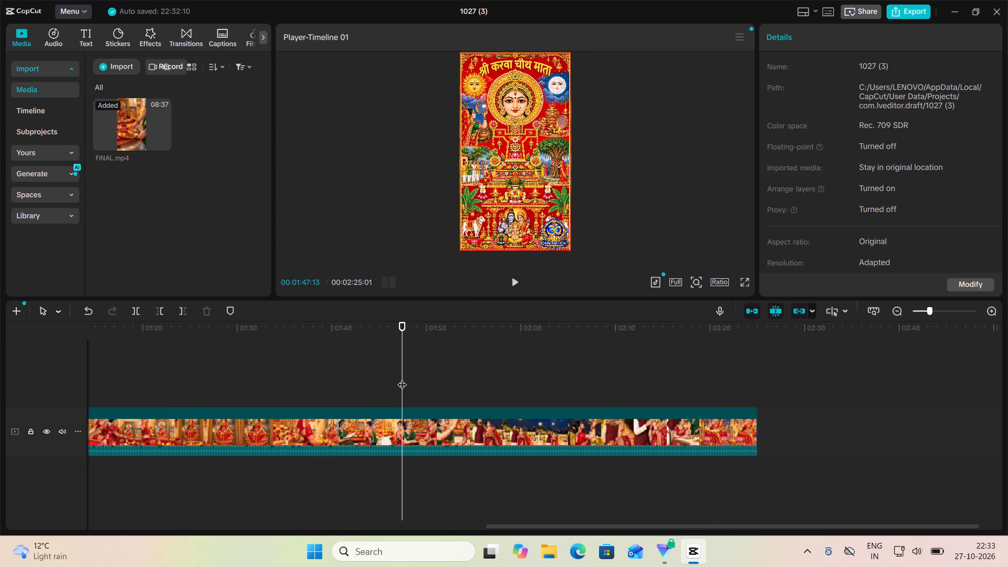
pyautogui.hscroll(-1, 452, 368)
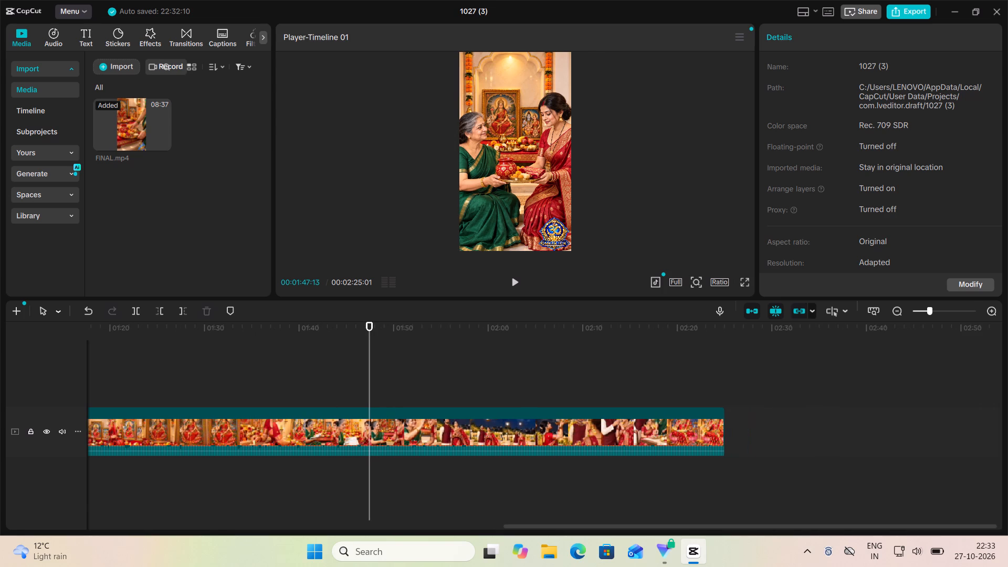
pyautogui.hscroll(-1, 456, 265)
pyautogui.hscroll(-1, 544, 276)
pyautogui.hscroll(-2, 516, 374)
pyautogui.hscroll(-1, 432, 364)
pyautogui.click(559, 387)
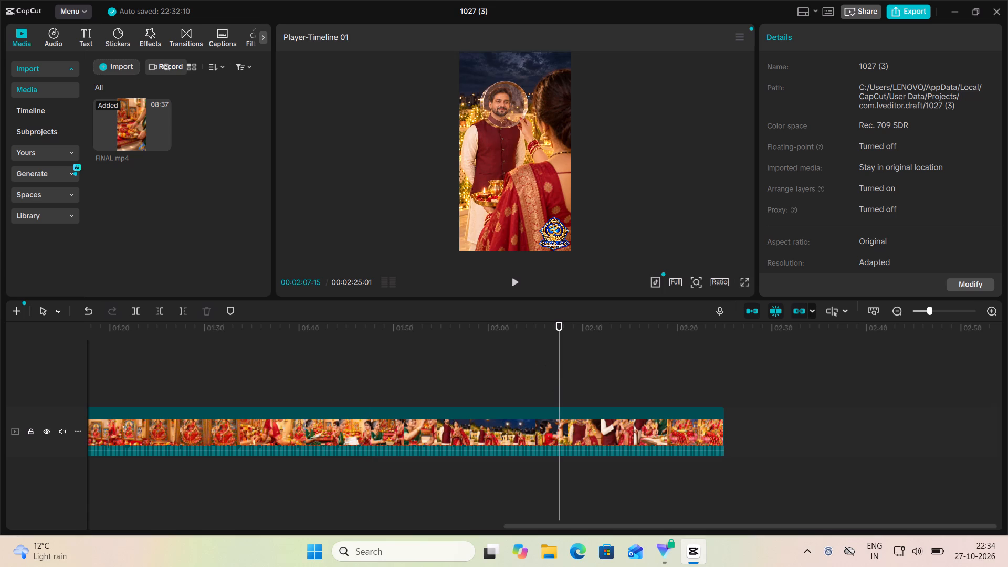
pyautogui.click(474, 355)
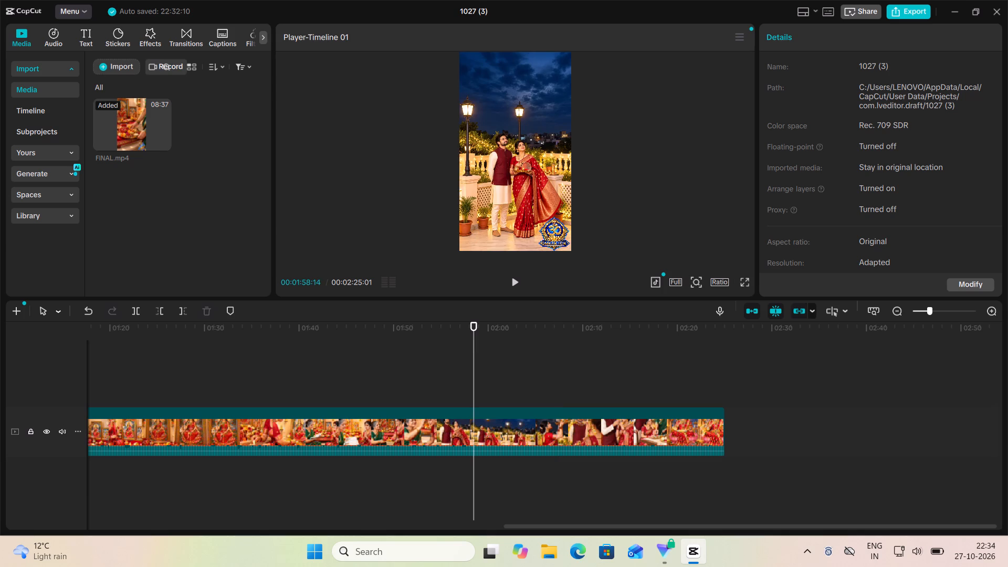
pyautogui.click(515, 290)
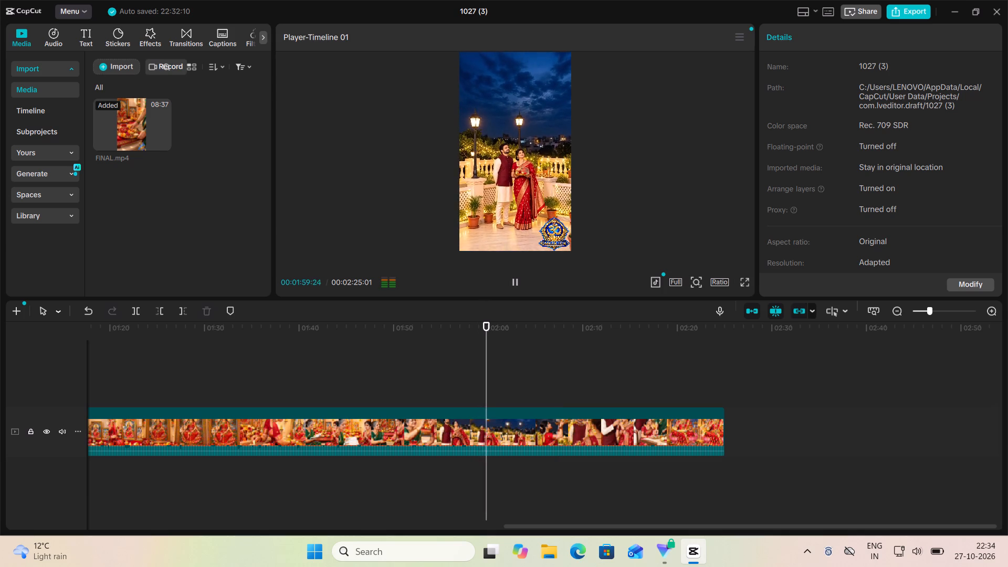
pyautogui.click(512, 289)
pyautogui.click(517, 288)
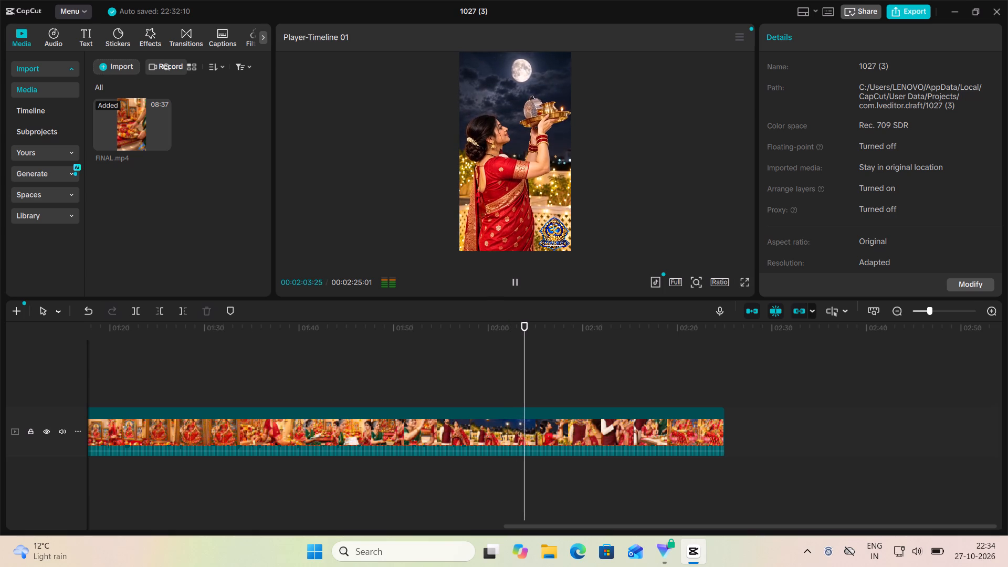
pyautogui.click(516, 281)
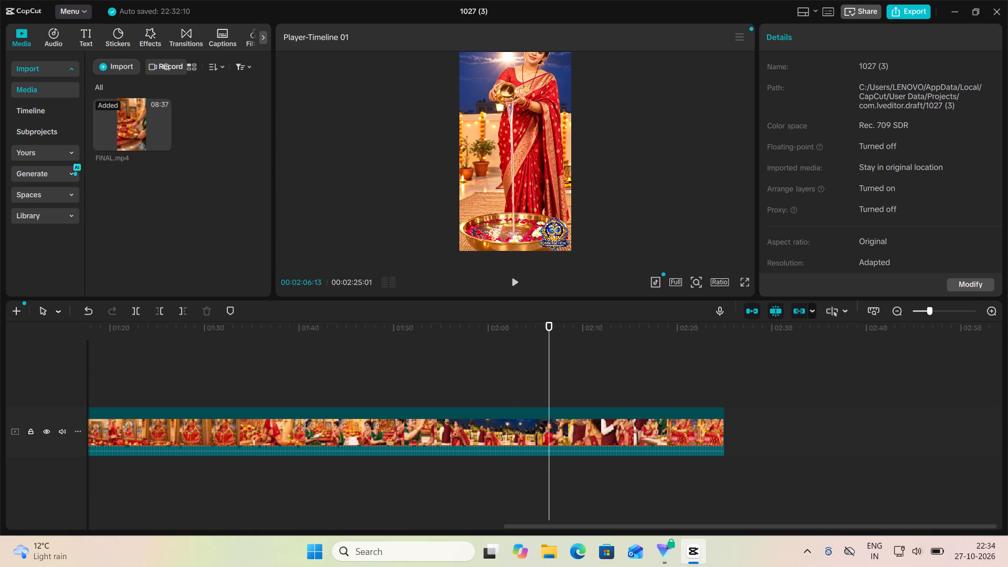
pyautogui.click(516, 281)
pyautogui.click(563, 415)
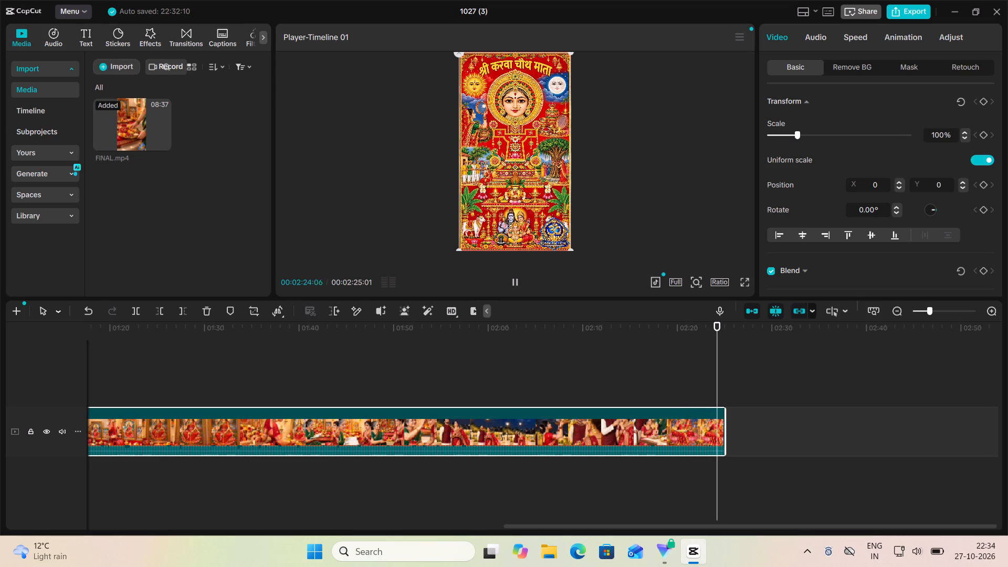
pyautogui.click(512, 281)
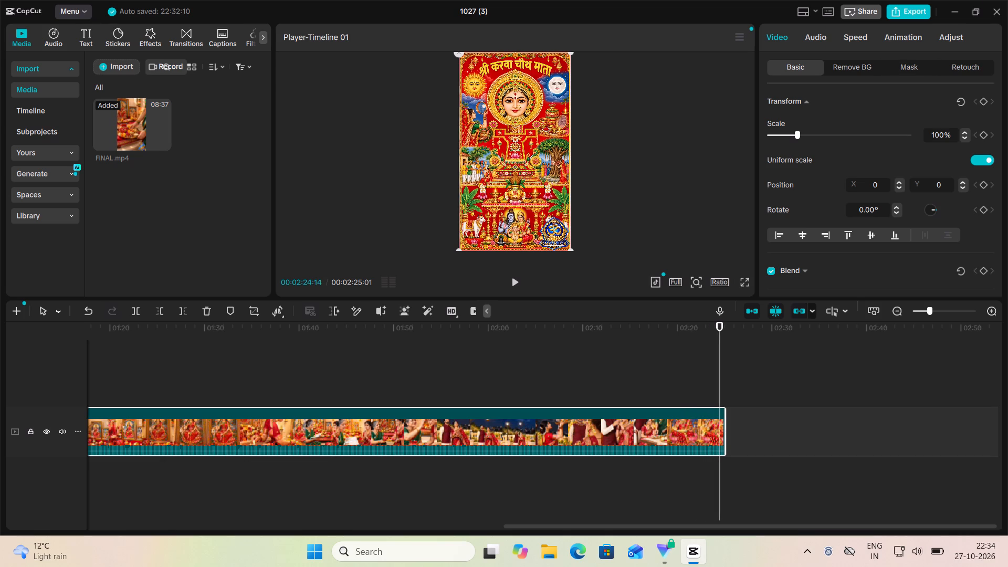
# Open the export settings for the project and name the exported video AHOYEE ASTAMI KI VIDHI.
pyautogui.click(919, 12)
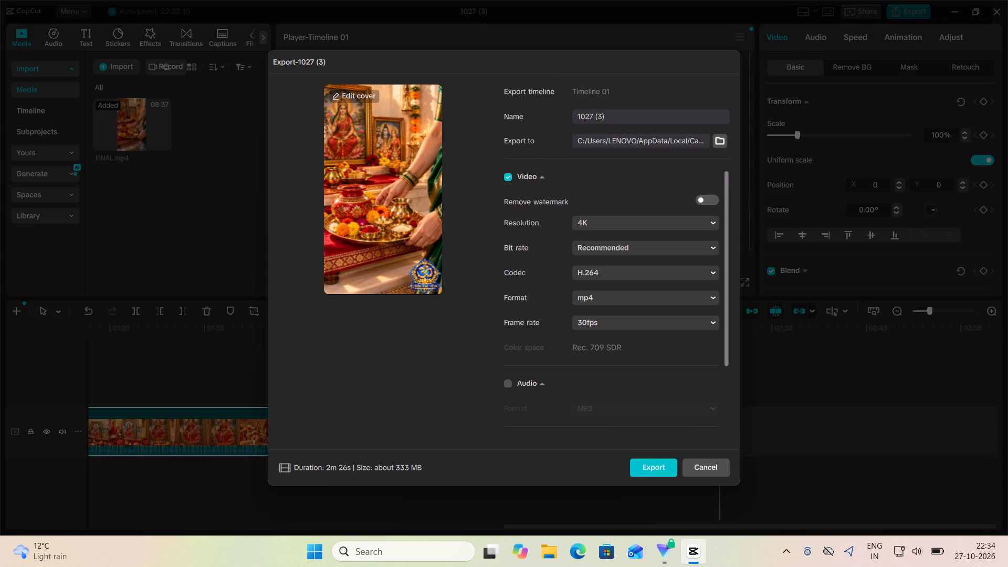
pyautogui.click(608, 114)
pyautogui.press('BackSpace')
pyautogui.press('BackSpace')
pyautogui.press('BackSpace')
pyautogui.press('BackSpace')
pyautogui.press('BackSpace')
pyautogui.press('BackSpace')
pyautogui.press('BackSpace')
pyautogui.press('BackSpace')
pyautogui.press('BackSpace')
pyautogui.press('BackSpace')
pyautogui.press('BackSpace')
pyautogui.press('BackSpace')
pyautogui.press('BackSpace')
pyautogui.press('BackSpace')
pyautogui.press('BackSpace')
pyautogui.press('BackSpace')
pyautogui.press('BackSpace')
pyautogui.press('BackSpace')
pyautogui.press('BackSpace')
pyautogui.press('BackSpace')
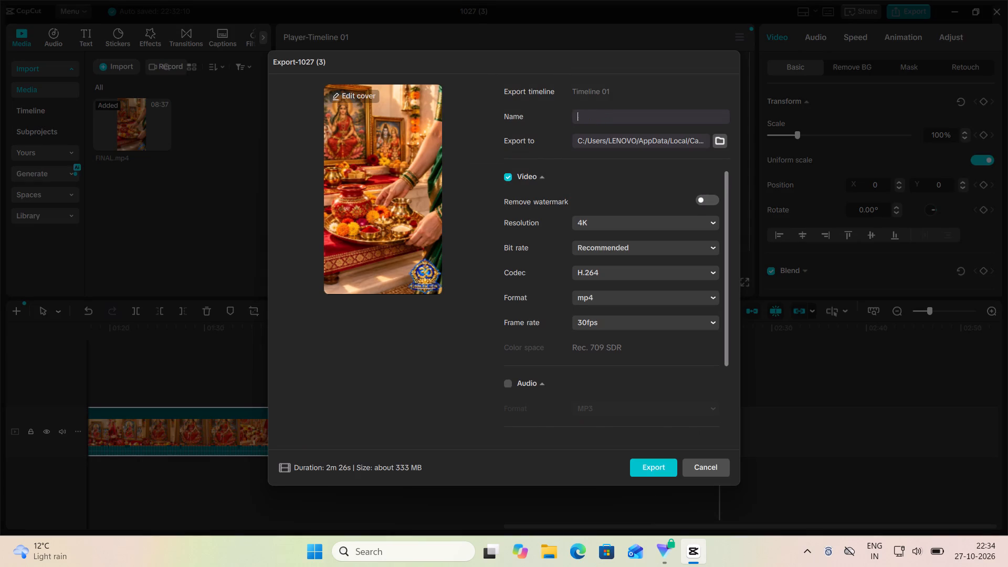
pyautogui.write('AHOYEE')
pyautogui.press('space')
pyautogui.write('ASTAMI')
pyautogui.press('space')
pyautogui.write('KI VIDHI')
# Set the export destination to the AHOYEE ASTAMI SHORT COMPLETE folder inside MY COMPUTER > VIDEOS > COMPLETED.
pyautogui.click(720, 141)
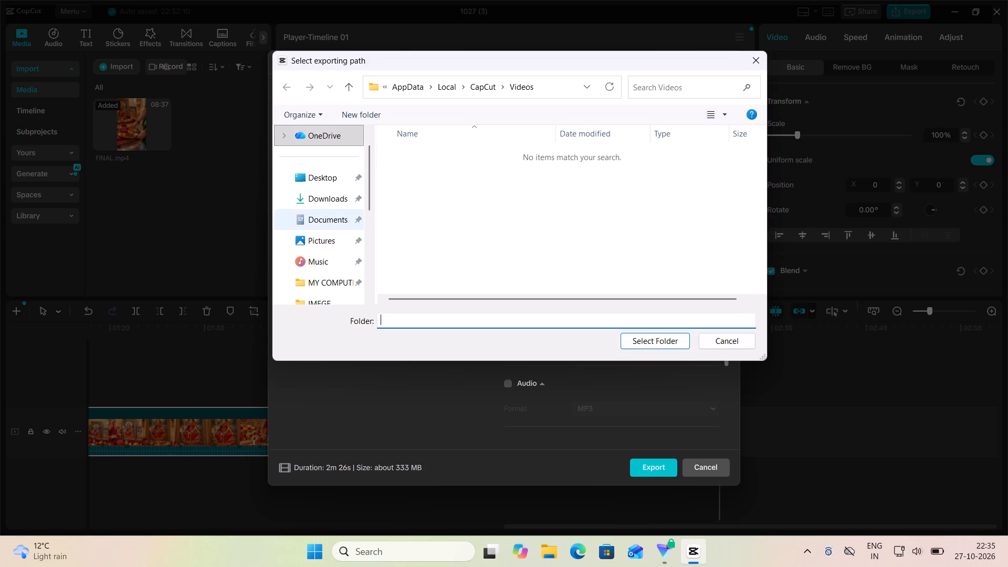
pyautogui.scroll(-2, 334, 227)
pyautogui.doubleClick(333, 156)
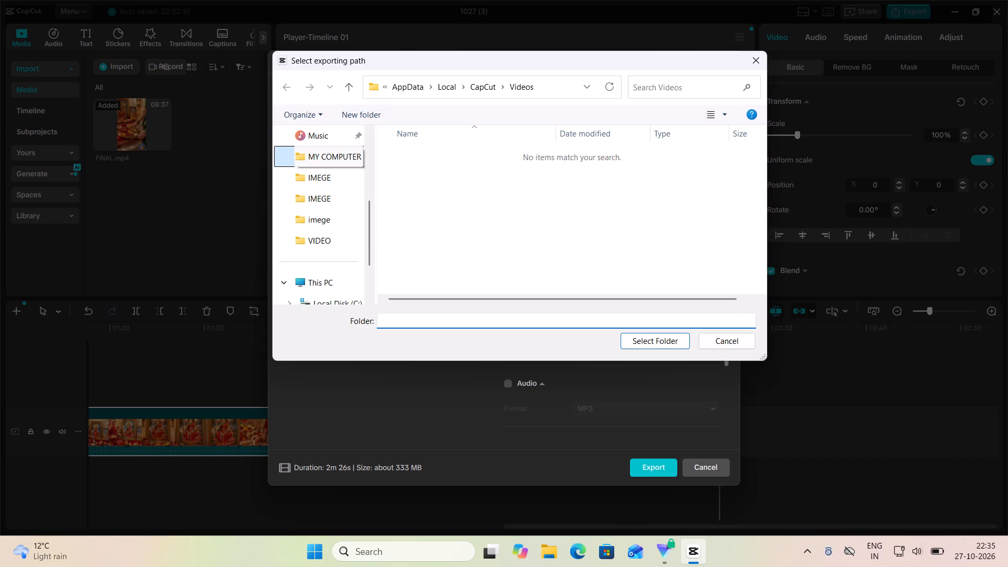
pyautogui.doubleClick(453, 155)
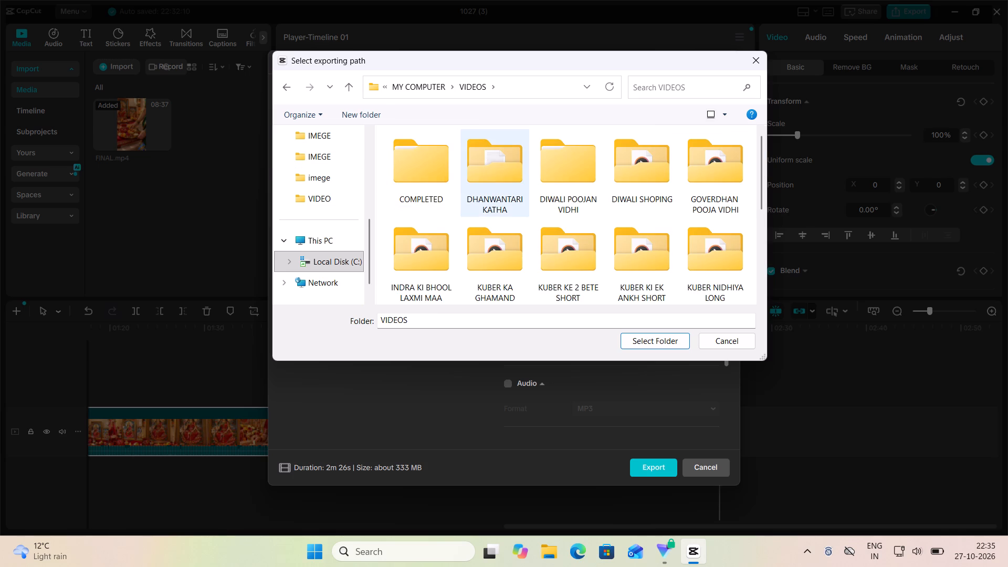
pyautogui.doubleClick(433, 170)
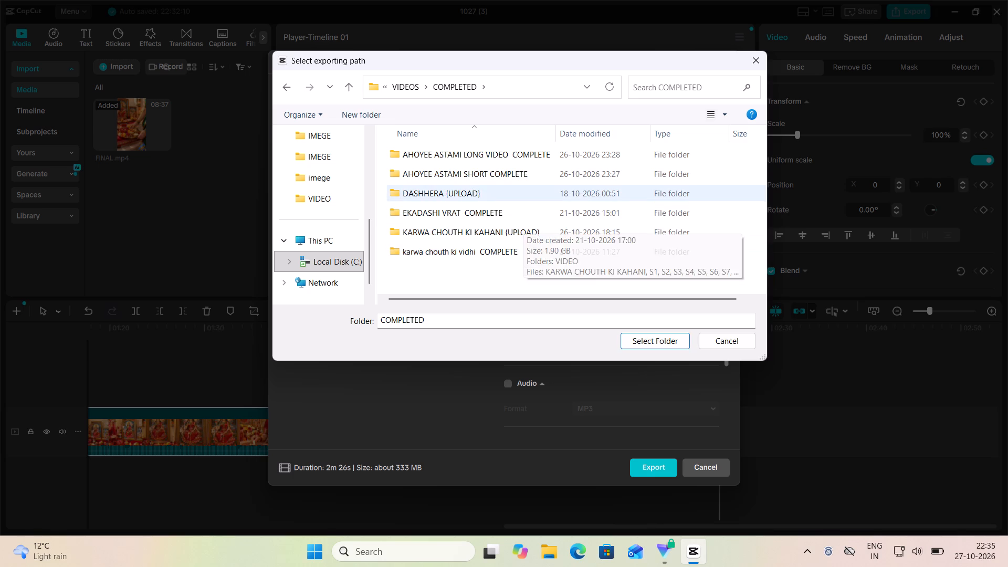
pyautogui.doubleClick(498, 173)
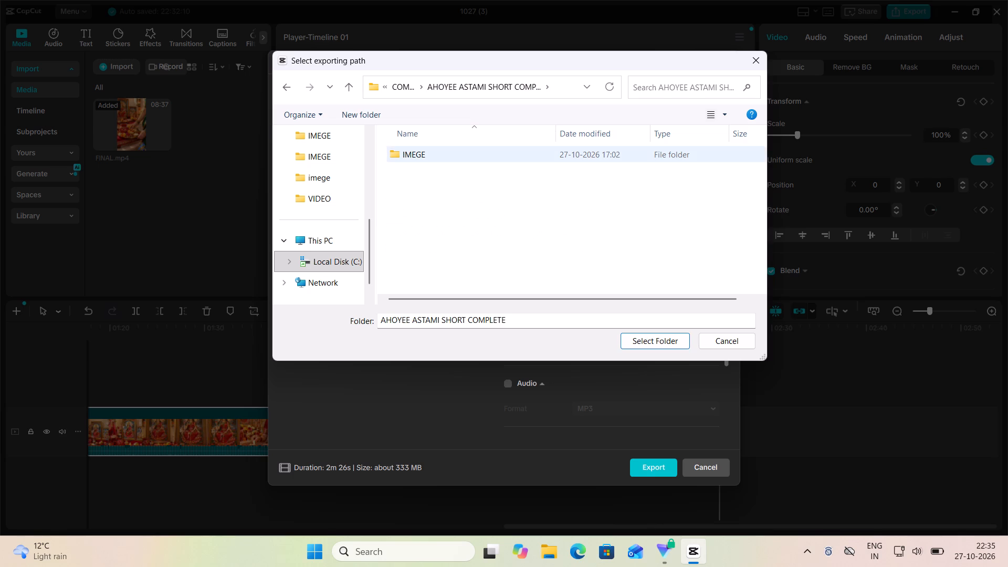
pyautogui.click(647, 336)
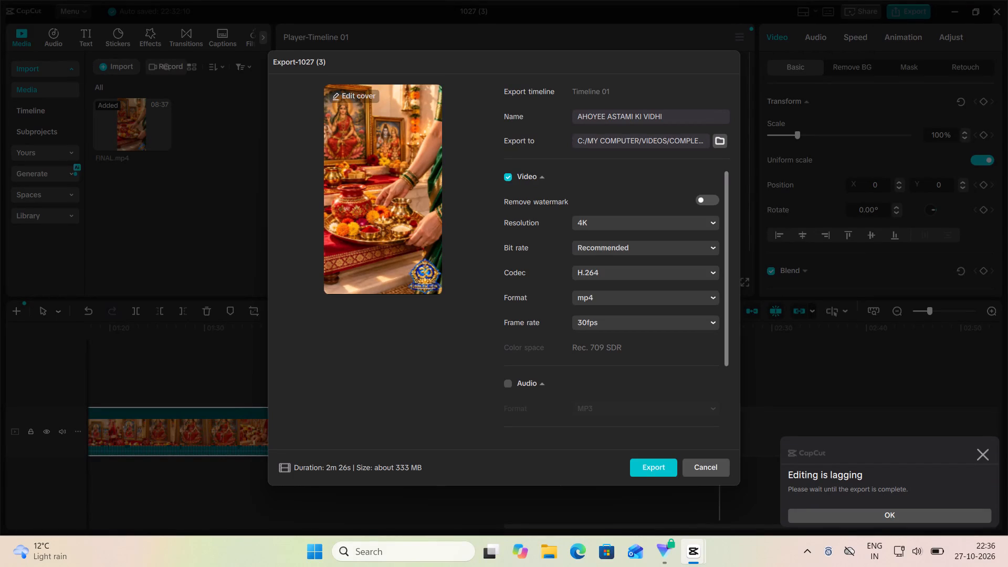
# Switch to File Explorer, browse to MY COMPUTER > VIDEOS > COMPLETED to view its folders, and dismiss the CapCut notification.
pyautogui.click(548, 550)
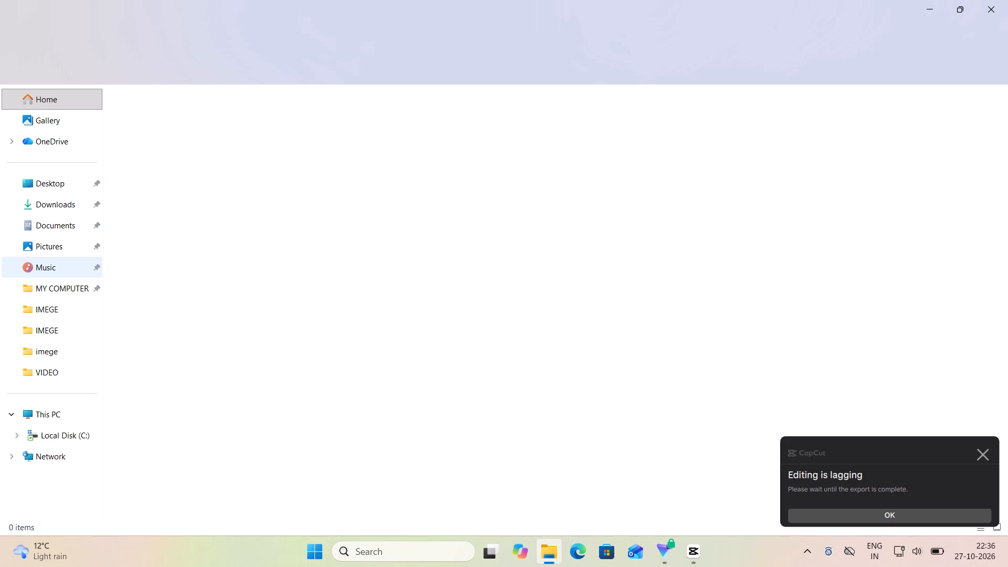
pyautogui.click(63, 203)
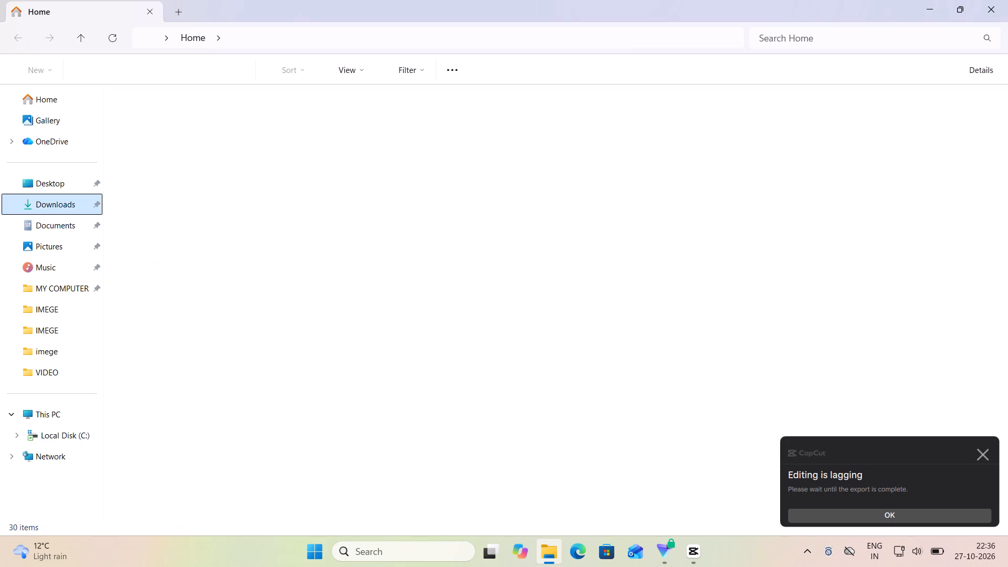
pyautogui.doubleClick(66, 289)
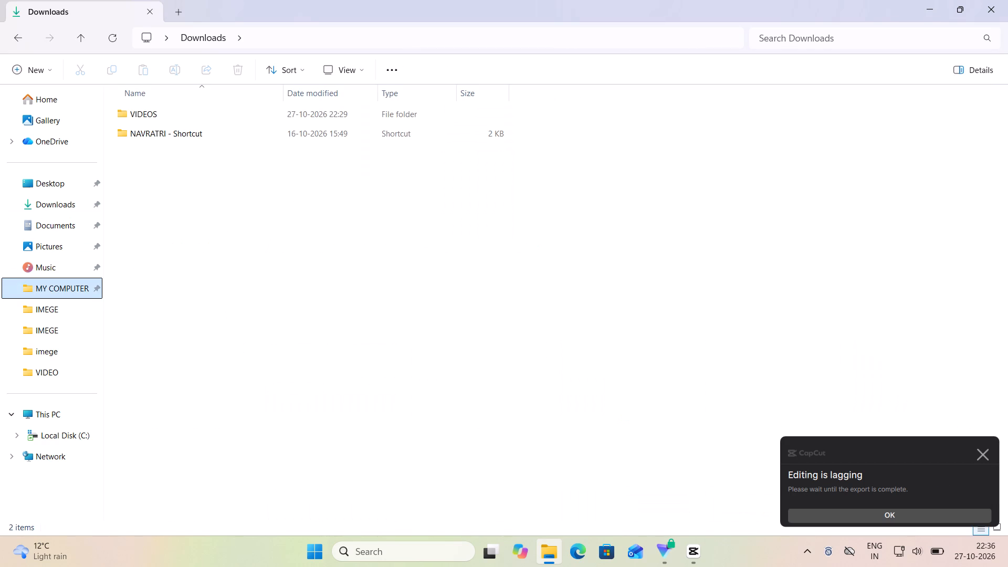
pyautogui.doubleClick(161, 106)
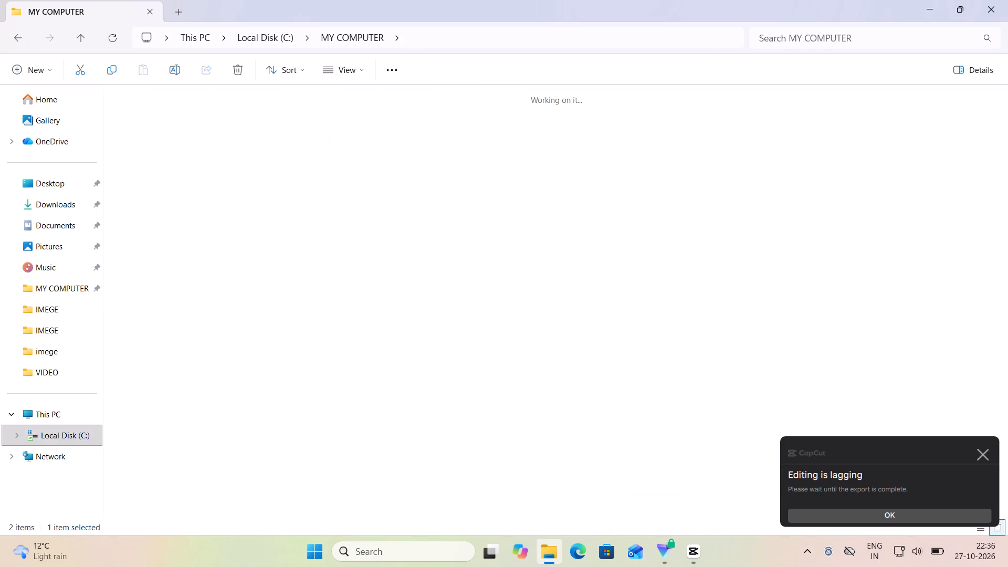
pyautogui.doubleClick(144, 144)
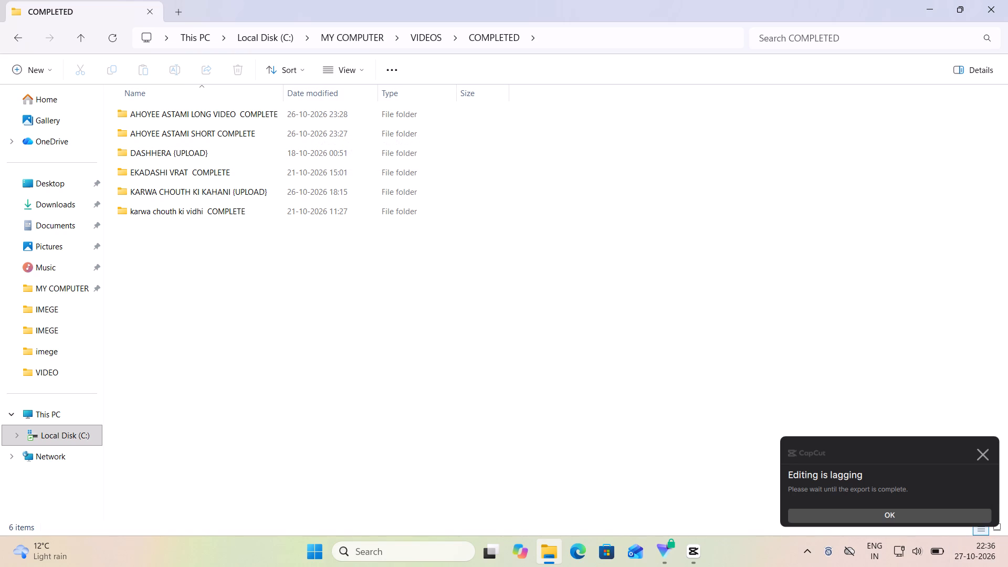
pyautogui.click(985, 456)
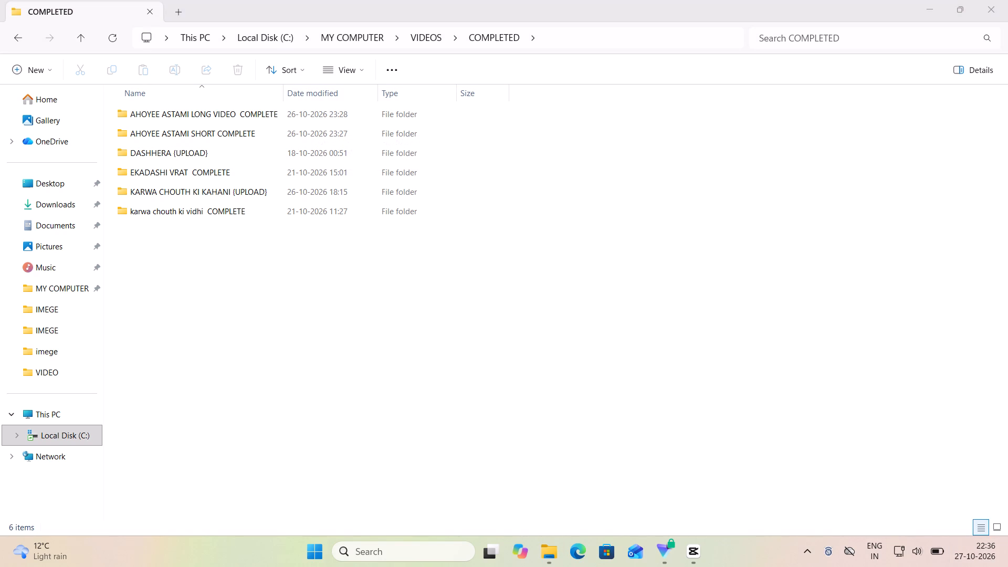
# Switch back to CapCut and start exporting the AHOYEE ASTAMI KI VIDHI video.
pyautogui.click(691, 553)
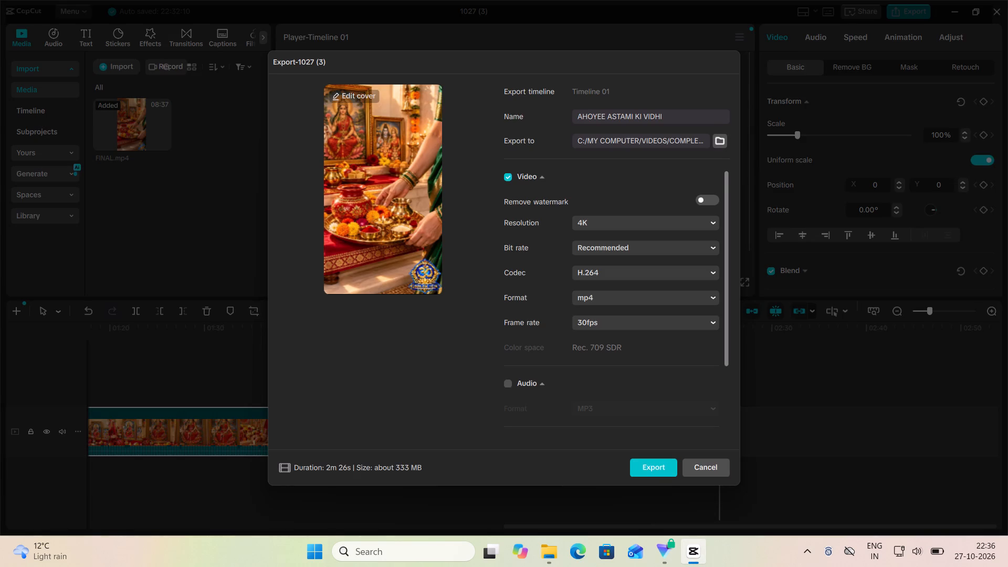
pyautogui.click(648, 466)
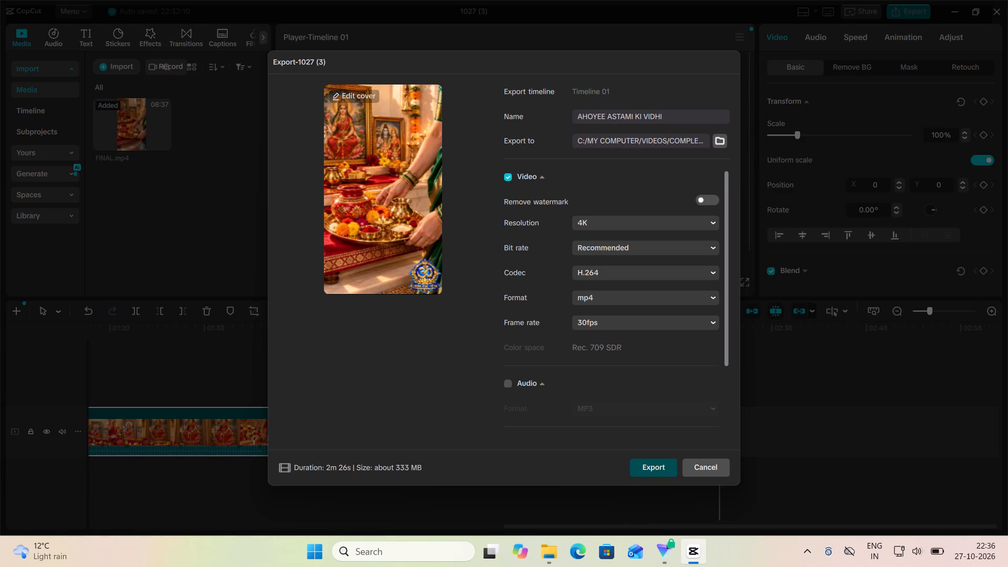
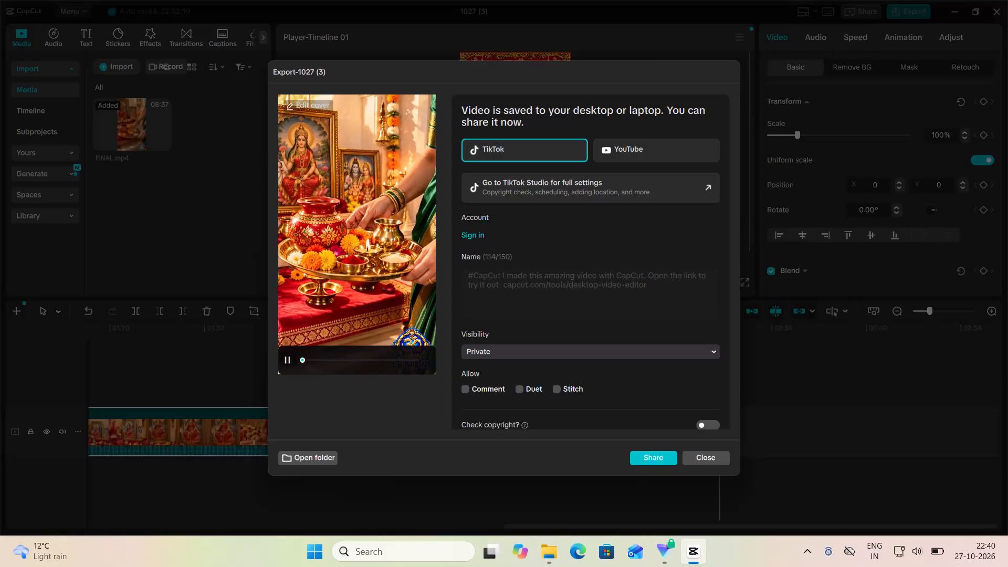
# Close the completed export window and dismiss the keyboard shortcut notification.
pyautogui.click(699, 458)
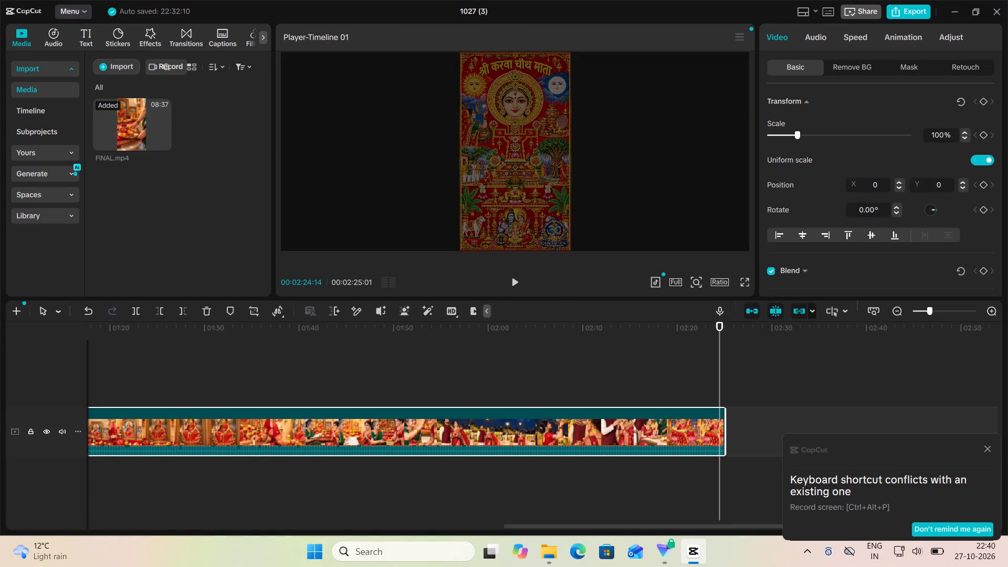
pyautogui.click(986, 447)
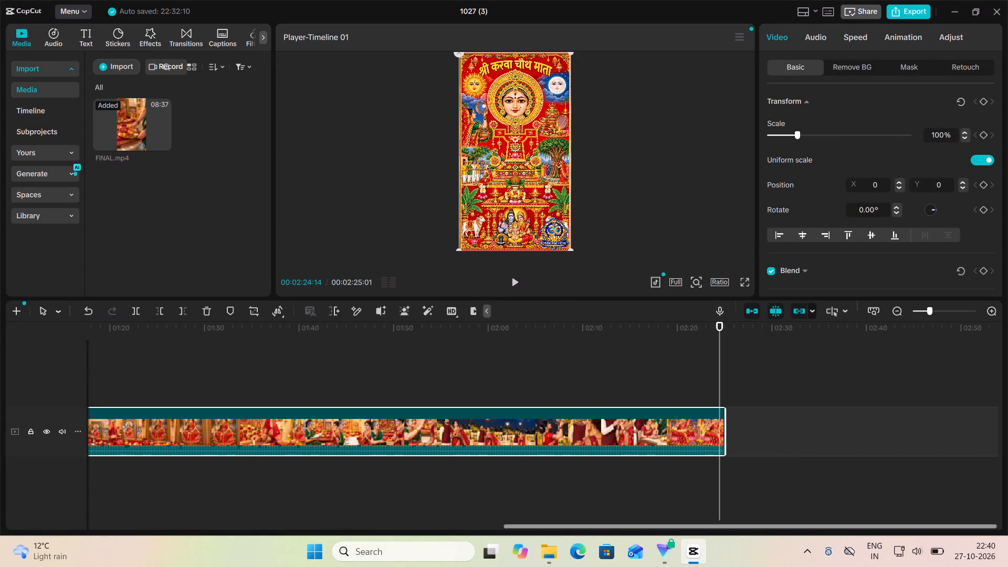
# Switch to File Explorer and examine the IMEGE and VIDEO folders inside AHOYEE ASTAMI LONG VIDEO COMPLETE.
pyautogui.click(547, 549)
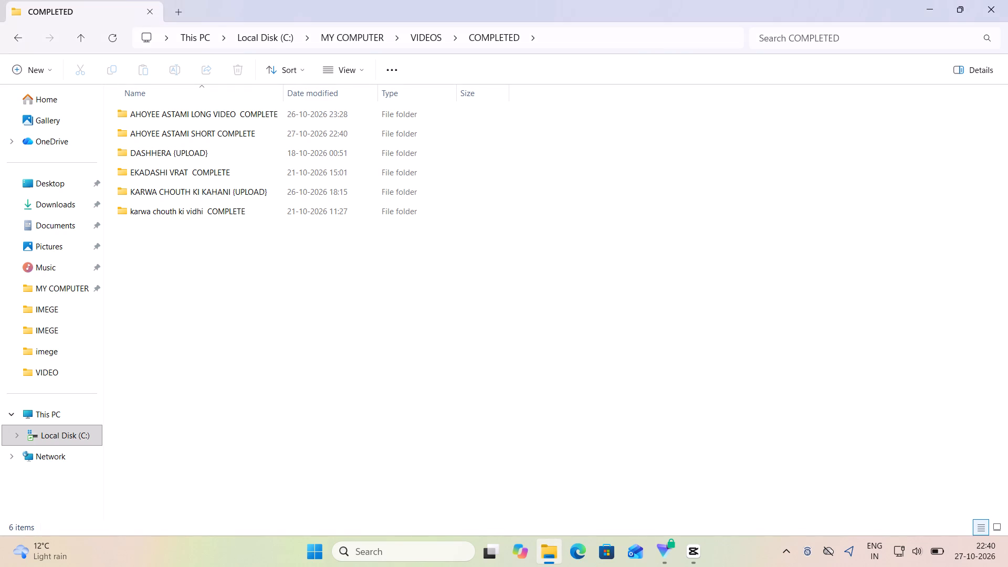
pyautogui.doubleClick(188, 118)
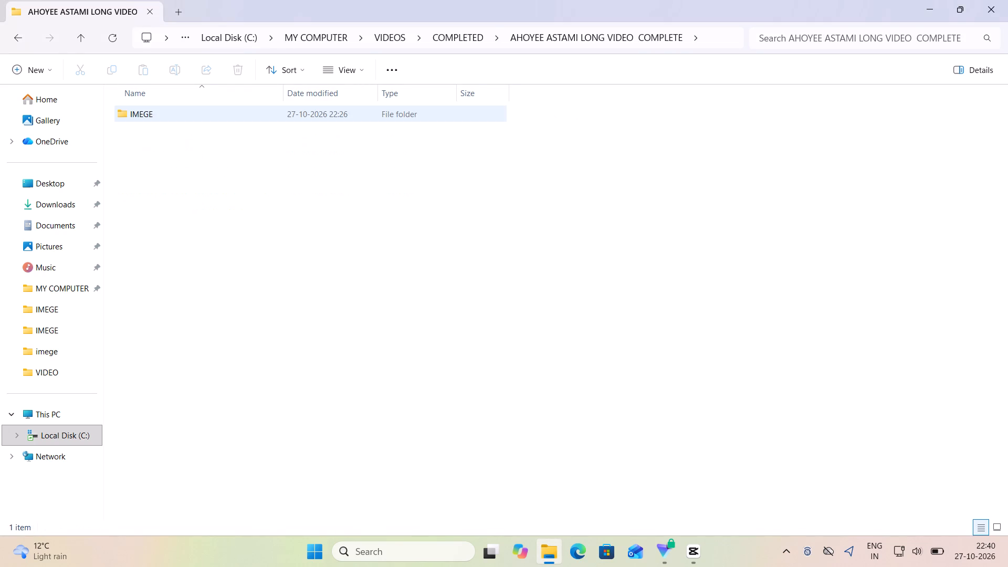
pyautogui.doubleClick(203, 113)
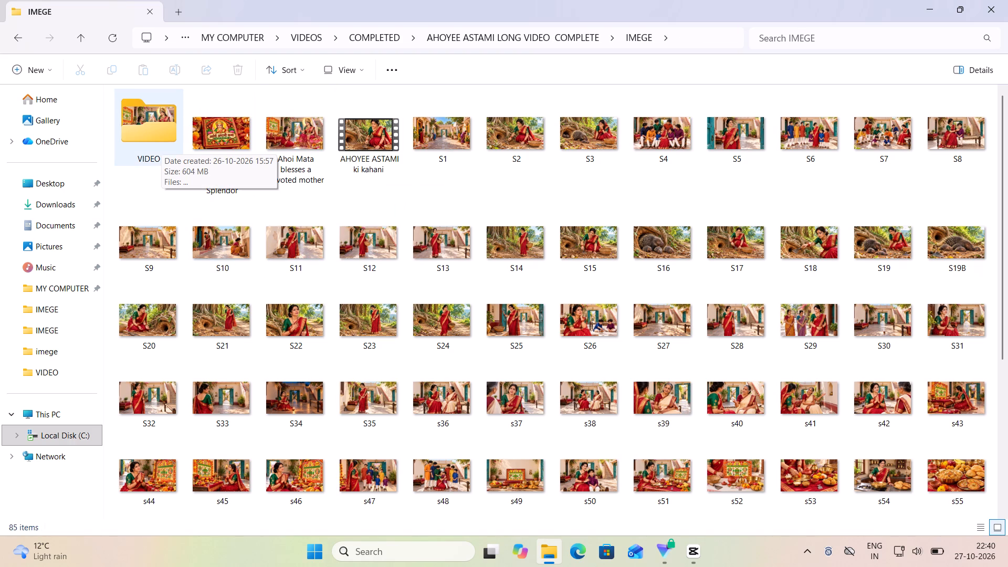
pyautogui.scroll(-8, 308, 260)
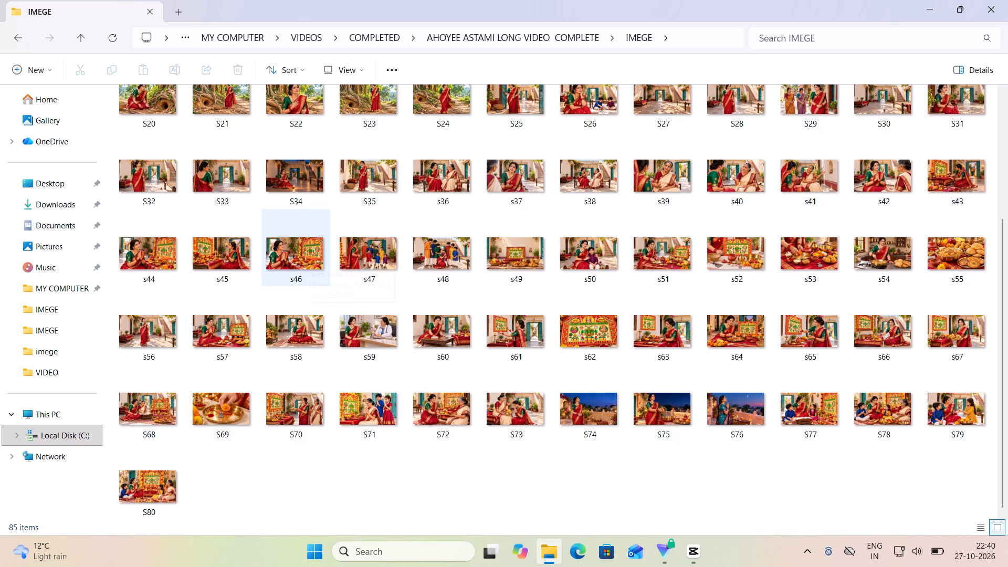
pyautogui.scroll(6, 308, 260)
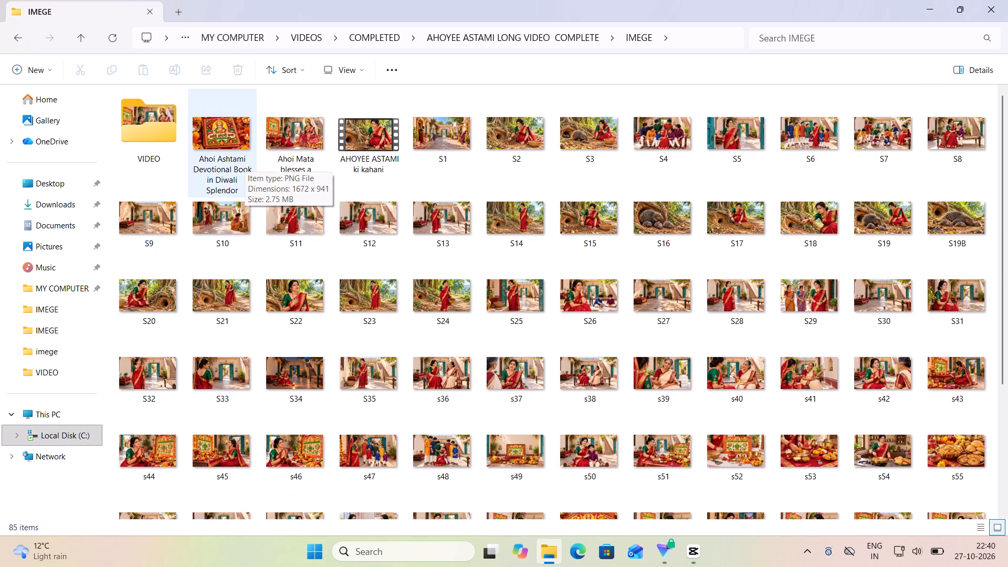
pyautogui.doubleClick(161, 141)
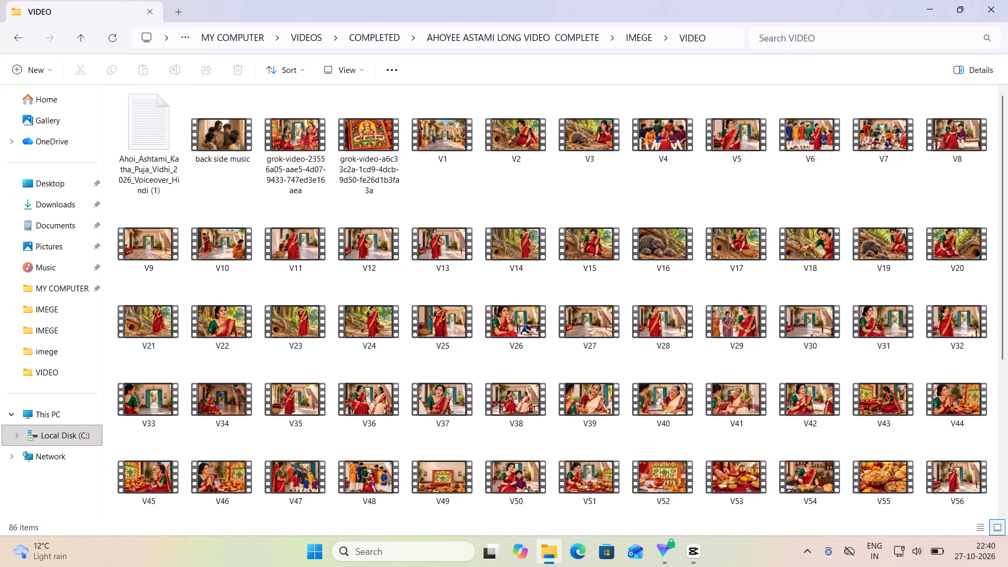
pyautogui.scroll(-10, 418, 222)
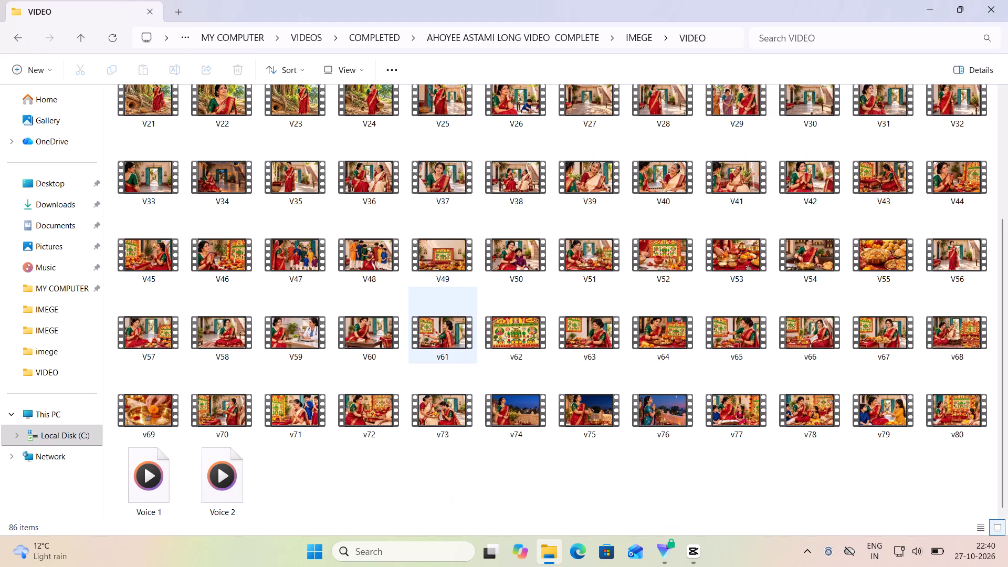
pyautogui.scroll(4, 471, 328)
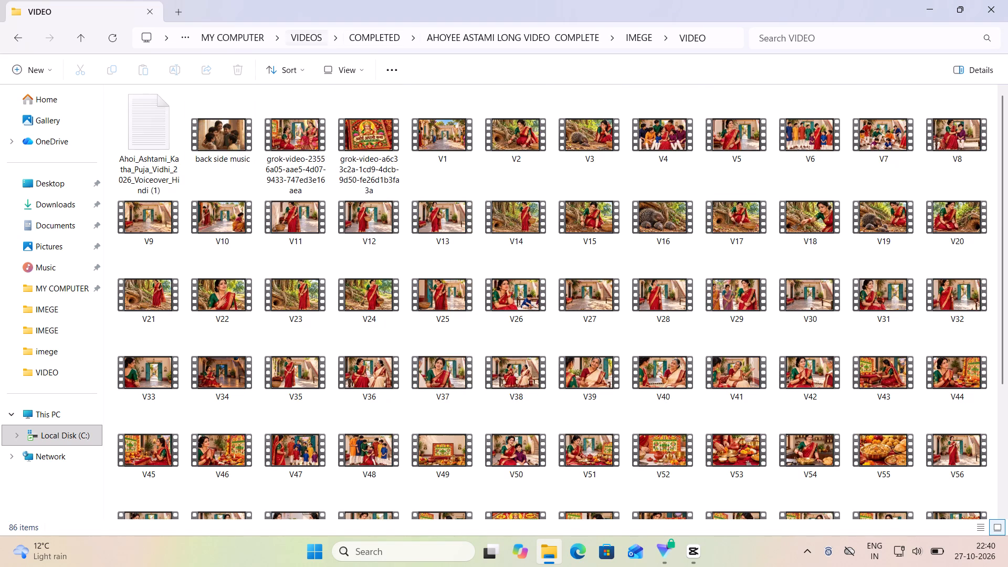
# Return to the long video's IMEGE folder, play the AHOYEE ASTAMI ki kahani video and close the player.
pyautogui.click(509, 39)
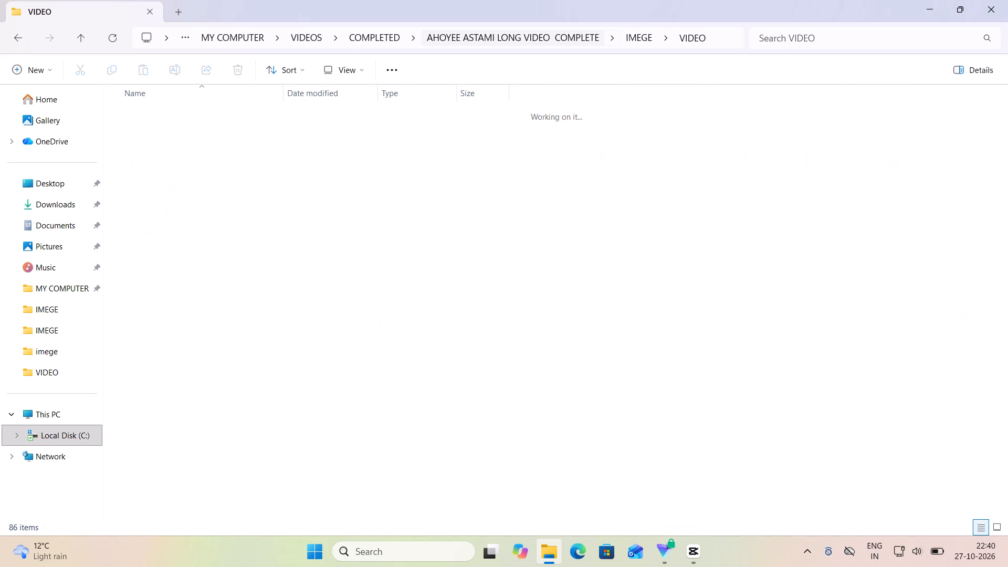
pyautogui.doubleClick(180, 119)
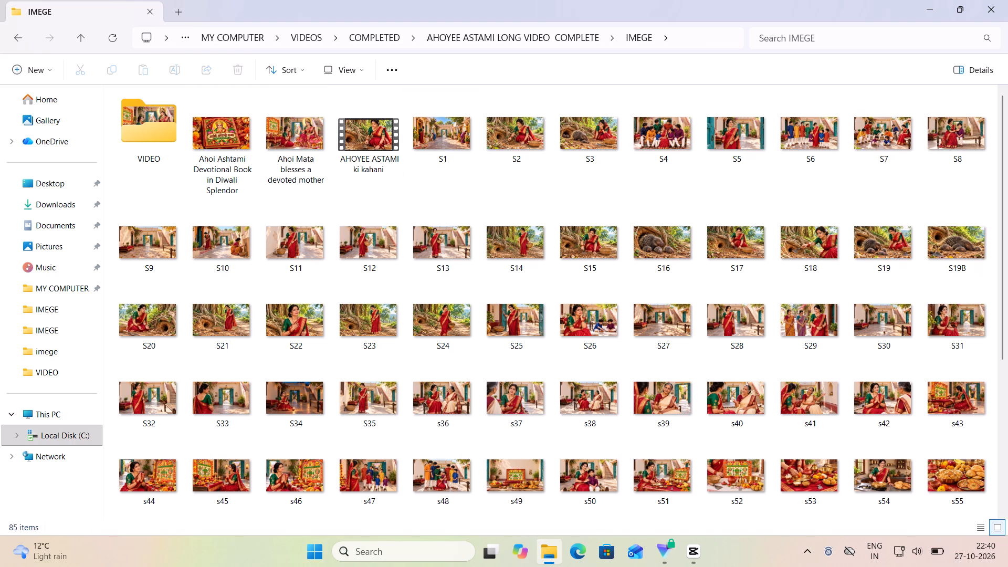
pyautogui.scroll(-4, 428, 292)
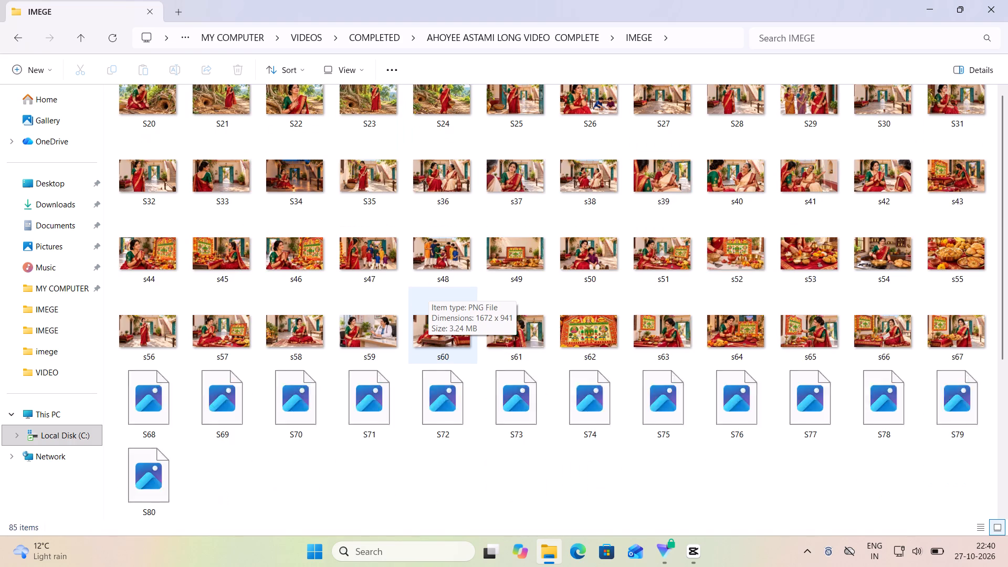
pyautogui.scroll(-5, 428, 299)
pyautogui.scroll(4, 428, 300)
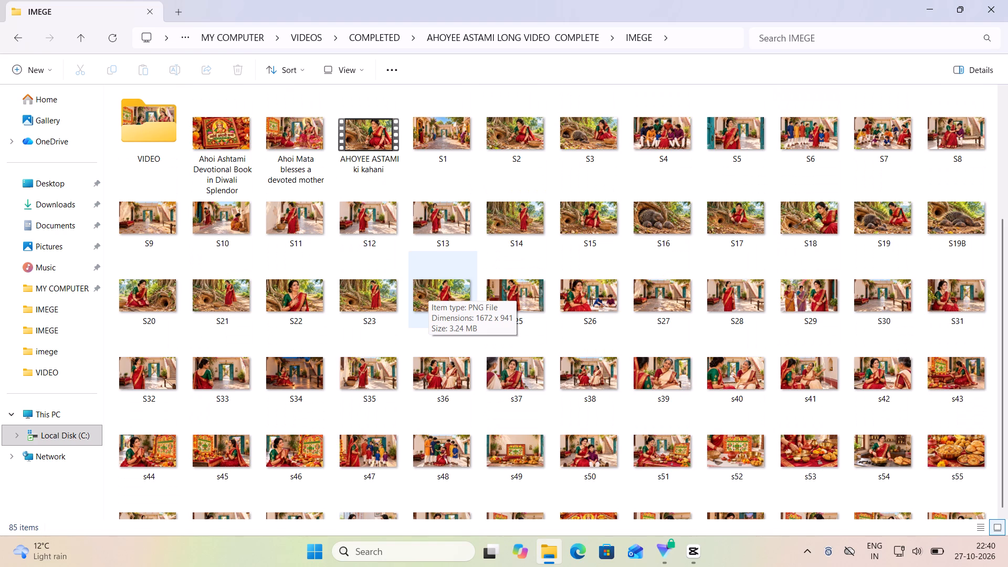
pyautogui.doubleClick(374, 141)
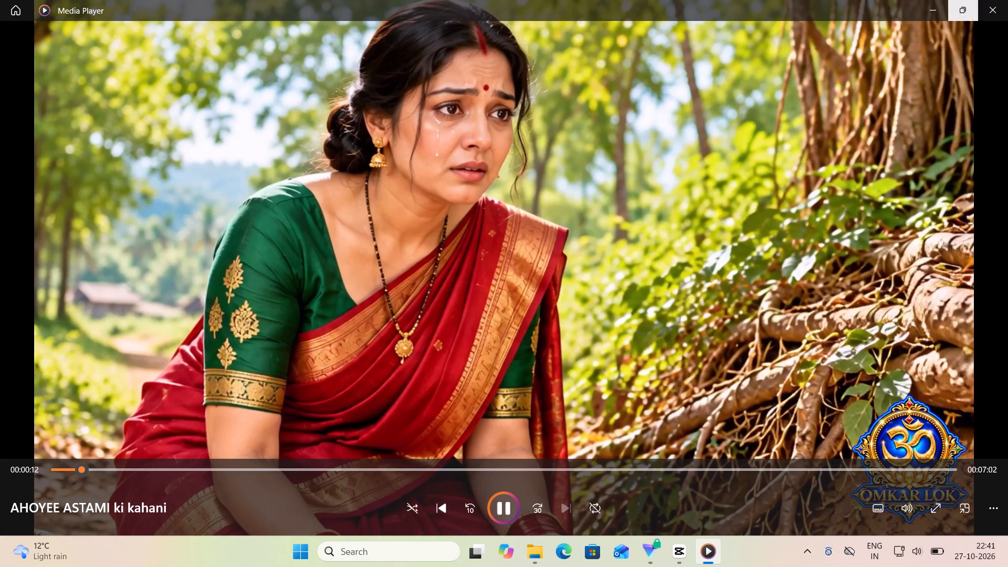
pyautogui.click(995, 12)
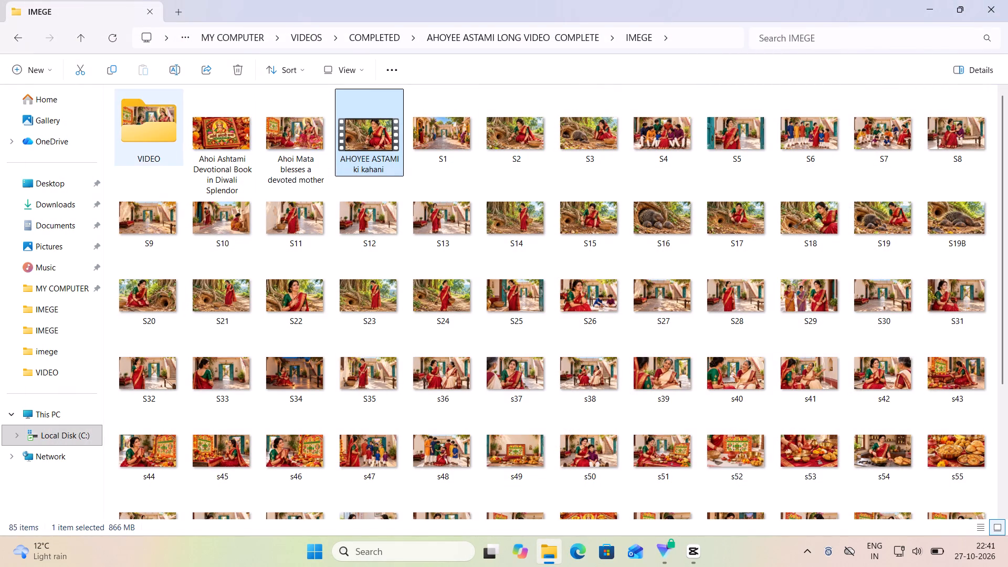
# Browse through COMPLETED to AHOYEE ASTAMI SHORT COMPLETE and examine its IMEGE folder and nested VIDEO folder.
pyautogui.click(457, 36)
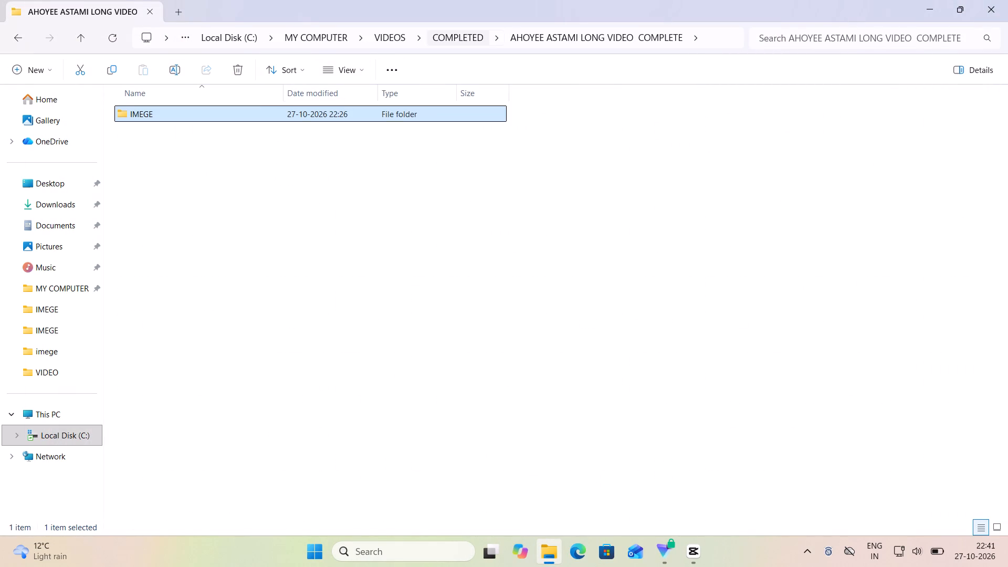
pyautogui.click(391, 39)
pyautogui.click(446, 37)
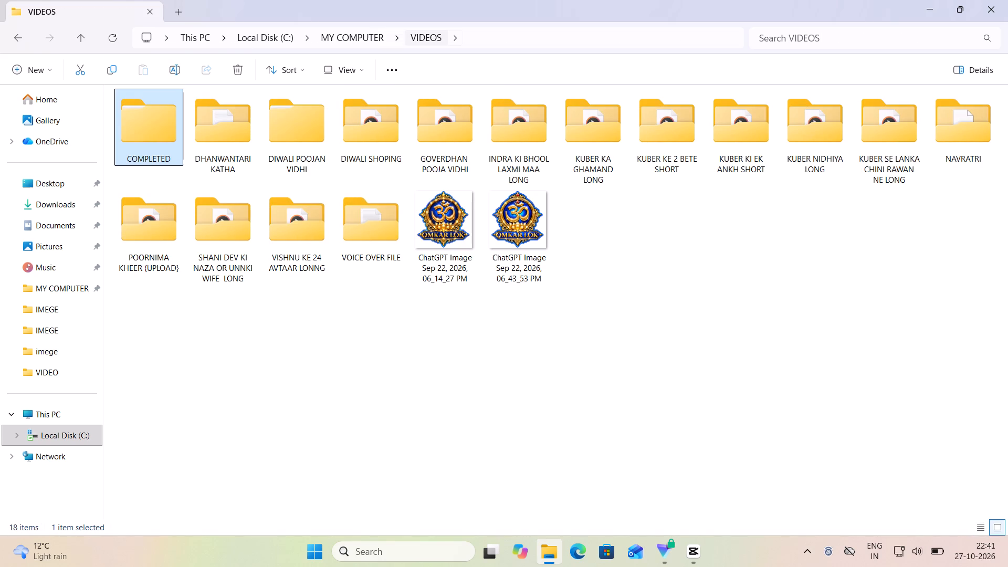
pyautogui.doubleClick(156, 120)
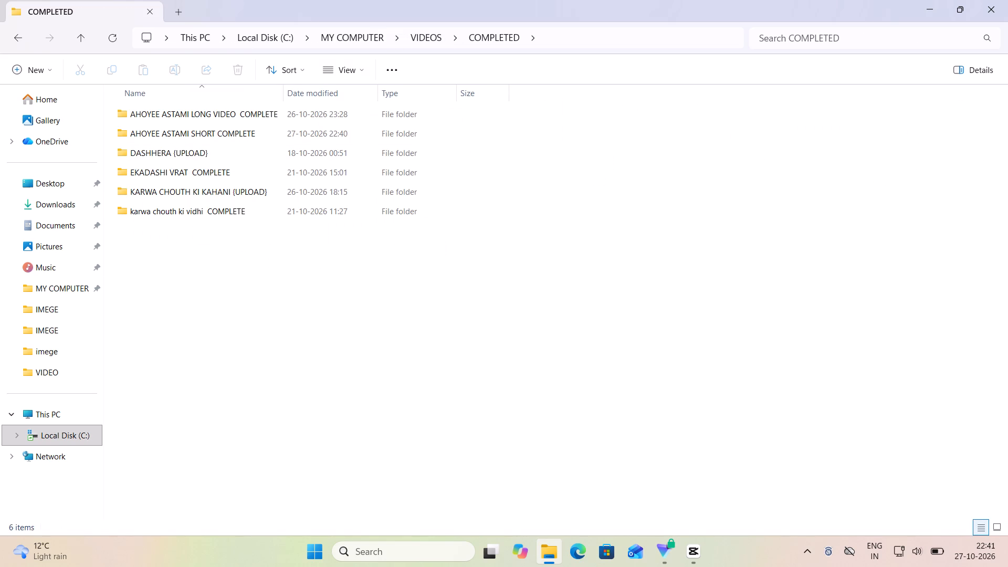
pyautogui.doubleClick(210, 135)
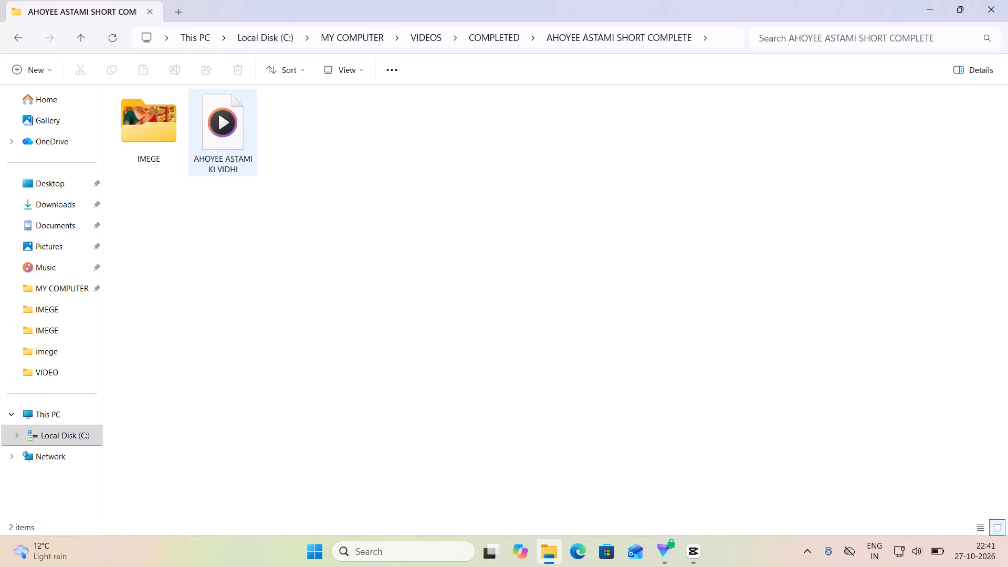
pyautogui.doubleClick(163, 122)
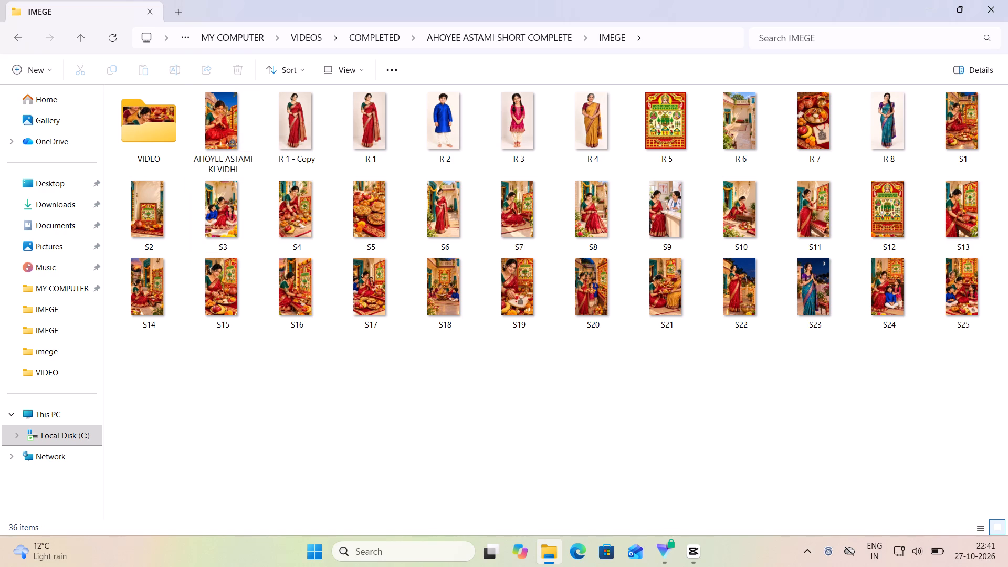
pyautogui.doubleClick(161, 142)
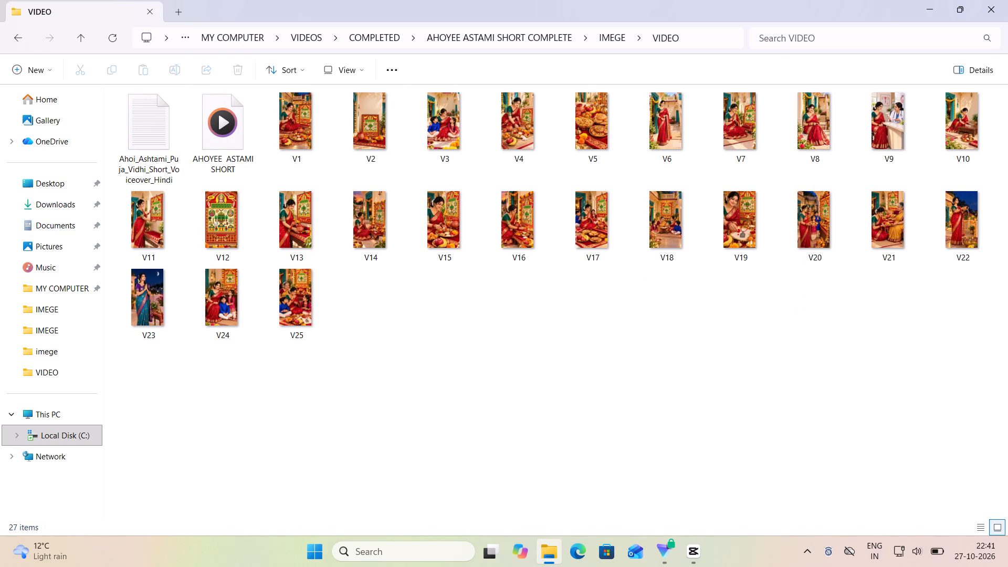
# Play the AHOYEE ASTAMI KI VIDHI video from the short's IMEGE folder and skip through it to check its later scenes.
pyautogui.click(381, 34)
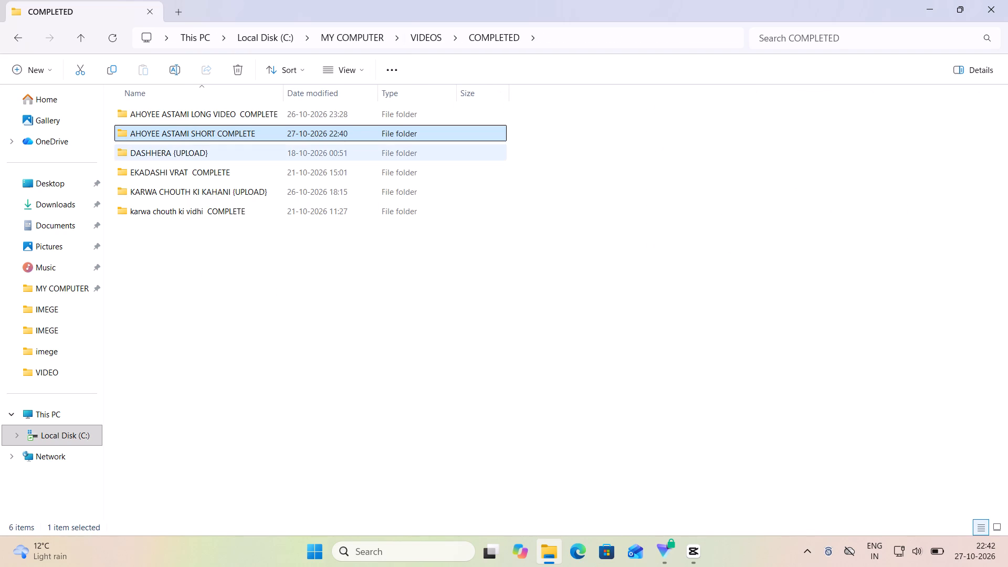
pyautogui.doubleClick(264, 131)
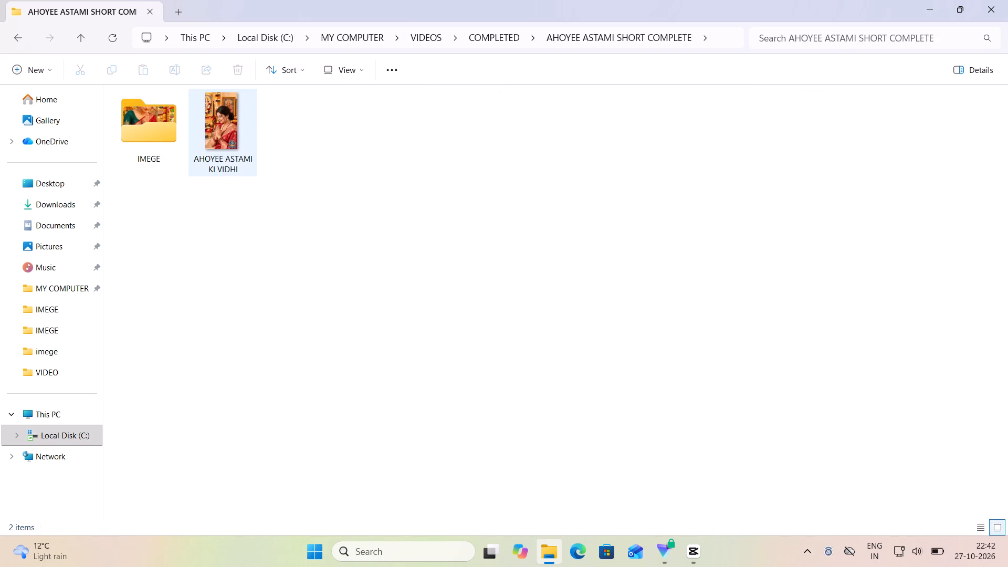
pyautogui.doubleClick(153, 122)
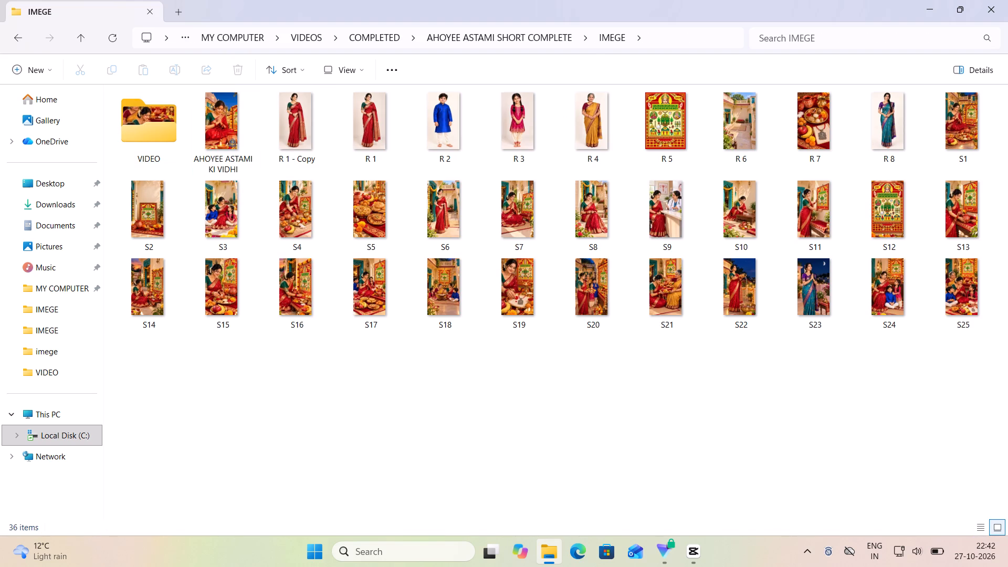
pyautogui.doubleClick(218, 138)
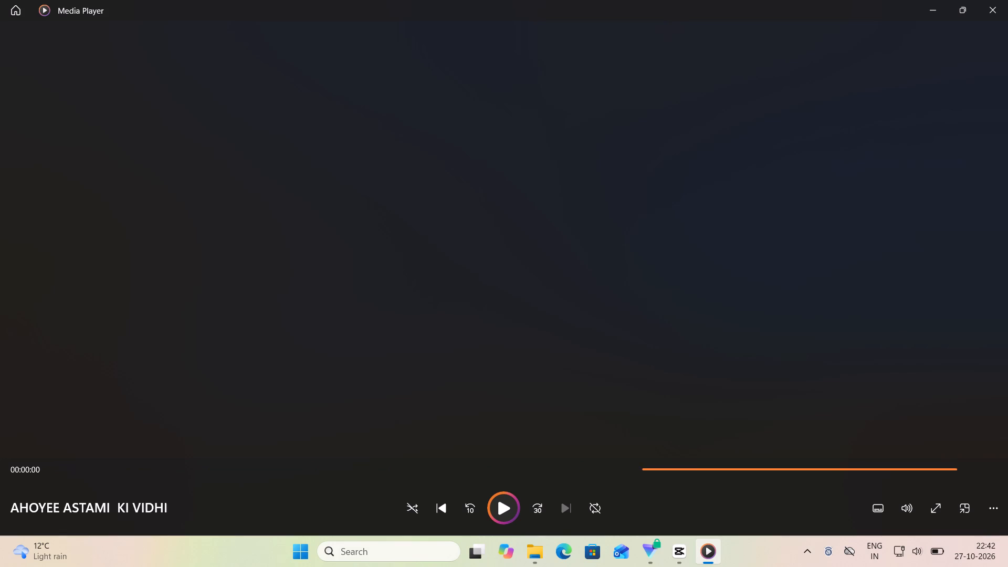
pyautogui.click(511, 501)
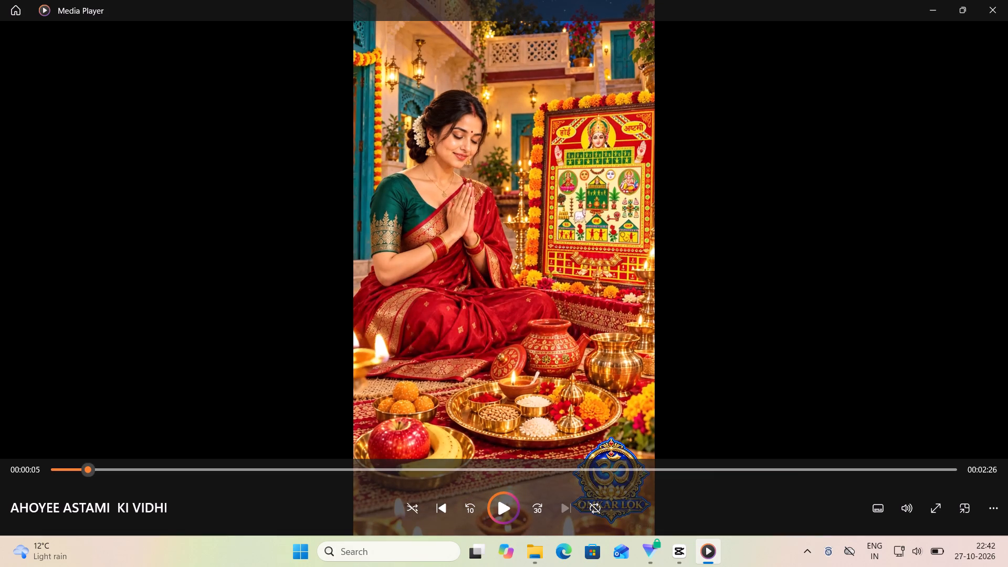
pyautogui.click(677, 465)
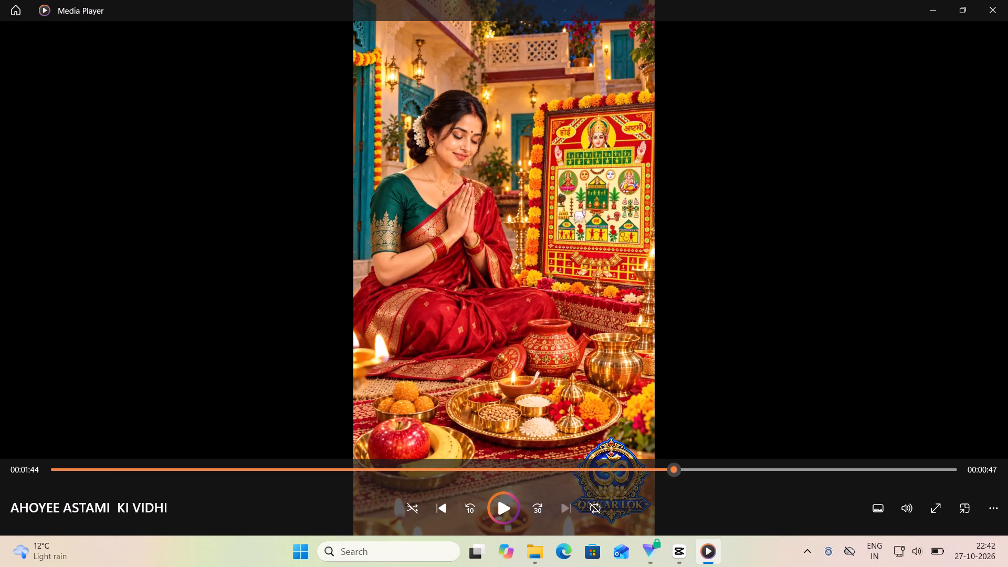
pyautogui.click(747, 465)
pyautogui.click(800, 465)
pyautogui.click(867, 466)
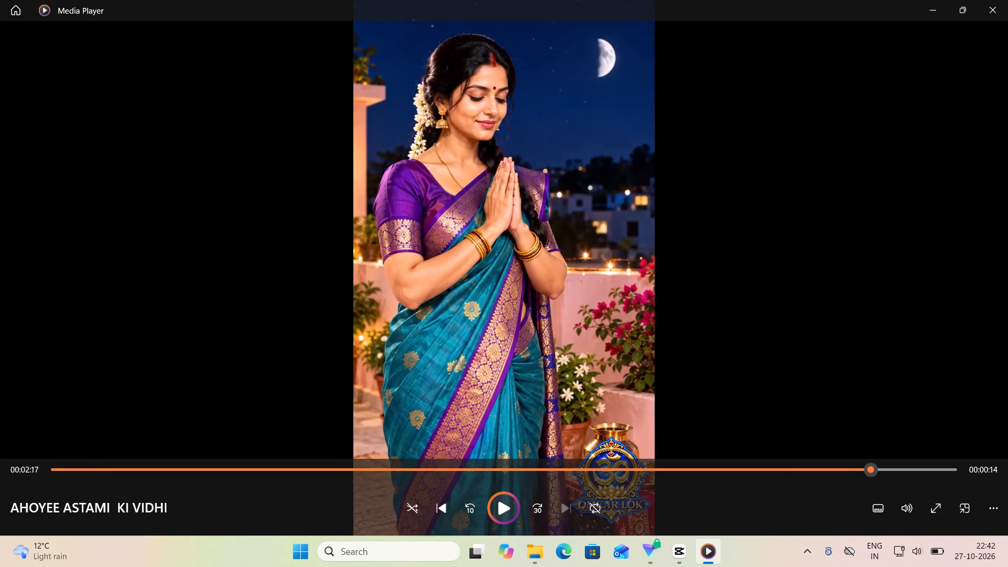
pyautogui.click(914, 466)
pyautogui.click(881, 465)
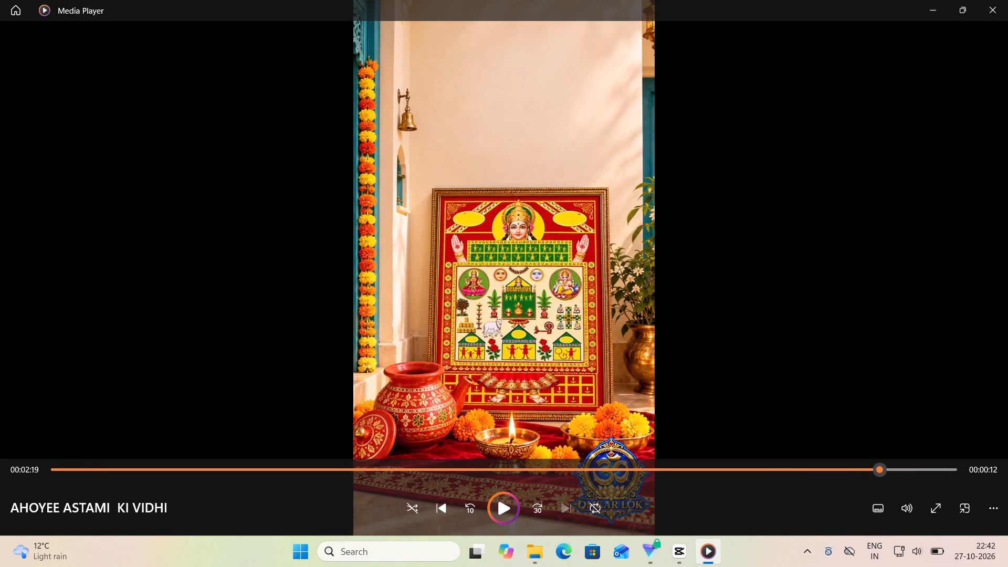
# Play the AHOYEE ASTAMI KI VIDHI video through its ending, and replay it from the start.
pyautogui.click(505, 508)
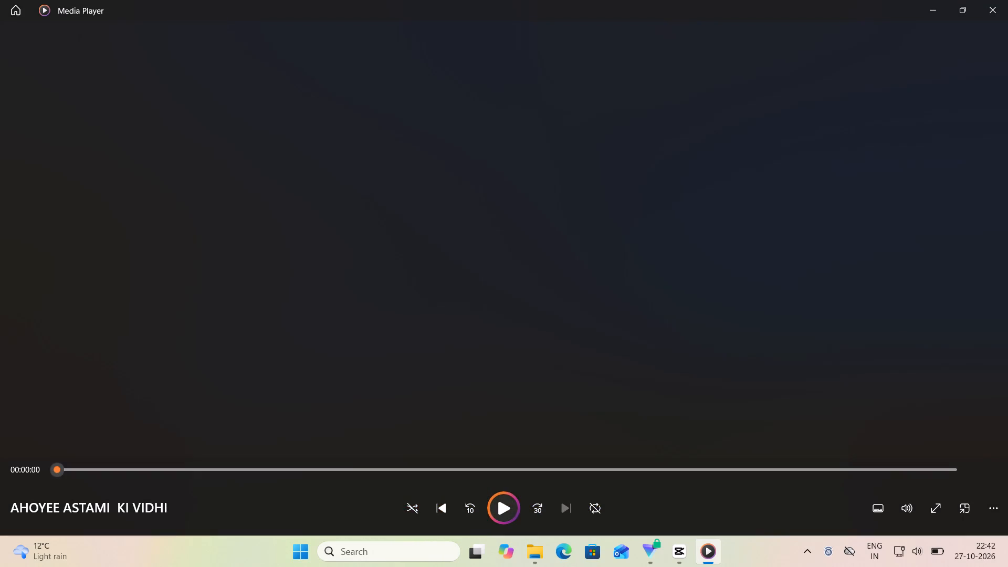
pyautogui.click(487, 470)
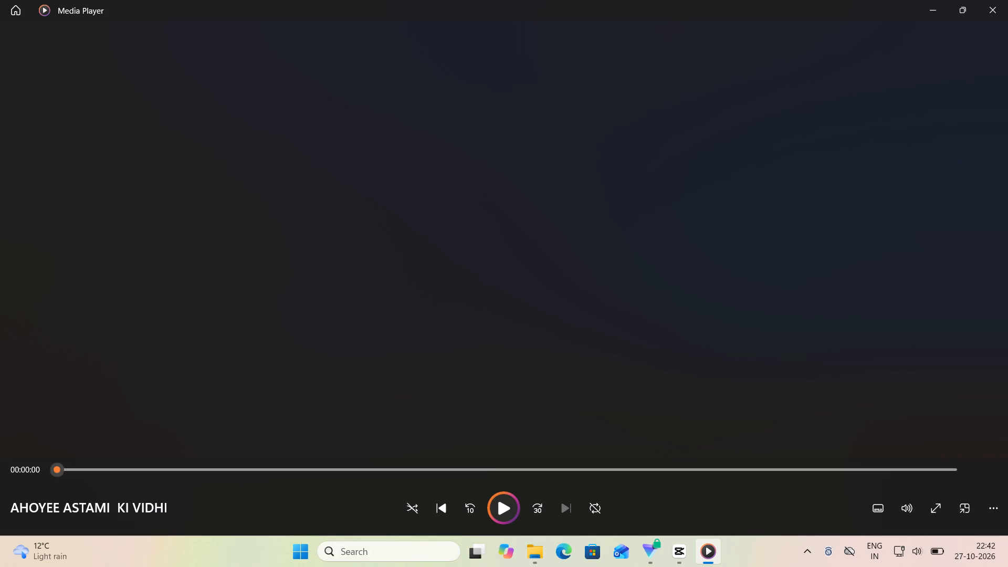
pyautogui.click(493, 477)
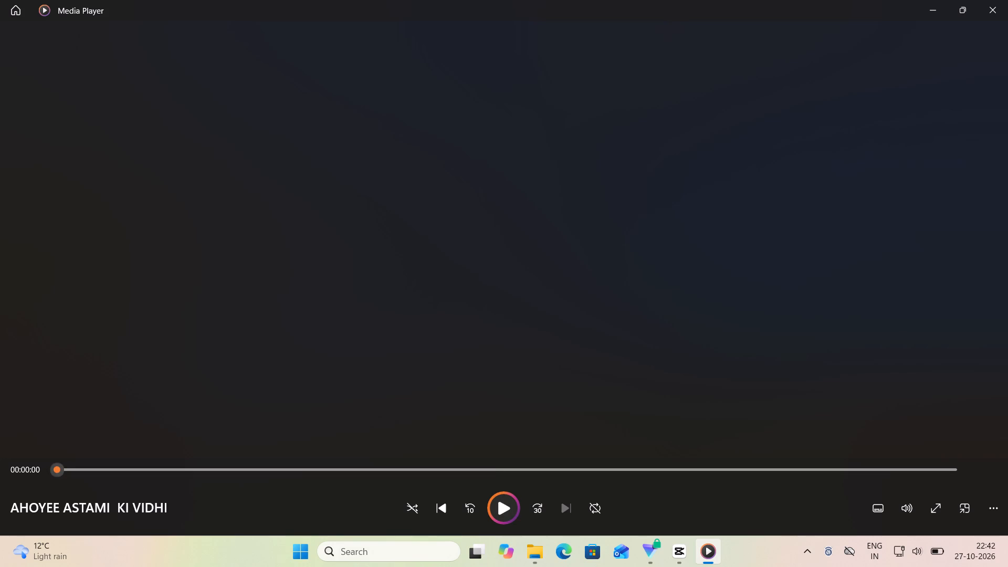
pyautogui.click(489, 480)
pyautogui.click(492, 469)
pyautogui.click(510, 509)
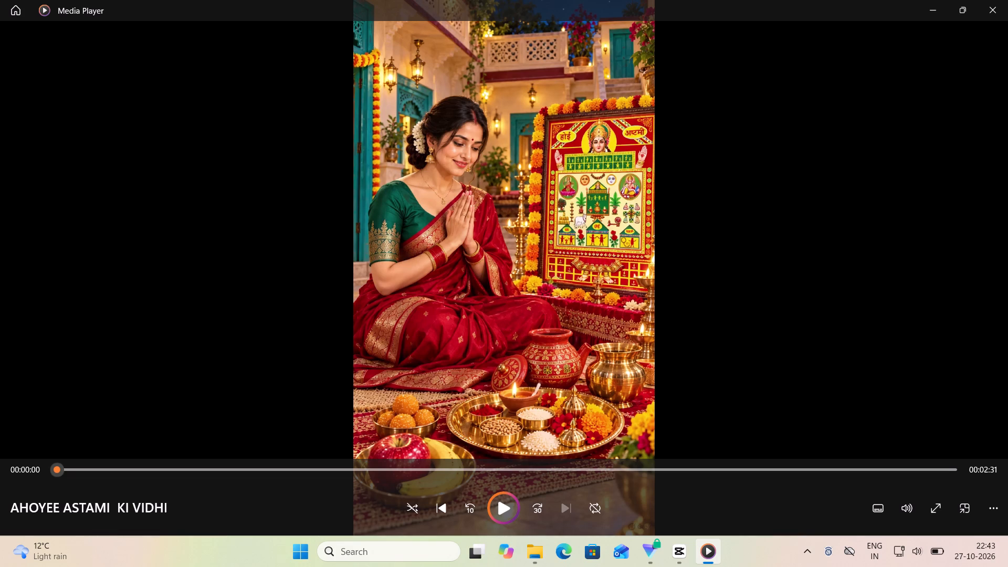
pyautogui.click(501, 507)
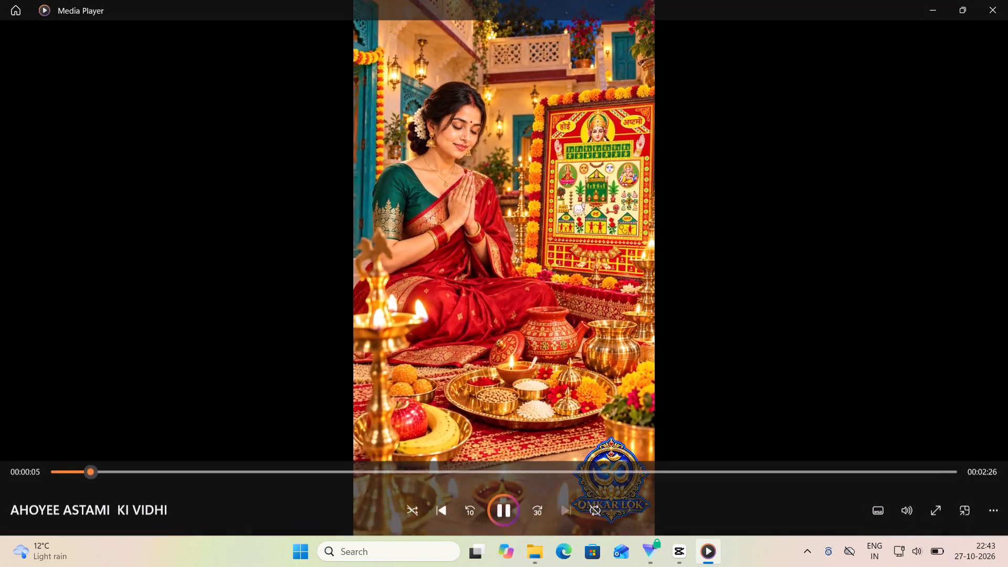
# Play the AHOYEE ASTAMI KI VIDHI video, and skim its later scenes from about 1:44 to 2:25.
pyautogui.click(503, 507)
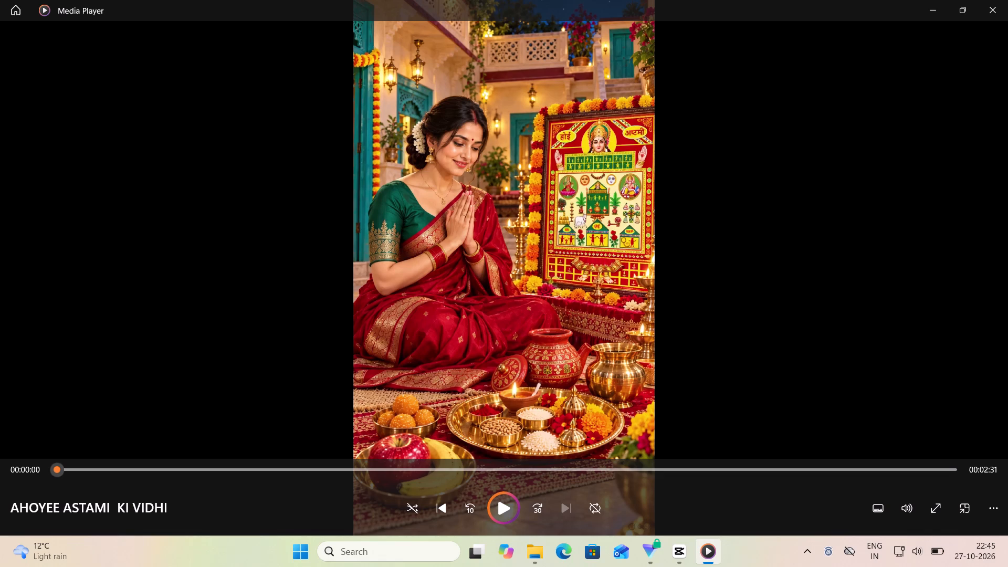
pyautogui.click(637, 471)
pyautogui.click(677, 471)
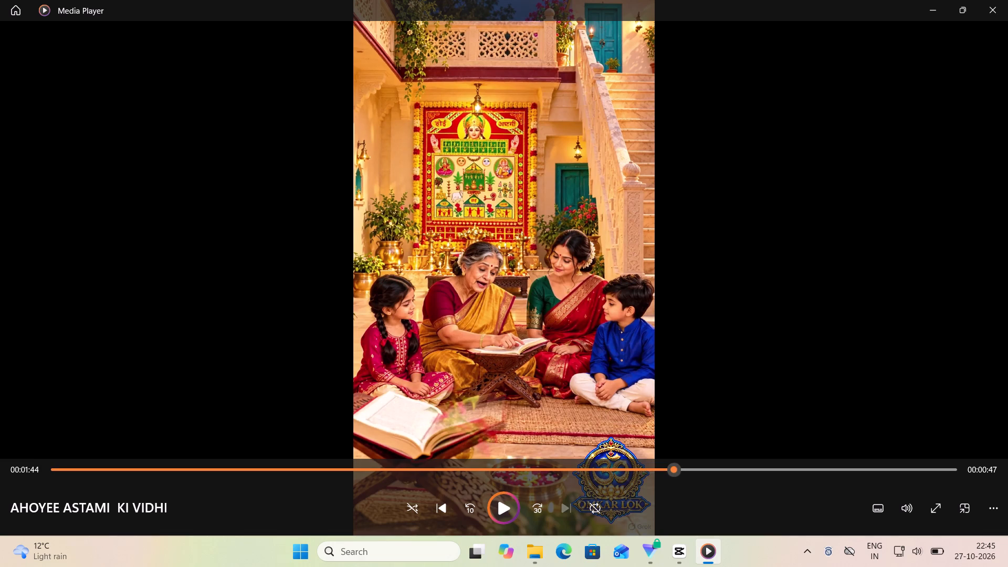
pyautogui.click(724, 467)
pyautogui.click(774, 464)
pyautogui.moveTo(798, 465); pyautogui.dragTo(808, 466)
pyautogui.click(833, 461)
pyautogui.moveTo(842, 462); pyautogui.dragTo(850, 464)
pyautogui.moveTo(857, 464); pyautogui.dragTo(863, 467)
pyautogui.click(871, 467)
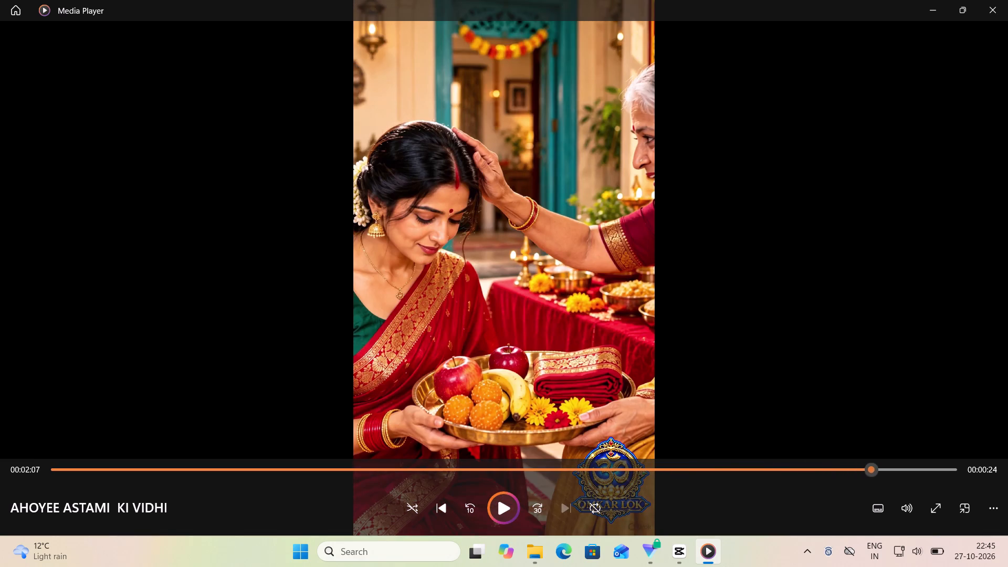
pyautogui.moveTo(873, 467); pyautogui.dragTo(878, 468)
pyautogui.moveTo(886, 467); pyautogui.dragTo(894, 470)
pyautogui.moveTo(903, 467); pyautogui.dragTo(910, 470)
pyautogui.click(913, 468)
pyautogui.click(914, 464)
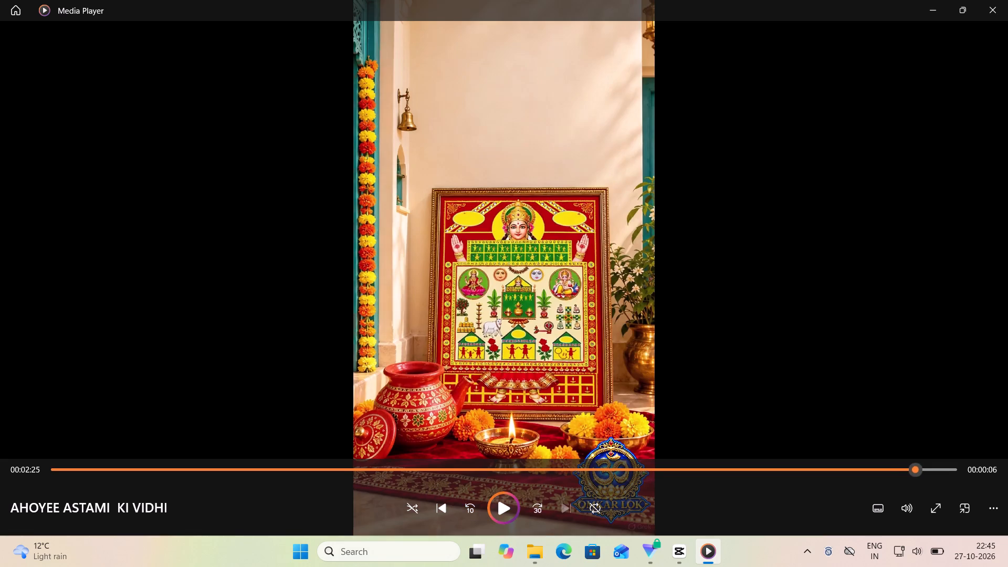
# Examine the video's closing shots between about 2:23 and 2:29, play the ending and close the player.
pyautogui.click(919, 464)
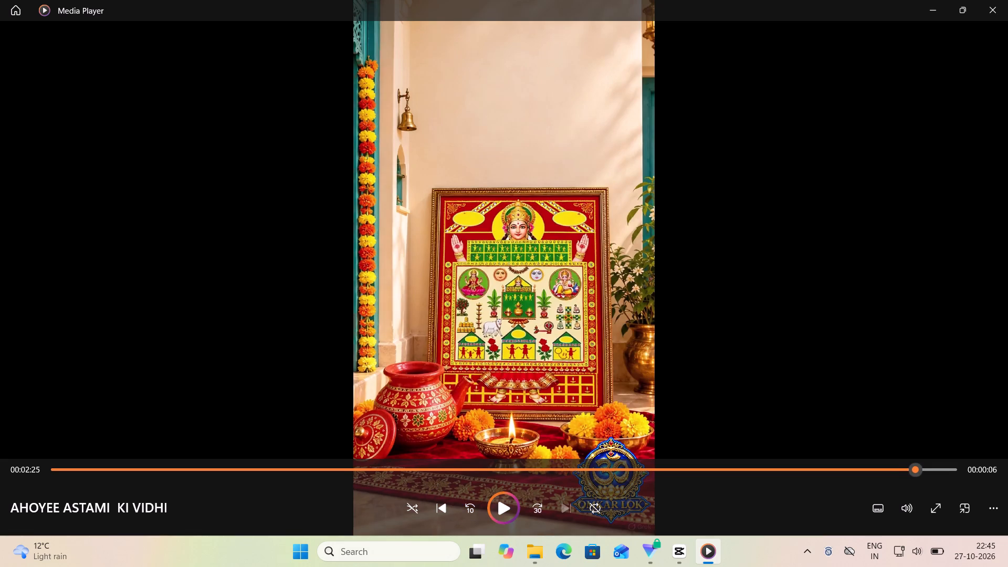
pyautogui.click(921, 470)
pyautogui.click(926, 474)
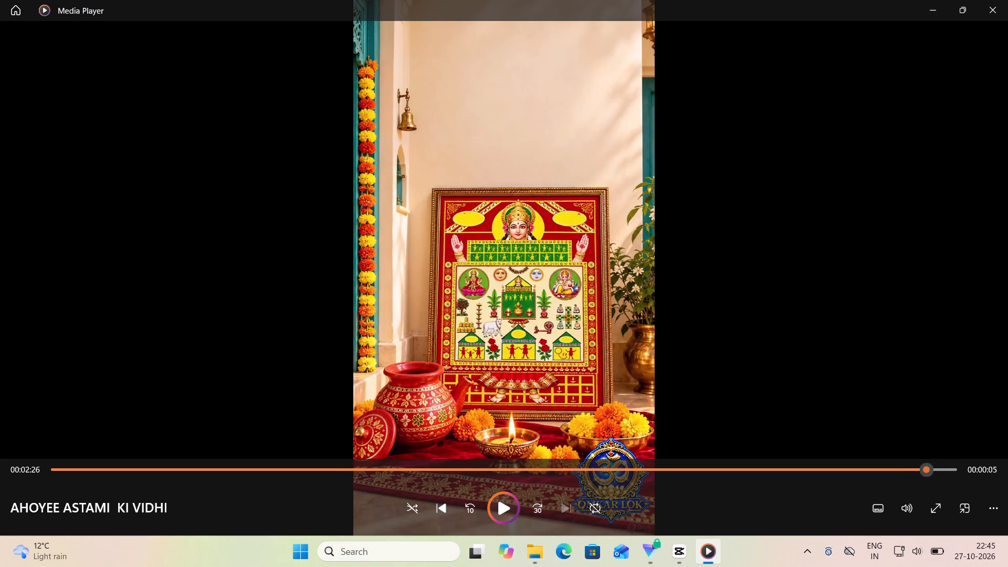
pyautogui.click(934, 471)
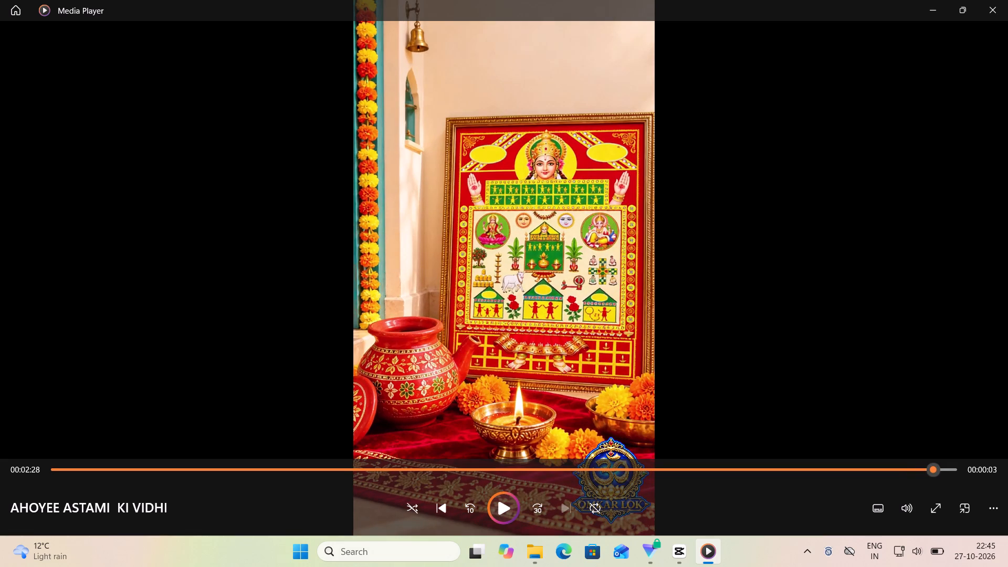
pyautogui.click(944, 469)
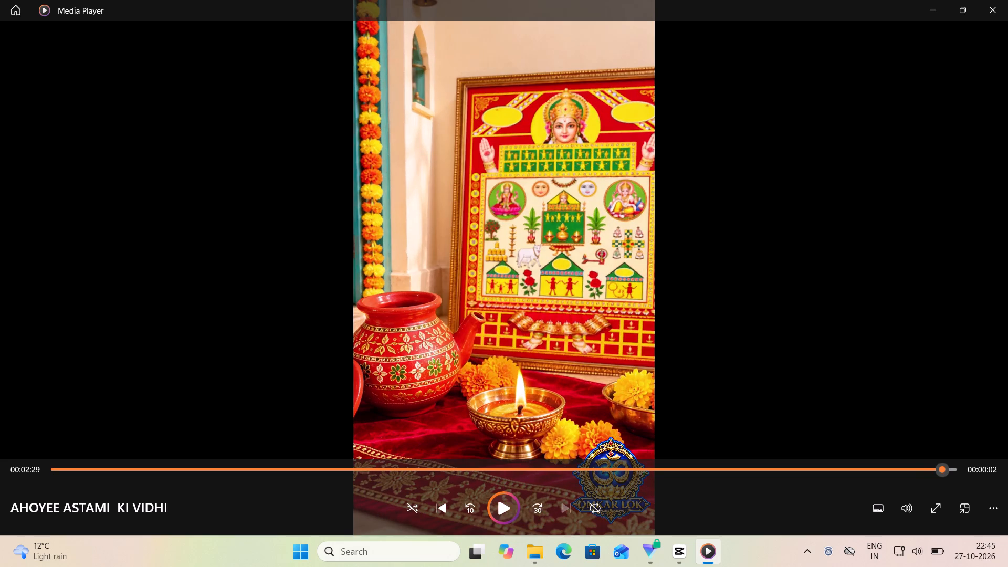
pyautogui.click(943, 469)
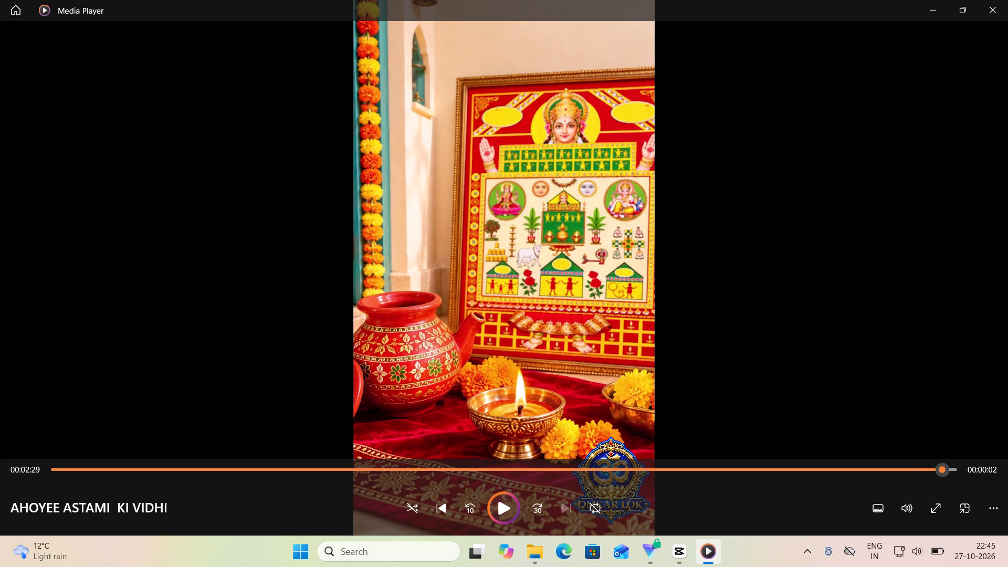
pyautogui.click(933, 469)
pyautogui.click(908, 469)
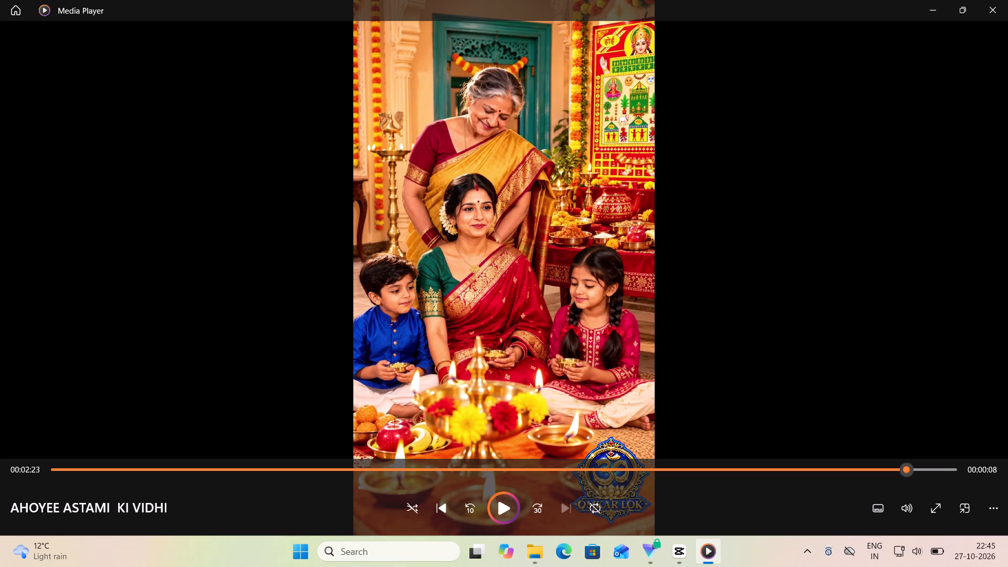
pyautogui.click(913, 470)
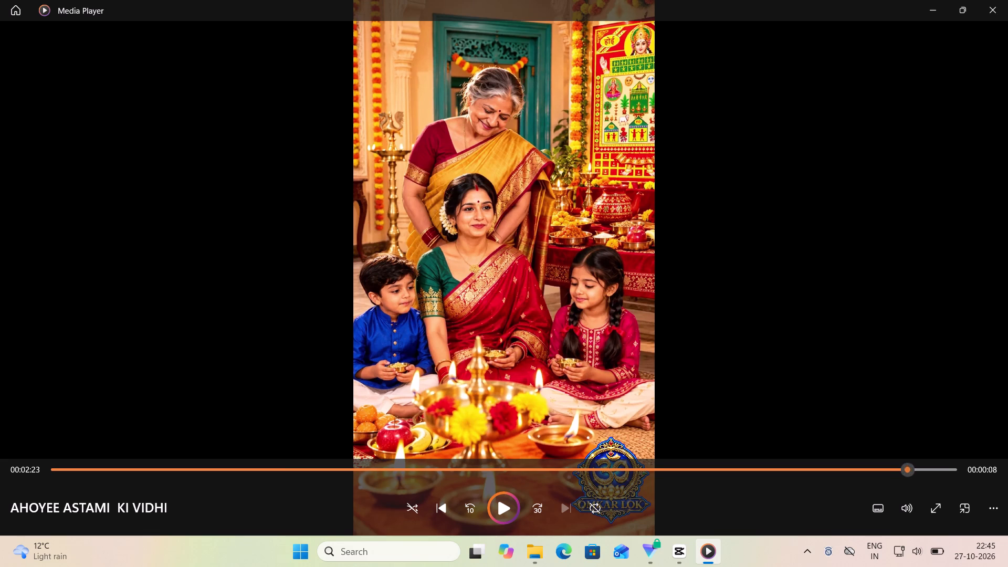
pyautogui.click(920, 470)
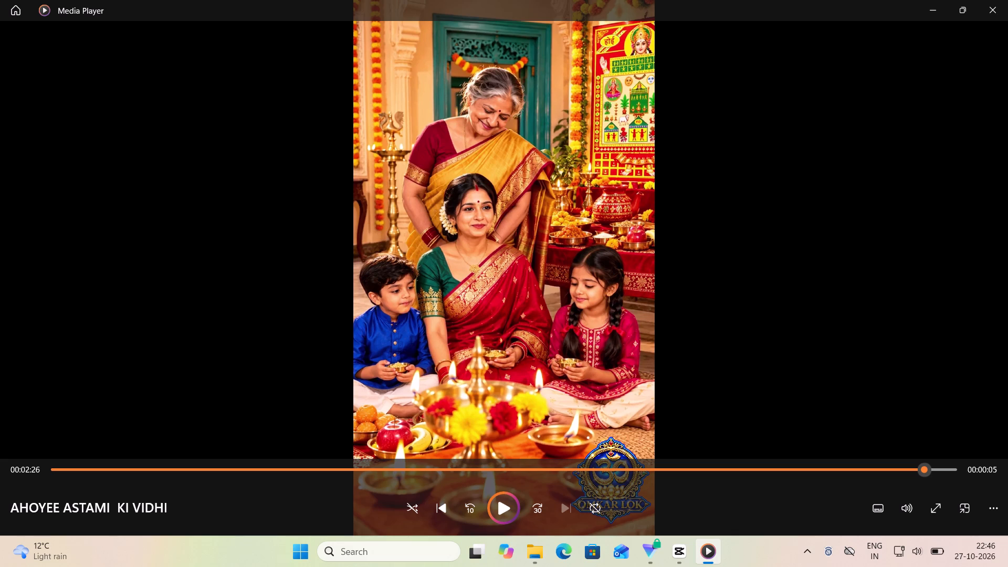
pyautogui.click(915, 470)
pyautogui.click(499, 508)
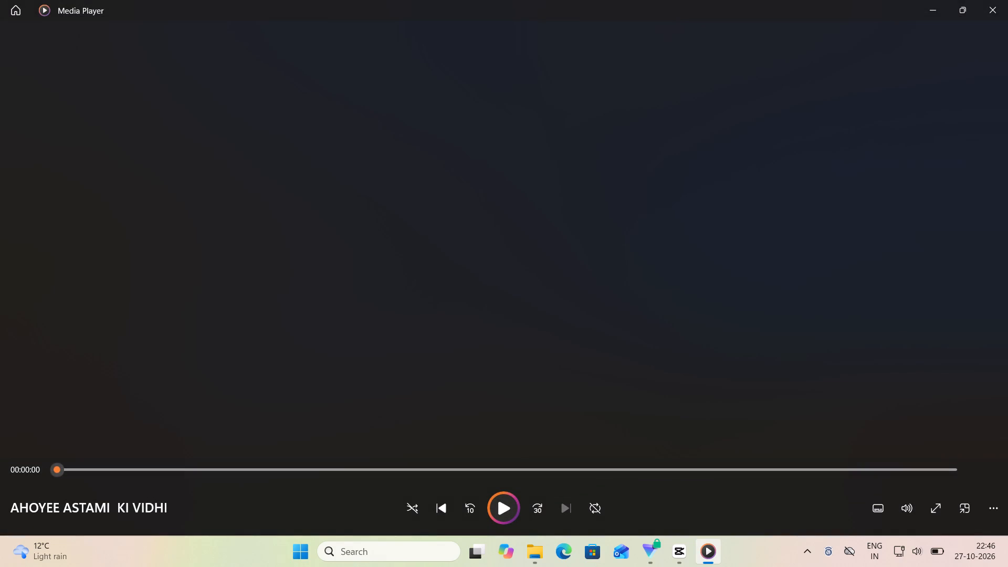
pyautogui.click(991, 12)
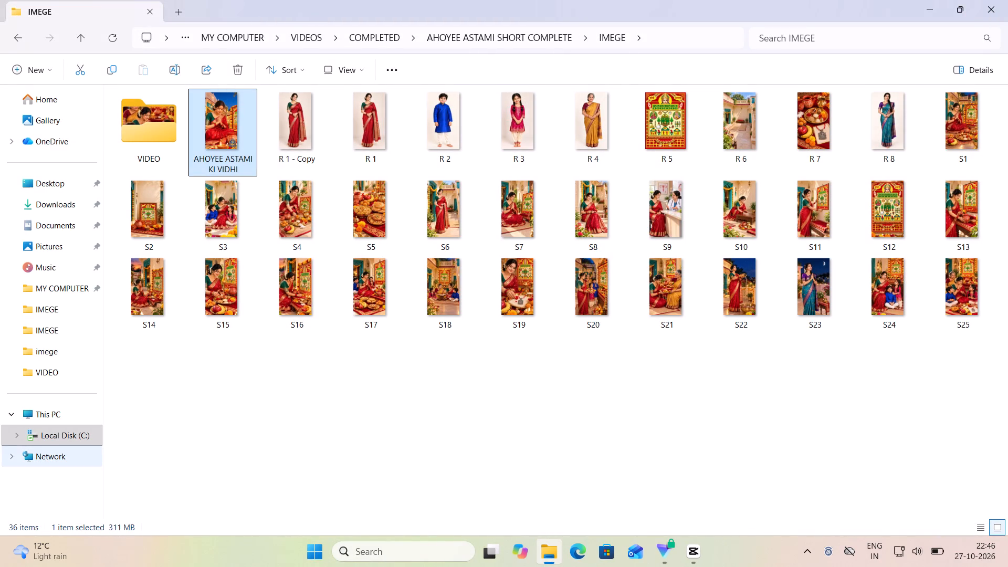
# Check the contents of the nested VIDEO folder and go back to the AHOYEE ASTAMI SHORT COMPLETE folder.
pyautogui.click(139, 116)
pyautogui.click(139, 116)
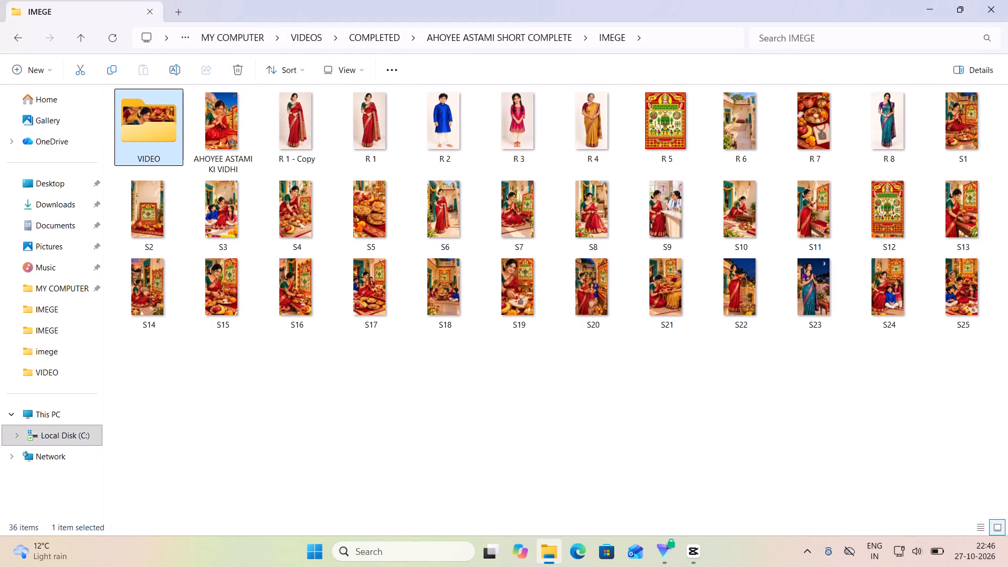
pyautogui.doubleClick(139, 116)
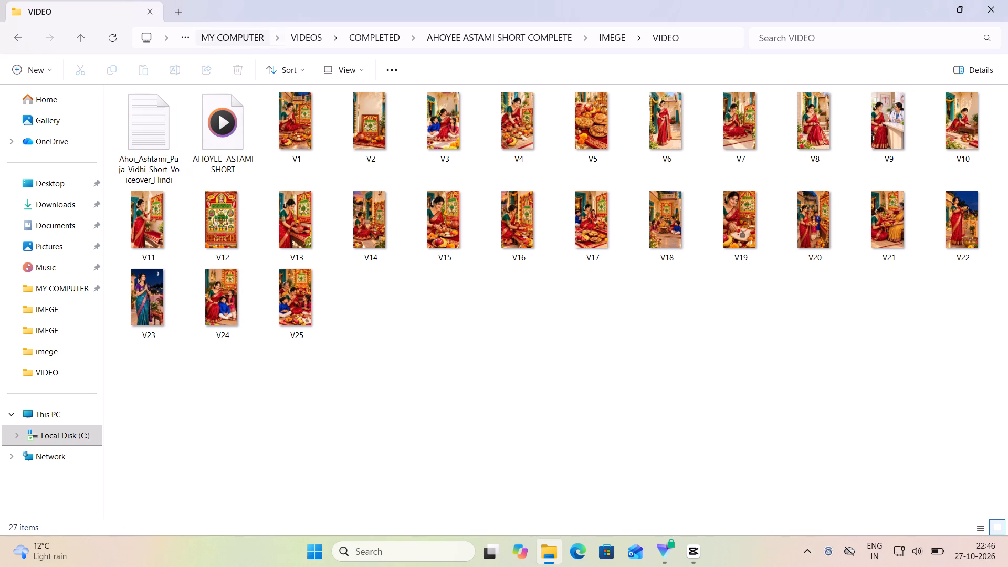
pyautogui.click(480, 38)
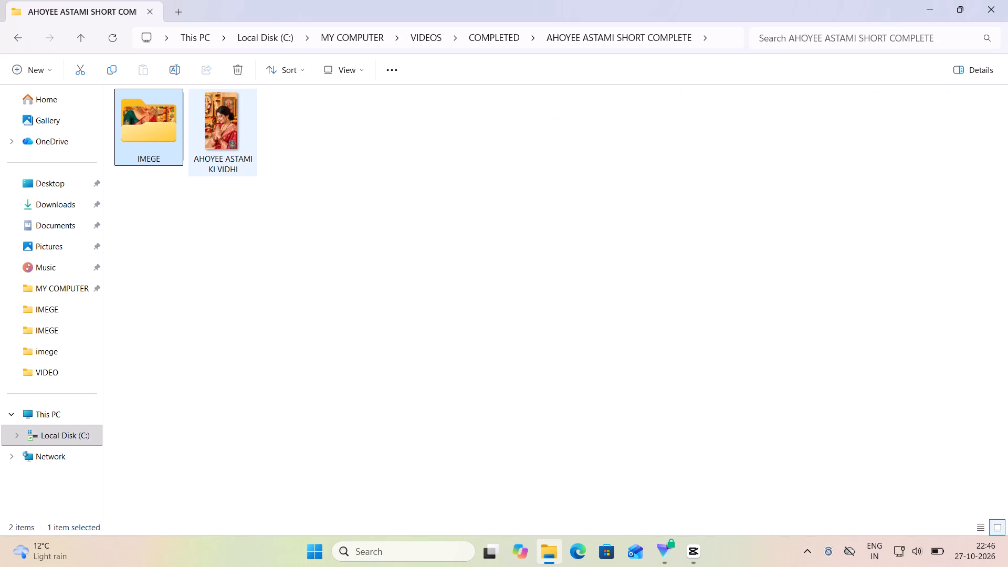
# Play the AHOYEE ASTAMI KI VIDHI video stored beside the IMEGE folder twice to check its opening scenes, closing the player each time.
pyautogui.click(227, 116)
pyautogui.doubleClick(232, 144)
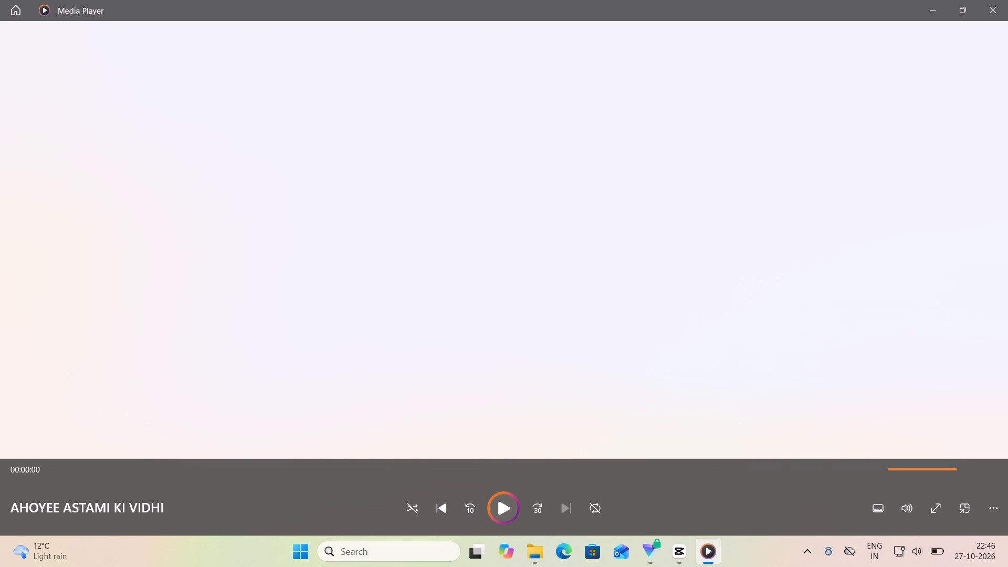
pyautogui.click(507, 507)
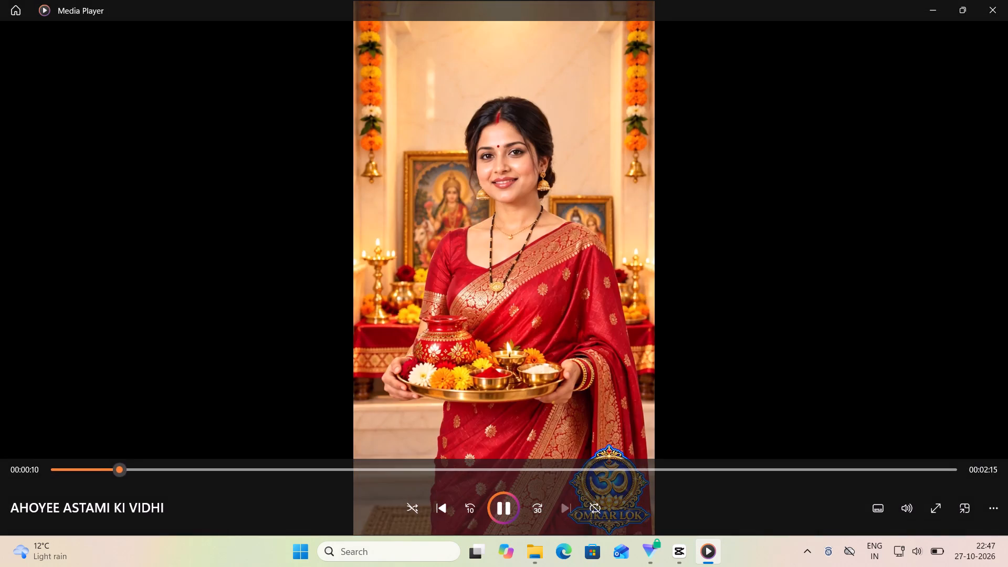
pyautogui.click(995, 8)
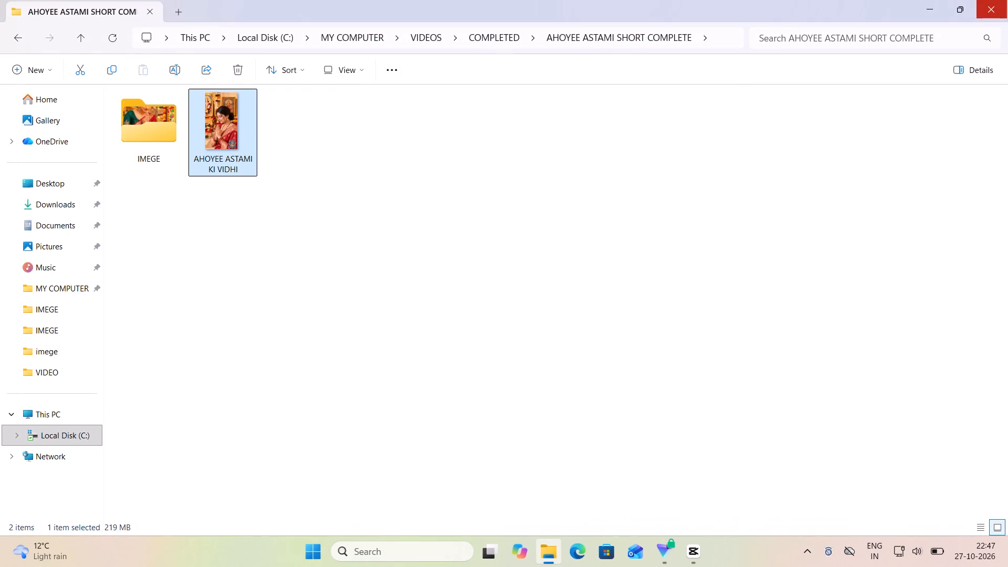
pyautogui.tripleClick(223, 130)
pyautogui.click(223, 130)
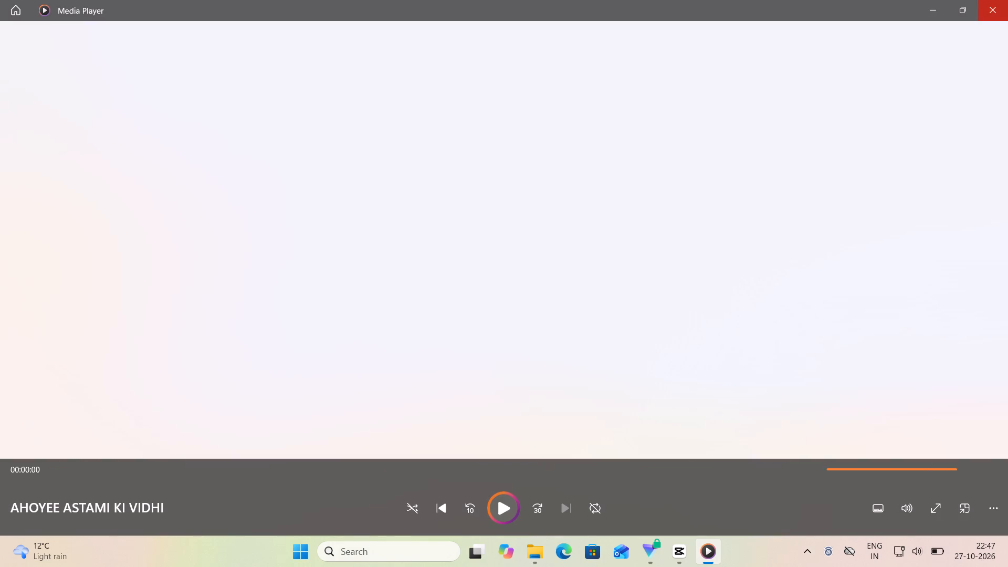
pyautogui.click(505, 500)
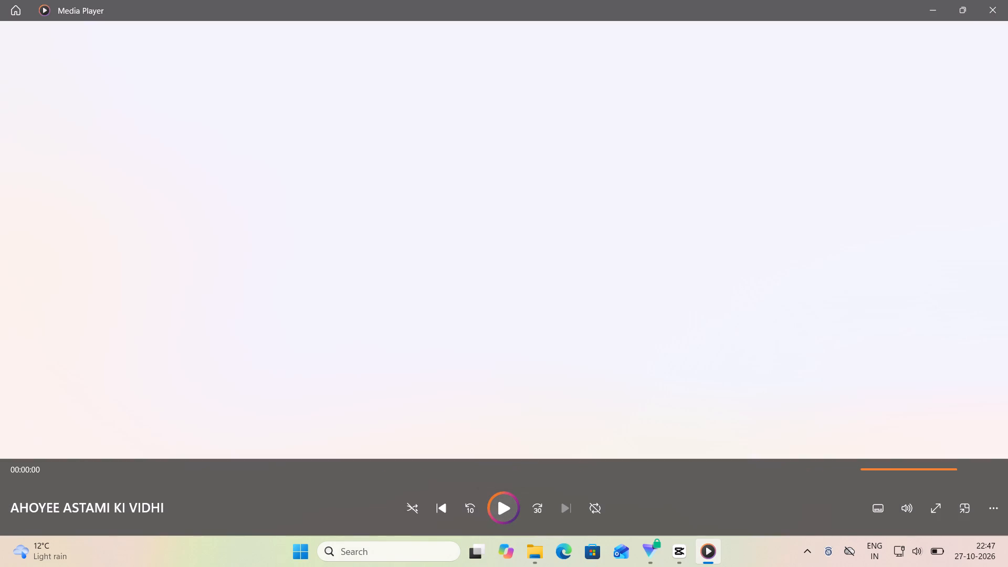
pyautogui.click(506, 508)
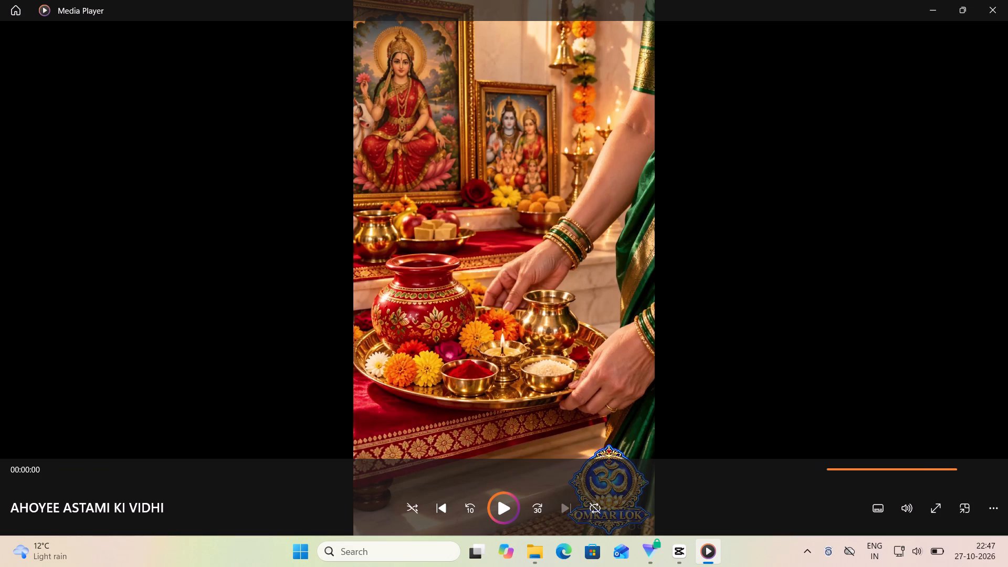
pyautogui.click(992, 3)
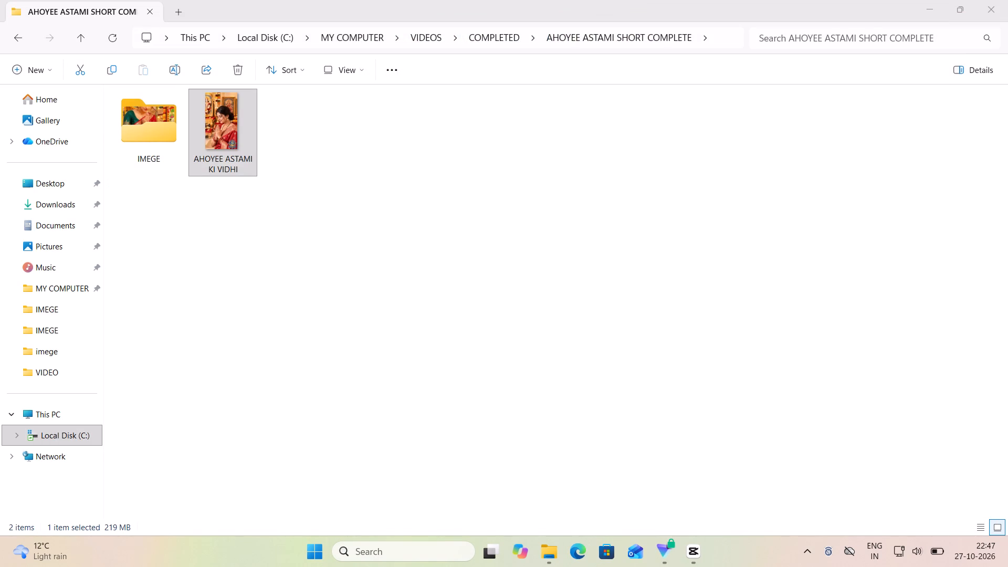
# Rename the AHOYEE ASTAMI KI VIDHI video beside the IMEGE folder as KARWA CHOUTH KI VIDHI.
pyautogui.click(216, 156)
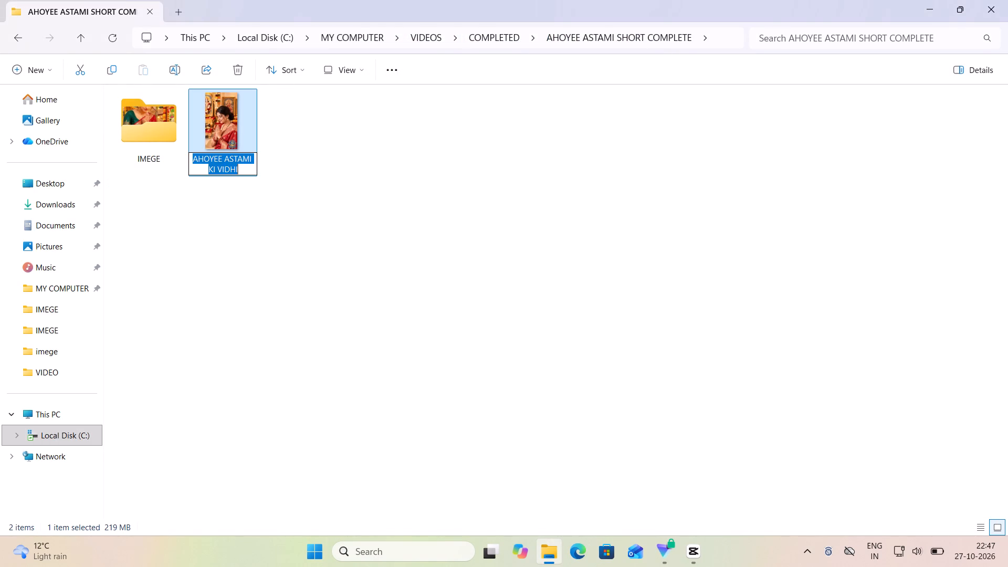
pyautogui.write('KAR')
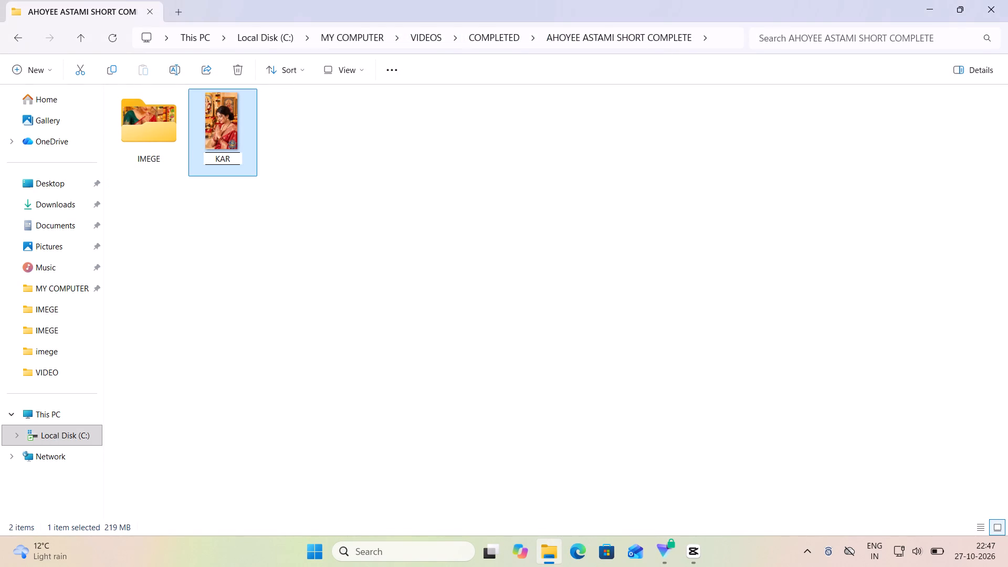
pyautogui.write('WA')
pyautogui.press('space')
pyautogui.write('CHOUTH KI')
pyautogui.press('space')
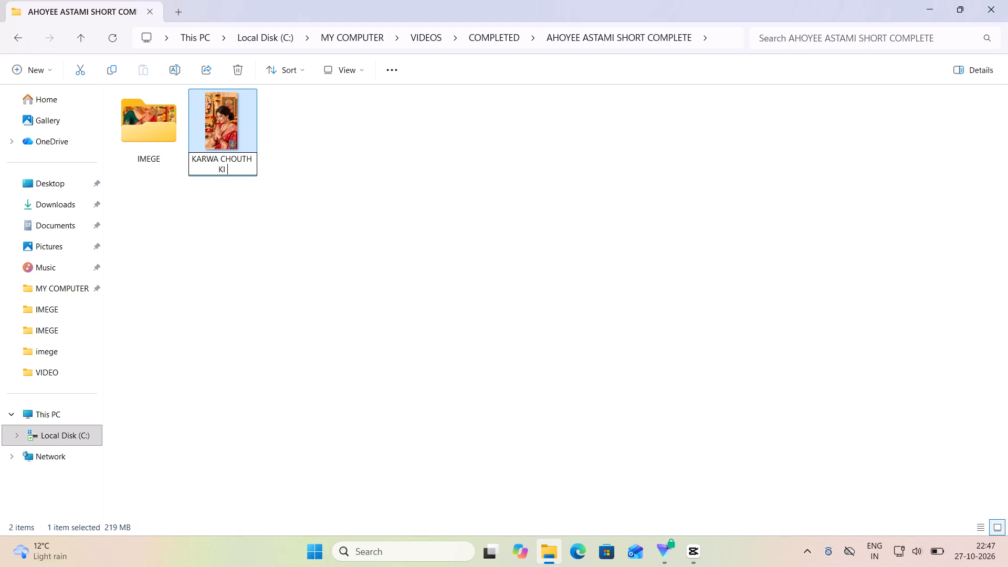
pyautogui.write('VIDHI')
pyautogui.press('space')
pyautogui.click(279, 274)
# Play the KARWA CHOUTH KI VIDHI video from the start, pause it at about 1:04 and resume playback.
pyautogui.doubleClick(243, 146)
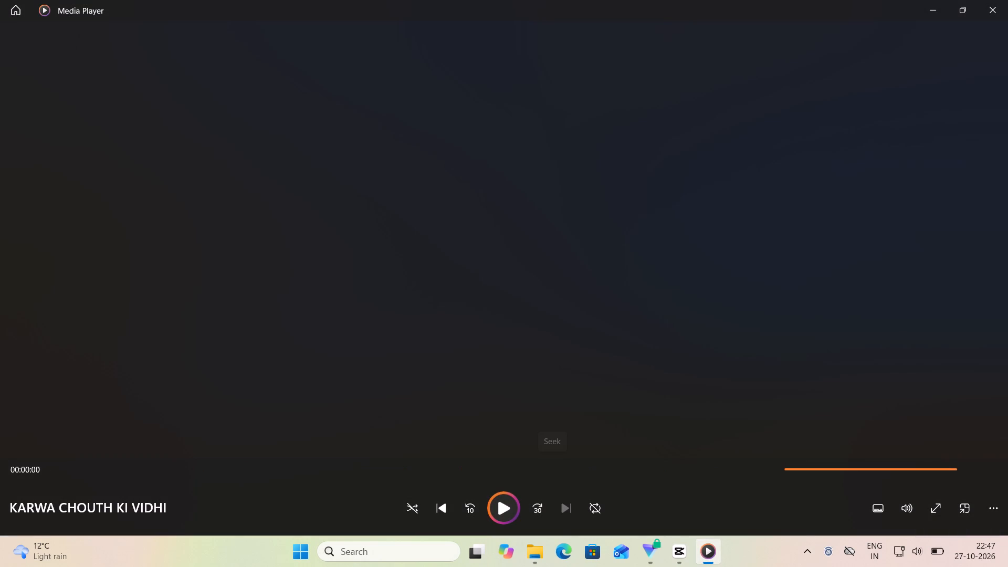
pyautogui.click(653, 466)
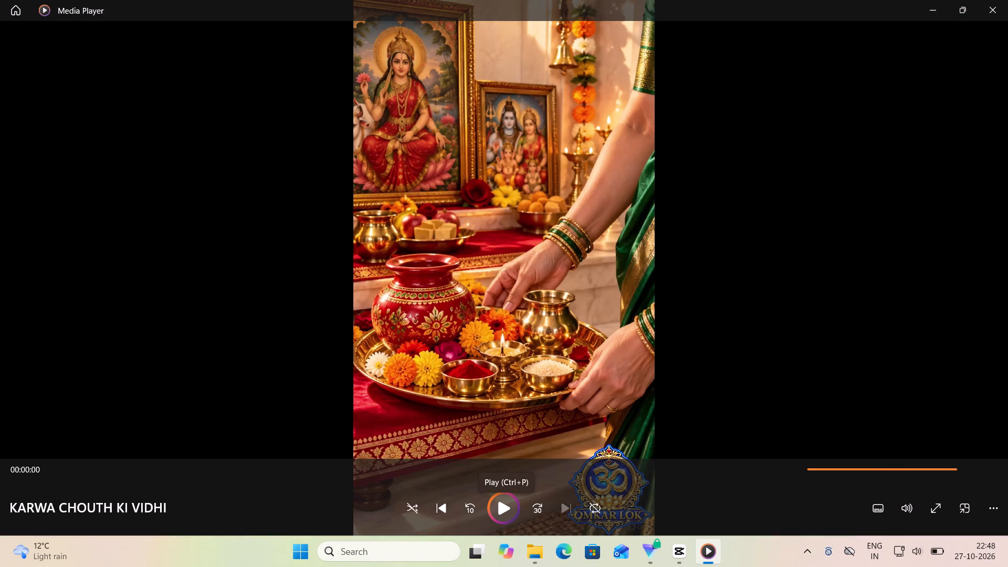
pyautogui.click(501, 508)
pyautogui.click(502, 509)
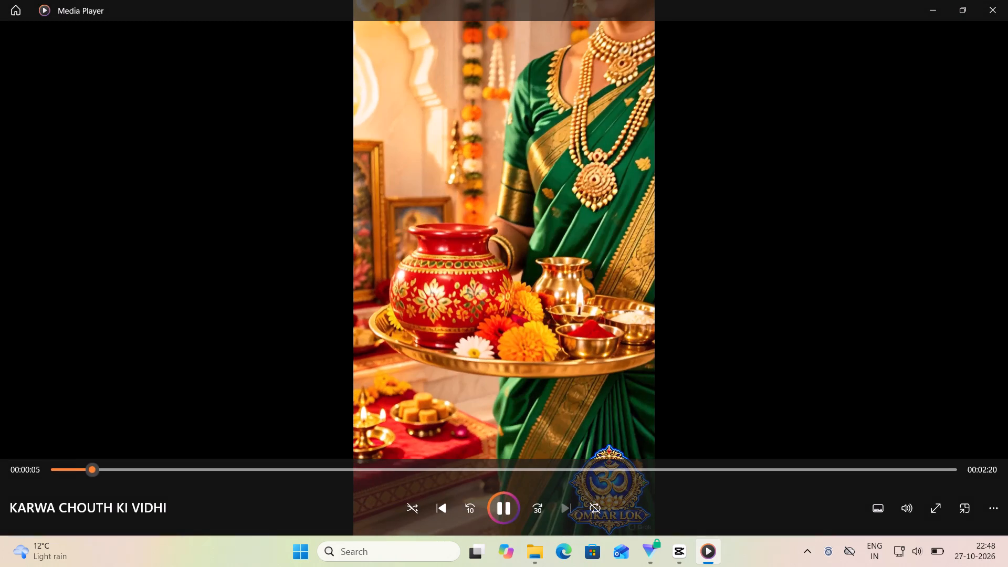
pyautogui.click(502, 509)
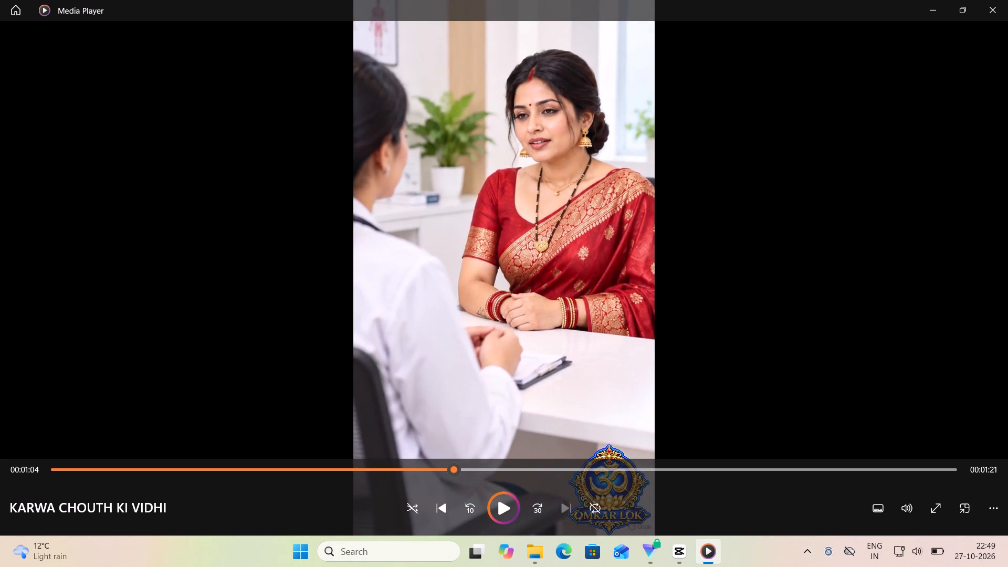
pyautogui.click(507, 507)
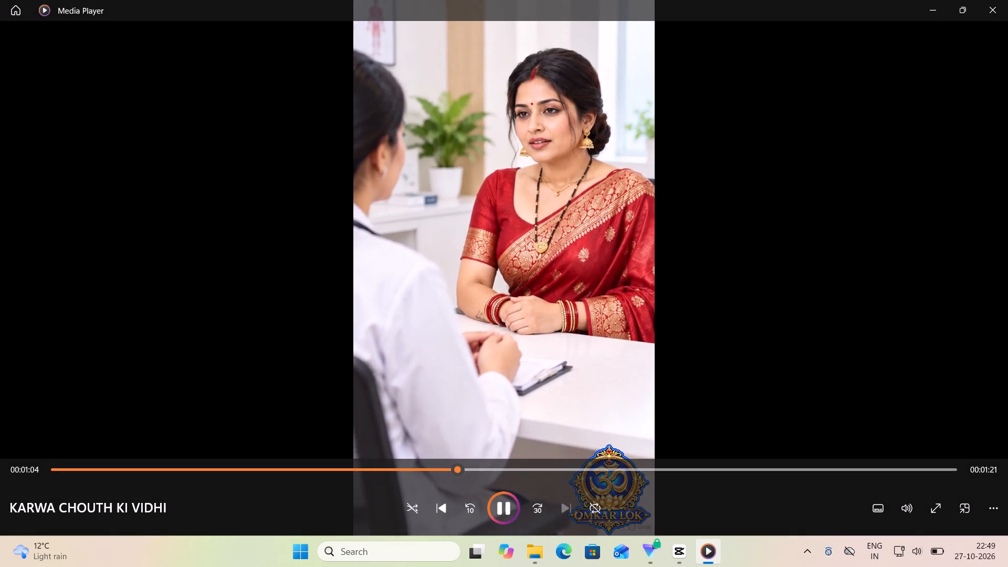